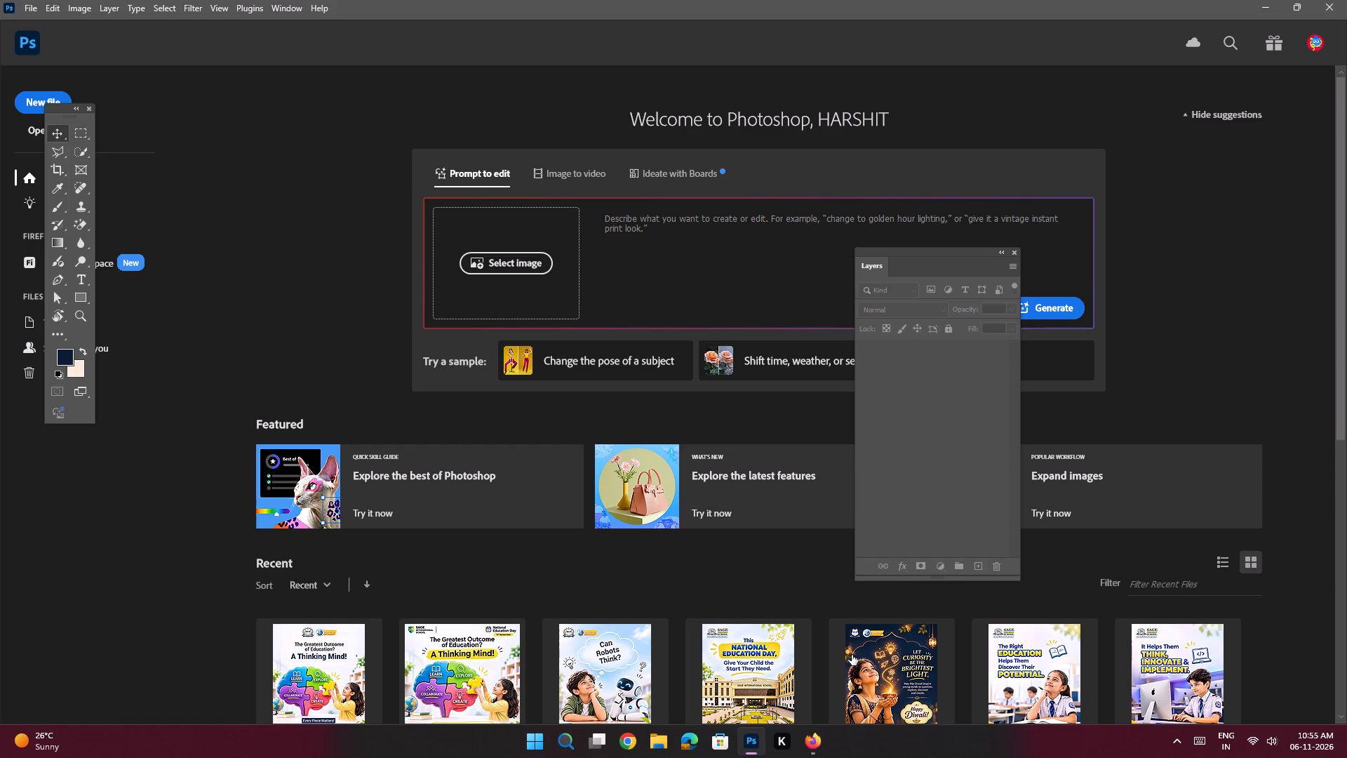
Switch to Google Chrome and open a browser window with the SS profile.
click(629, 736)
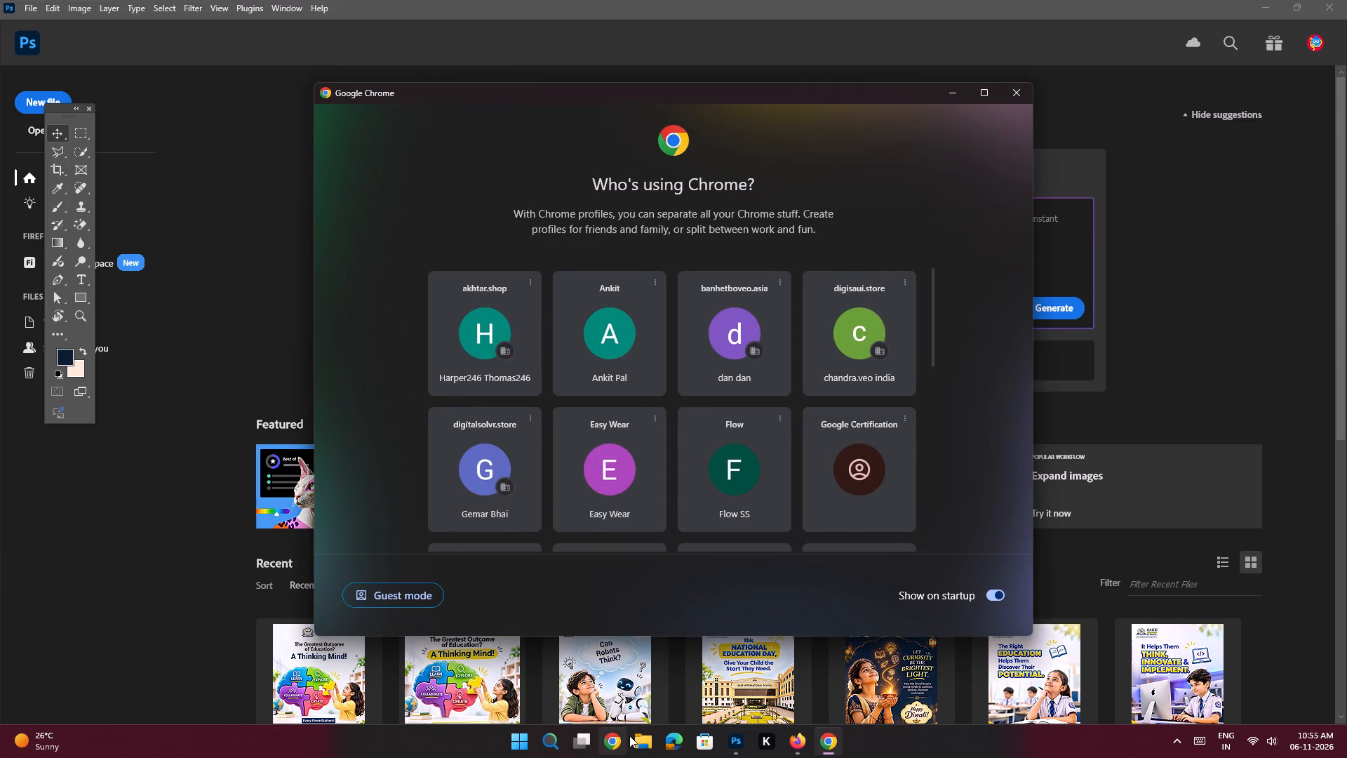
scroll(781, 425, down, 16)
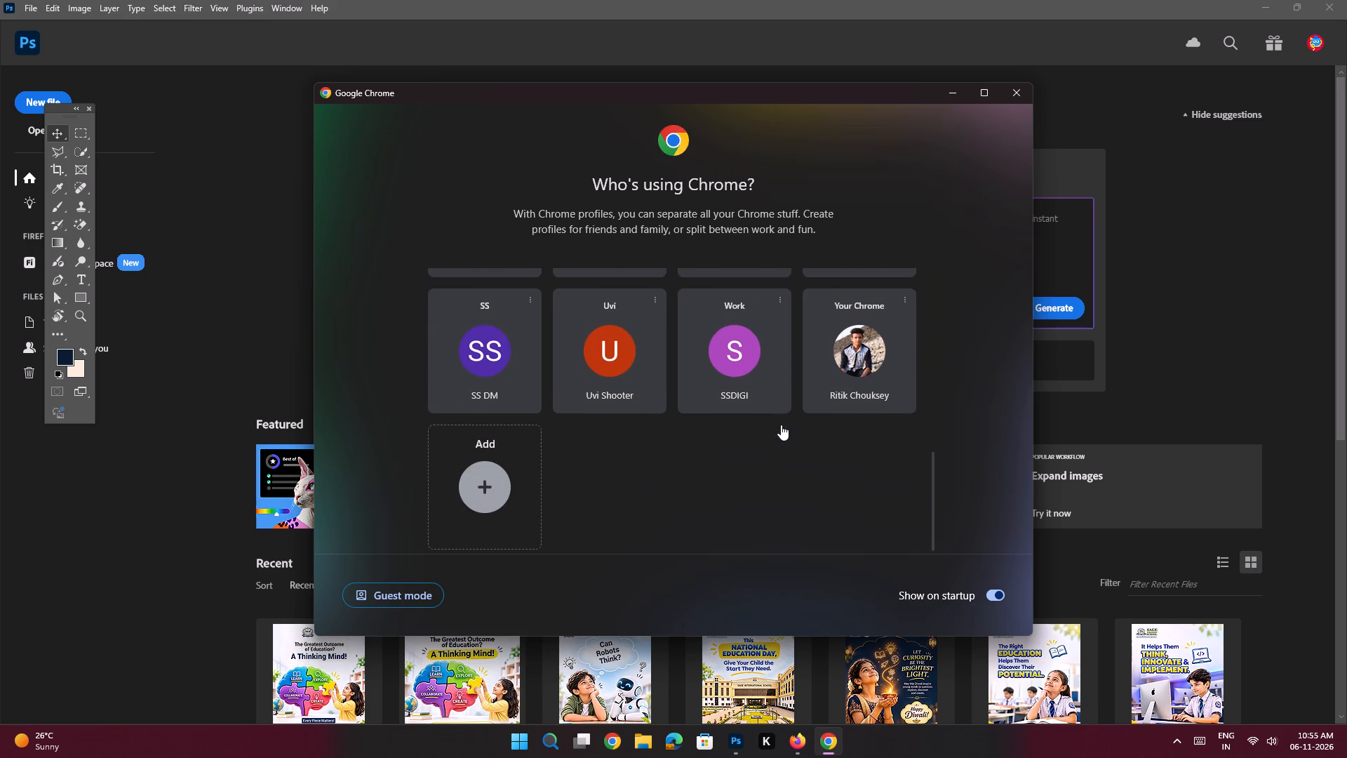
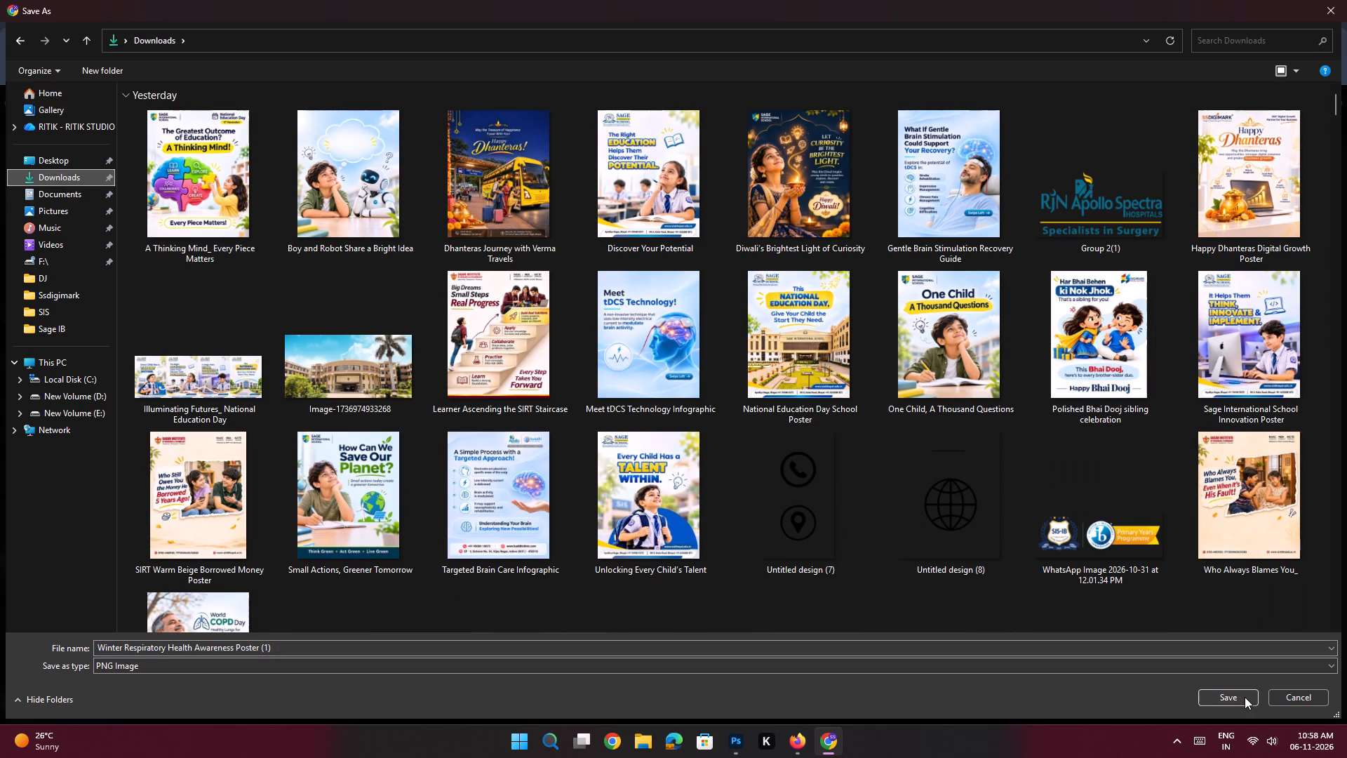
click(1245, 697)
Switch to Photoshop, open the recent file What if the changes are.psd and deselect its layers.
click(737, 741)
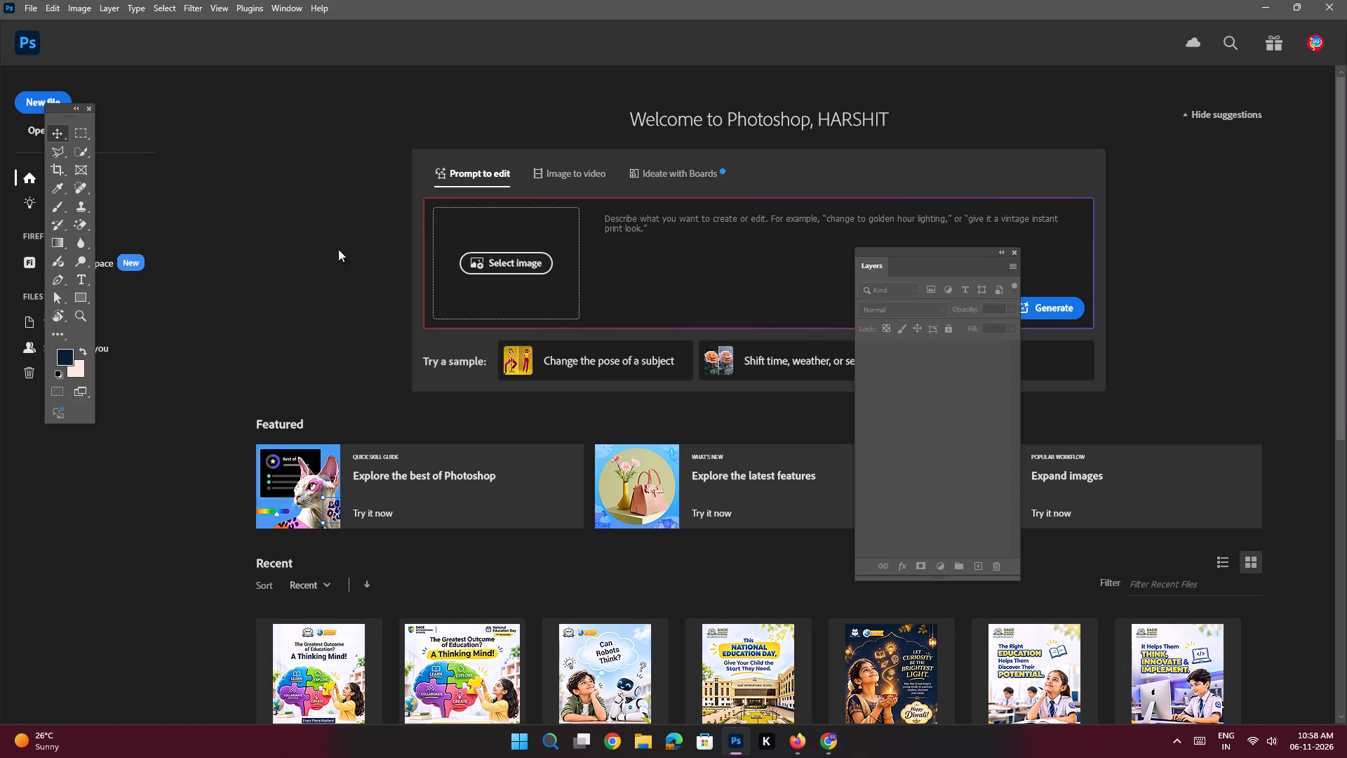
scroll(544, 528, down, 8)
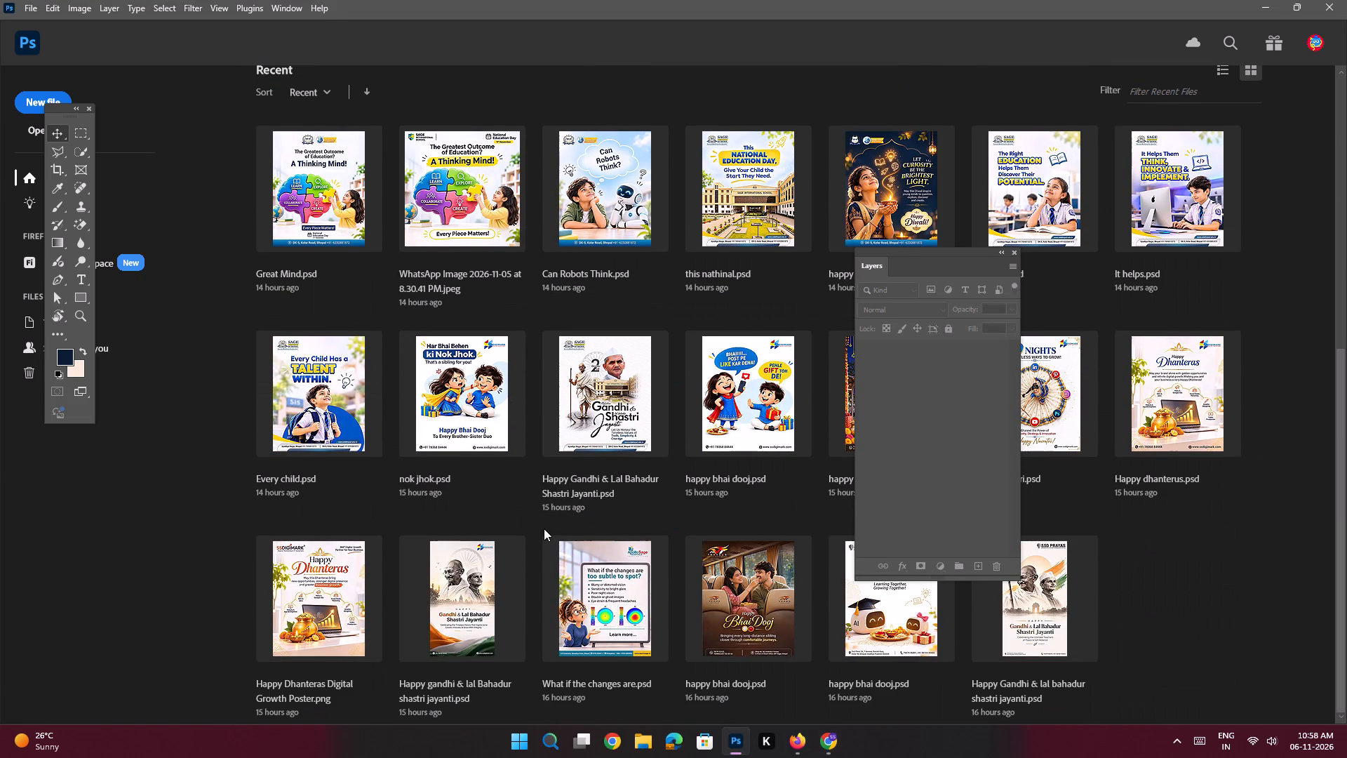
scroll(544, 528, down, 2)
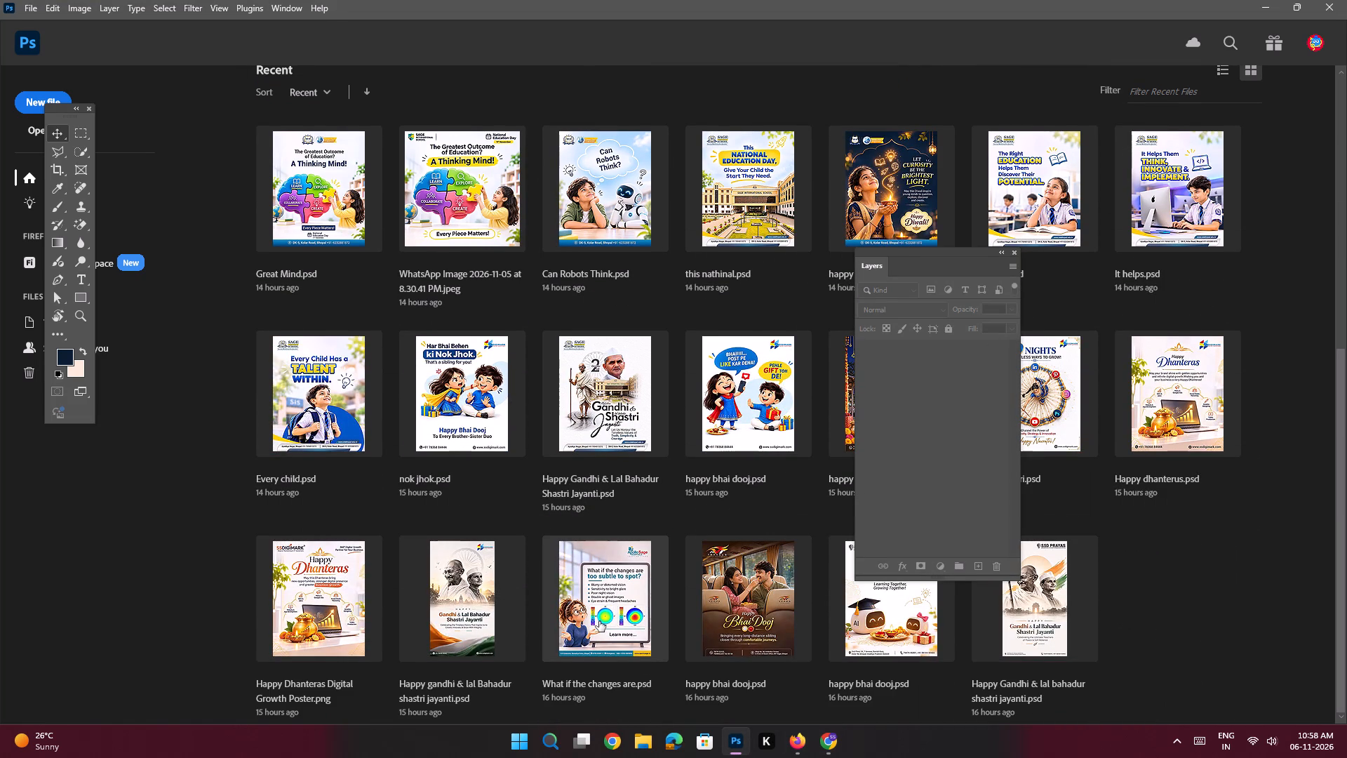
double_click(599, 621)
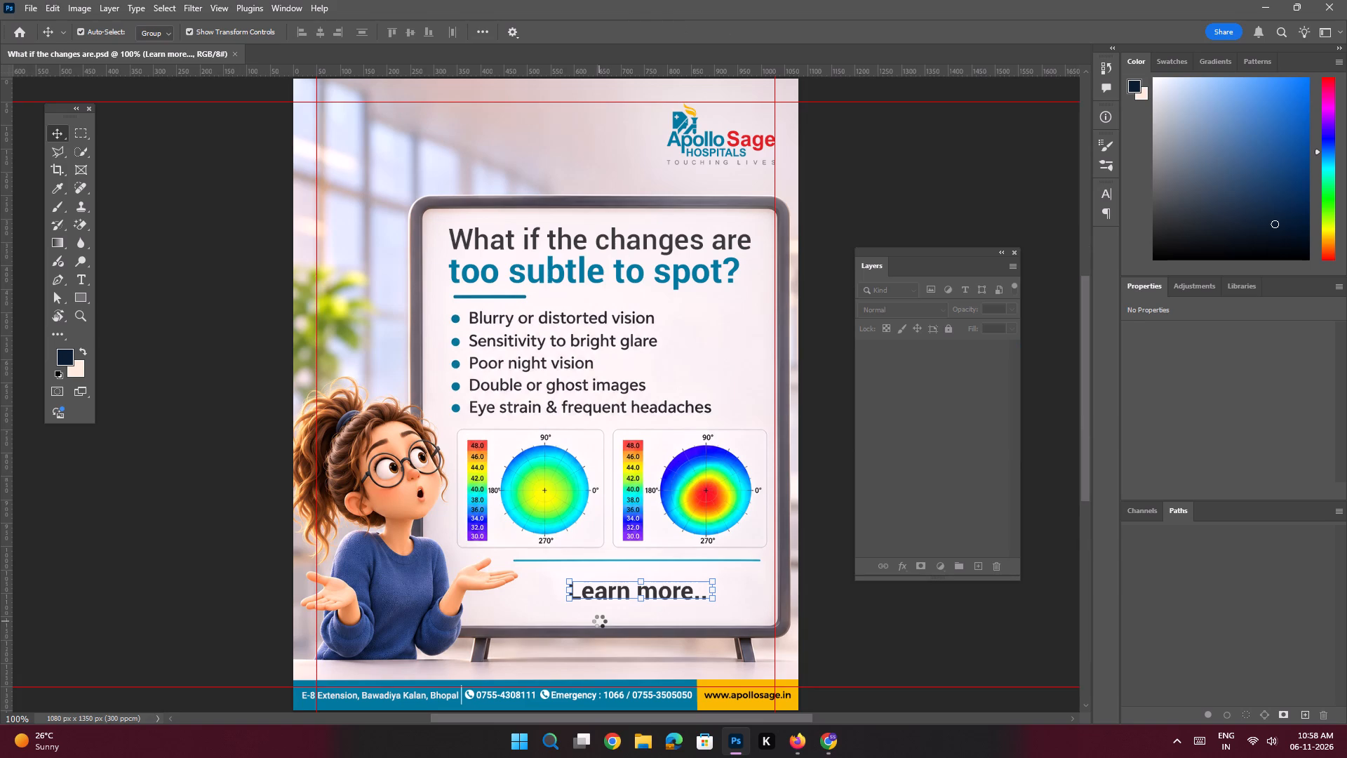
key(space)
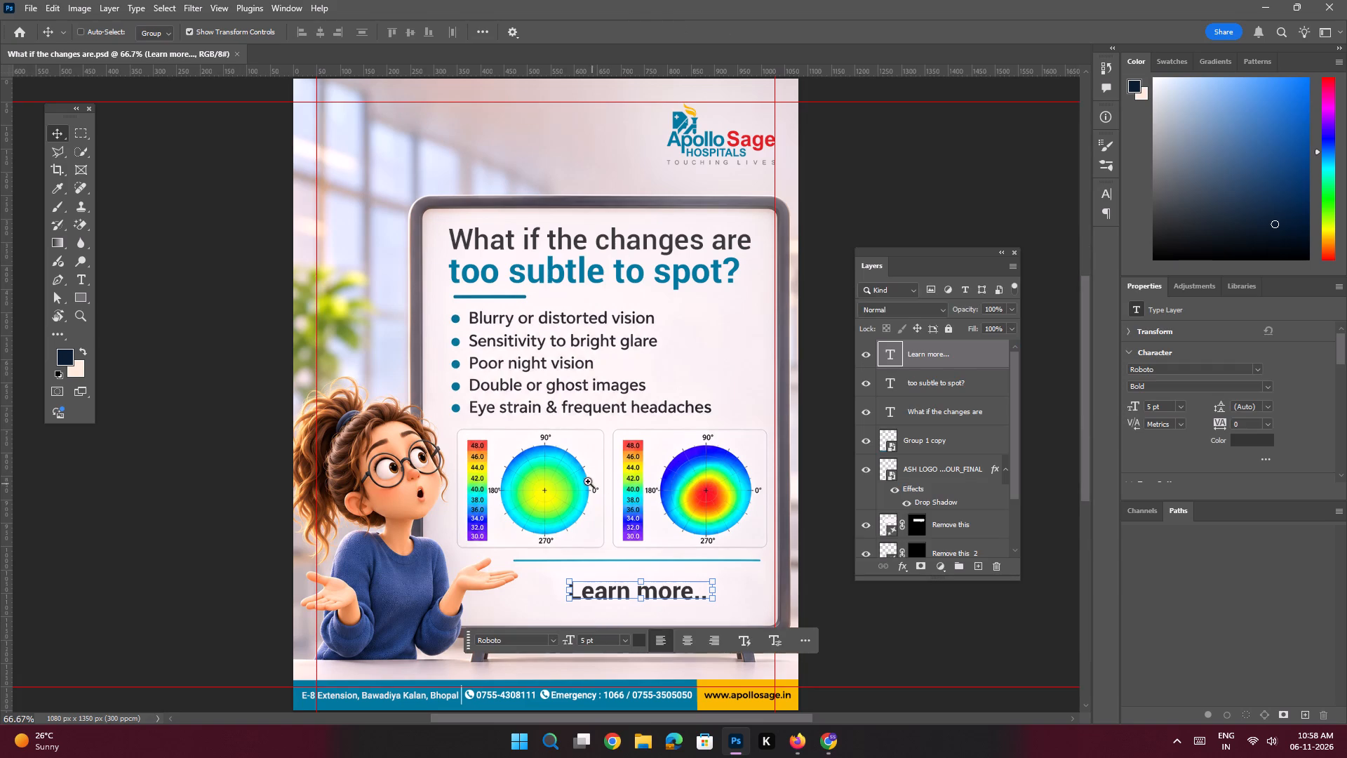
ctrl+drag(582, 479, 548, 467)
click(268, 459)
key(space)
key(space)
key(space)
key(space)
key(space)
key(space)
key(space)
key(space)
key(space)
key(space)
key(space)
key(space)
key(space)
key(space)
key(space)
key(space)
key(space)
key(space)
key(space)
key(space)
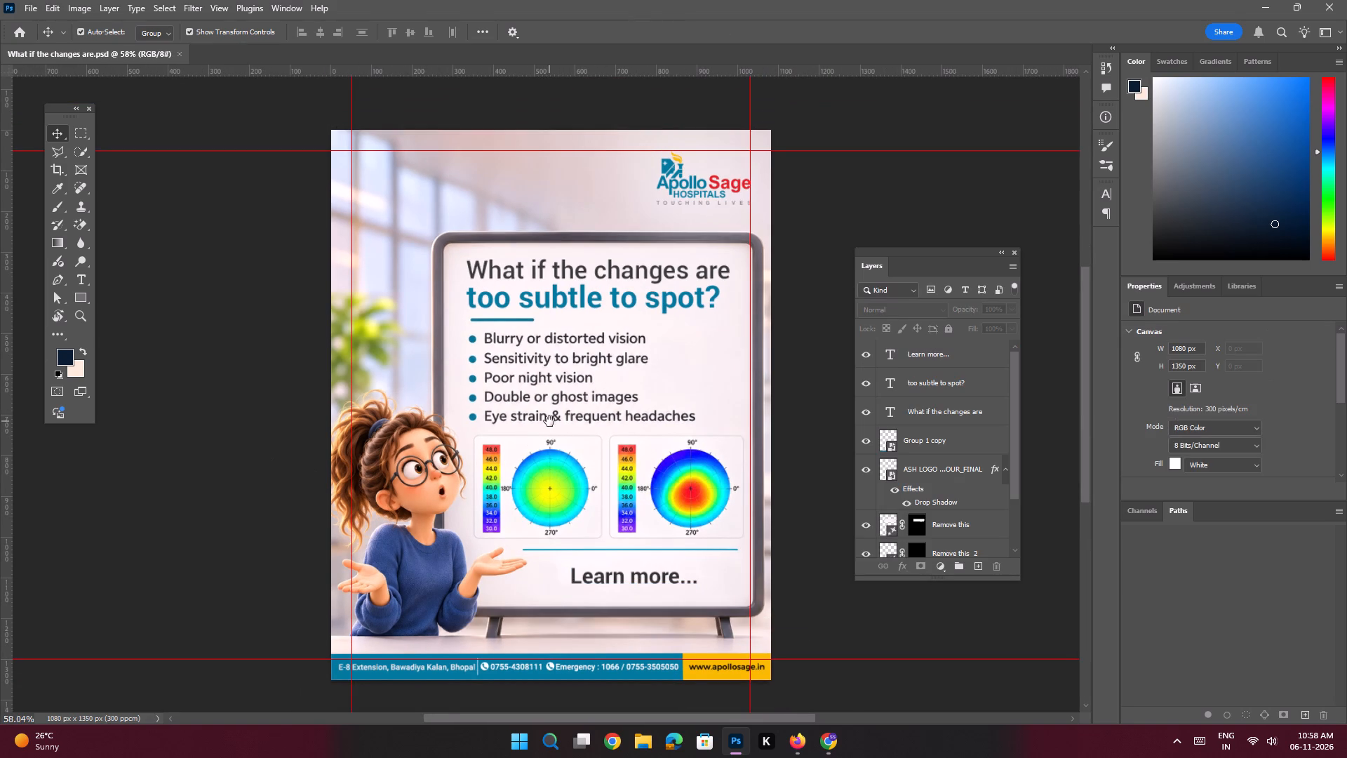
drag(549, 421, 447, 407)
click(780, 322)
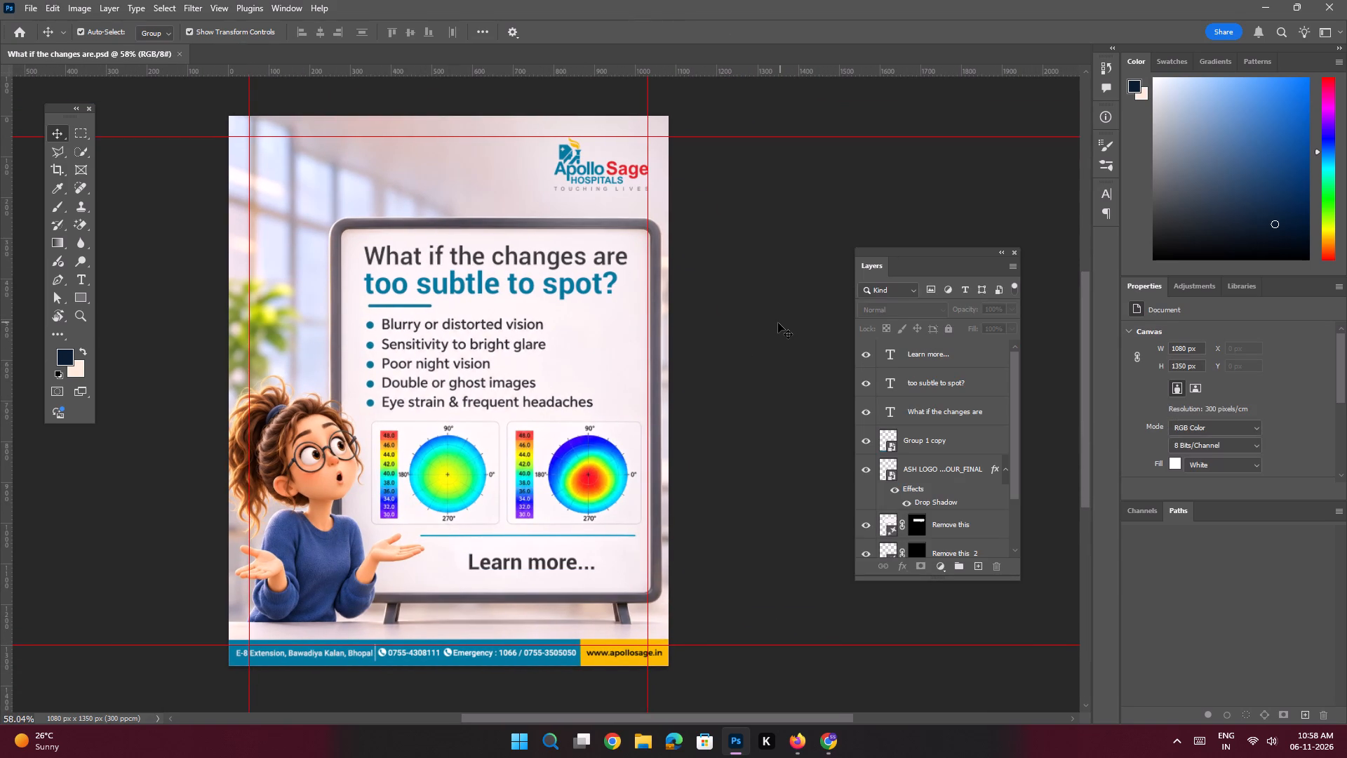
Create a new document from the recent 1080 x 1350 px, 300 ppcm custom size.
key(ctrl+n)
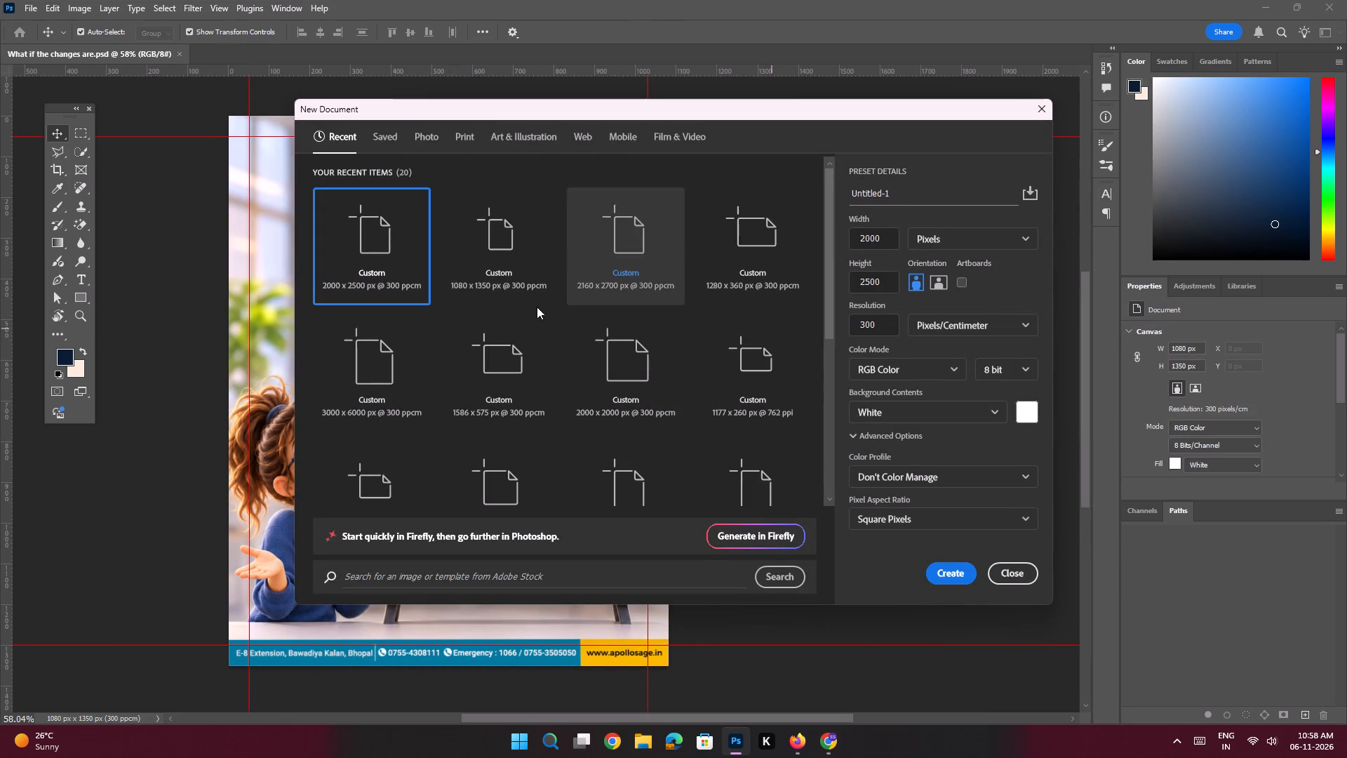
double_click(495, 270)
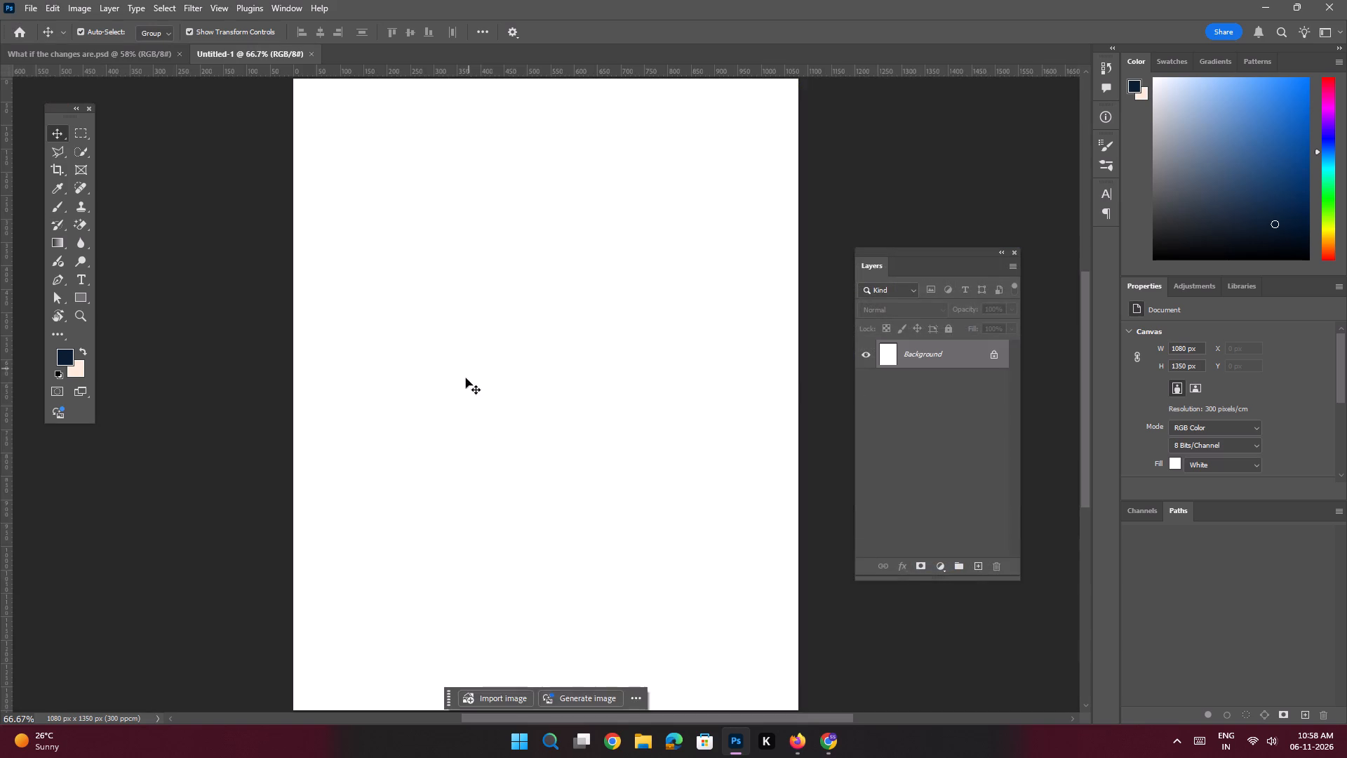
Add a guide layout to the new canvas with 50 px margins on the top, left, bottom and right.
key(ctrl+space)
key(ctrl+space)
key(ctrl+space)
key(ctrl+space)
key(ctrl+space)
key(ctrl+space)
ctrl+drag(516, 441, 500, 439)
drag(601, 385, 579, 386)
click(221, 13)
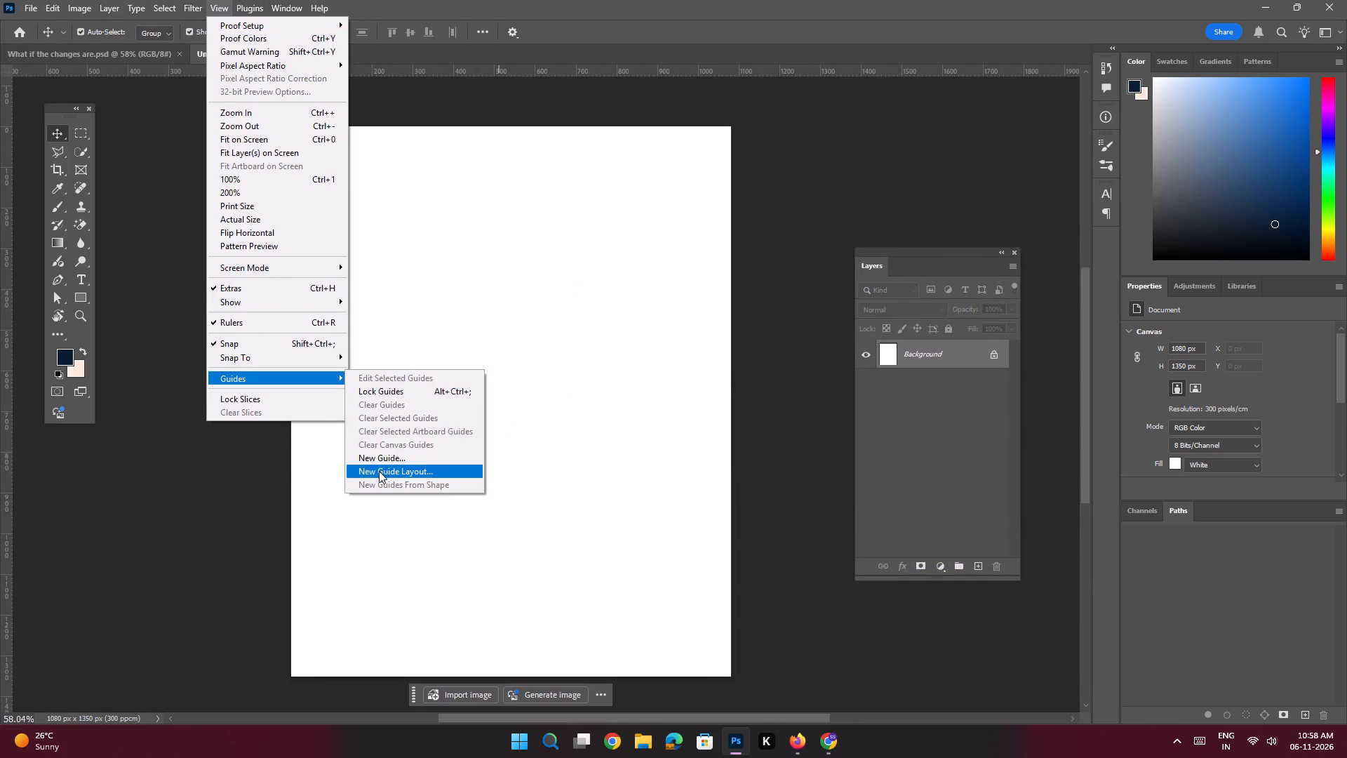
click(379, 471)
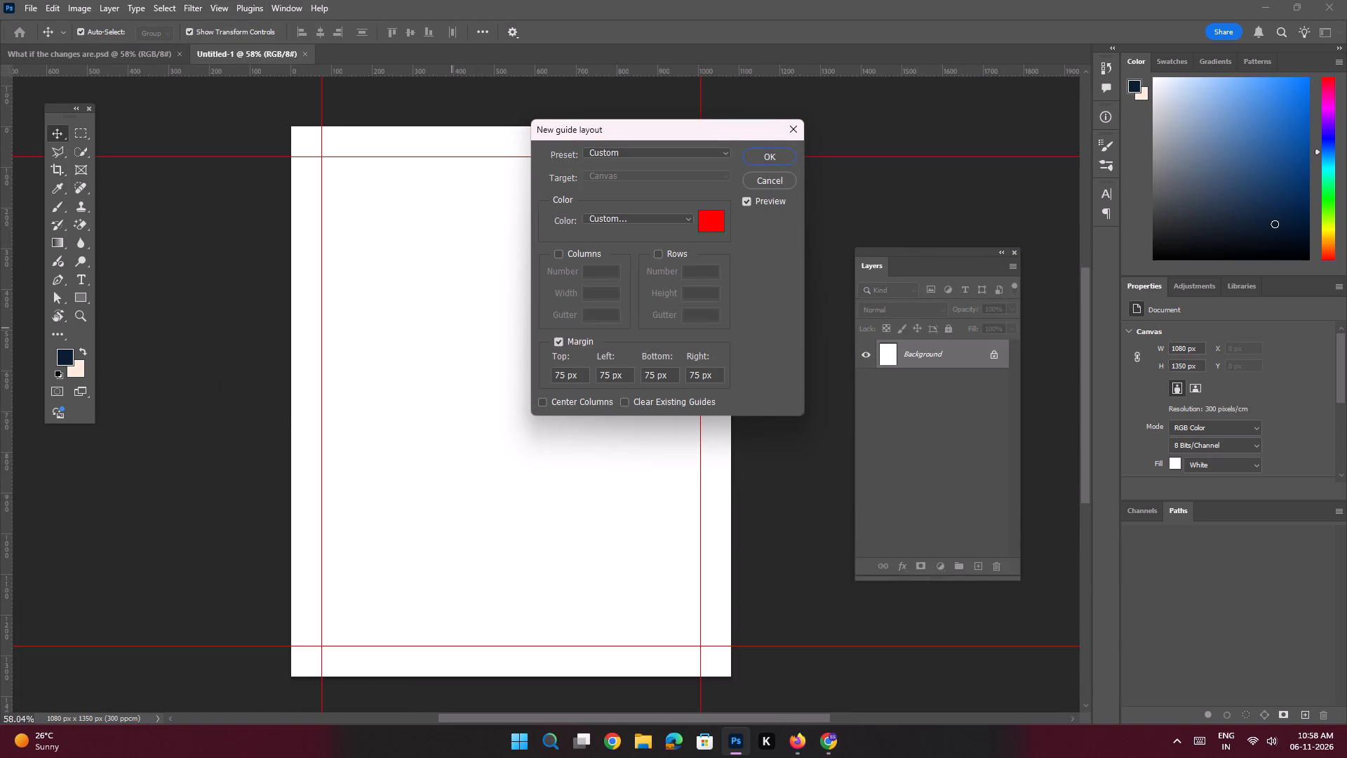
drag(565, 373, 514, 357)
text(50)
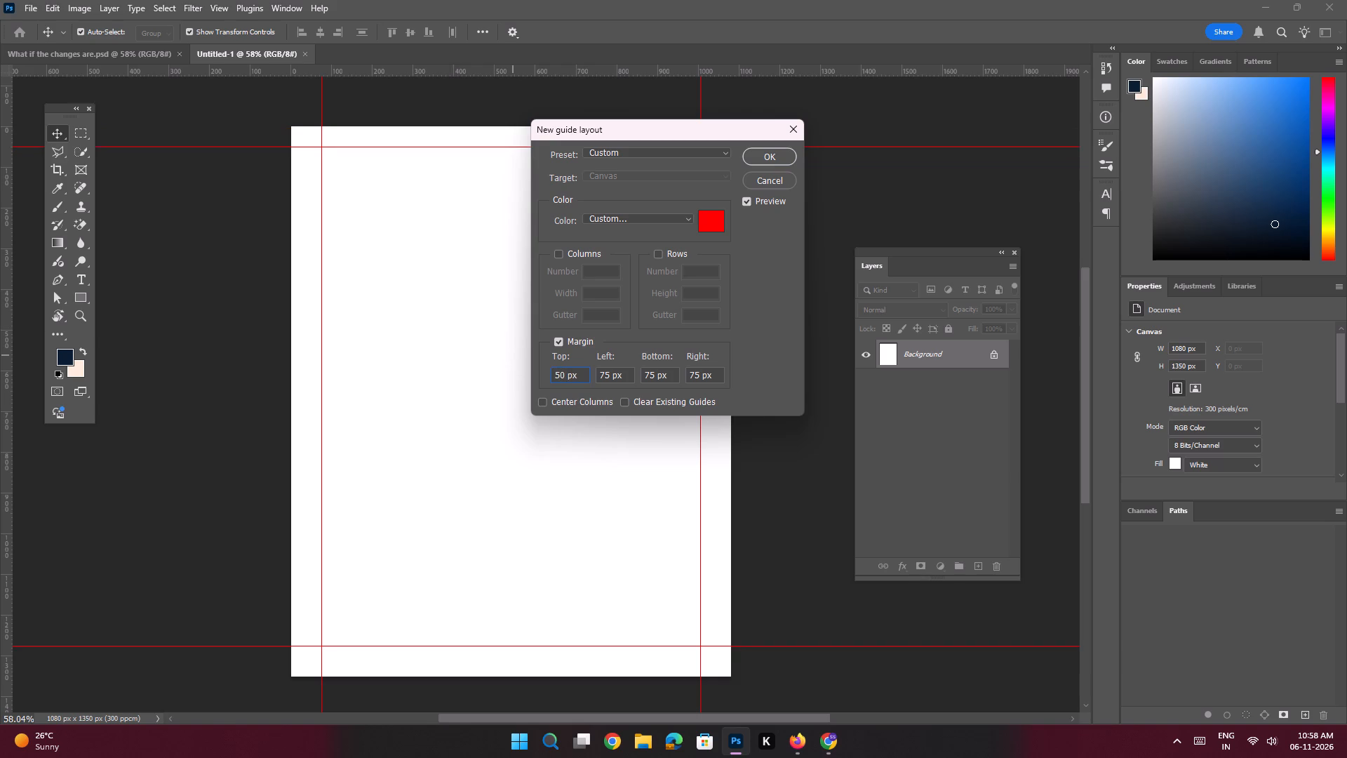
drag(608, 375, 581, 361)
drag(581, 361, 571, 357)
text(50)
key(space)
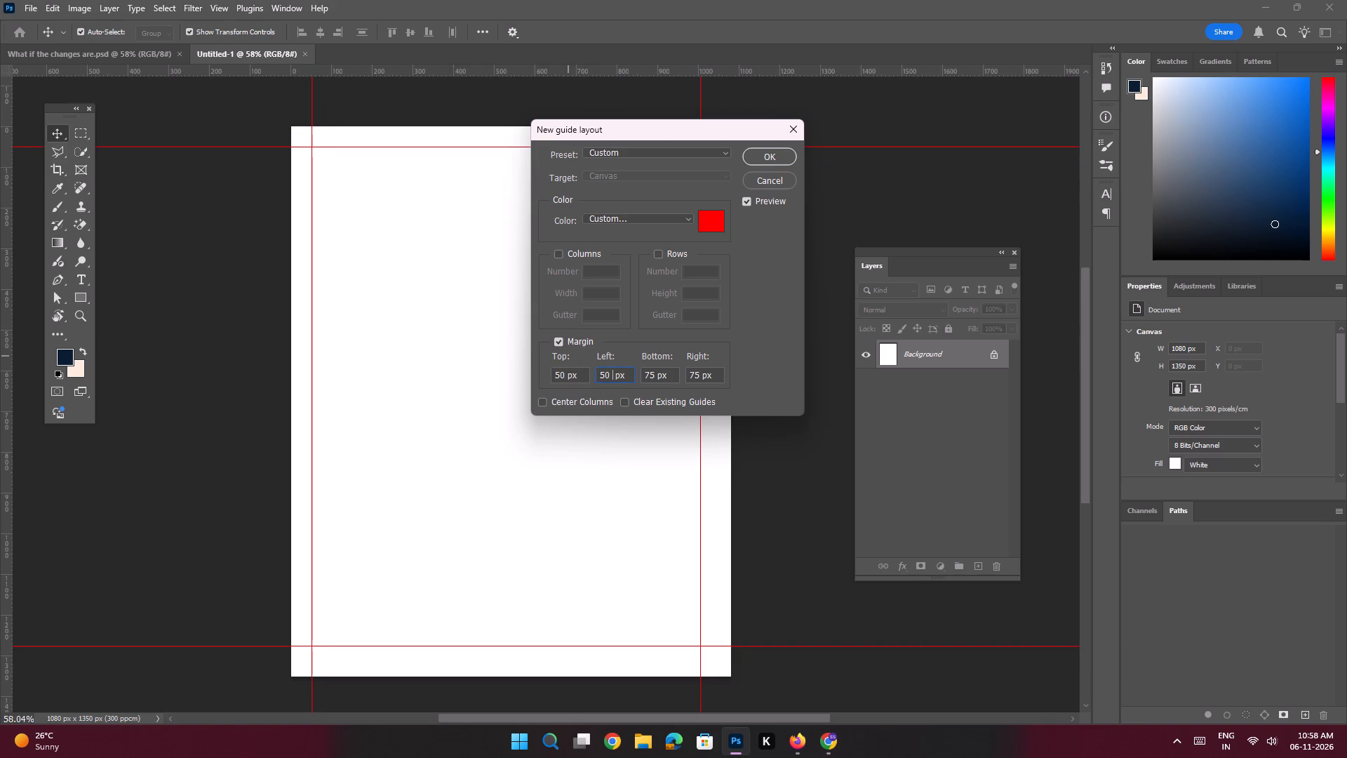
drag(656, 375, 613, 358)
text(50)
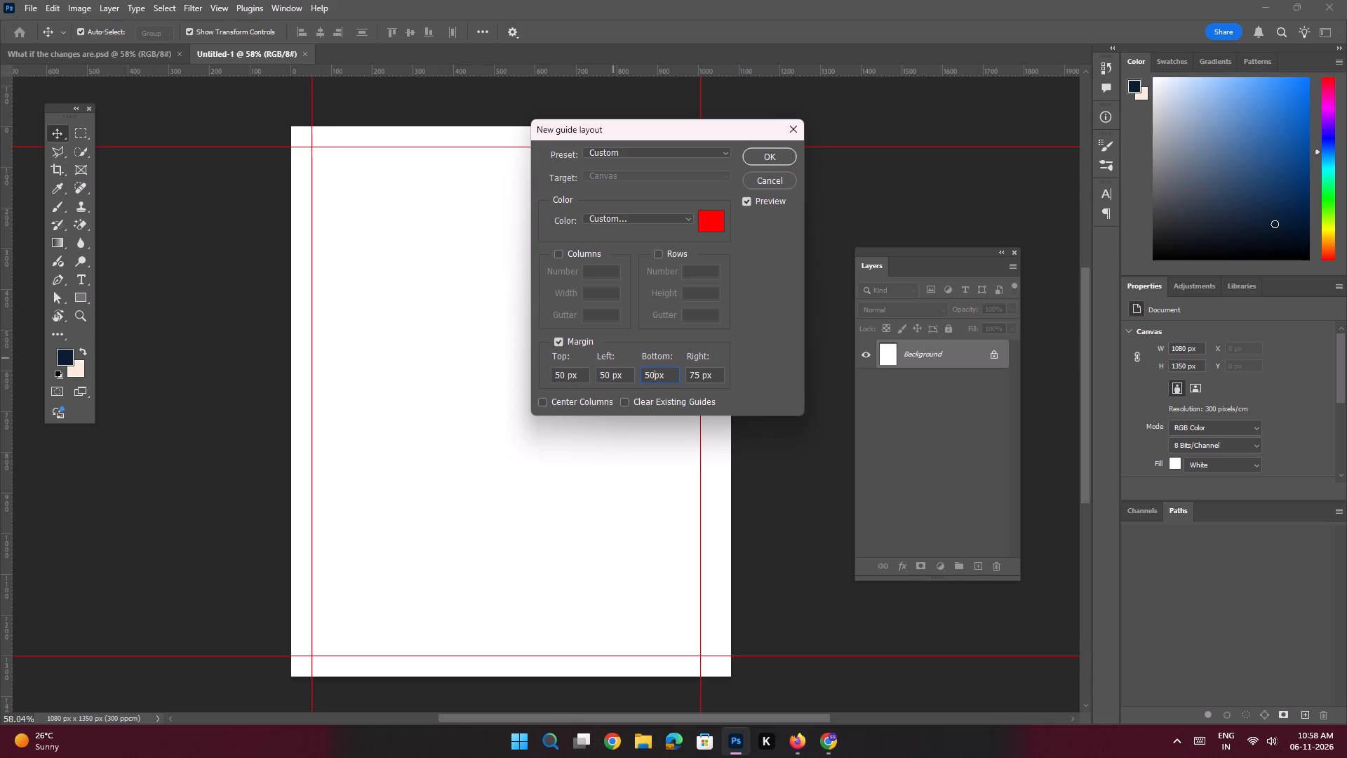
key(space)
drag(699, 376, 664, 359)
text(50)
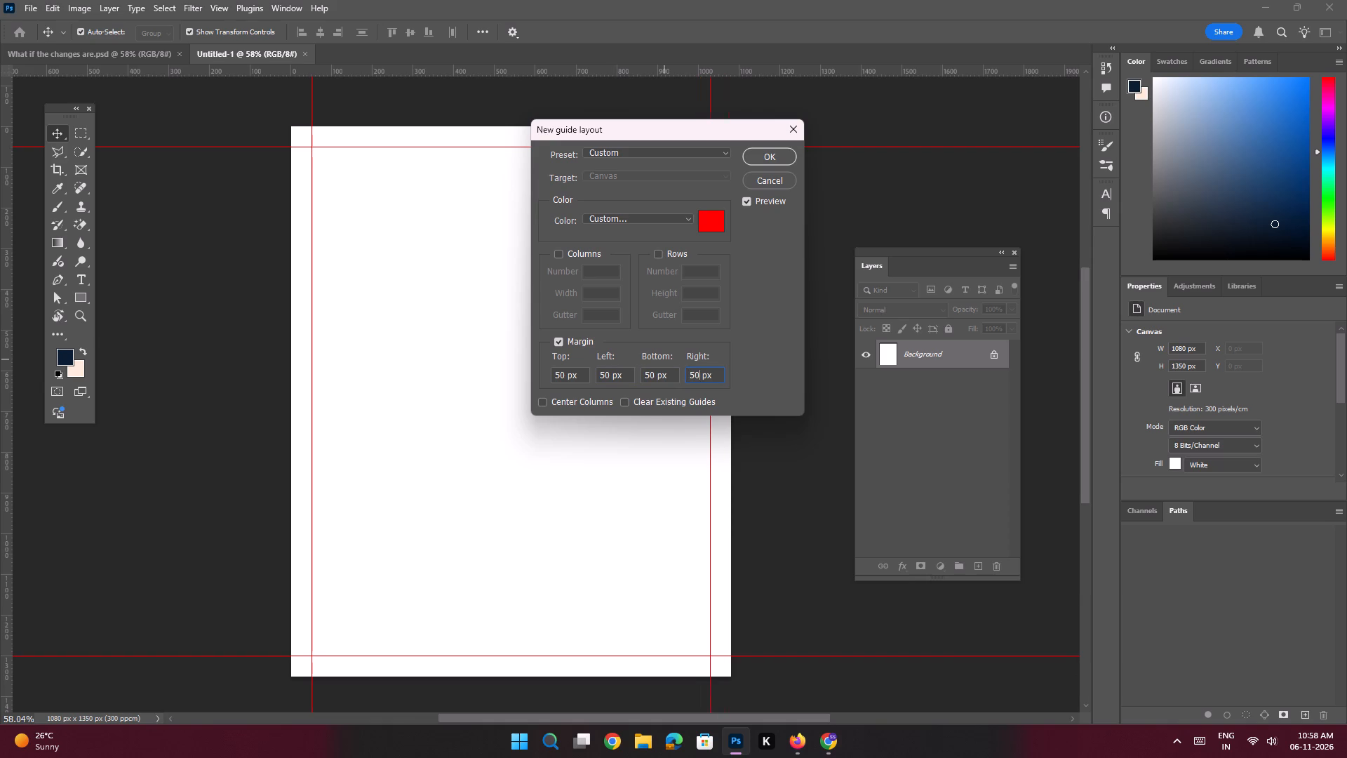
key(Return)
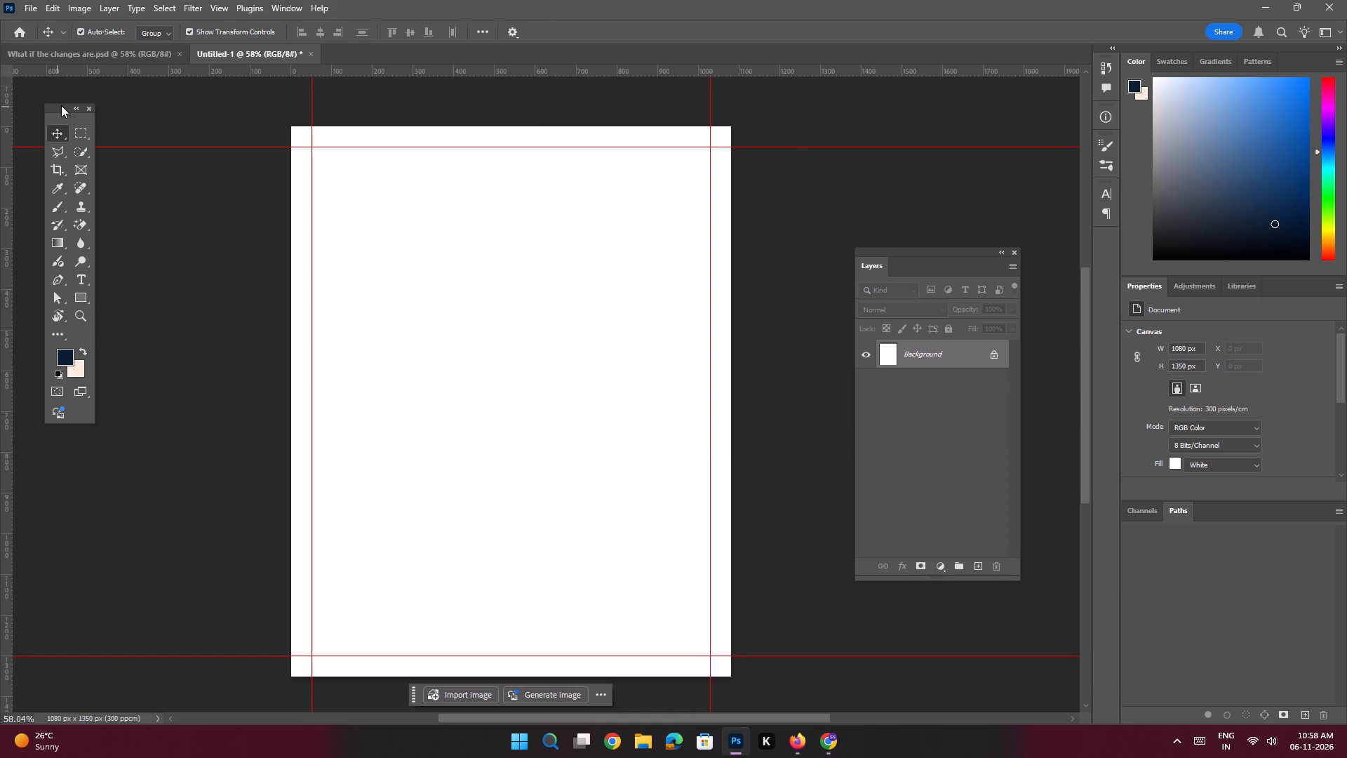
Copy the Apollo Sage Hospitals logo layer from What if the changes are.psd into the new document.
click(121, 53)
key(space)
key(space)
key(space)
key(space)
key(space)
key(space)
key(space)
key(space)
key(space)
drag(613, 208, 569, 286)
ctrl+drag(507, 201, 537, 259)
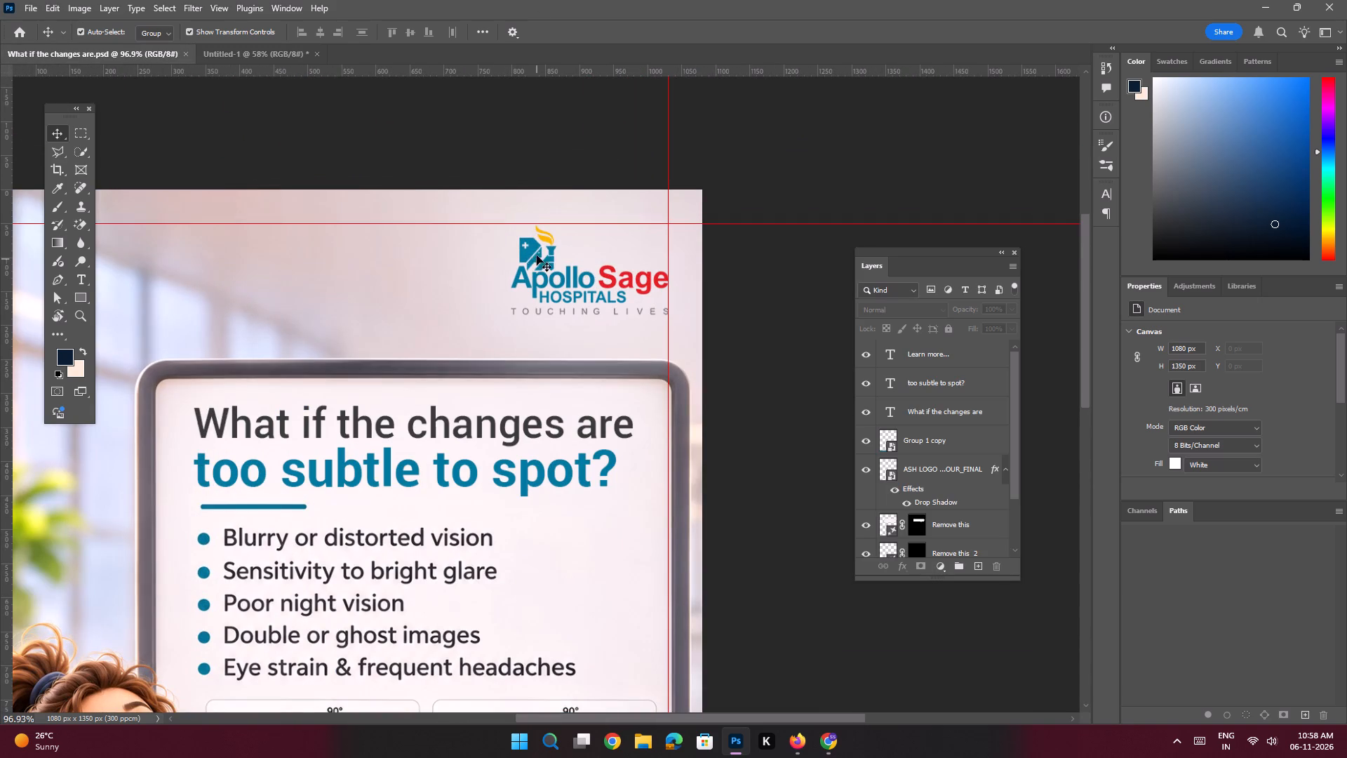
click(533, 248)
drag(970, 474, 274, 91)
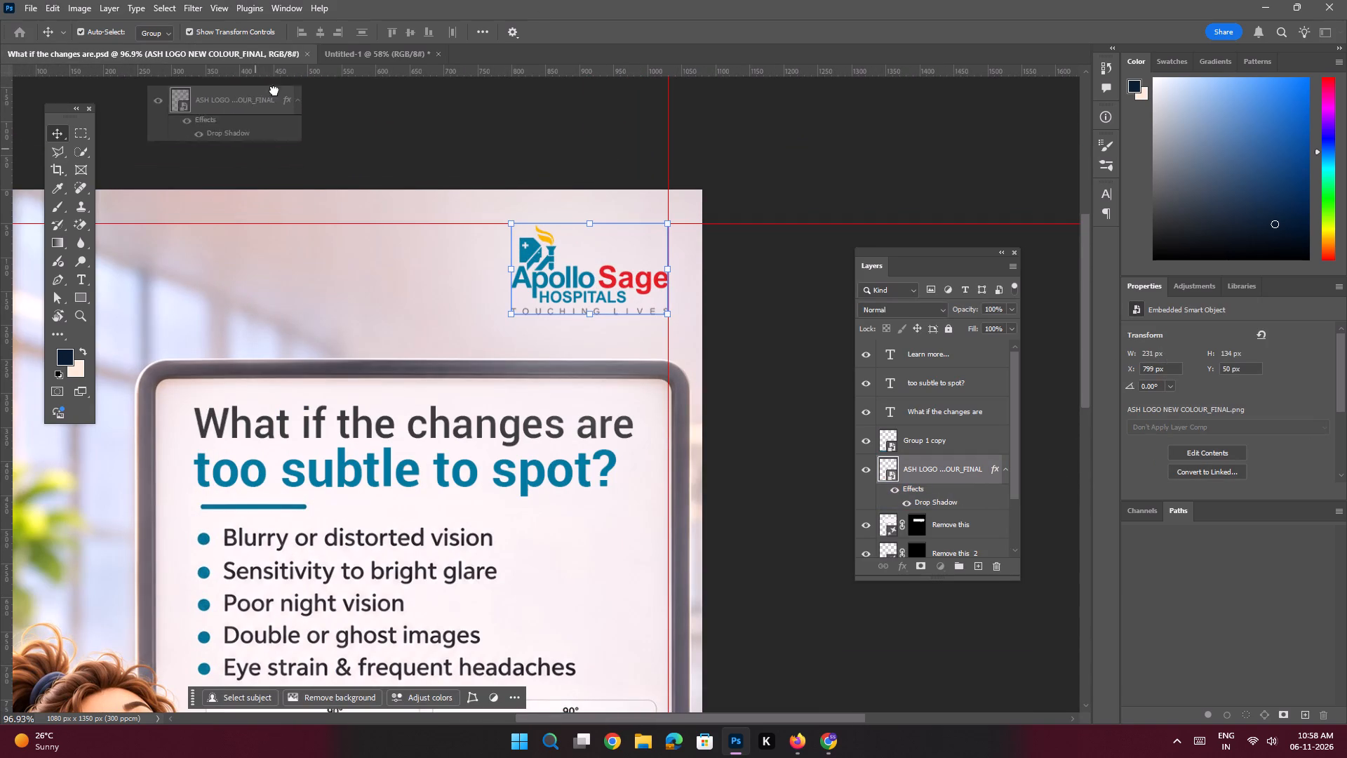
drag(274, 91, 607, 201)
Move the logo to X 799 px, Y 50 px, where the top and right margin guides meet.
key(ctrl+space)
key(ctrl+space)
key(ctrl+space)
key(ctrl+space)
key(ctrl+space)
key(ctrl+space)
key(ctrl+space)
key(ctrl+space)
ctrl+drag(641, 159, 654, 224)
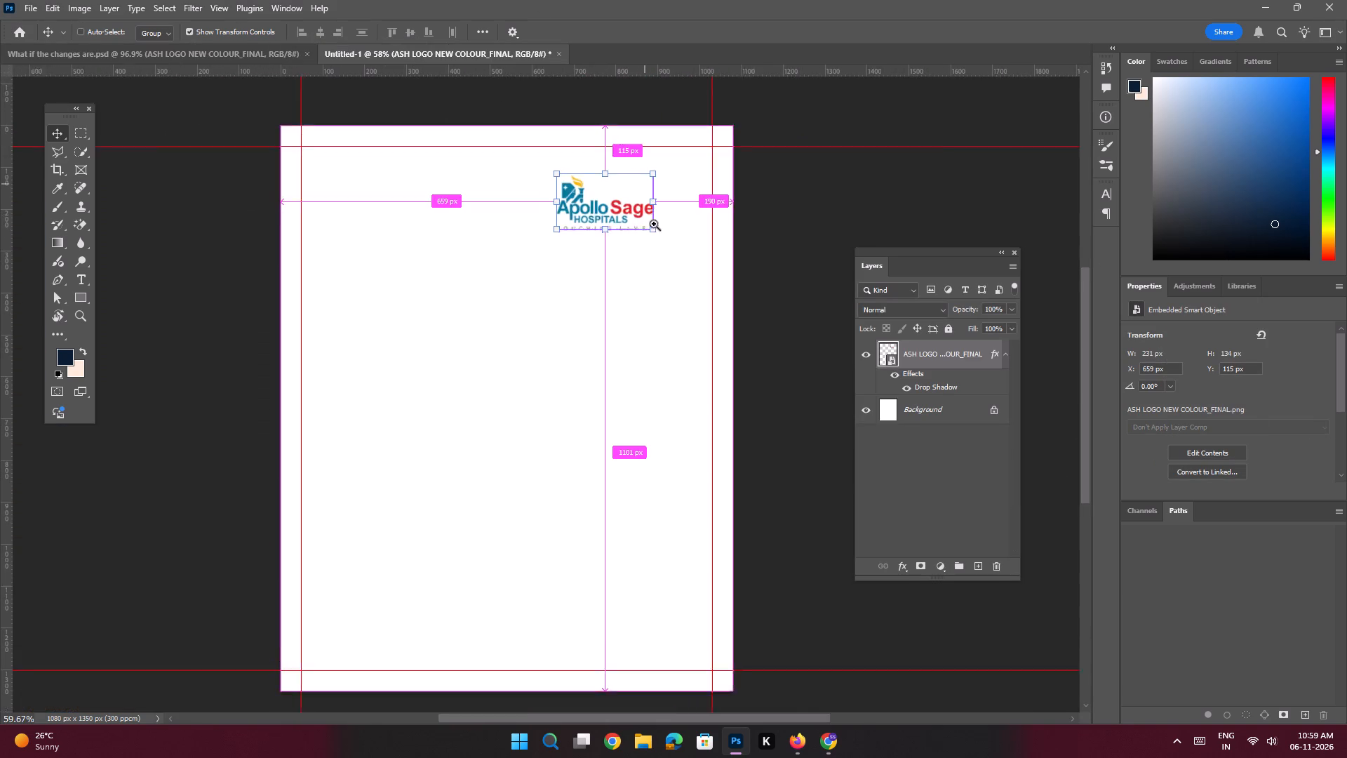
ctrl+drag(654, 224, 669, 285)
drag(657, 249, 489, 503)
drag(350, 467, 379, 432)
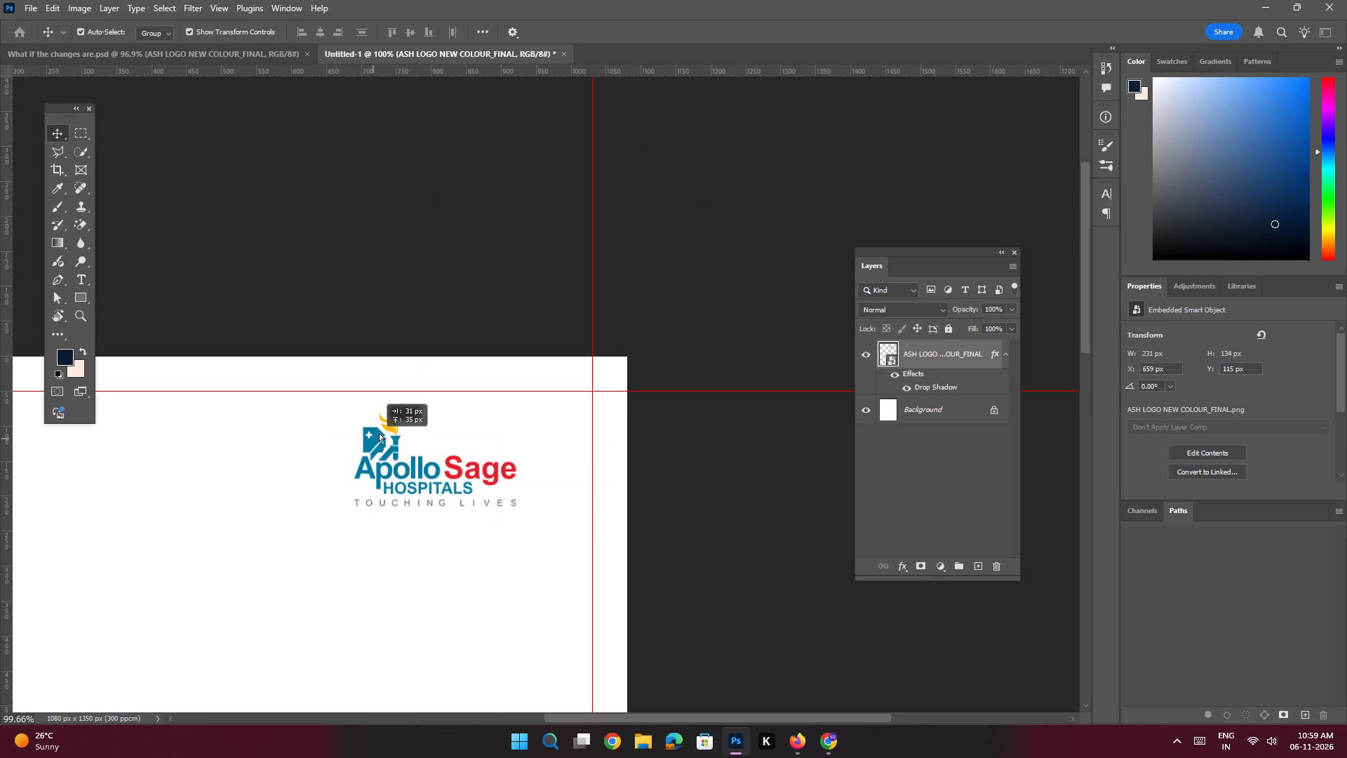
drag(379, 432, 445, 419)
Copy the blue and yellow contact footer layer from What if the changes are.psd into the new 1080 x 1350 px document.
key(ctrl+space)
key(ctrl+space)
key(ctrl+space)
key(ctrl+space)
key(ctrl+space)
ctrl+drag(469, 457, 394, 434)
drag(404, 496, 426, 435)
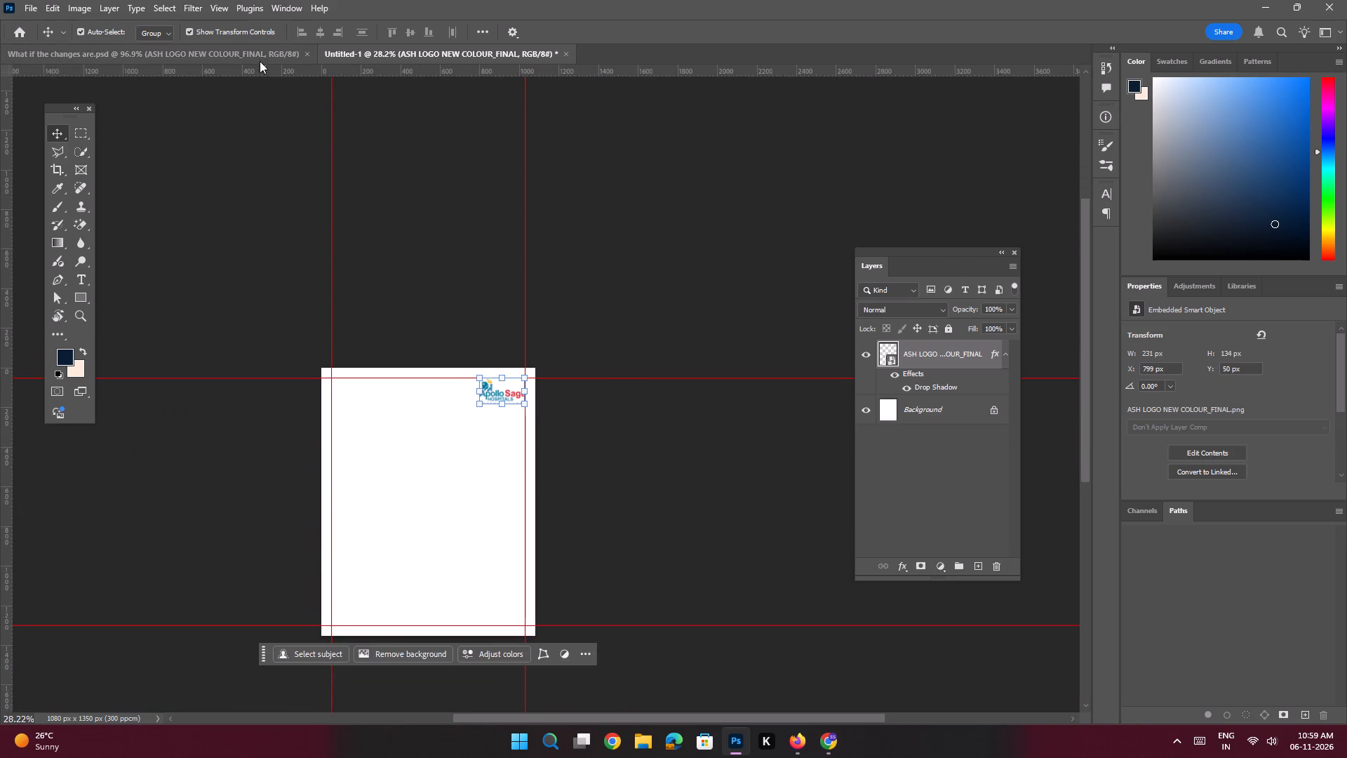
click(260, 61)
key(space)
key(space)
key(space)
key(space)
key(space)
key(space)
key(space)
key(space)
key(space)
key(space)
key(space)
key(space)
key(space)
key(space)
key(space)
key(space)
key(space)
key(space)
key(space)
key(space)
drag(417, 317, 431, 230)
click(417, 379)
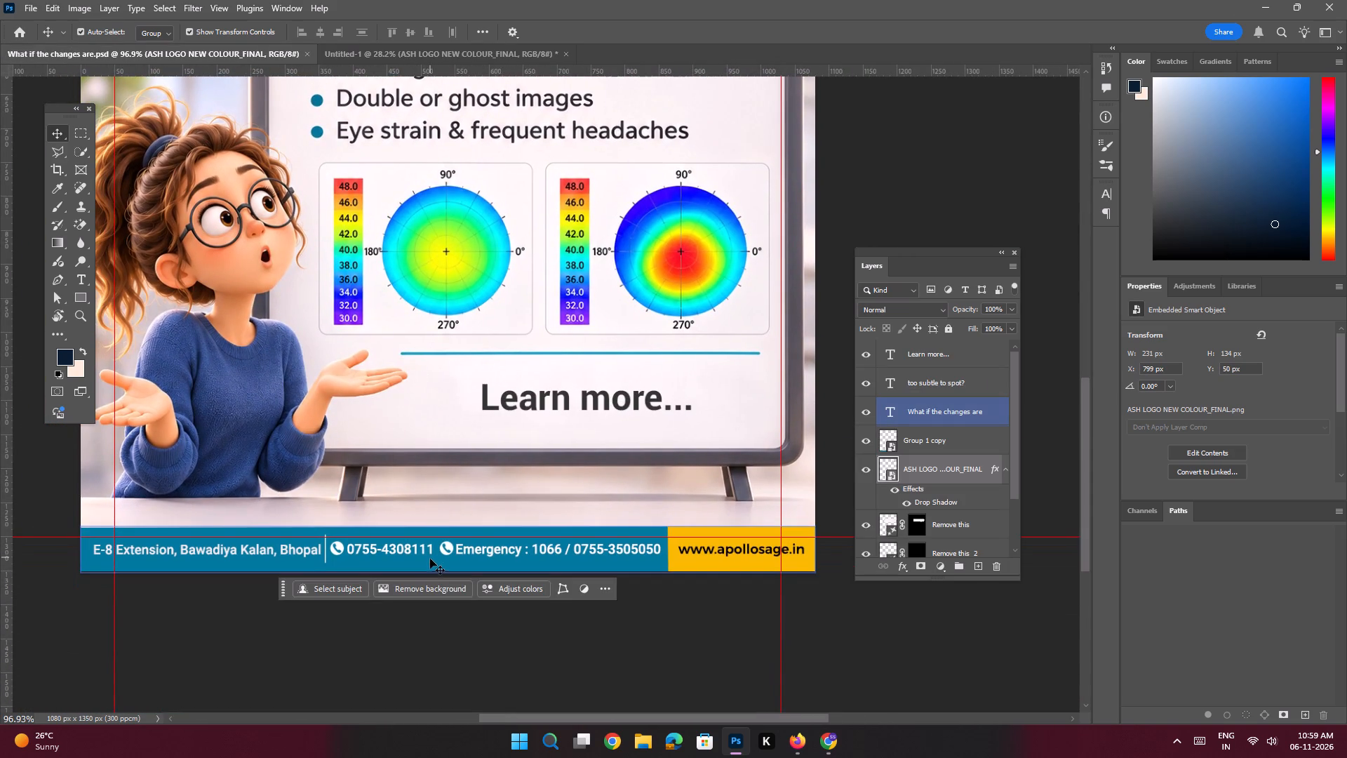
click(430, 559)
drag(929, 435, 355, 79)
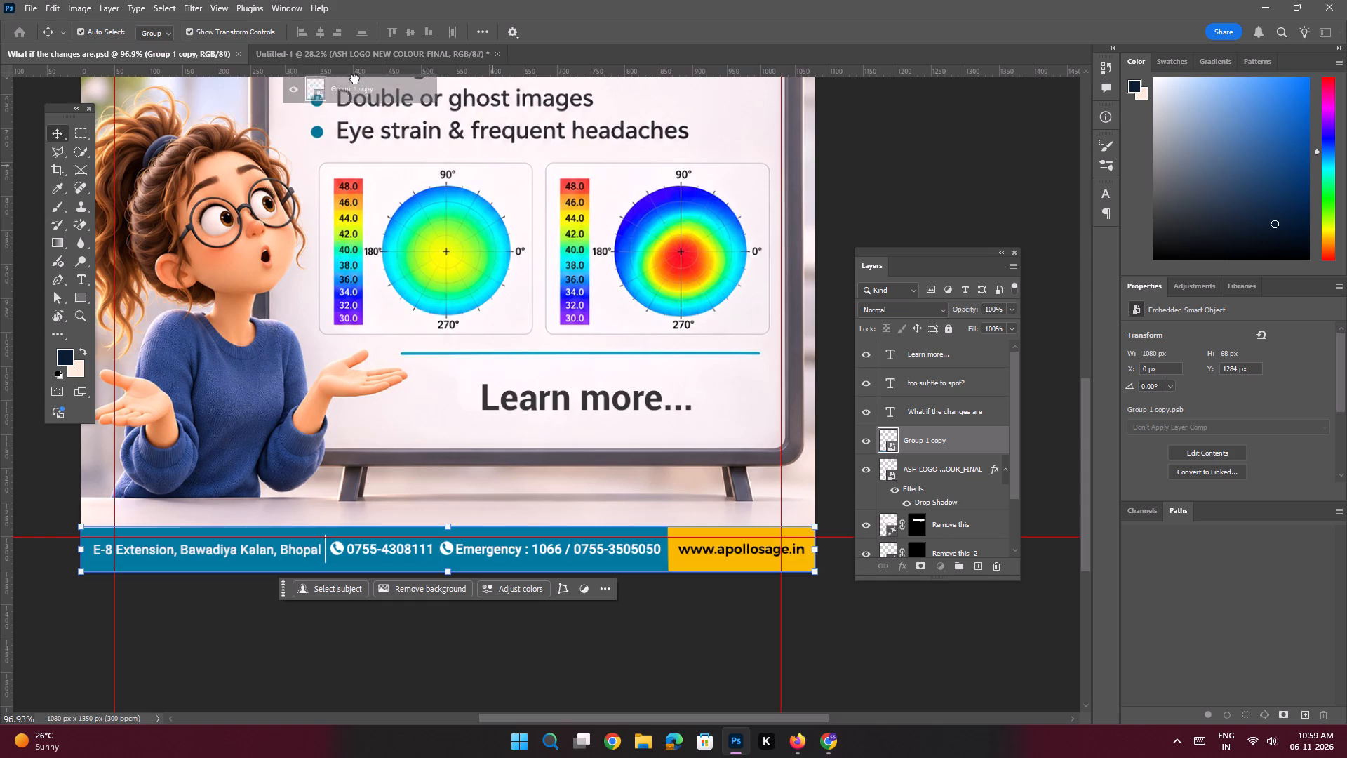
drag(355, 79, 441, 468)
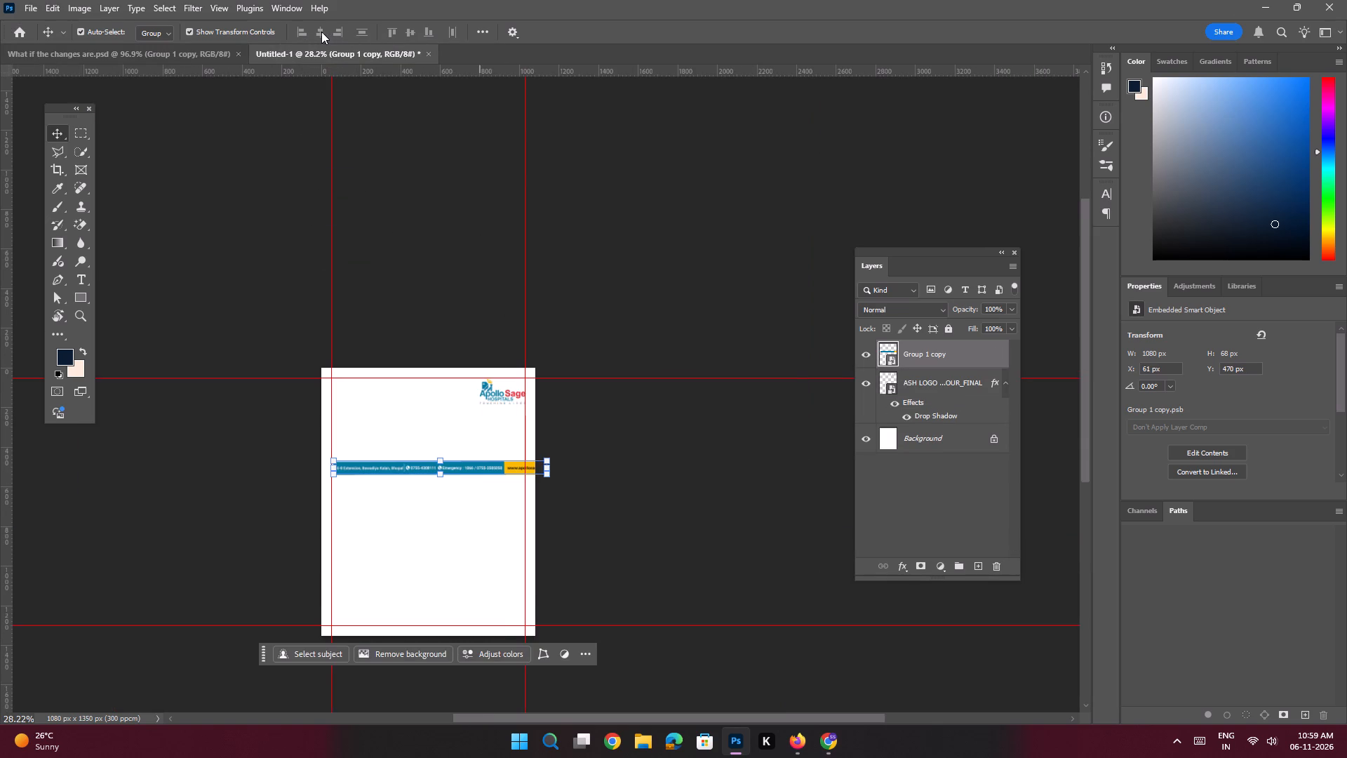
Align the footer strip to the canvas, centred horizontally and flush with the bottom edge.
click(489, 34)
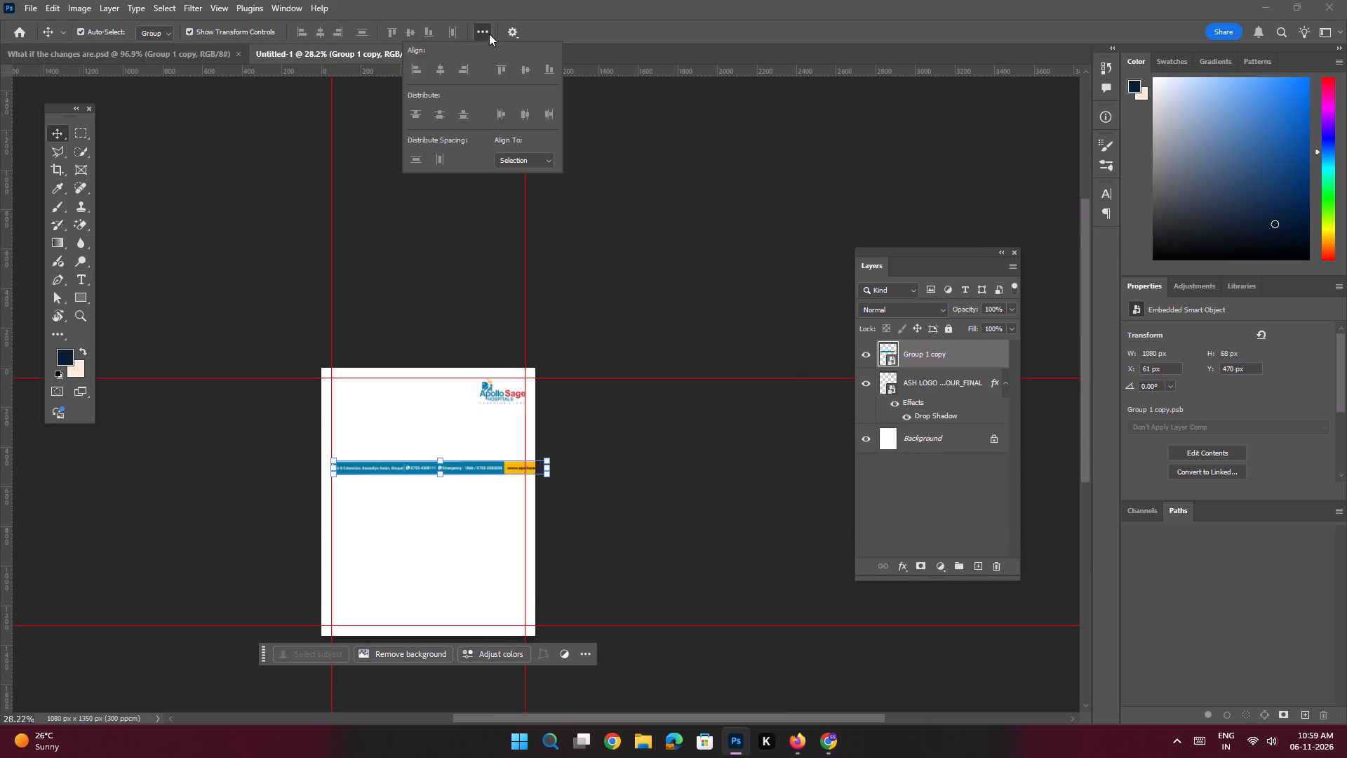
click(516, 167)
click(515, 185)
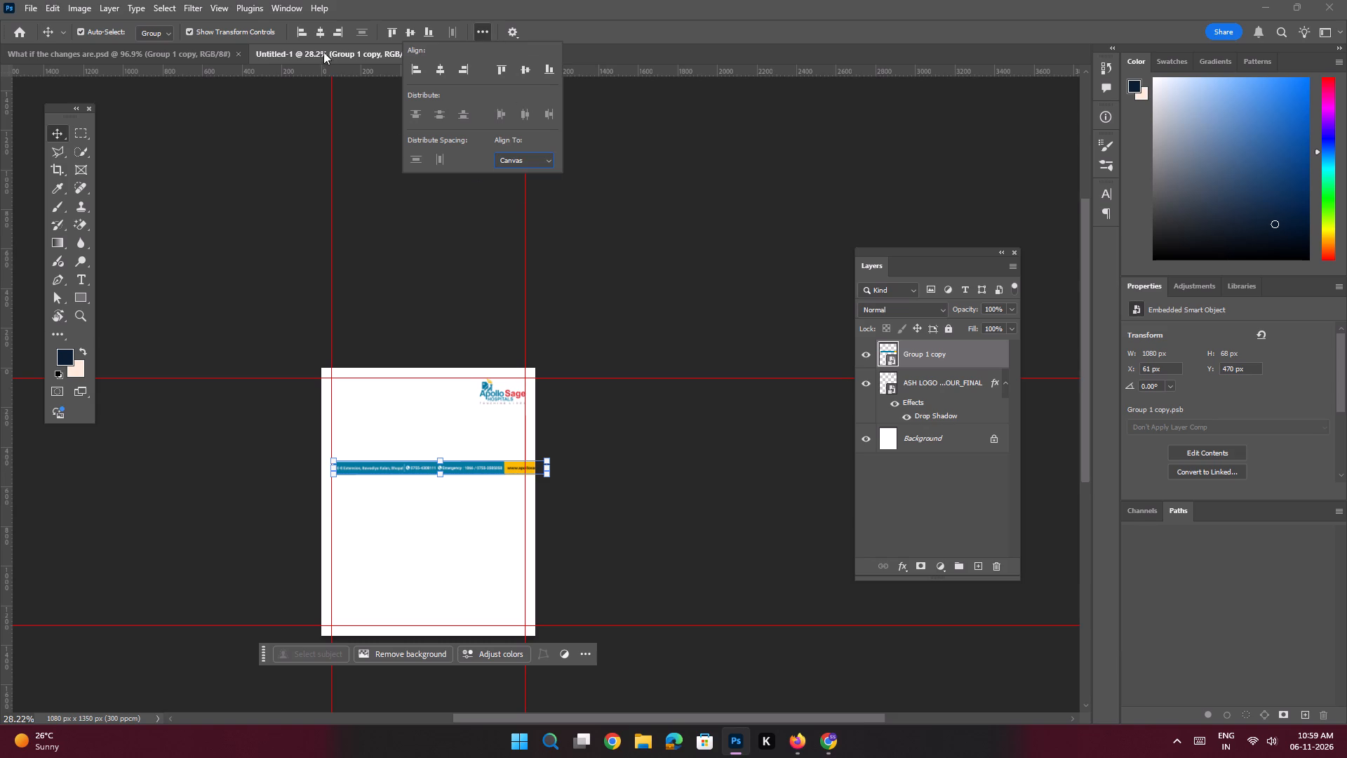
click(317, 29)
click(427, 36)
click(275, 420)
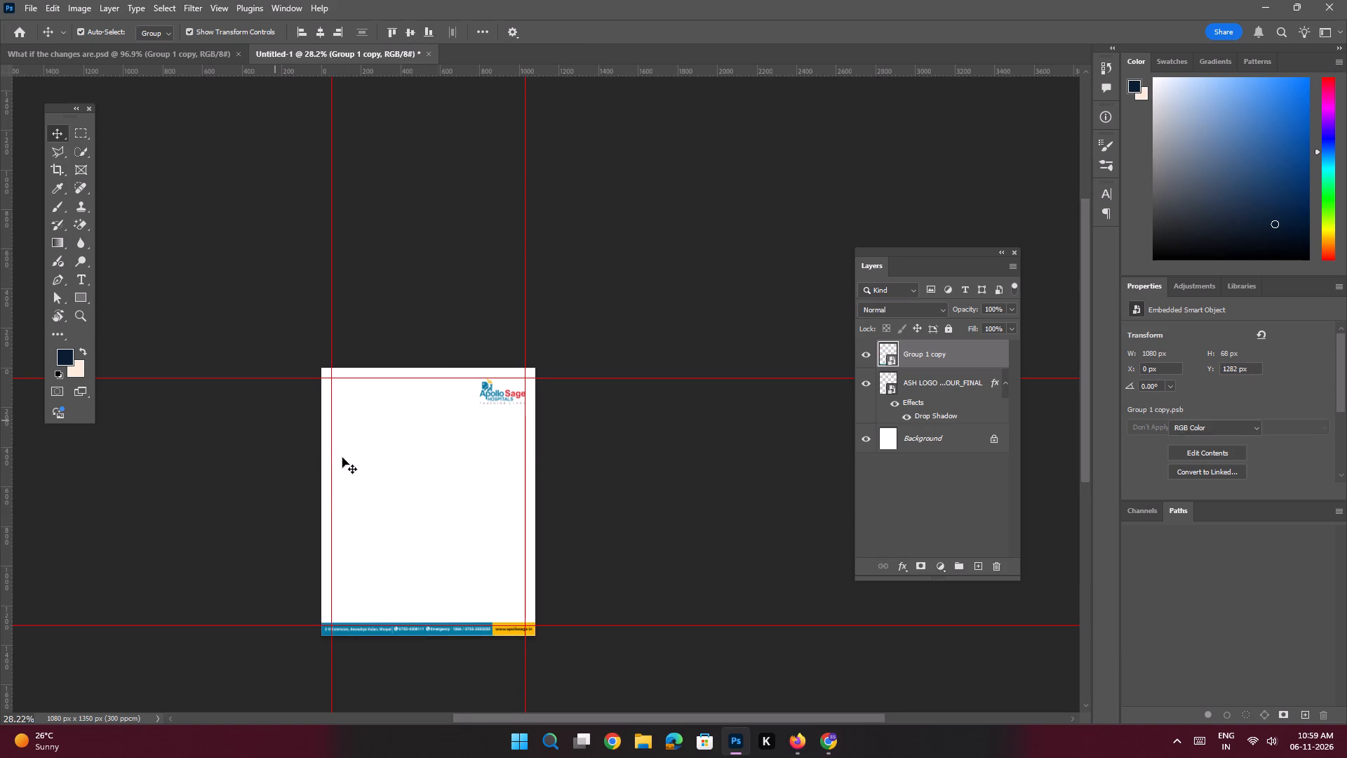
Nudge the footer strip down 1 px to Y 1283 px so it covers the canvas's bottom edge.
key(space)
key(space)
key(space)
key(space)
key(space)
drag(428, 479, 485, 319)
ctrl+drag(410, 477, 573, 589)
click(478, 449)
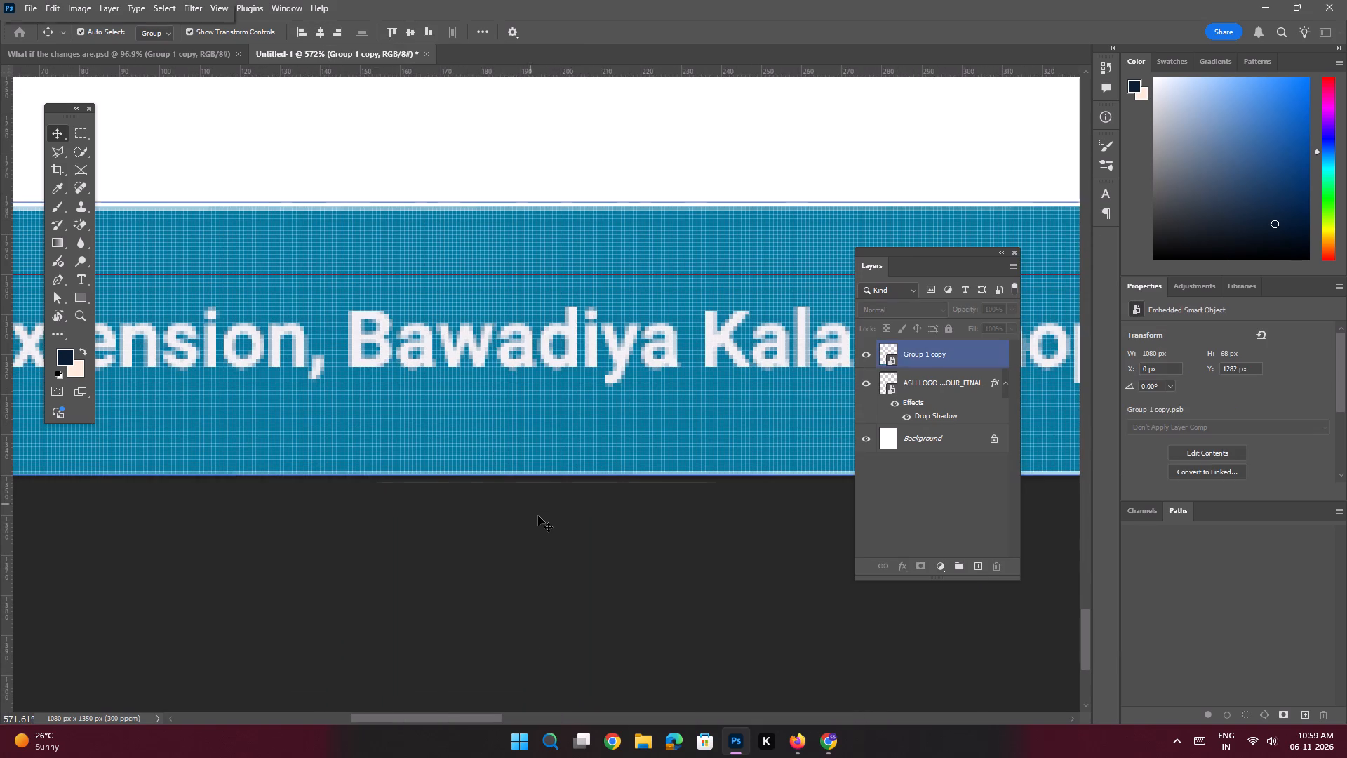
key(Down)
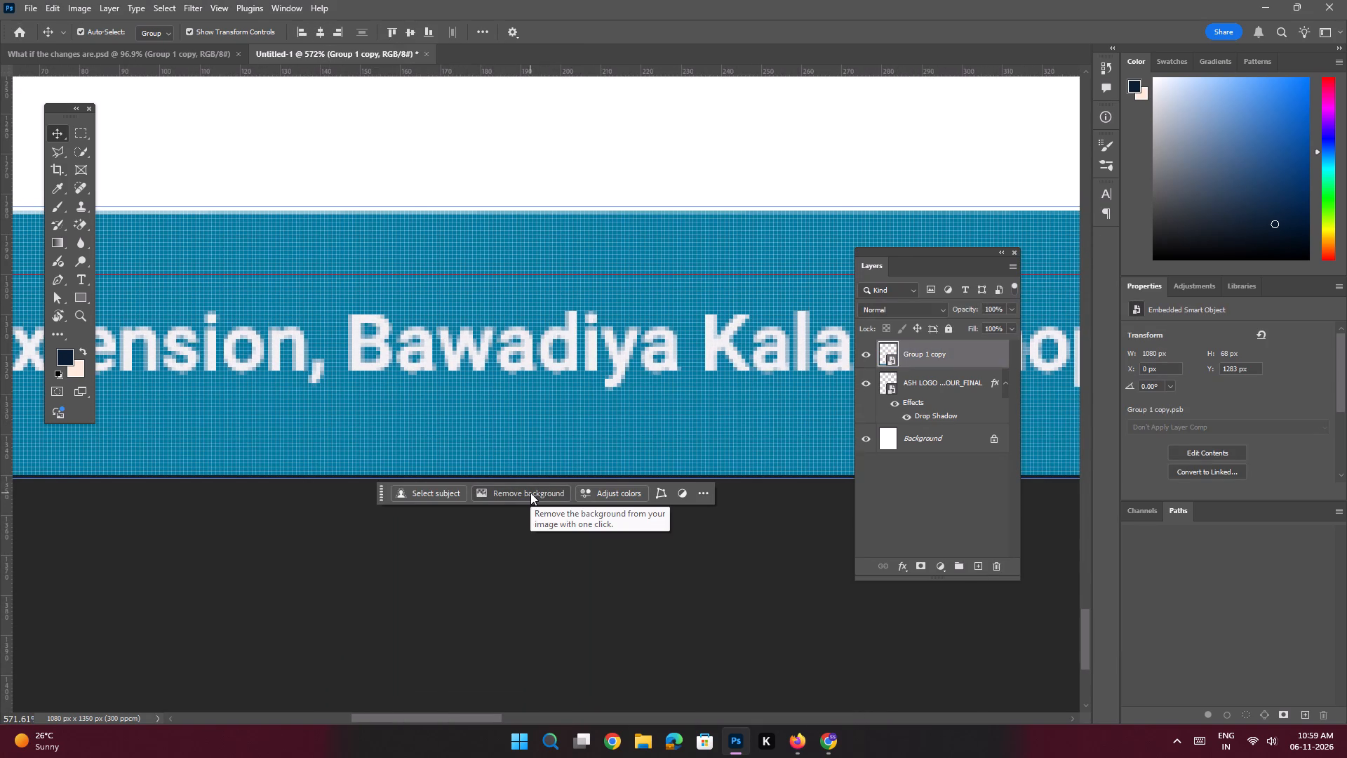
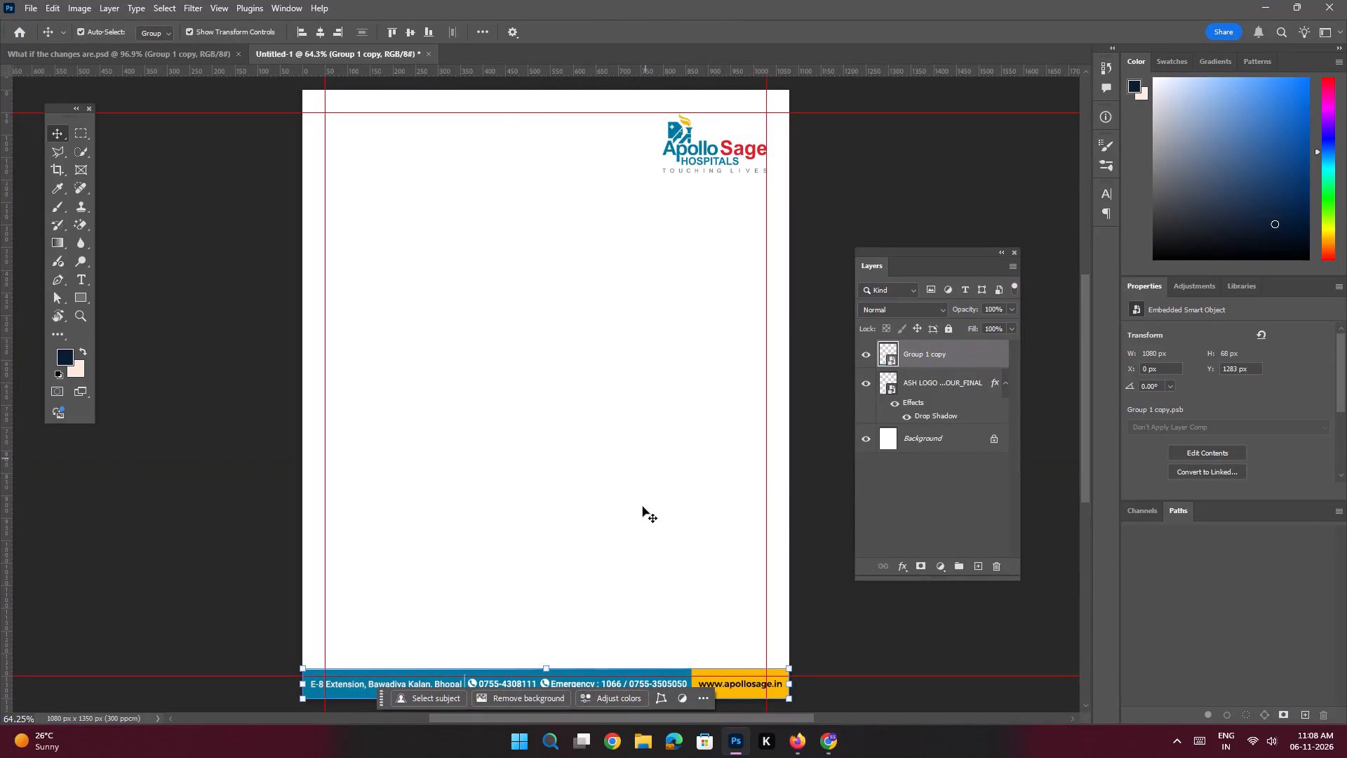
Place the Winter Respiratory Health Awareness Poster (1) image from the Downloads folder into the document at full canvas size.
click(641, 744)
click(55, 193)
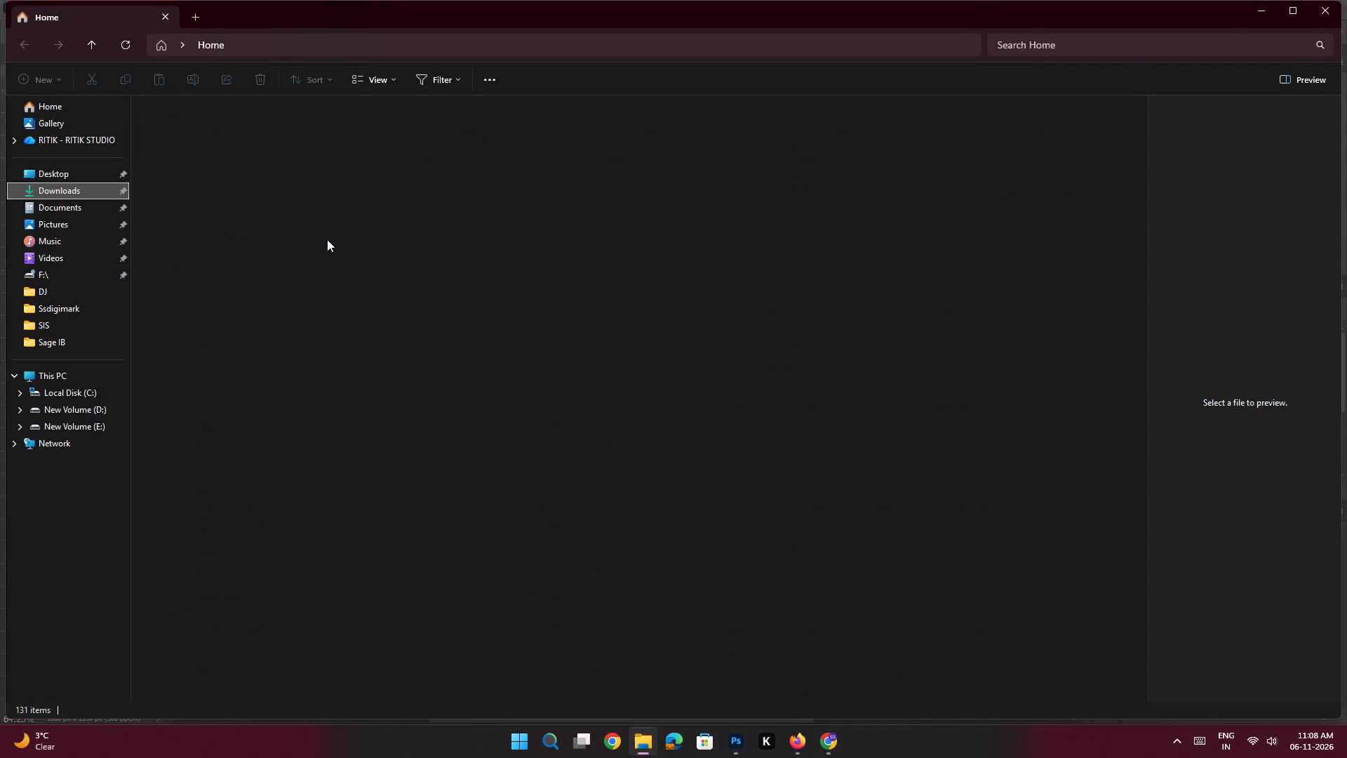
click(234, 198)
drag(201, 193, 213, 220)
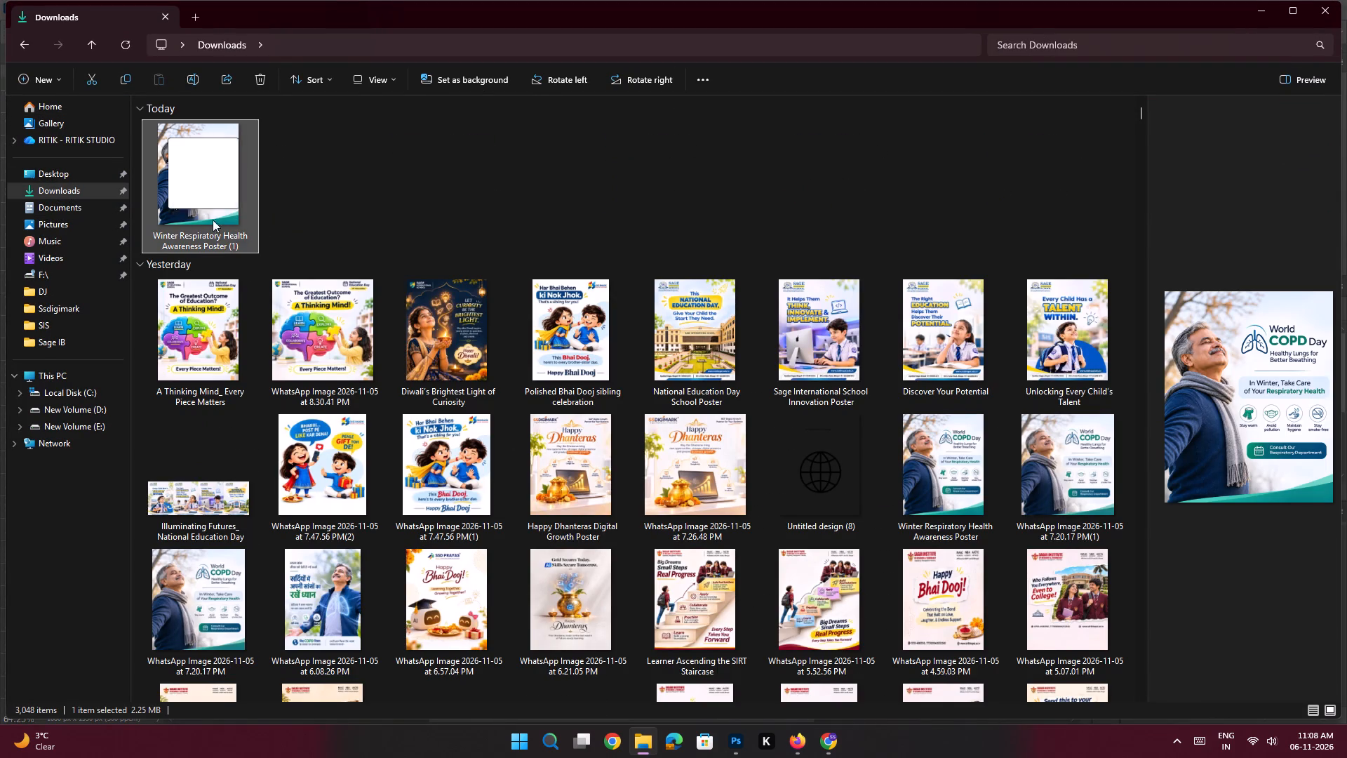
drag(213, 220, 547, 399)
key(alt+Tab)
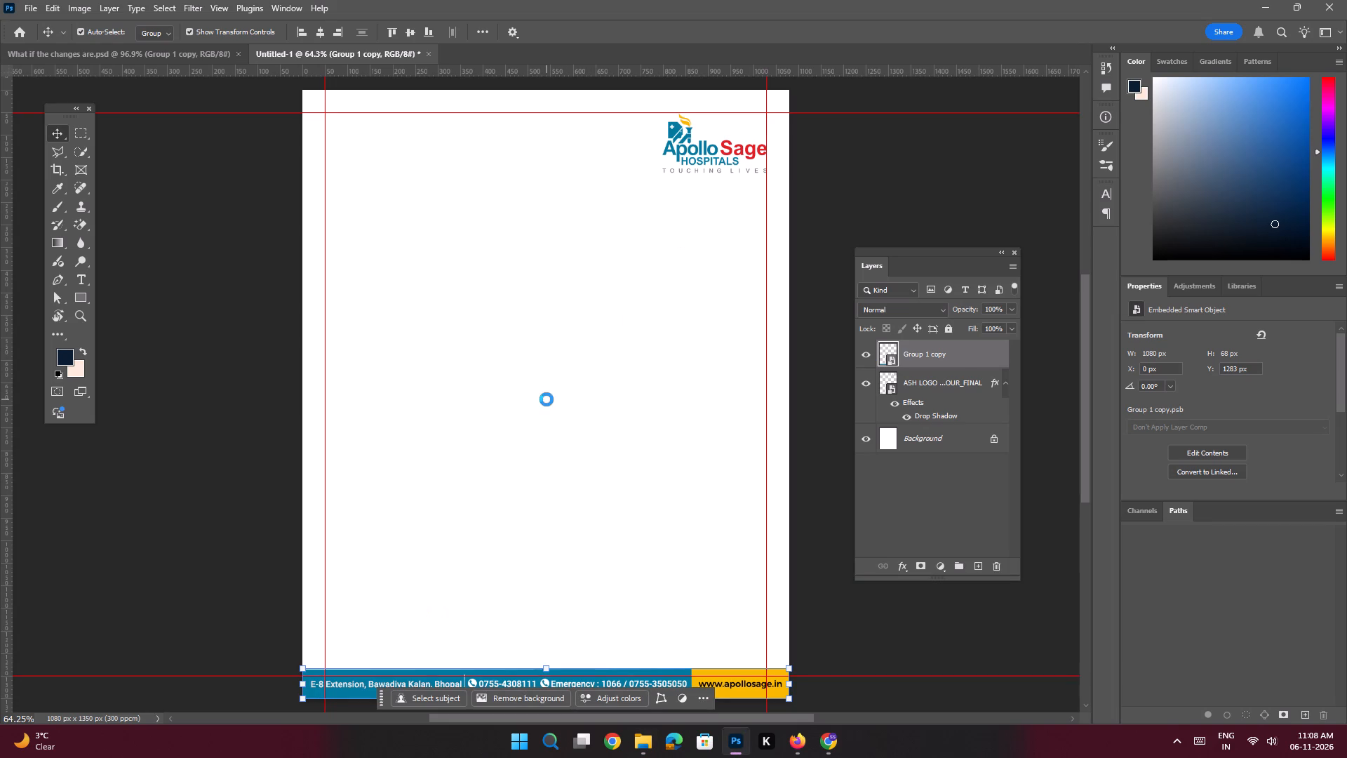
key(Return)
key(Return)
key(Return)
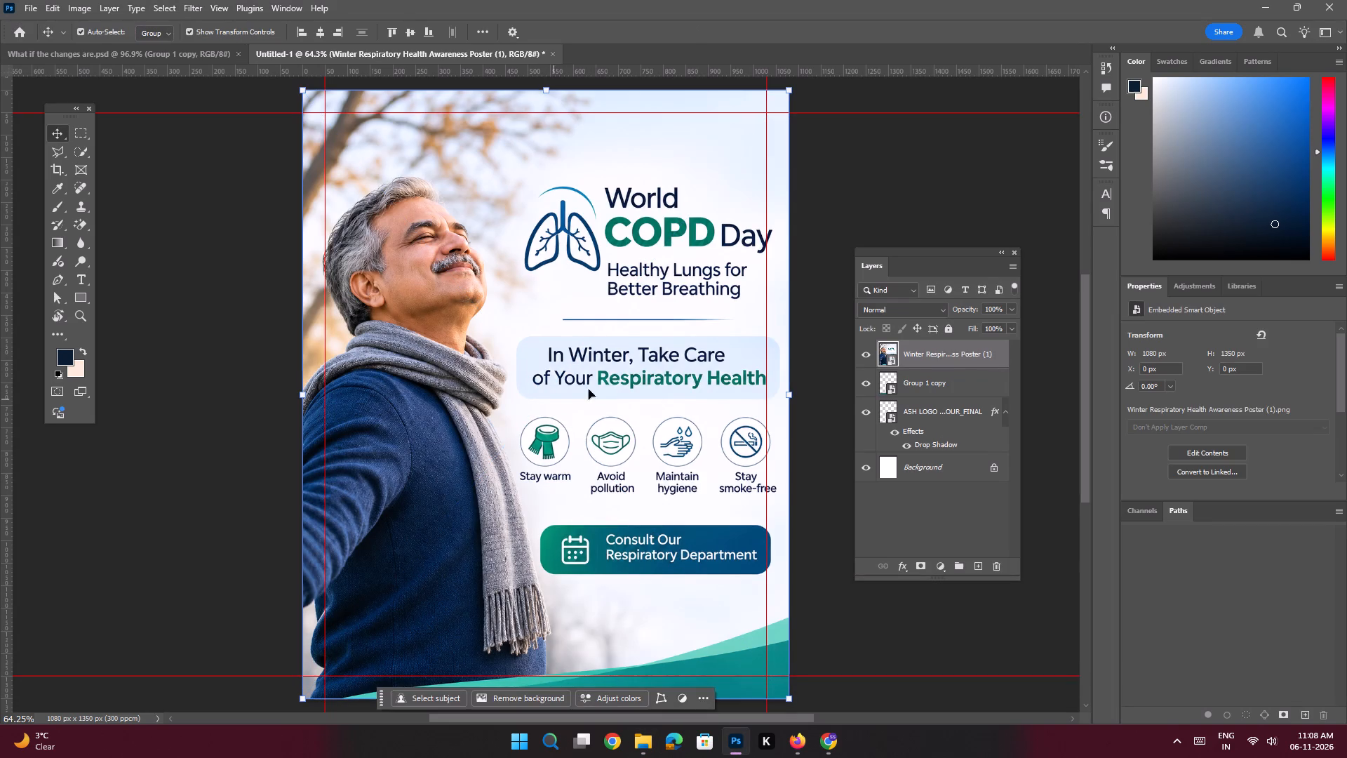
Outline the teal wave along the poster's bottom edge with the Polygonal Lasso and run Generative Fill with the prompt "Remove this".
key(space)
key(space)
key(space)
key(space)
key(space)
key(space)
key(space)
key(space)
drag(703, 346, 690, 341)
key(space)
key(space)
key(space)
key(space)
key(space)
key(space)
key(space)
key(space)
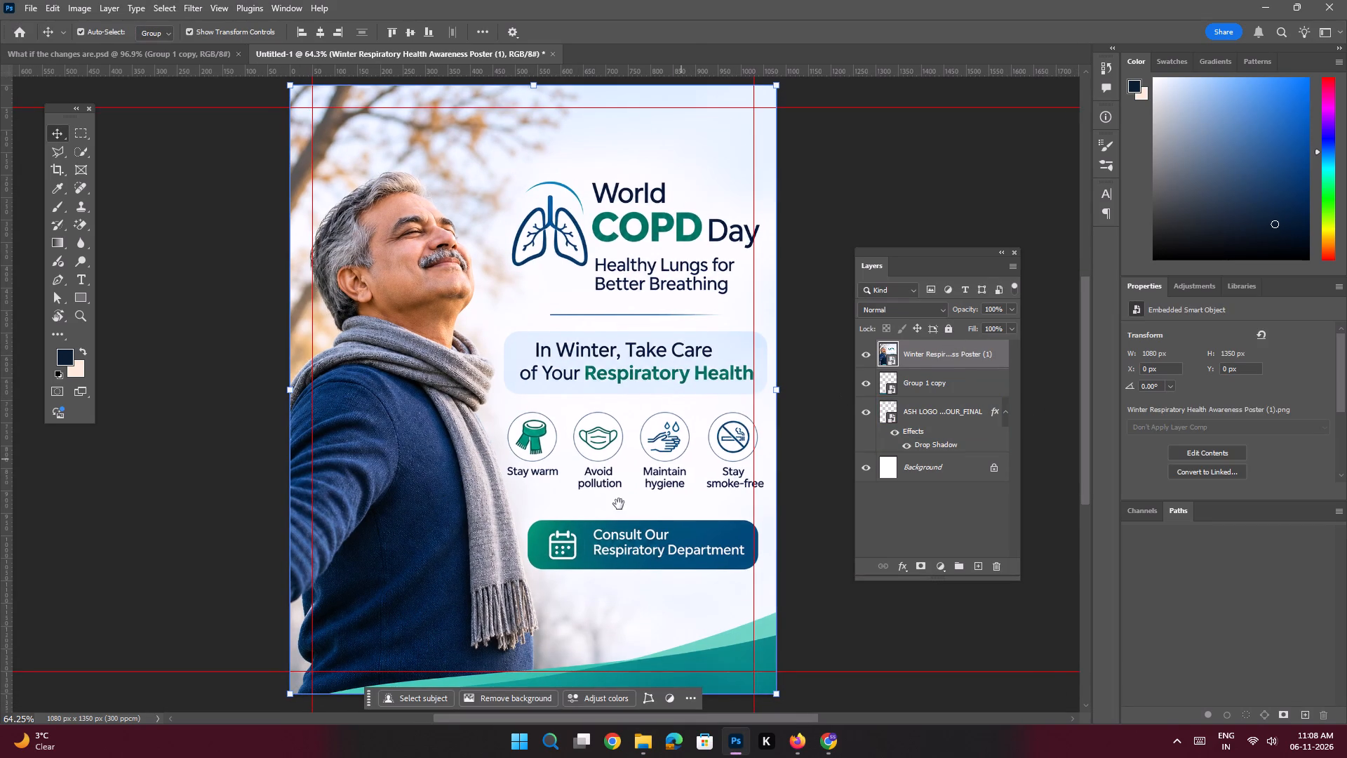
drag(606, 512, 591, 412)
ctrl+drag(634, 486, 641, 503)
drag(641, 503, 620, 465)
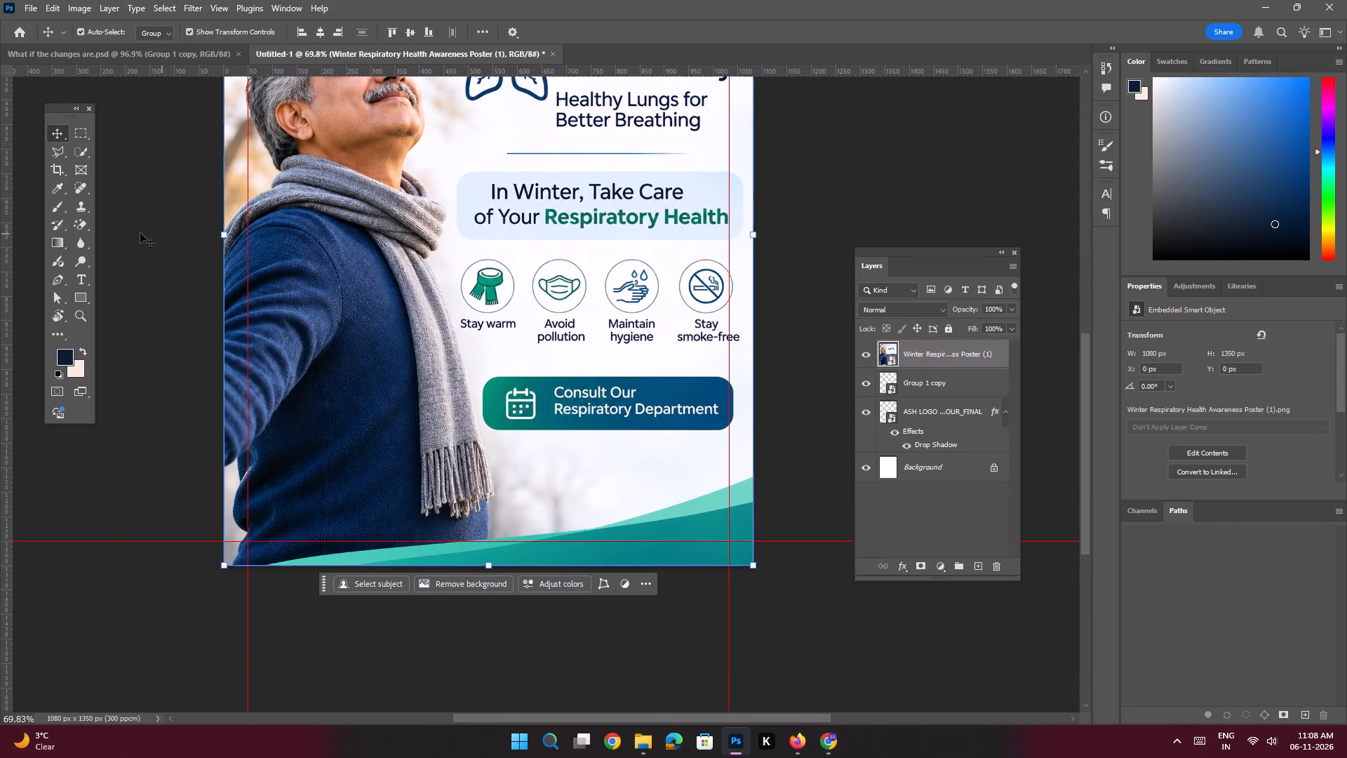
click(58, 157)
key(space)
ctrl+drag(699, 502, 714, 528)
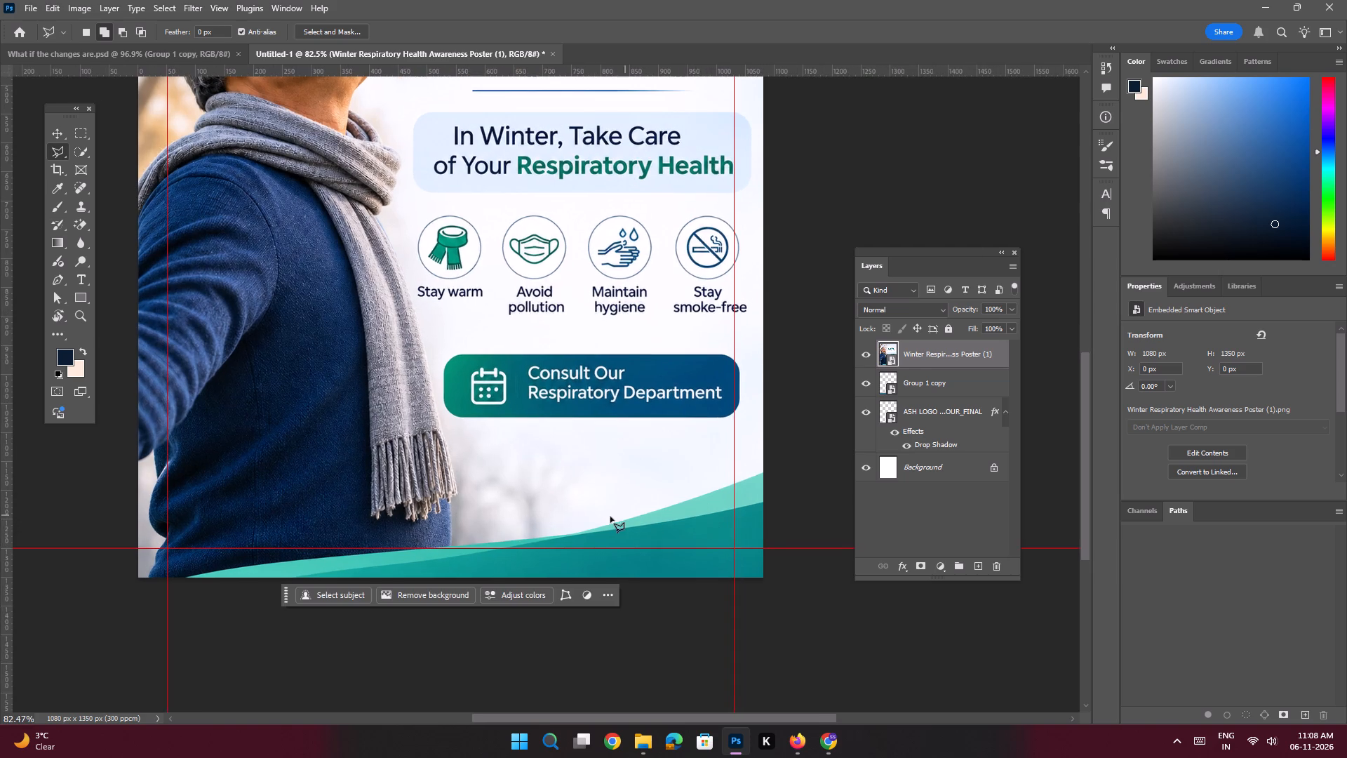
click(584, 524)
click(769, 455)
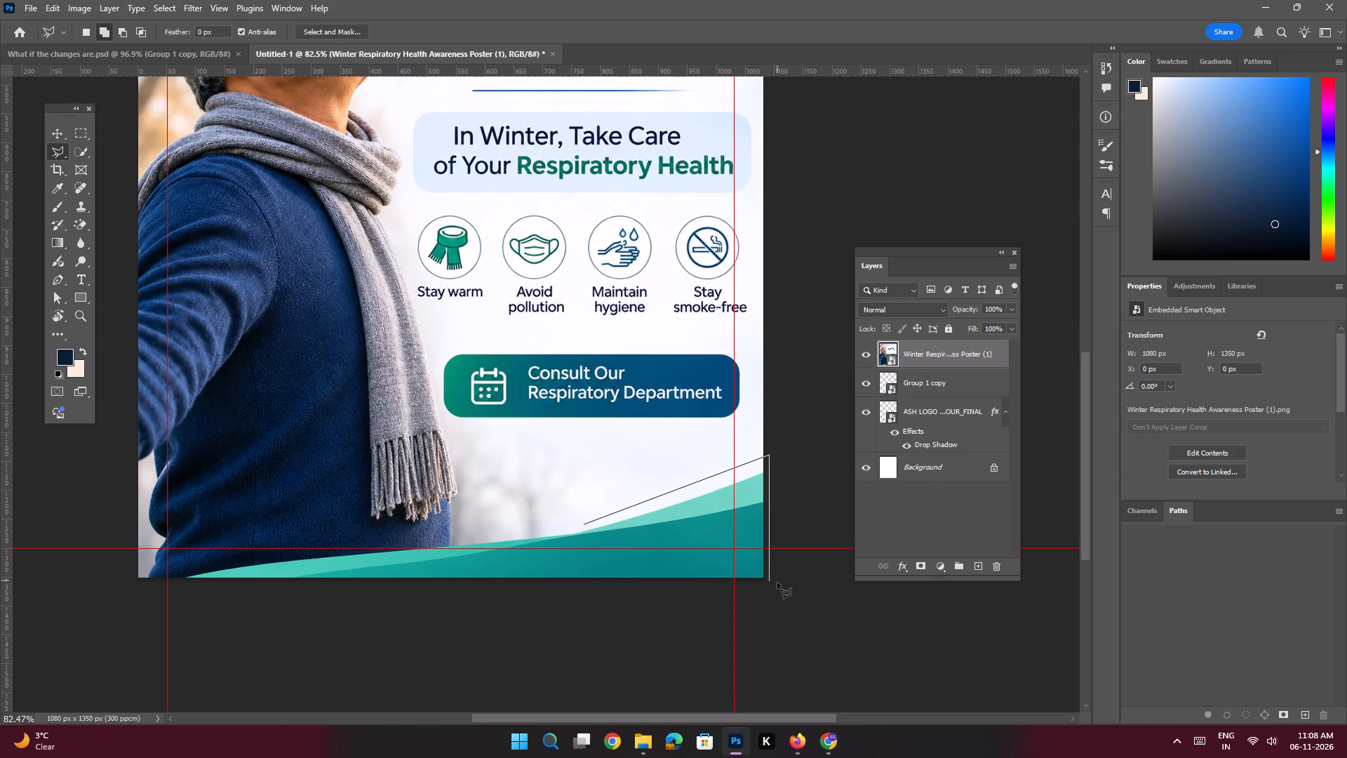
shift+click(775, 594)
shift+click(178, 586)
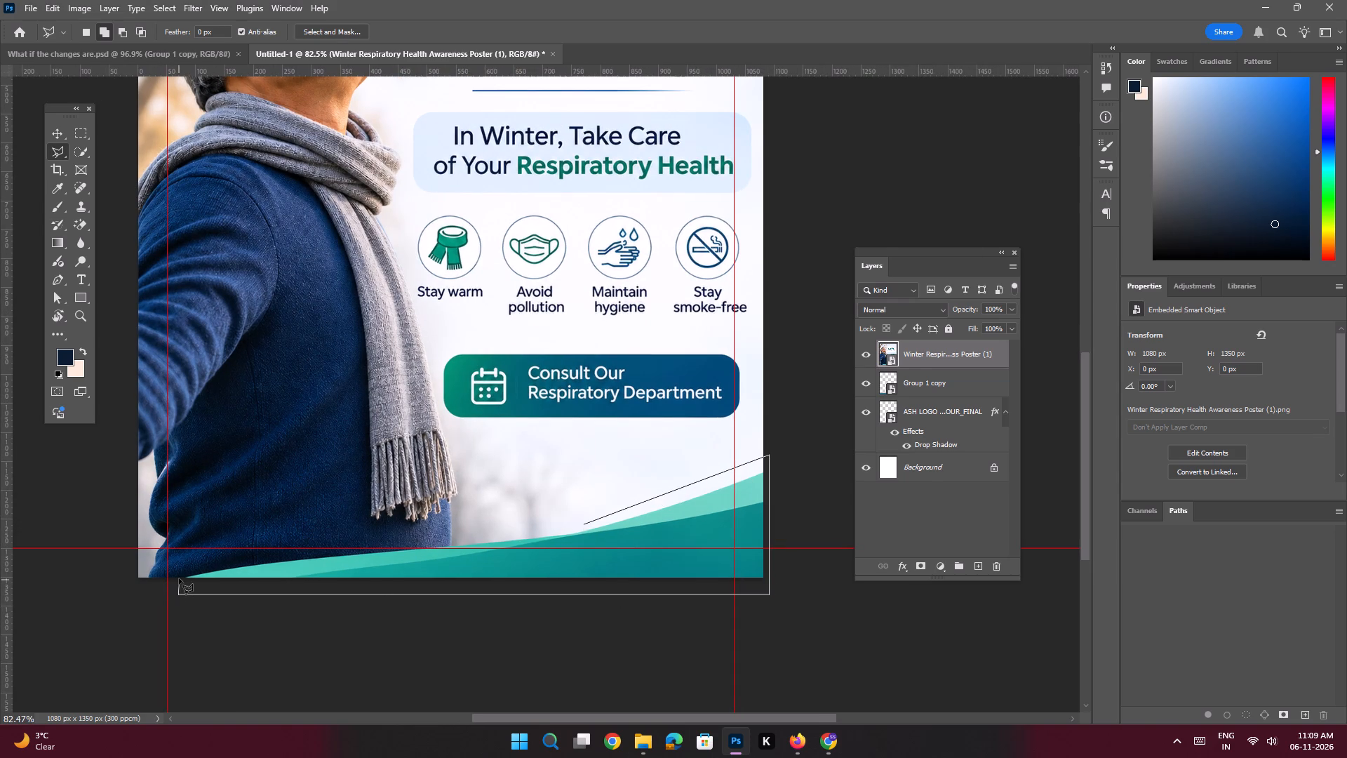
click(181, 573)
click(353, 546)
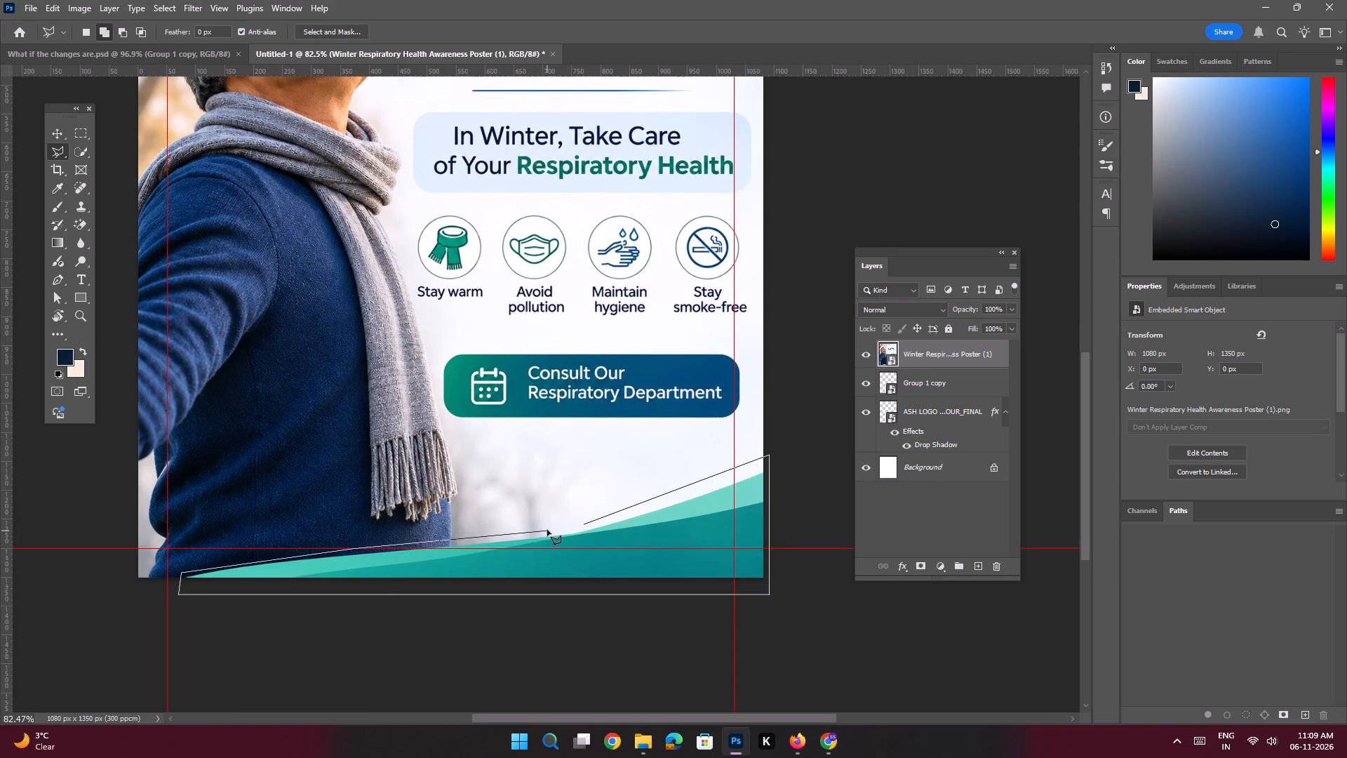
click(547, 530)
double_click(587, 524)
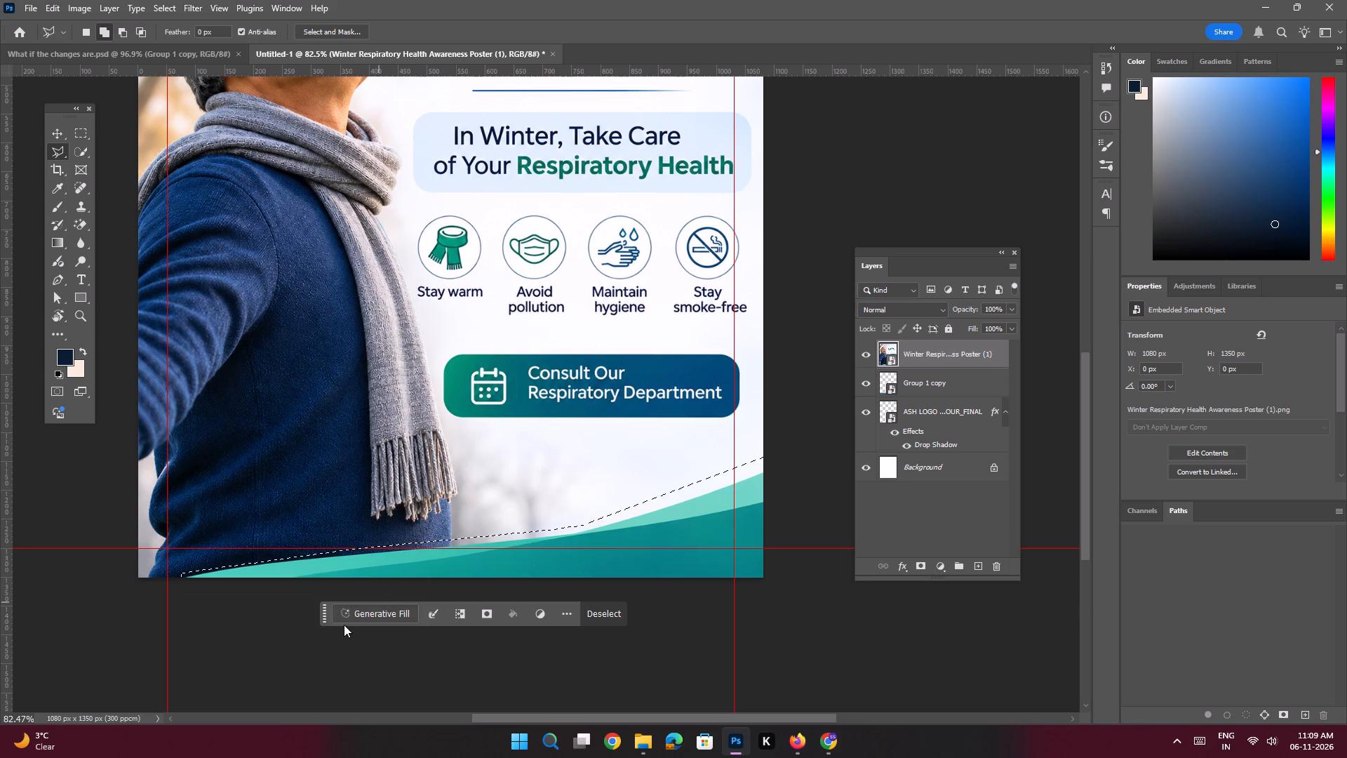
click(368, 613)
text(Remove this)
key(space)
key(Return)
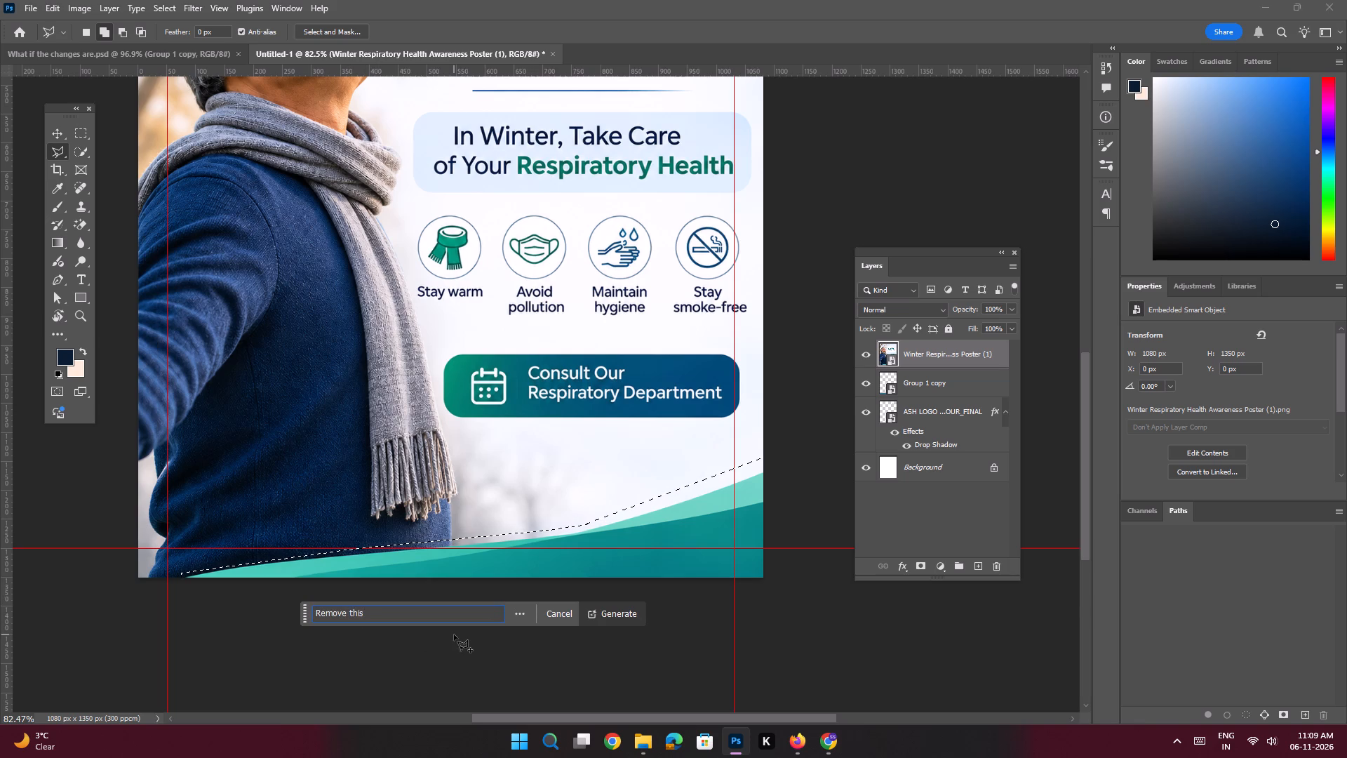
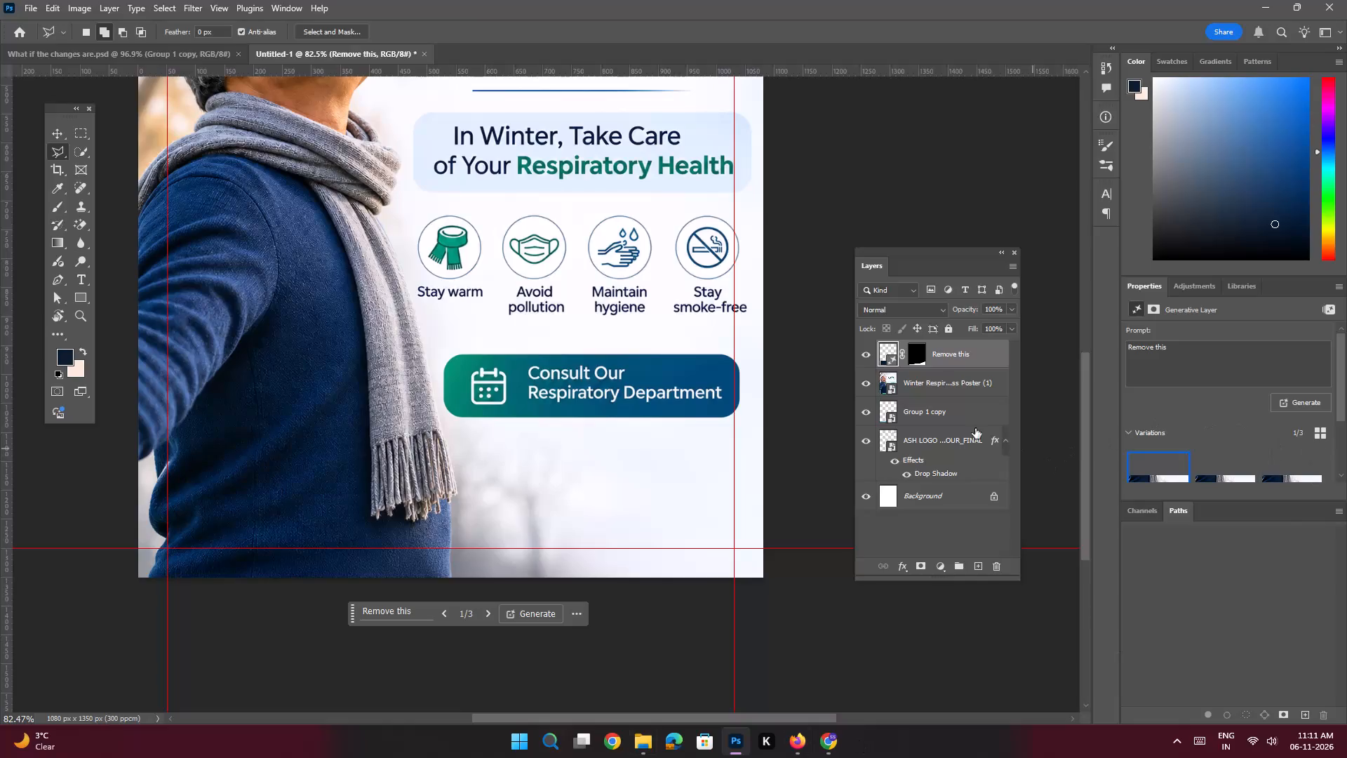
Convert the Remove this layer and the Winter Respiratory Health Awareness Poster (1) layer together into one smart object.
key(space)
ctrl+drag(641, 413, 621, 409)
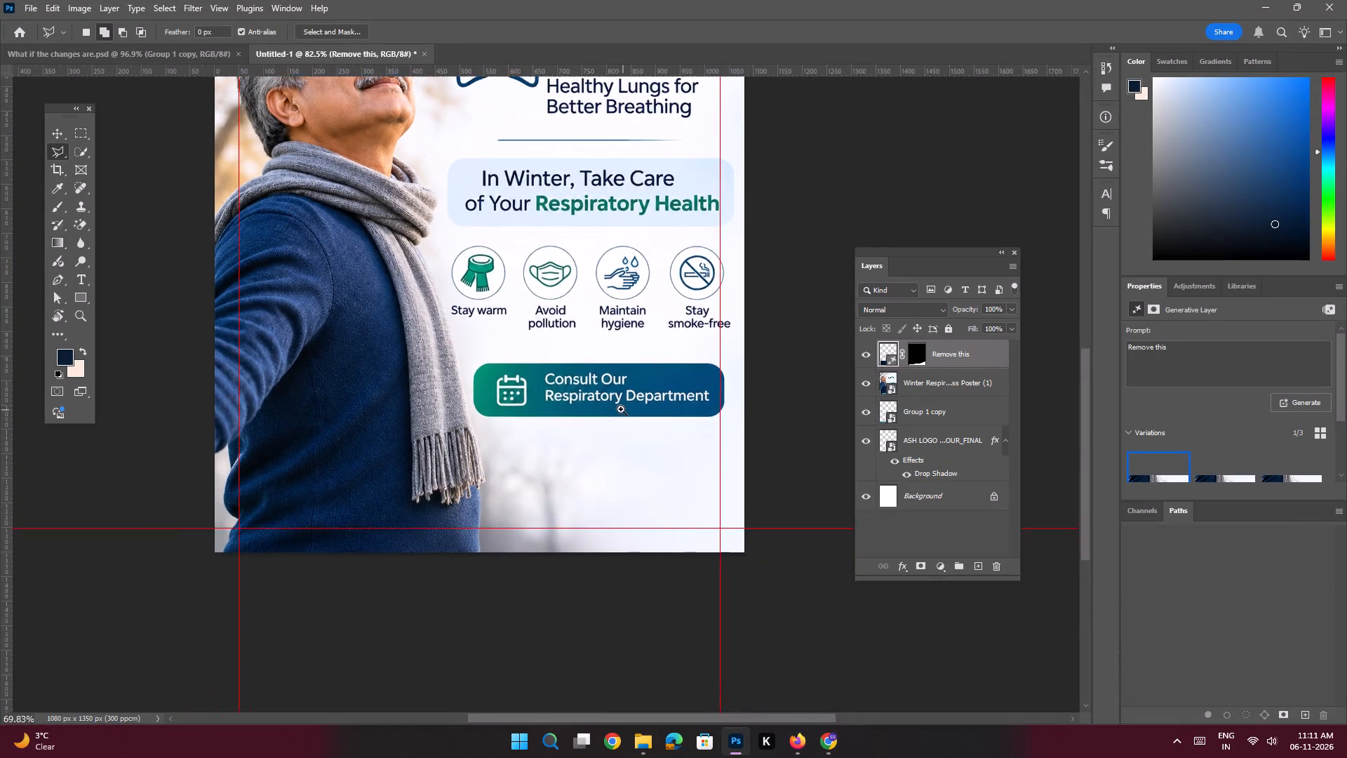
ctrl+drag(621, 409, 619, 409)
drag(636, 303, 631, 425)
shift+click(947, 385)
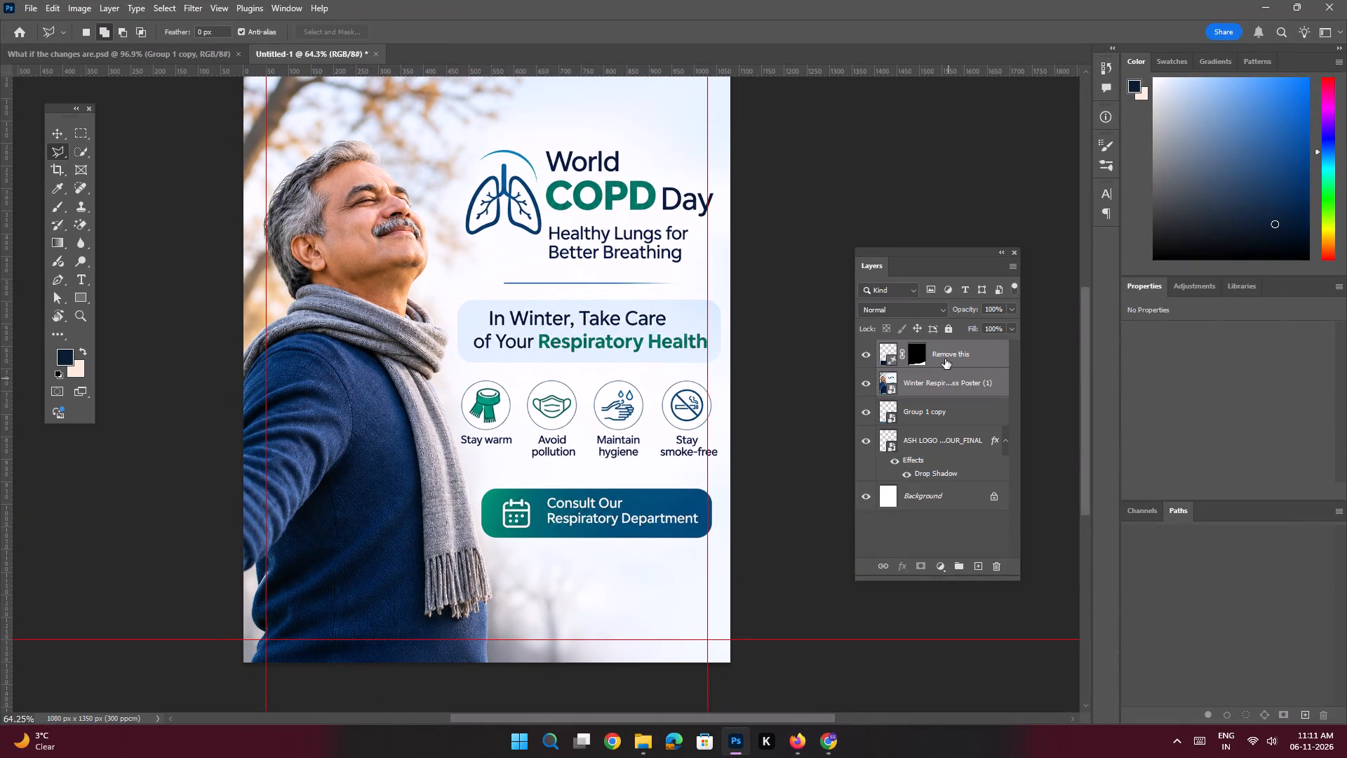
right_click(945, 359)
click(993, 637)
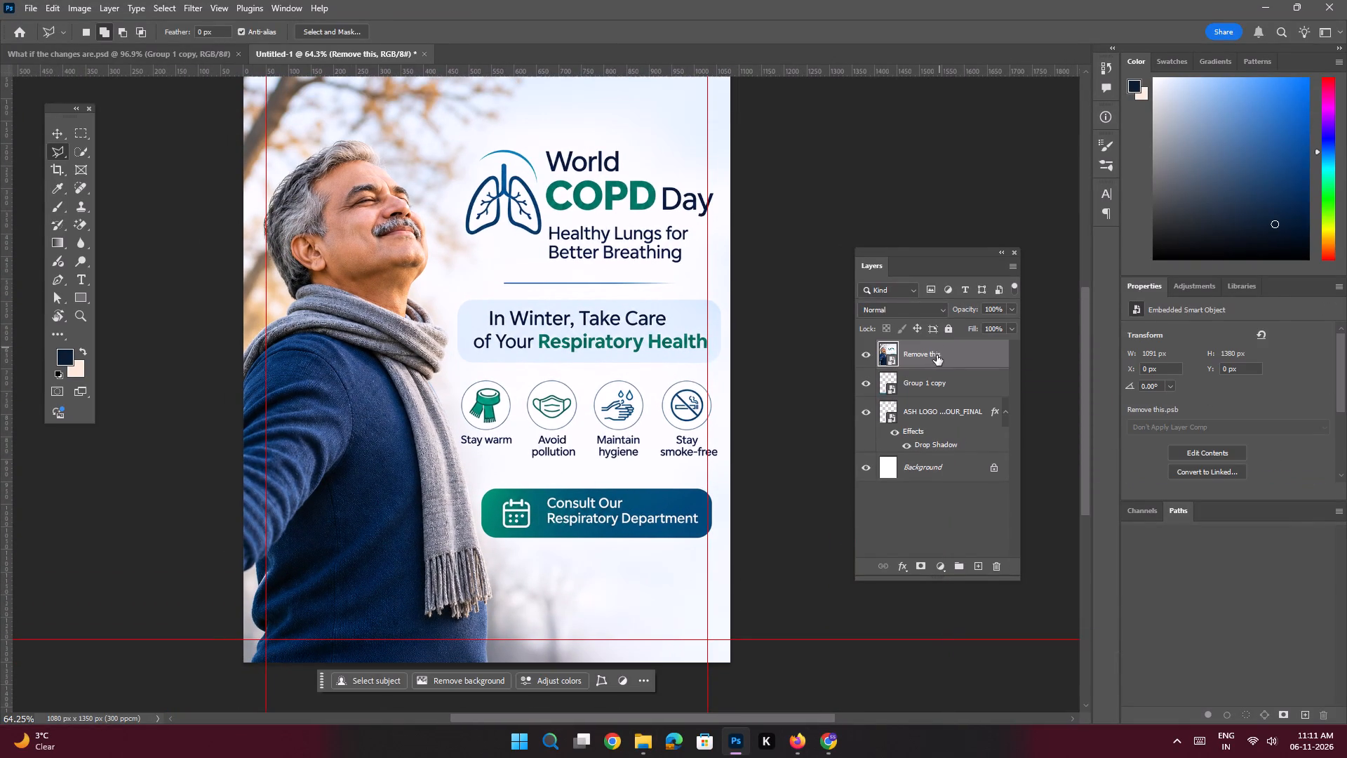
Move the combined poster smart object below the Group 1 copy footer and the ASH logo layers, directly above Background.
drag(937, 355, 935, 453)
key(space)
key(space)
key(space)
key(space)
key(space)
key(space)
key(space)
key(space)
key(space)
key(space)
key(space)
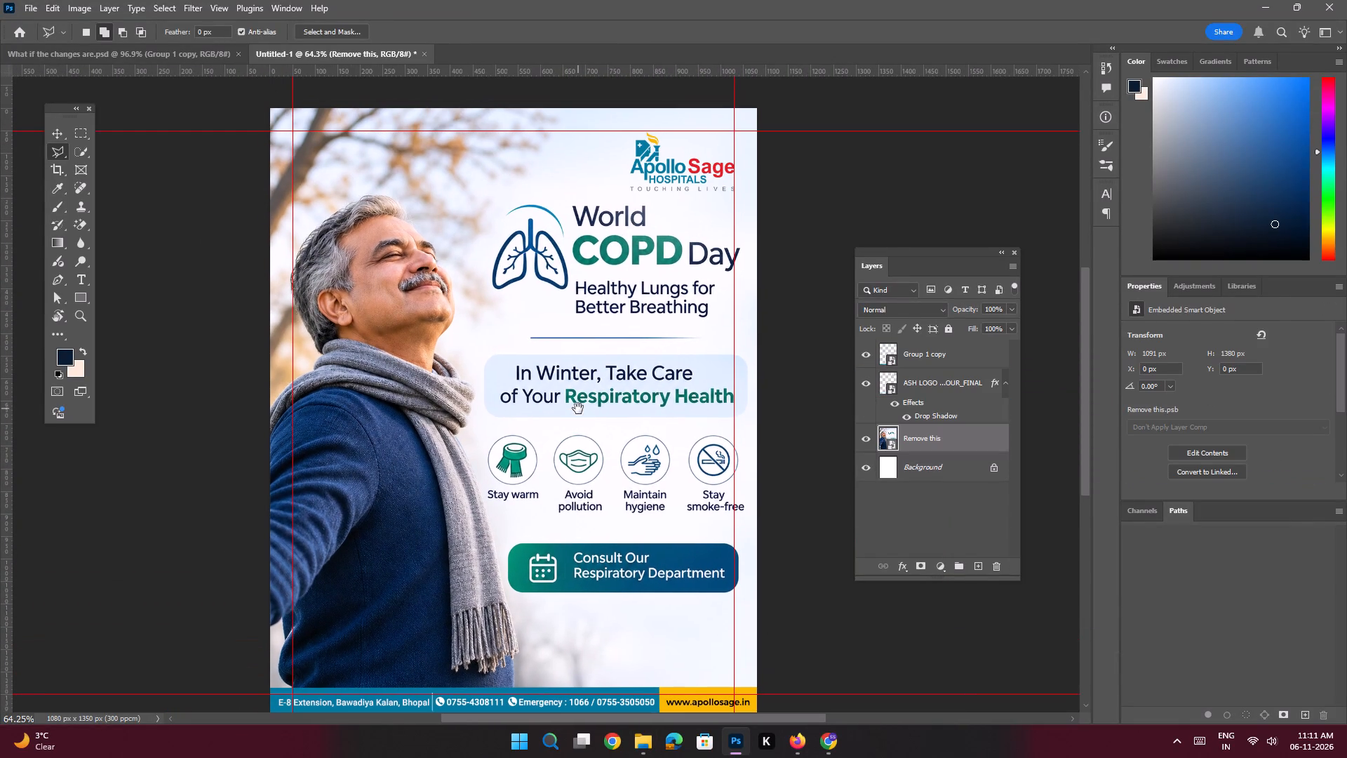
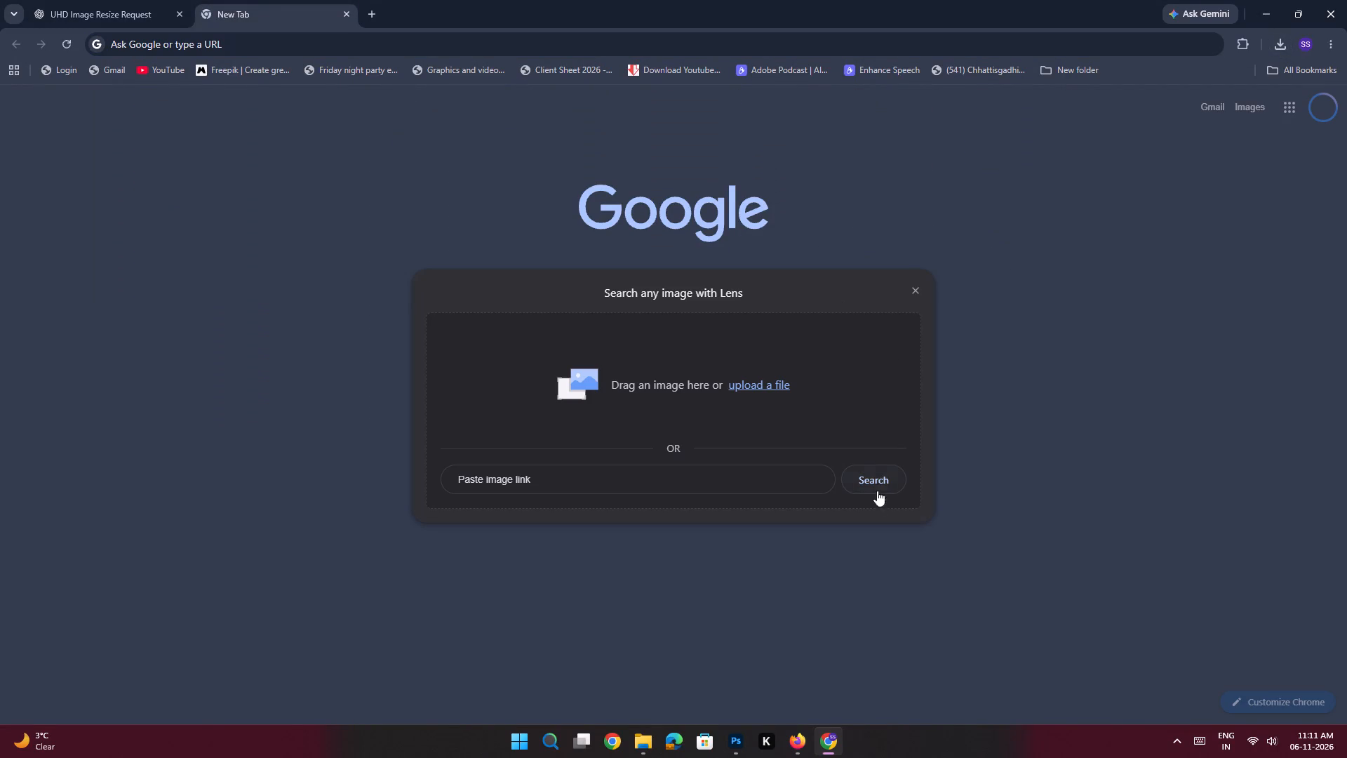
Search Google Lens with the Hindi winter breathing-care poster image from the Downloads folder and copy its recognised text.
click(771, 387)
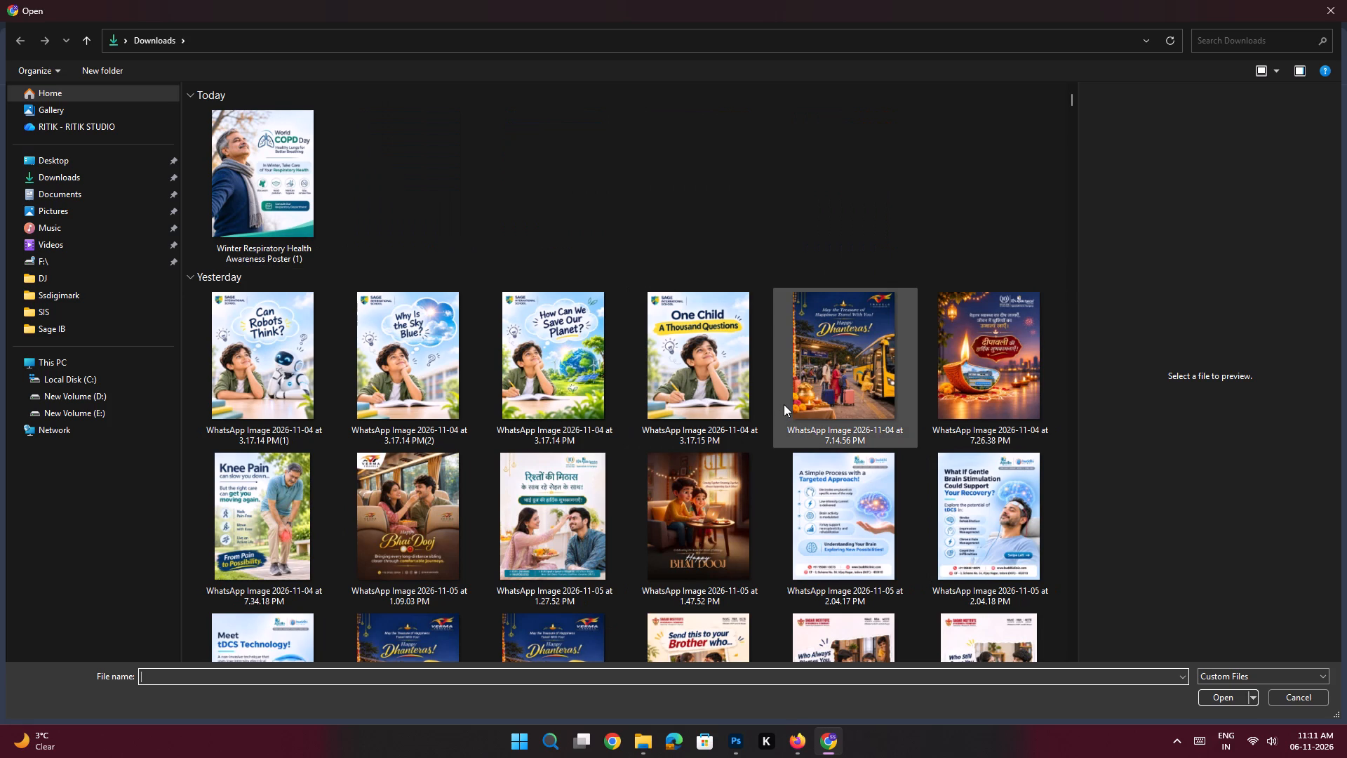
scroll(784, 404, down, 1)
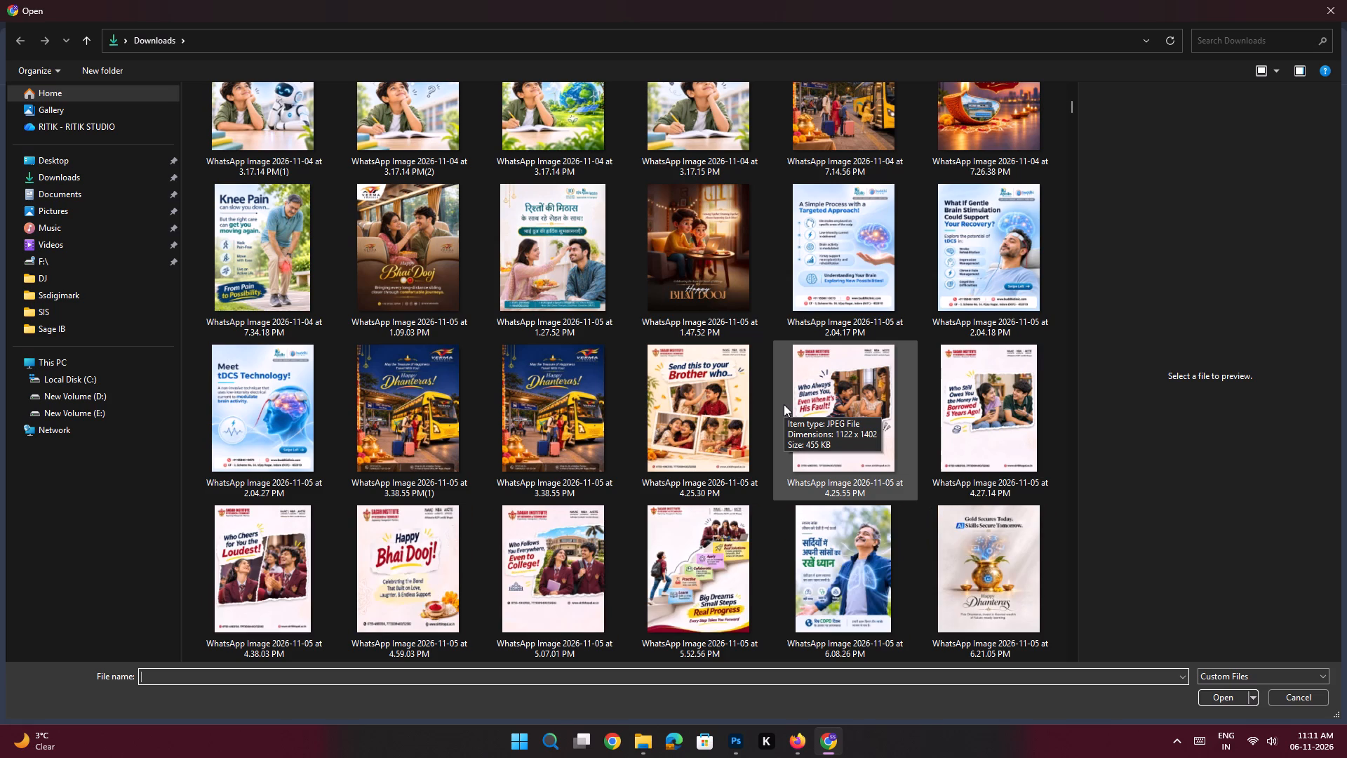
scroll(784, 404, up, 2)
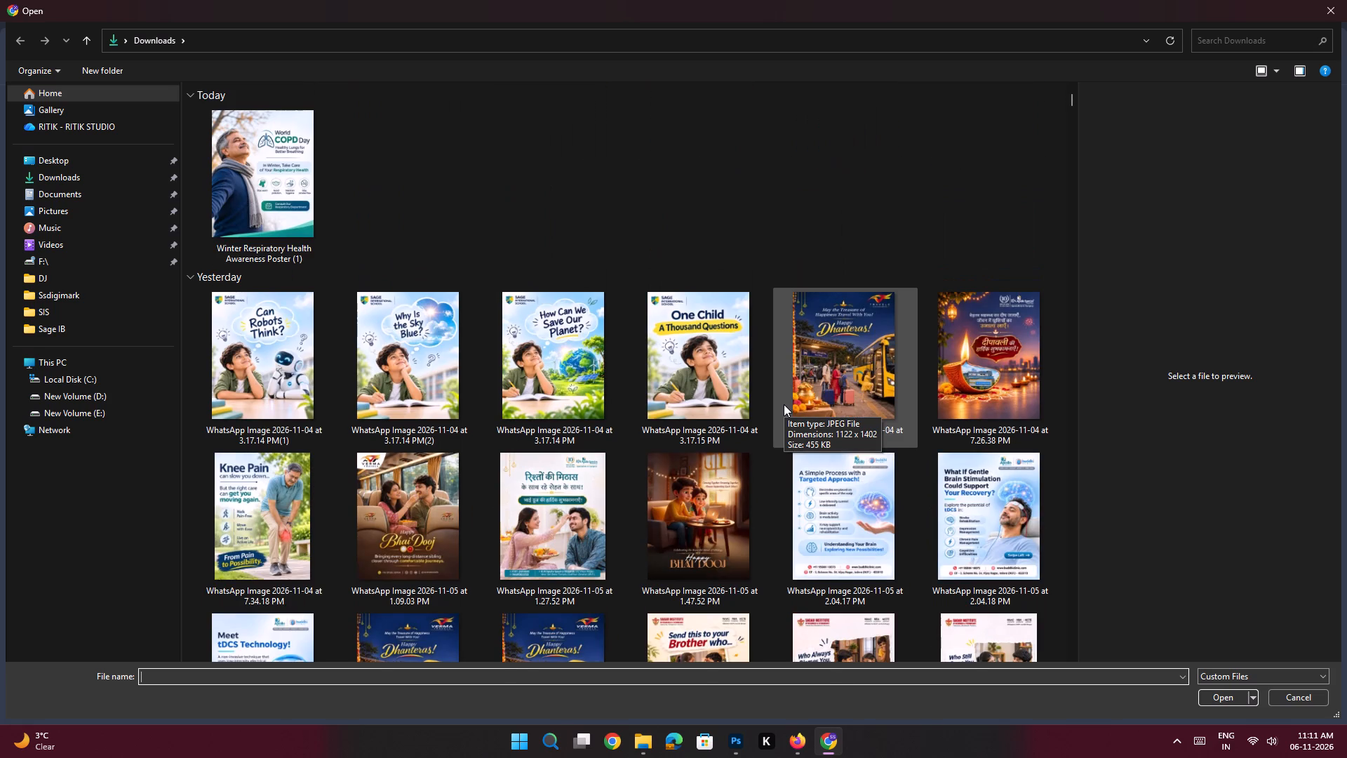
Run the Google image search on the Hindi COPD poster "WhatsApp Image 2026-11-05 at 6.08.26 PM" from the Downloads folder.
scroll(784, 404, down, 1)
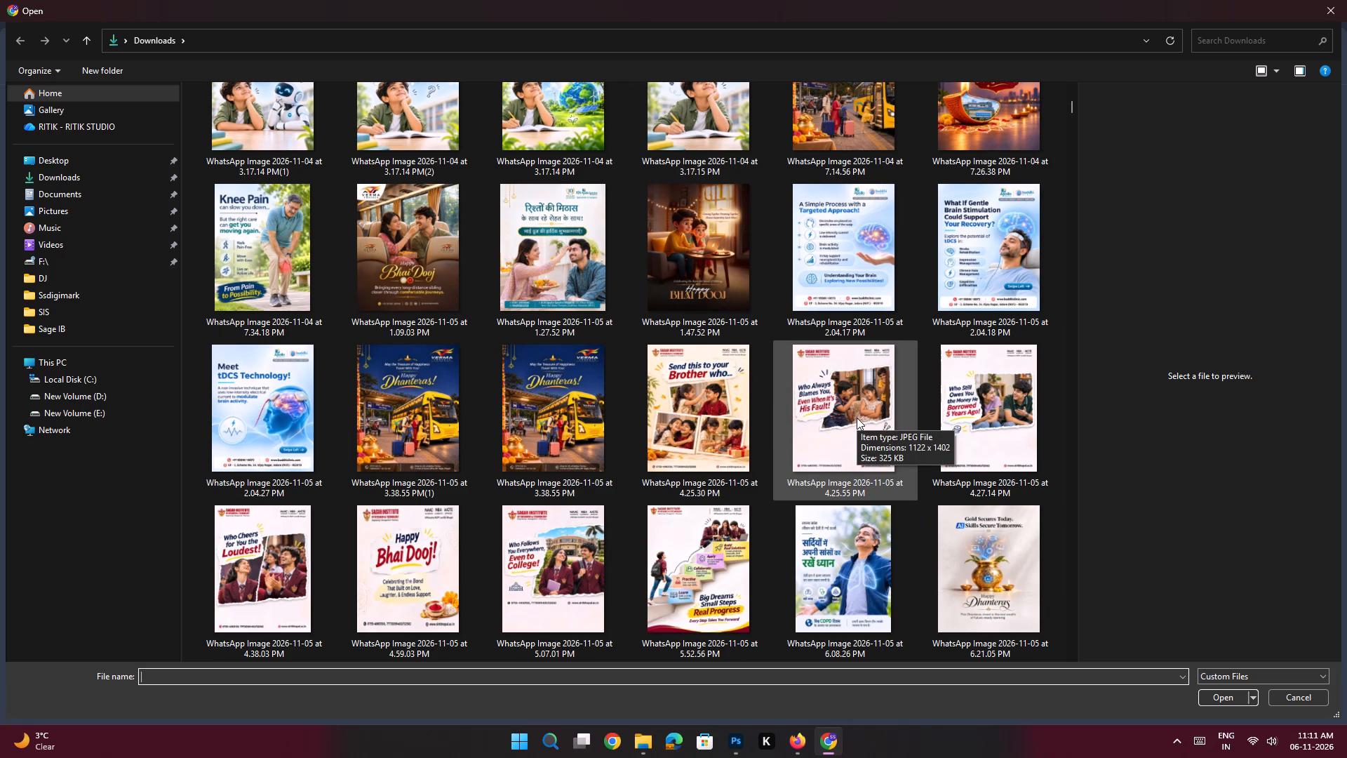
scroll(857, 418, down, 1)
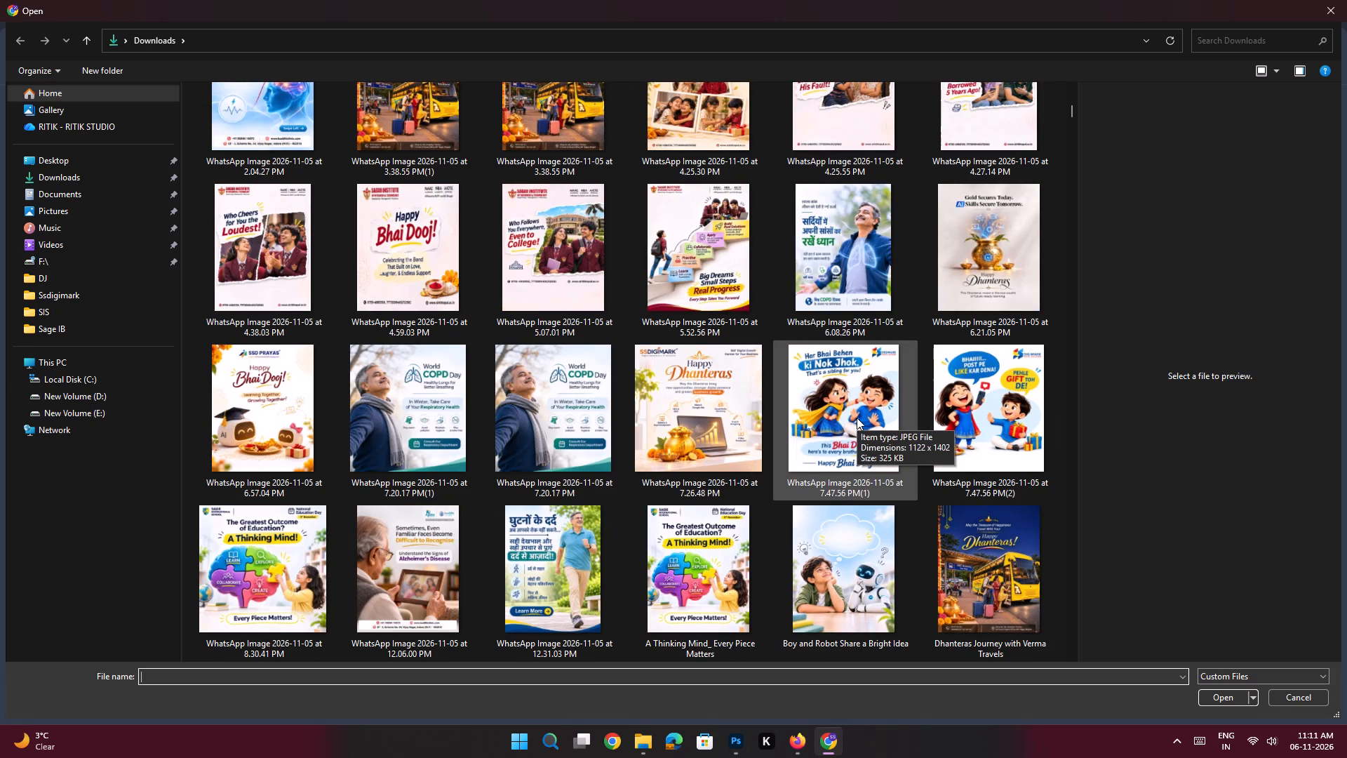
click(574, 545)
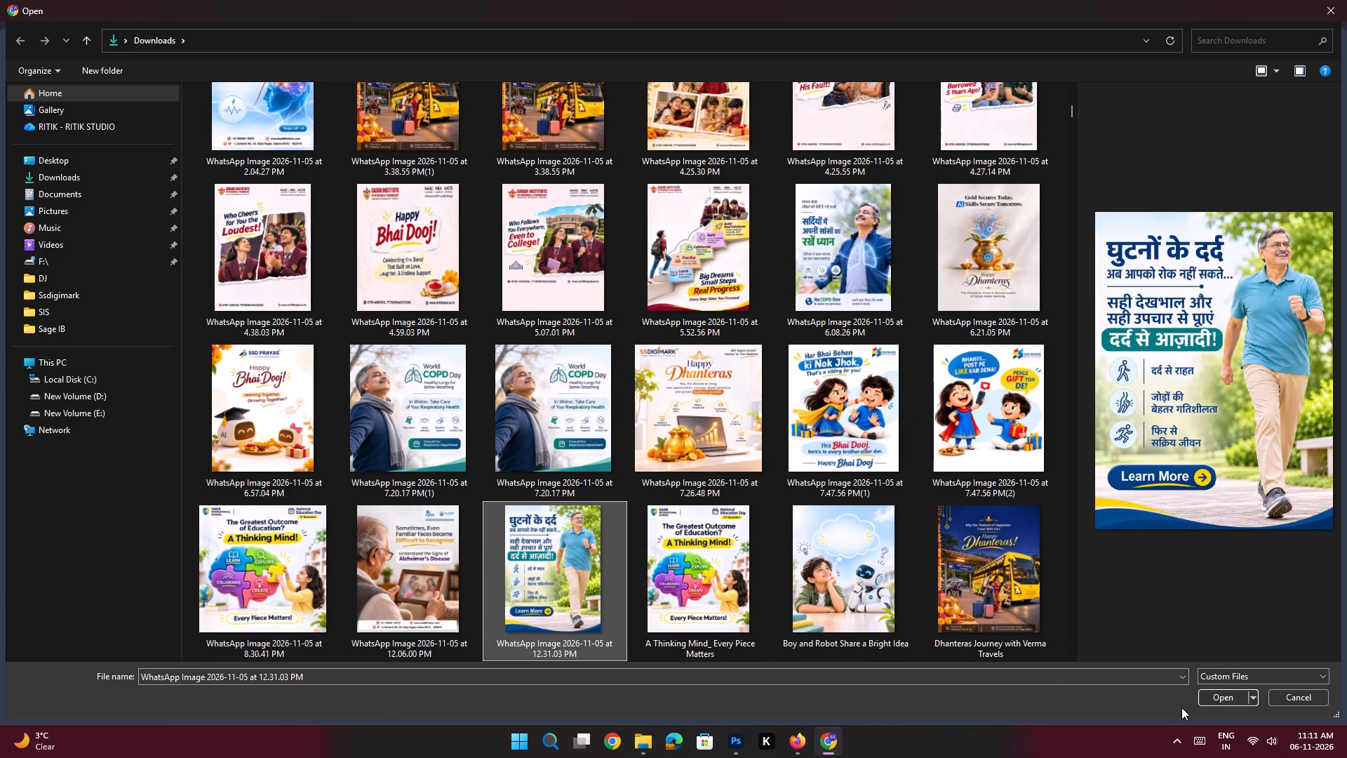
click(704, 565)
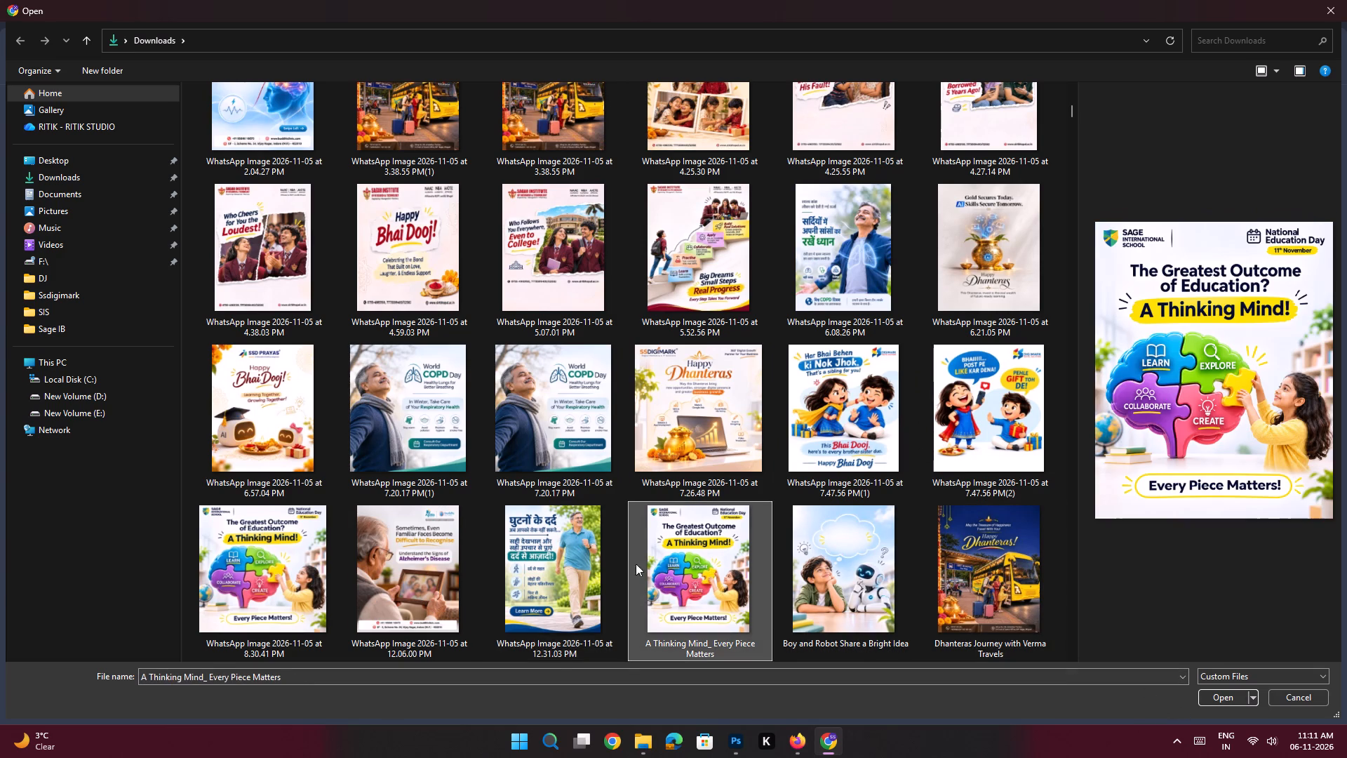
click(544, 561)
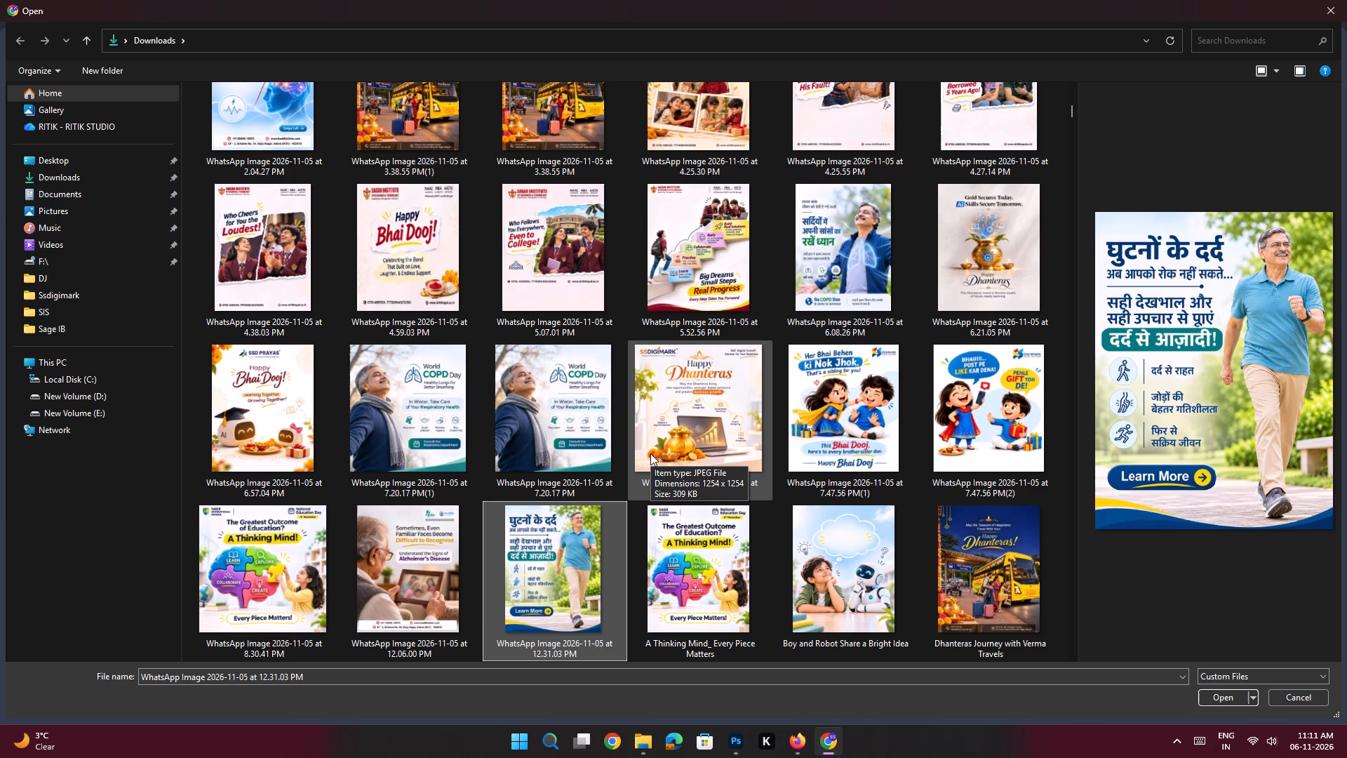
click(854, 240)
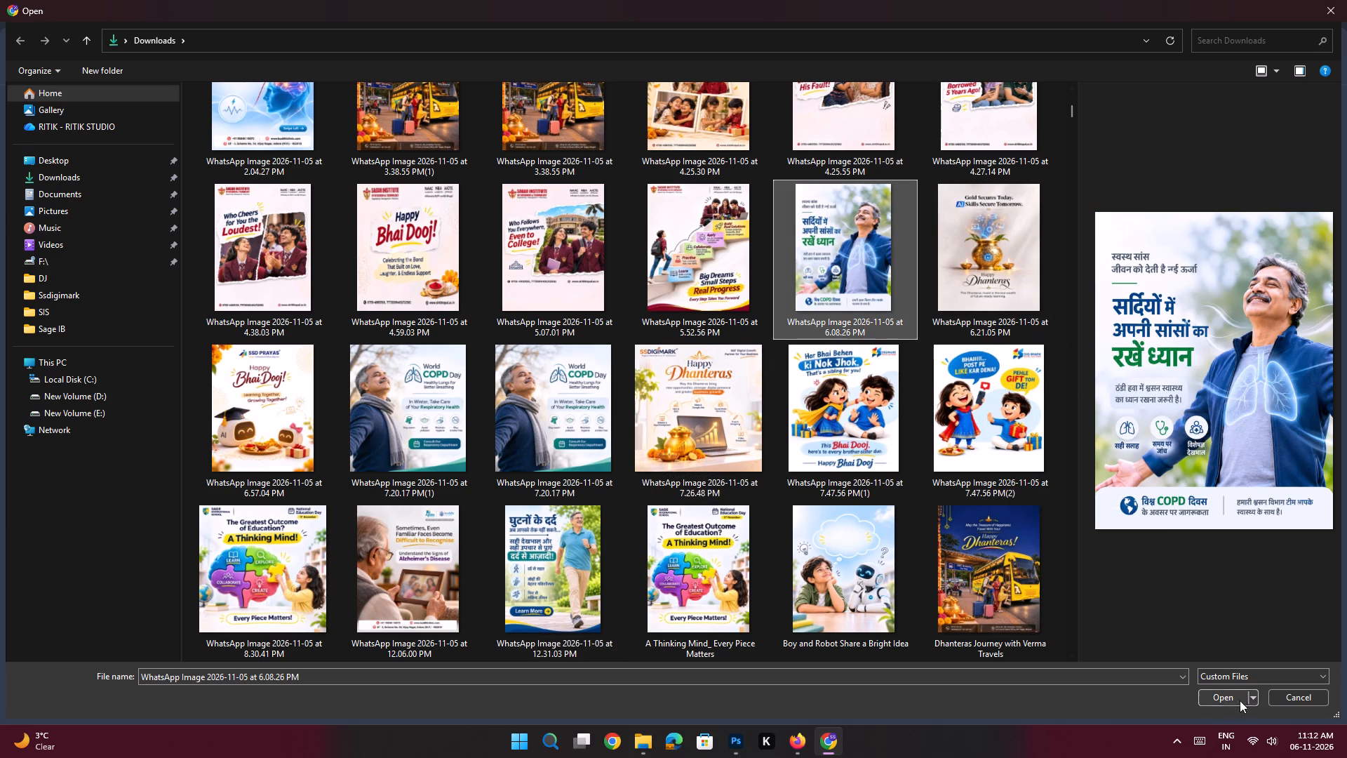
click(1238, 698)
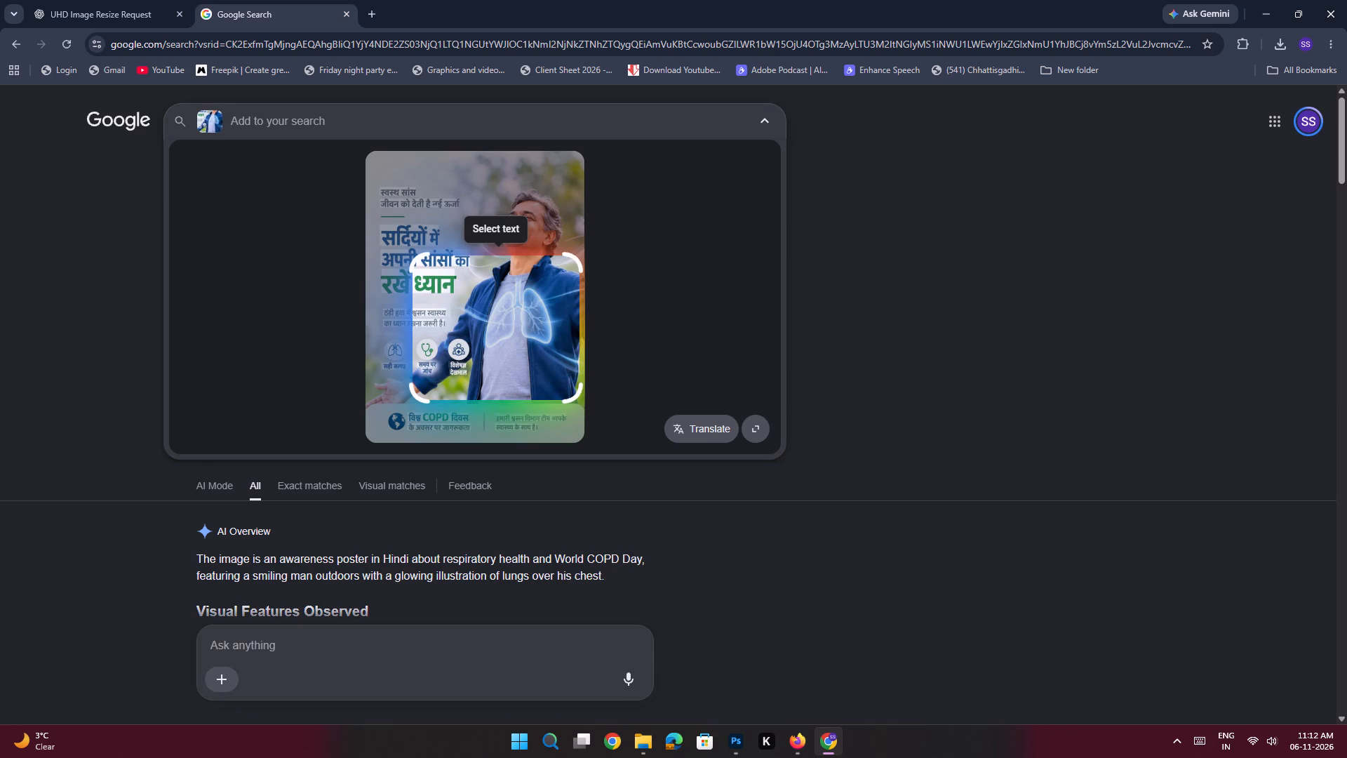
Copy the recognised tagline "स्वस्थ सांस जीवन को देती है नई ऊर्जा" from the top of the poster image and leave the browser window.
drag(383, 188, 466, 199)
click(350, 169)
key(alt+Tab)
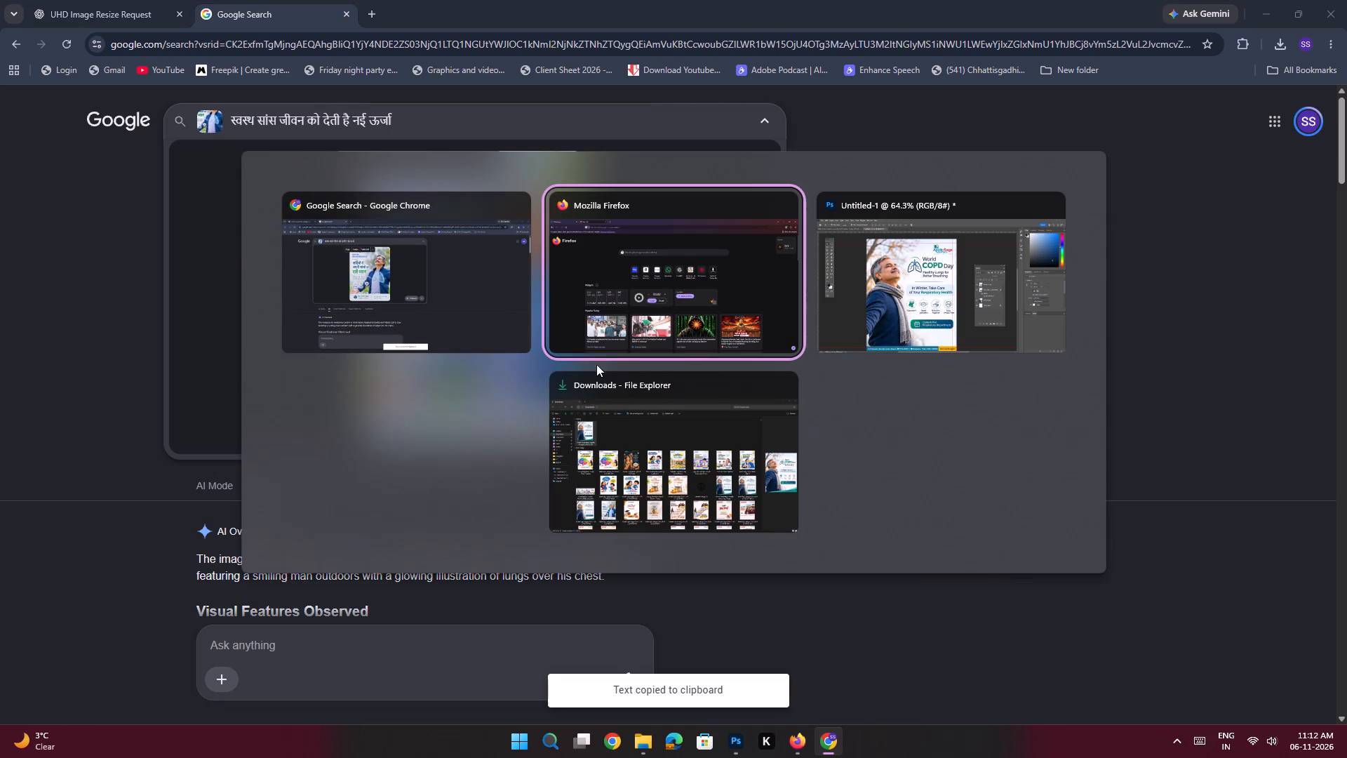
Switch to the Untitled-1 poster document in Photoshop.
alt+click(859, 307)
key(space)
ctrl+drag(467, 307, 476, 338)
drag(573, 352, 479, 354)
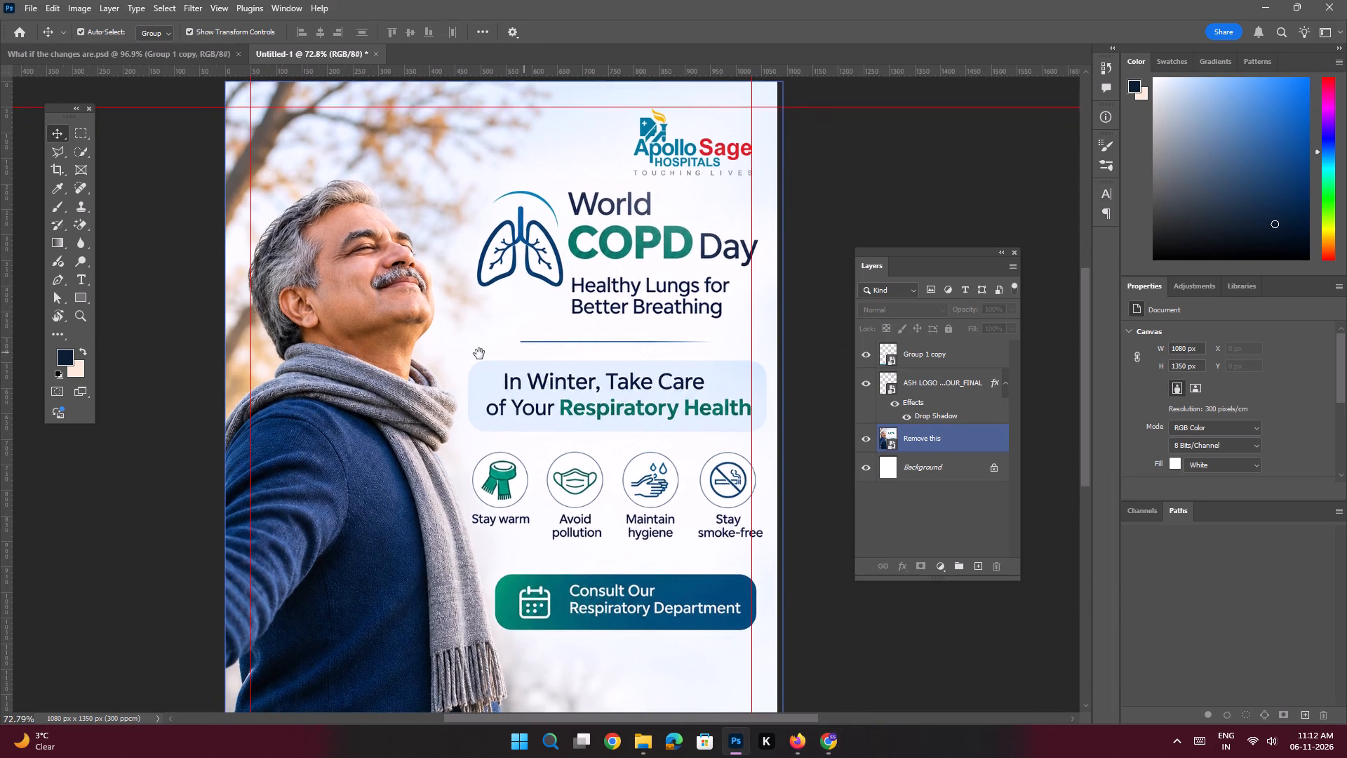
drag(479, 354, 477, 354)
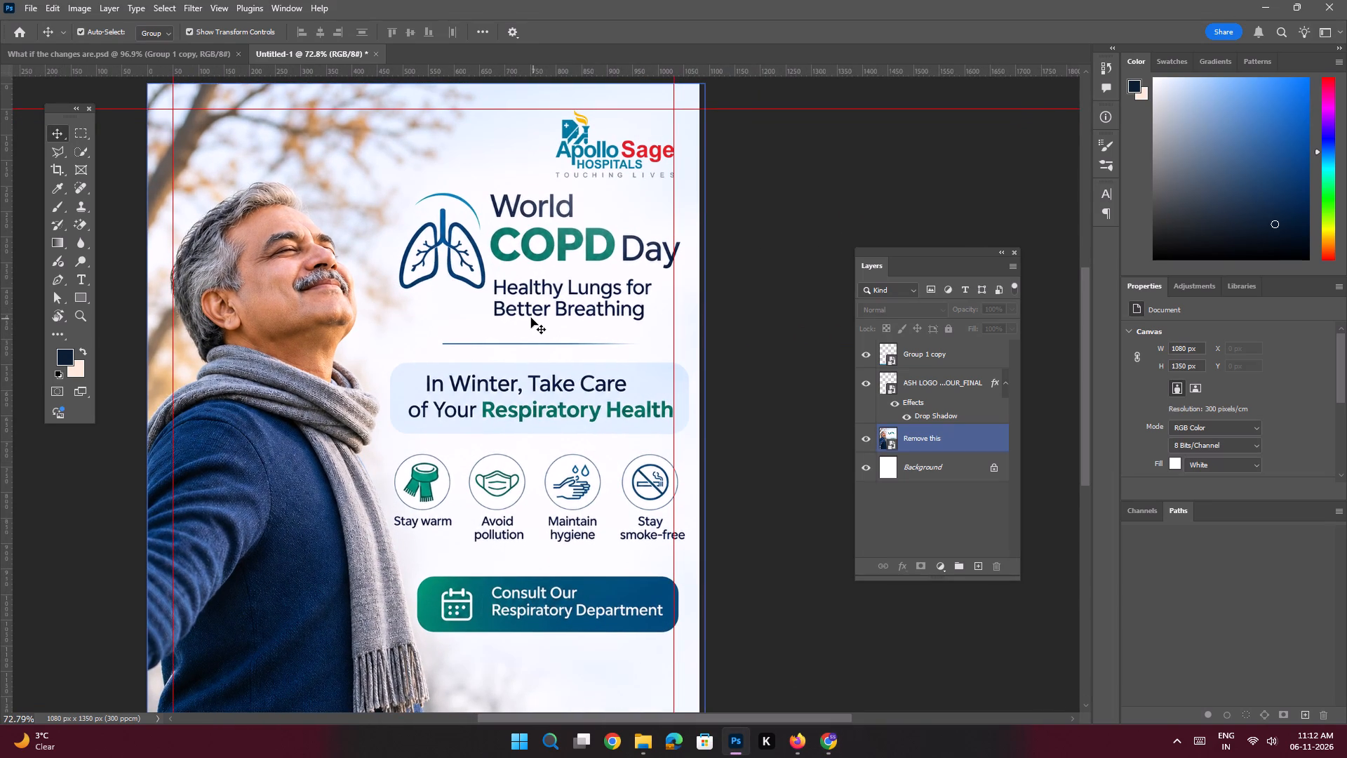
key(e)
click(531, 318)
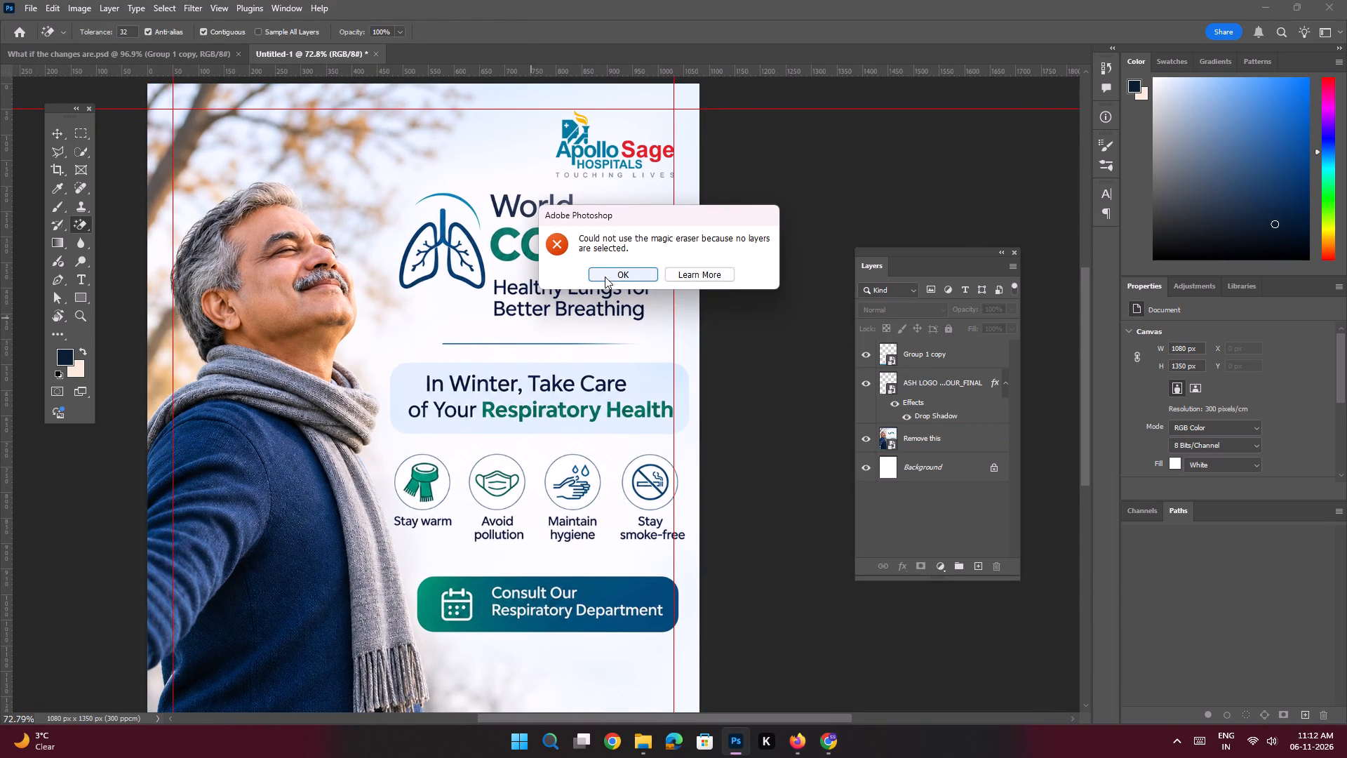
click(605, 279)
Outline the lungs graphic, COPD Day headings, winter message, four tip icons and consult banner with the Polygonal Lasso, and Generative Fill them with "Remove this".
click(58, 156)
key(space)
ctrl+drag(361, 232, 377, 269)
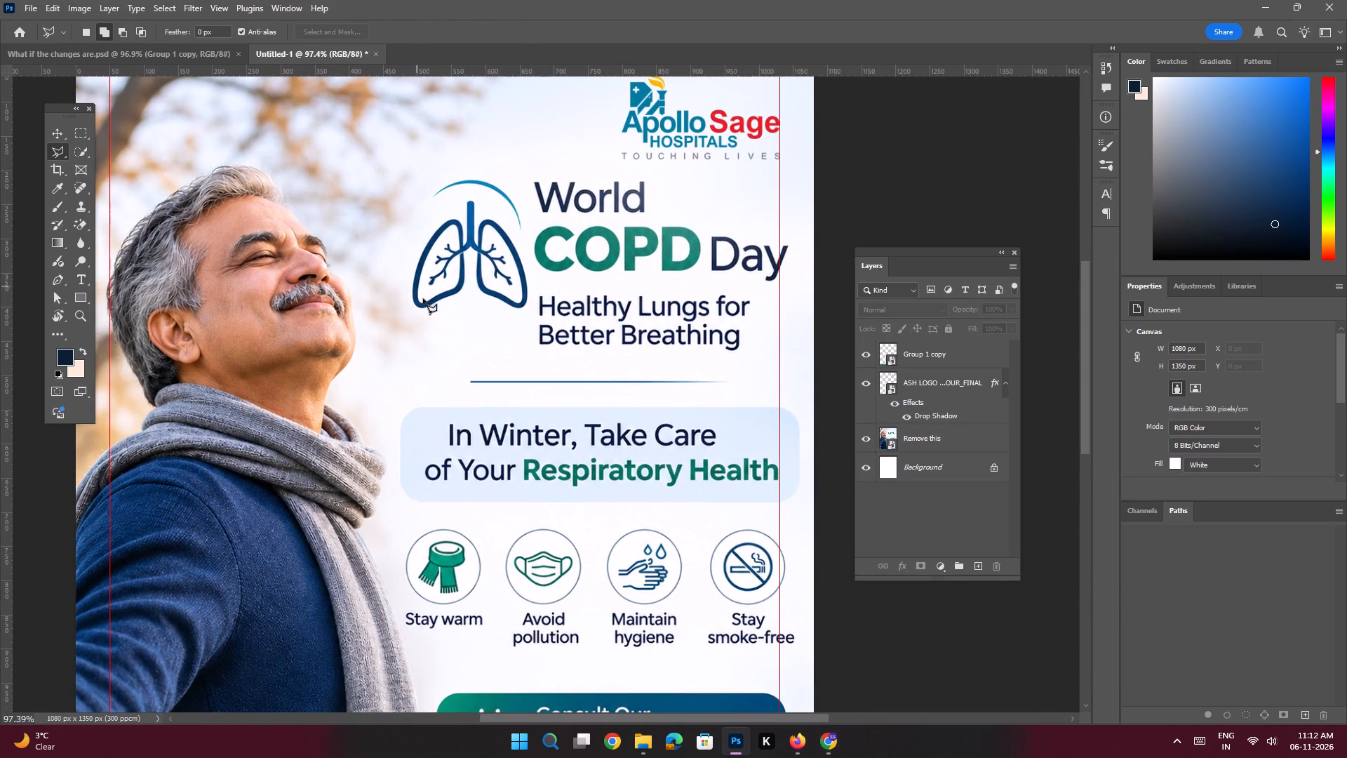
click(425, 320)
click(406, 301)
click(426, 225)
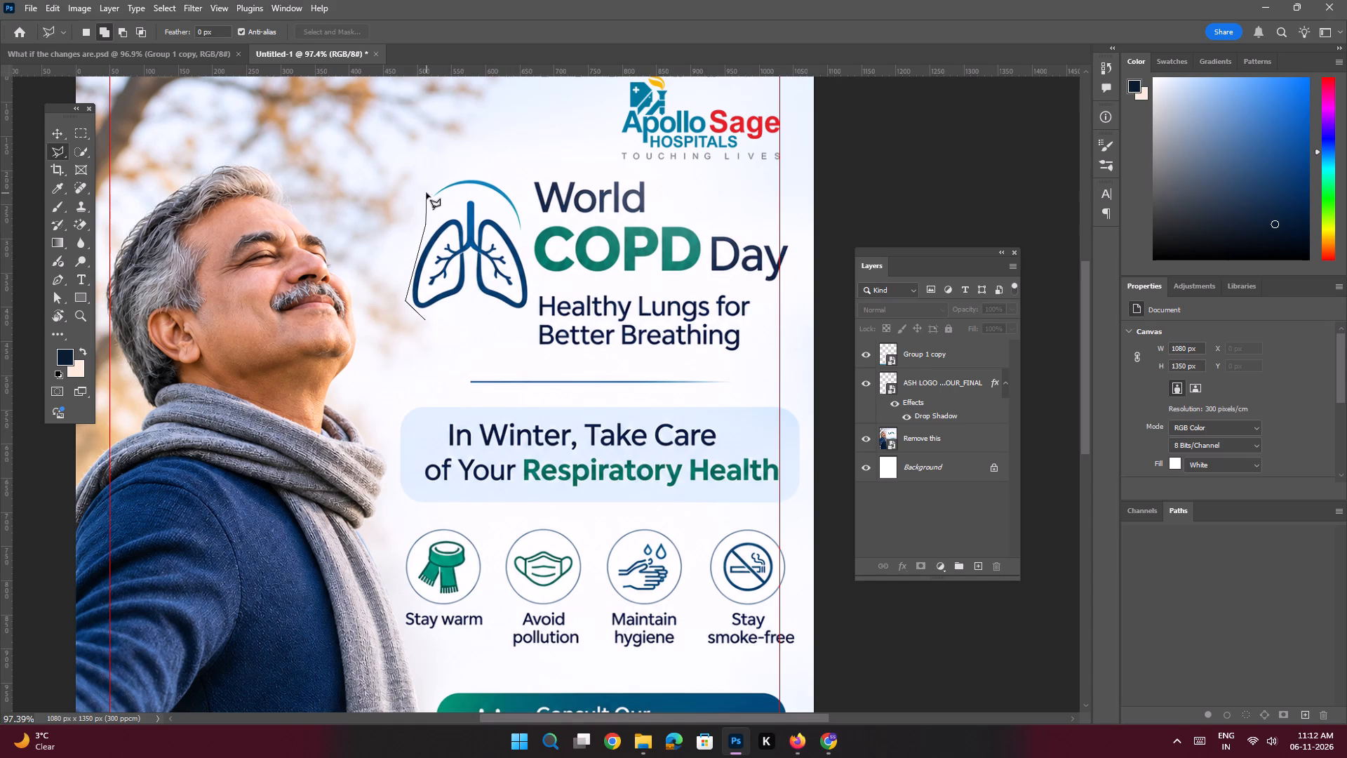
click(427, 193)
click(443, 175)
click(511, 177)
click(601, 172)
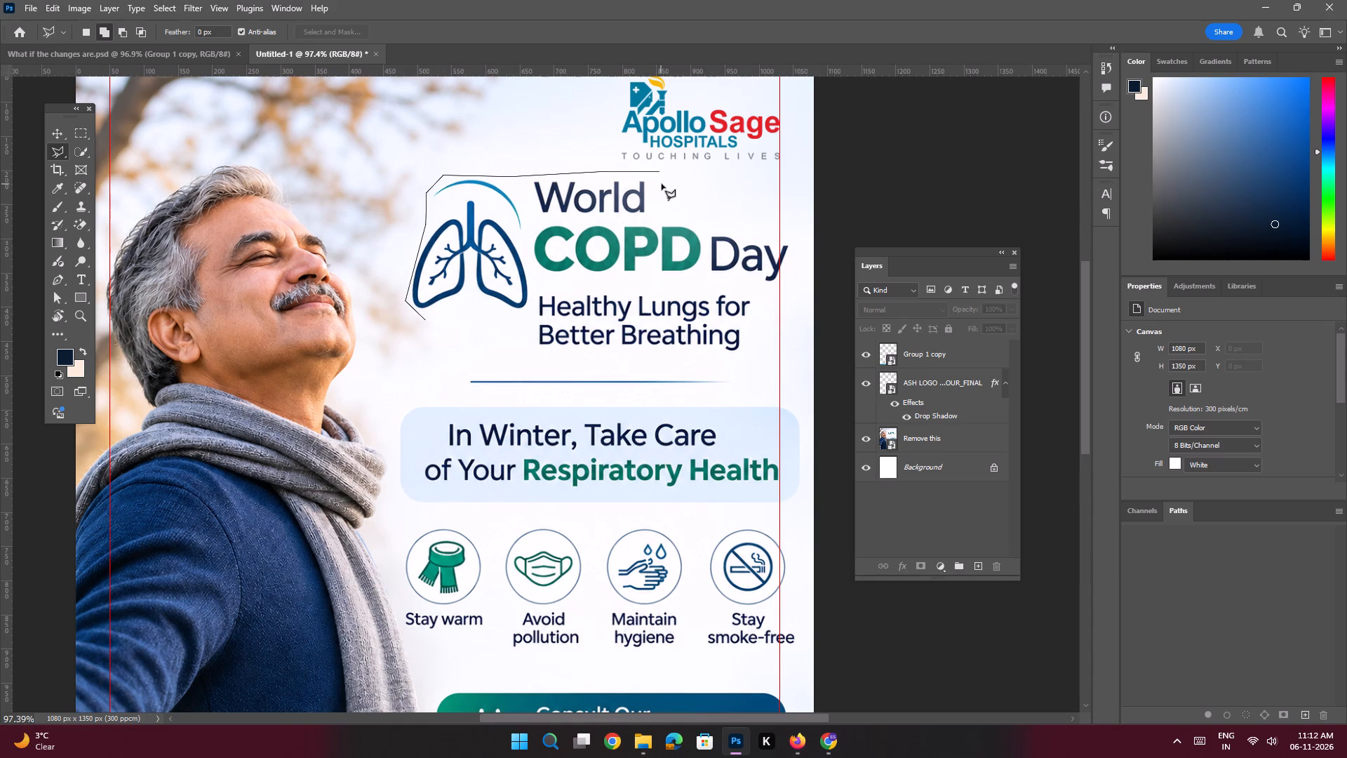
shift+click(662, 184)
click(666, 214)
click(792, 228)
drag(800, 283, 800, 291)
click(793, 314)
click(772, 308)
click(757, 366)
key(space)
key(space)
key(space)
key(space)
key(space)
drag(758, 375, 721, 315)
click(727, 327)
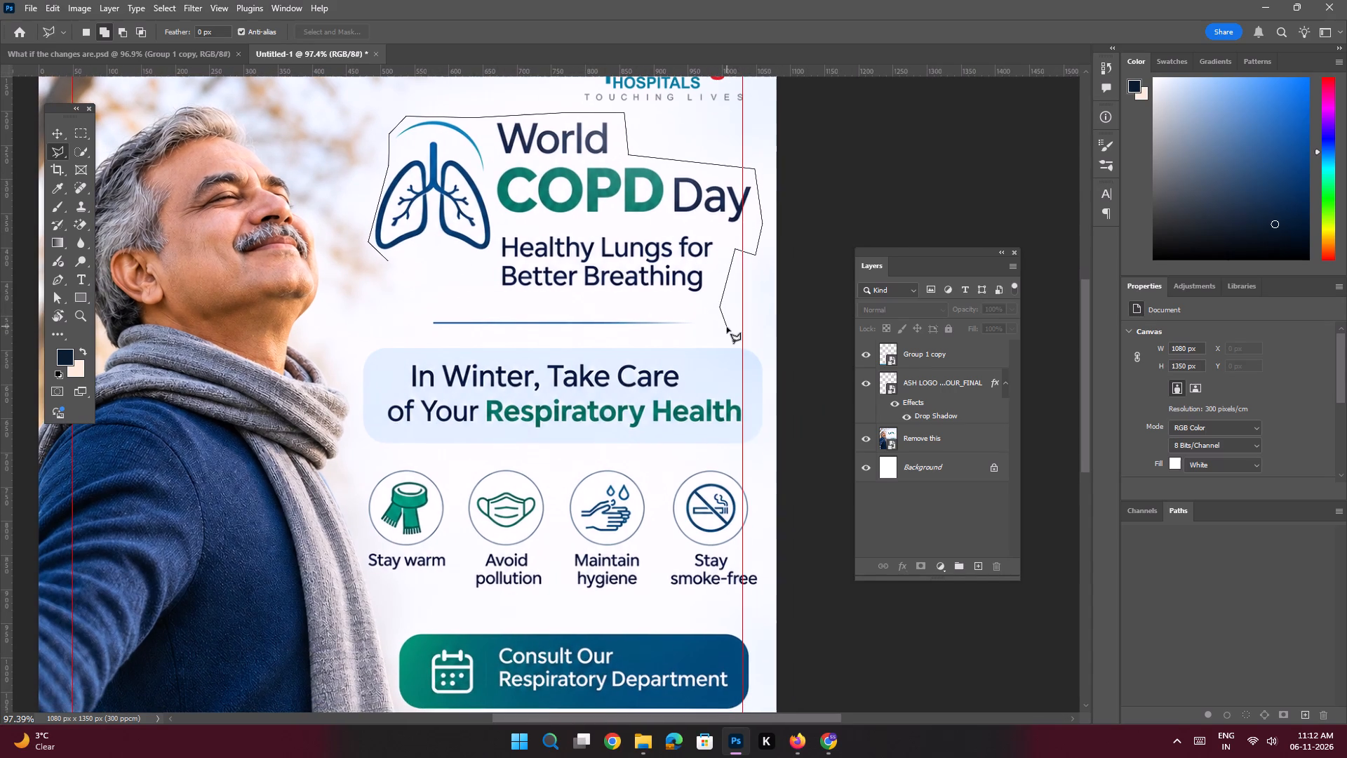
click(757, 341)
click(770, 367)
shift+click(764, 586)
key(space)
key(space)
key(space)
key(space)
key(space)
key(space)
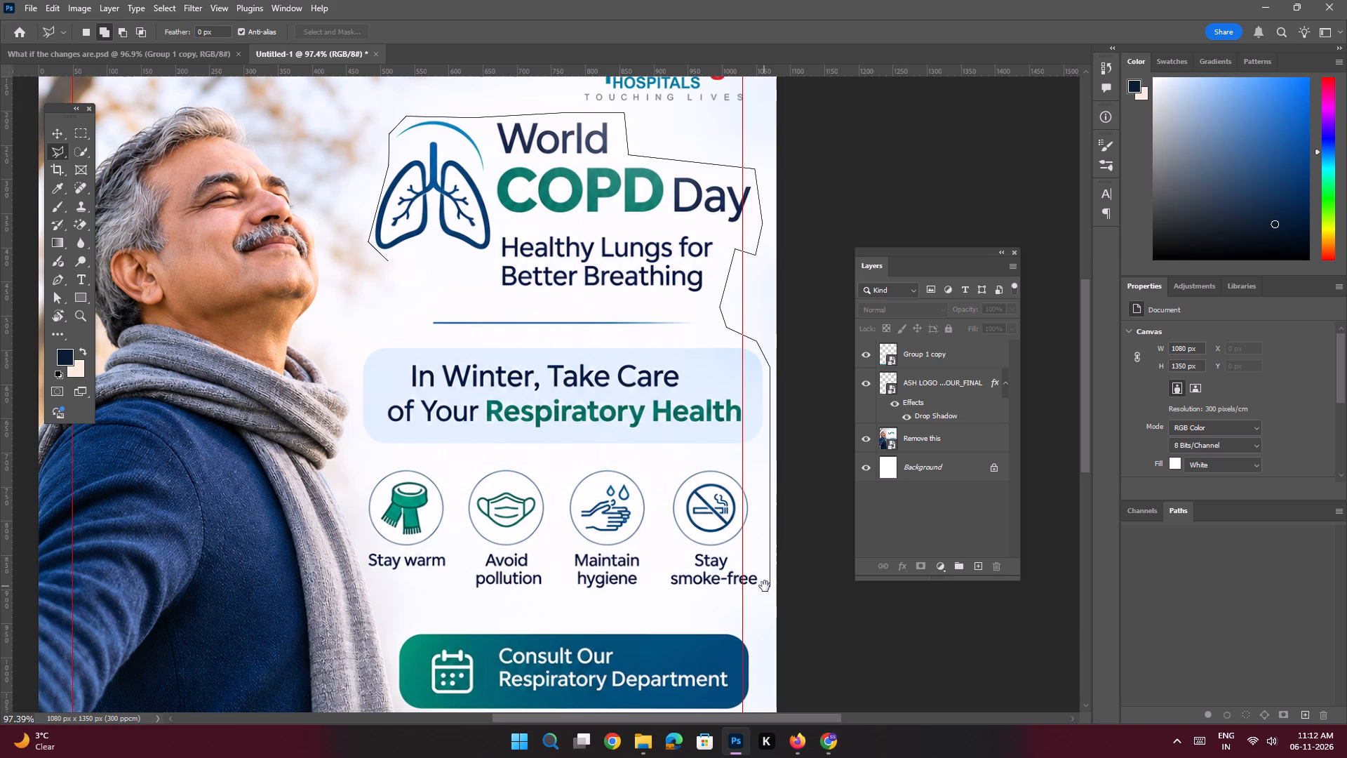
drag(765, 586, 780, 474)
shift+click(772, 601)
click(735, 609)
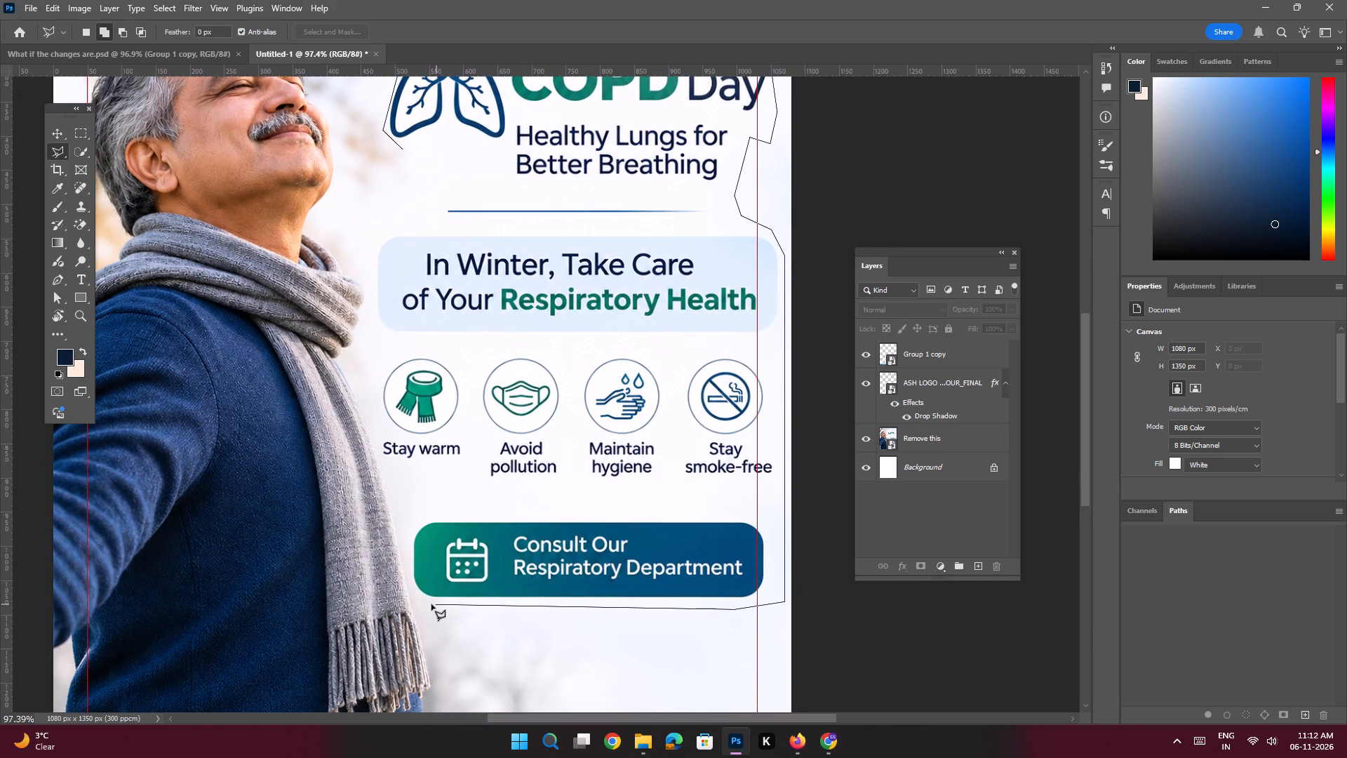
click(427, 604)
drag(415, 596, 413, 590)
click(410, 557)
drag(409, 519, 408, 510)
click(392, 465)
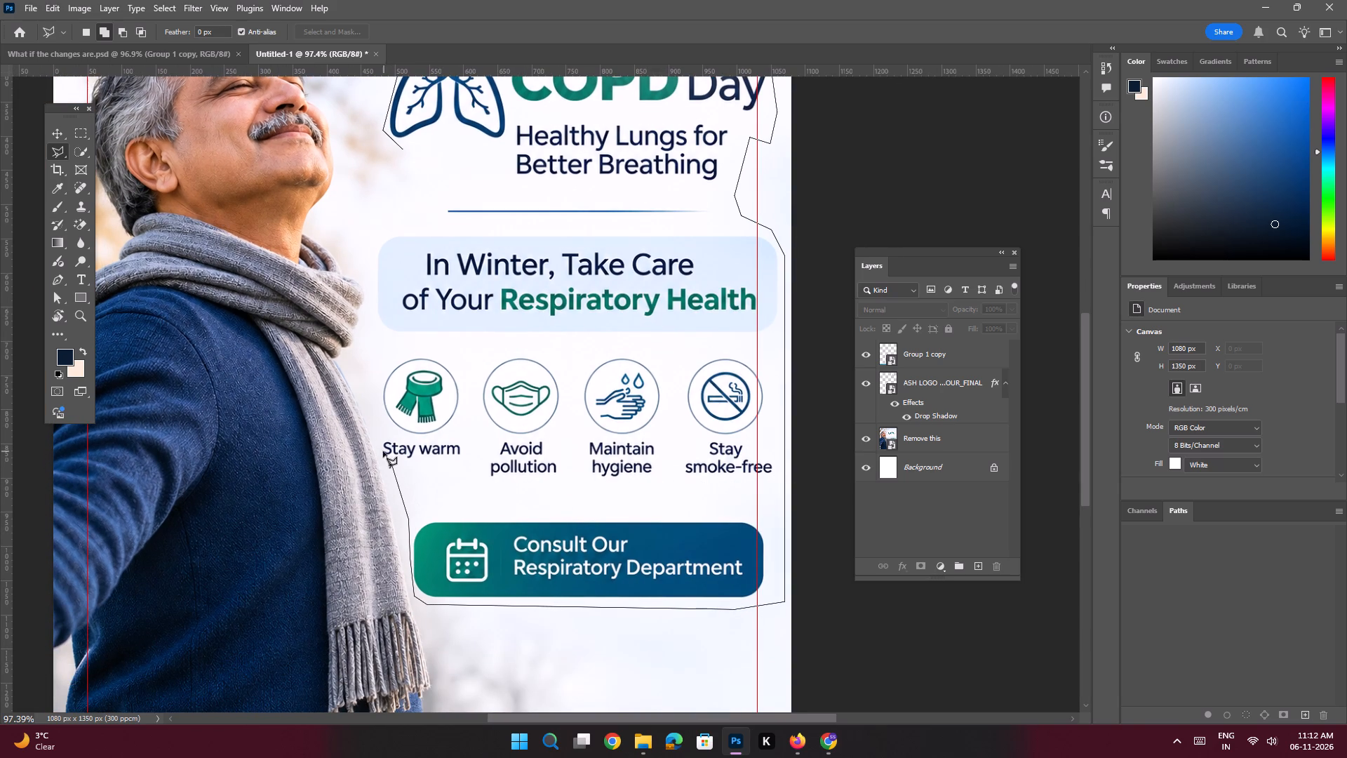
click(380, 449)
click(370, 403)
click(370, 338)
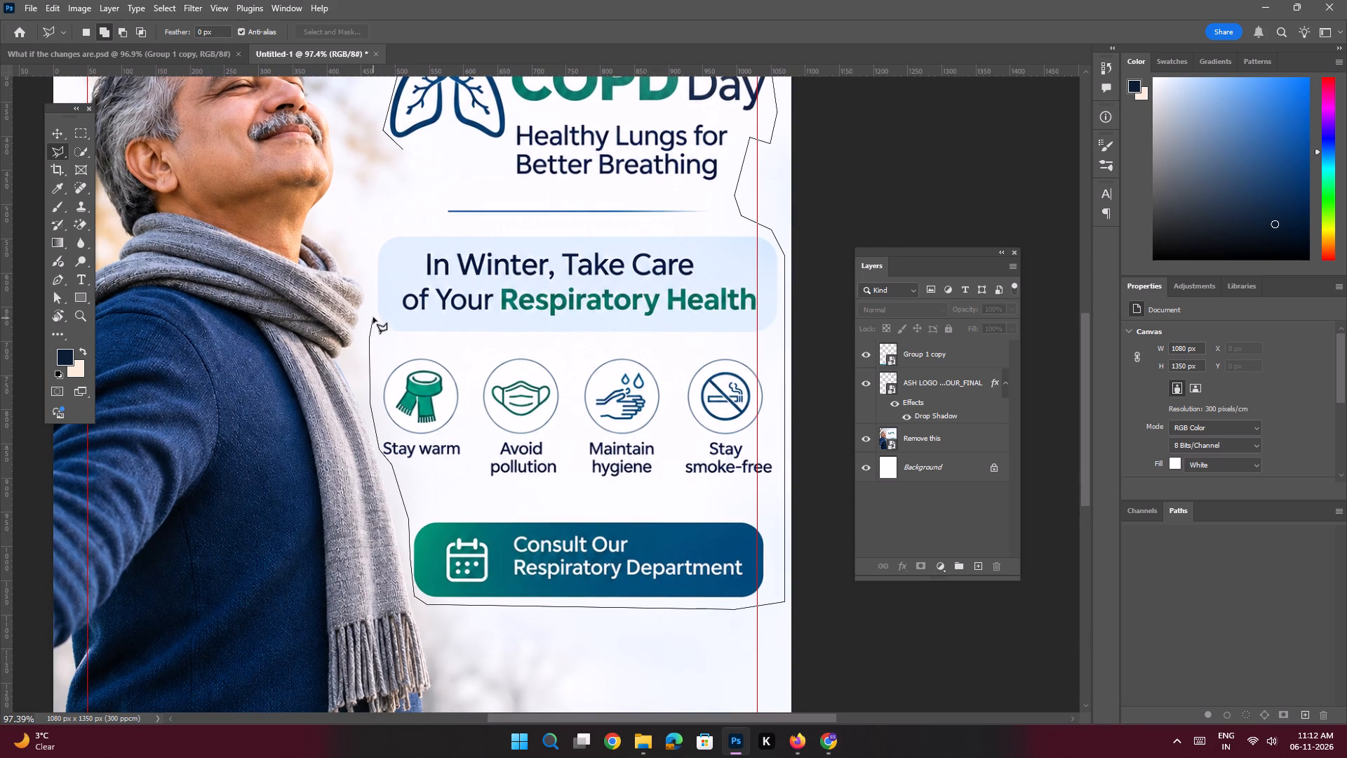
click(373, 317)
click(374, 269)
key(space)
key(space)
key(space)
key(space)
key(space)
key(space)
key(space)
key(space)
key(space)
drag(374, 261, 374, 452)
click(378, 385)
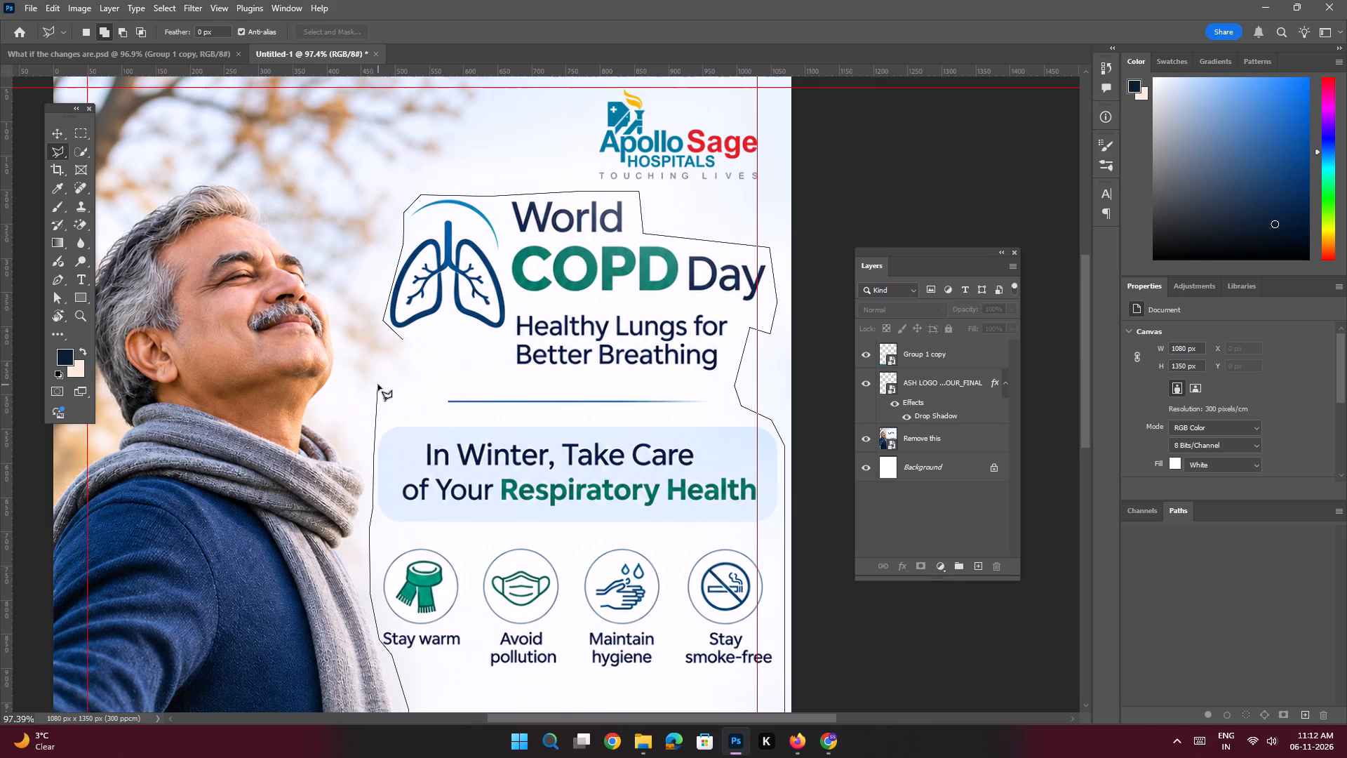
click(400, 364)
double_click(400, 337)
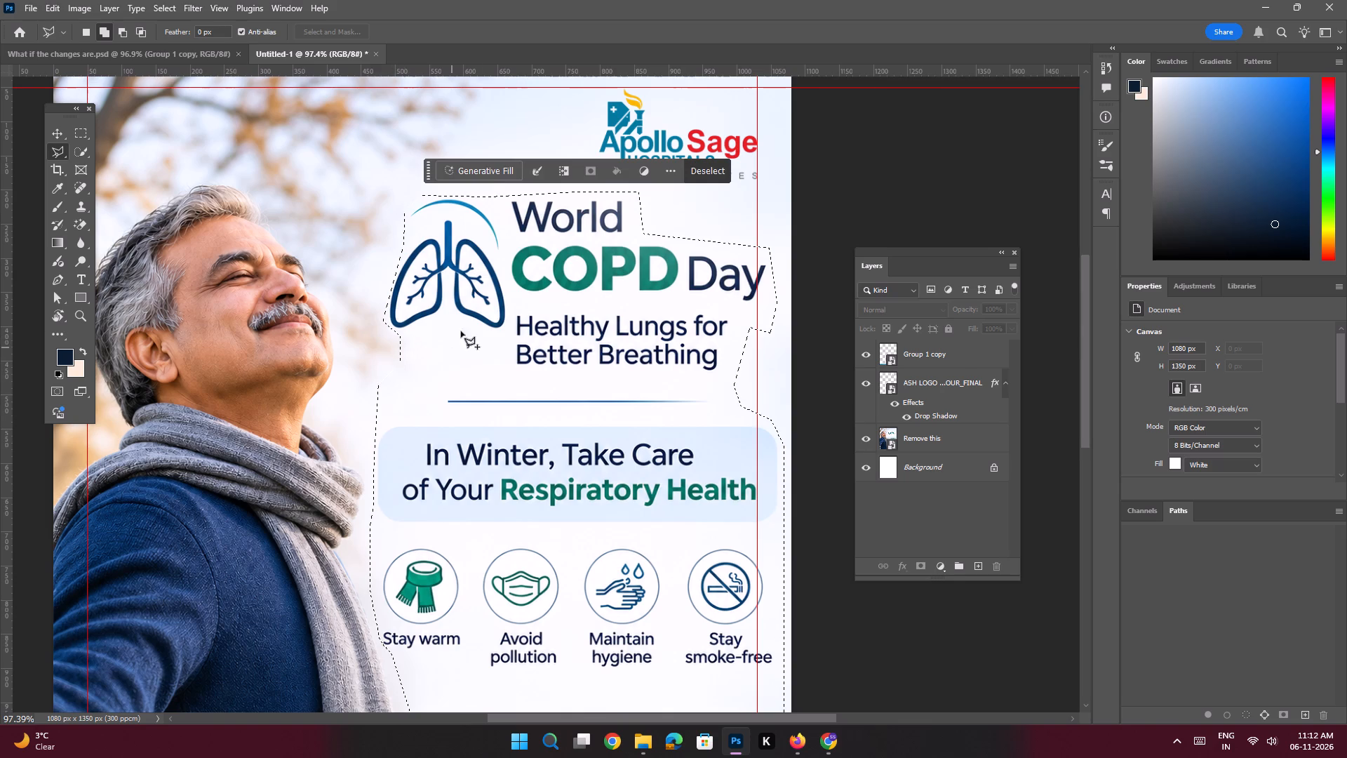
click(485, 175)
text(Re)
key(m)
text(ove)
key(space)
text(this)
key(Return)
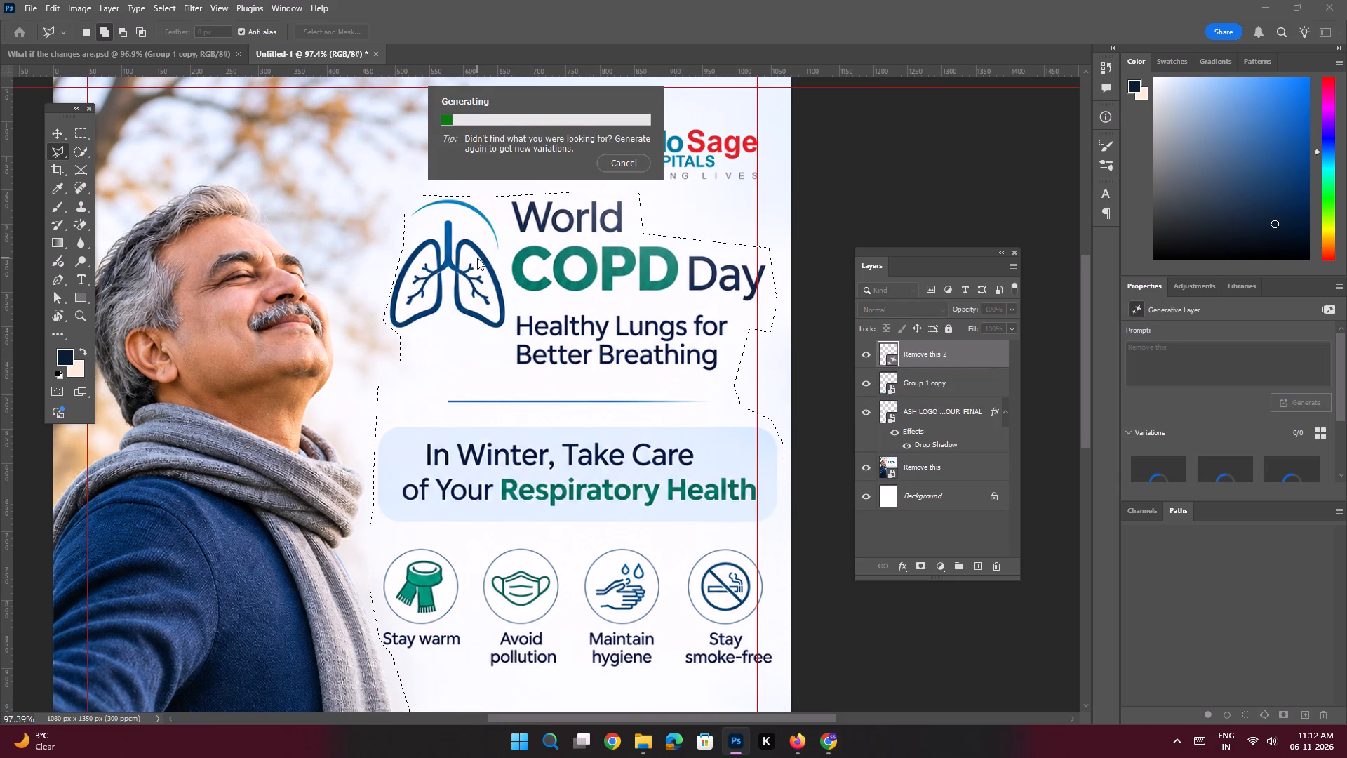
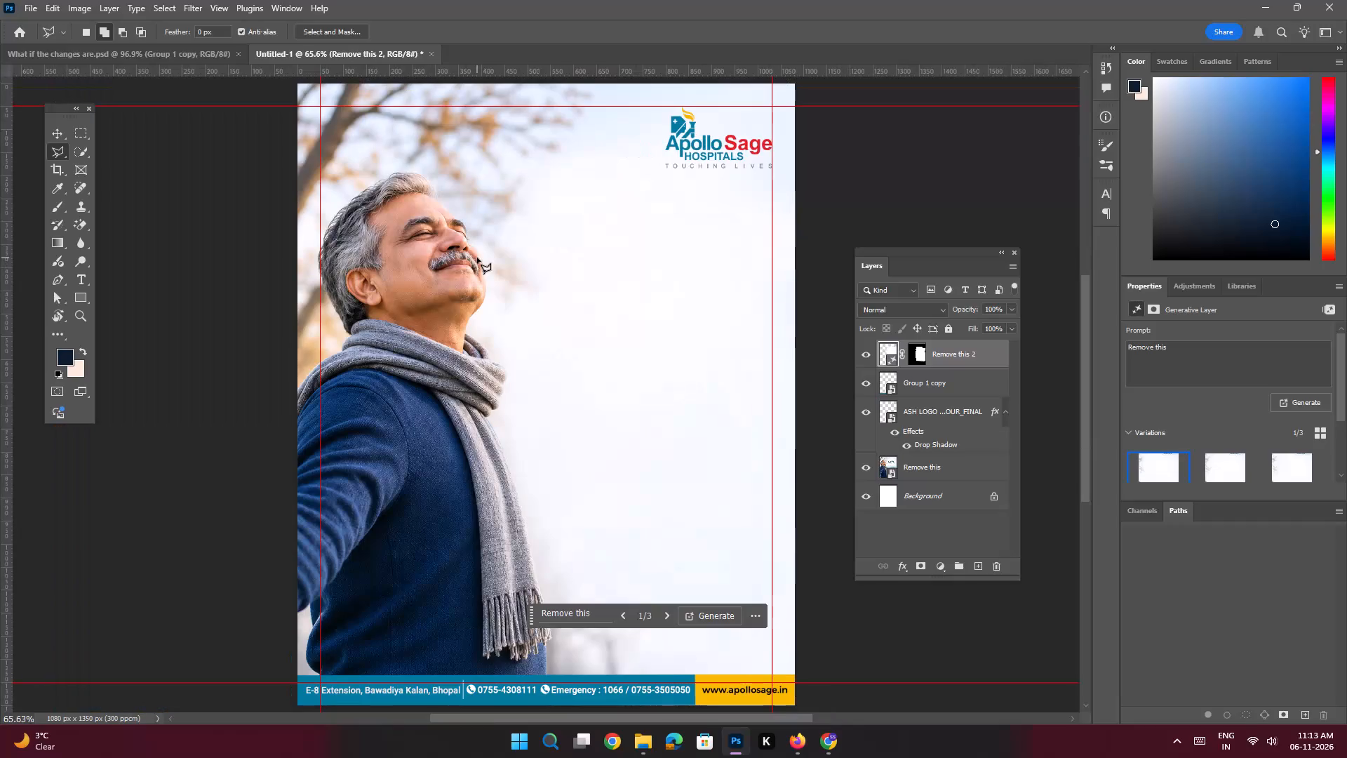
Copy the selected Hindi tagline "स्वस्थ सांस जीवन को देती है नई ऊर्जा" from the Google Lens result in Chrome and return to Photoshop.
key(space)
key(space)
key(space)
key(space)
key(space)
key(space)
key(space)
key(space)
key(space)
drag(550, 265, 540, 265)
click(65, 131)
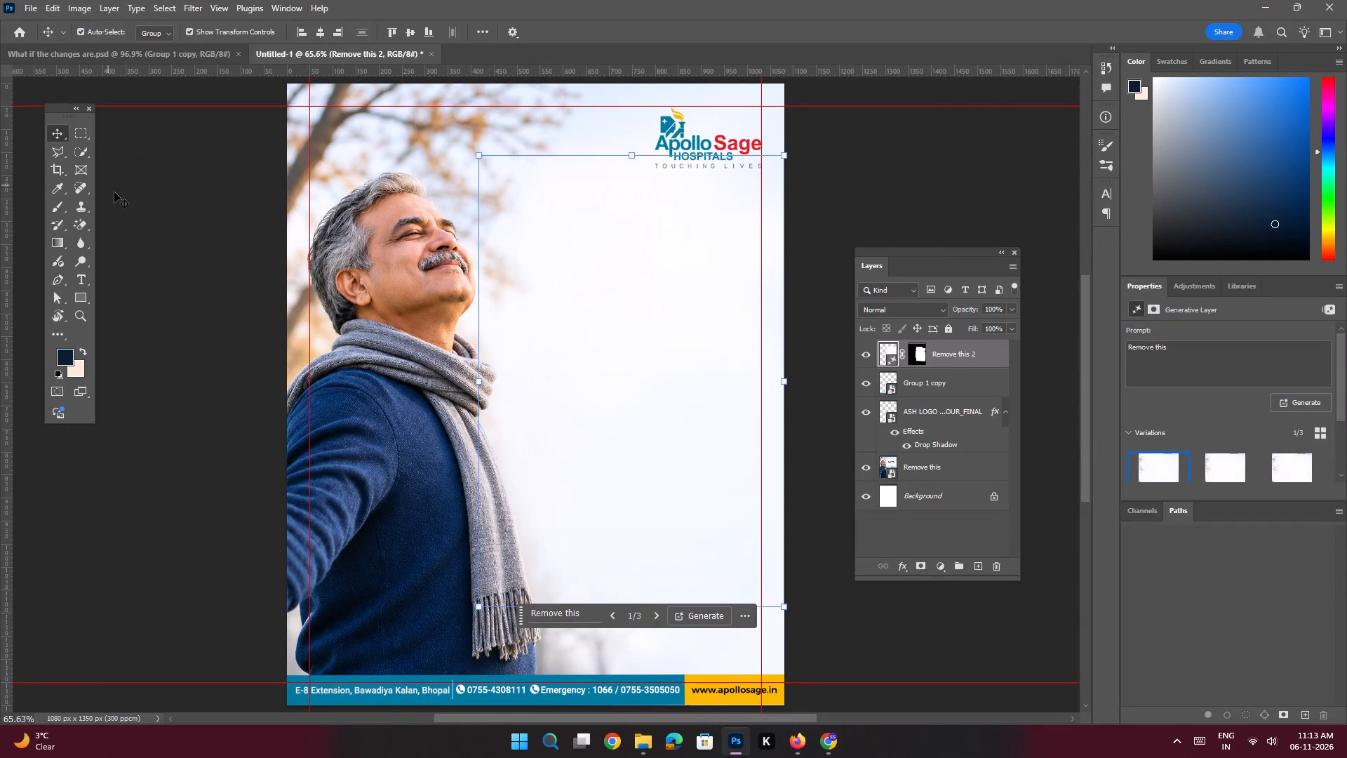
click(114, 193)
click(805, 732)
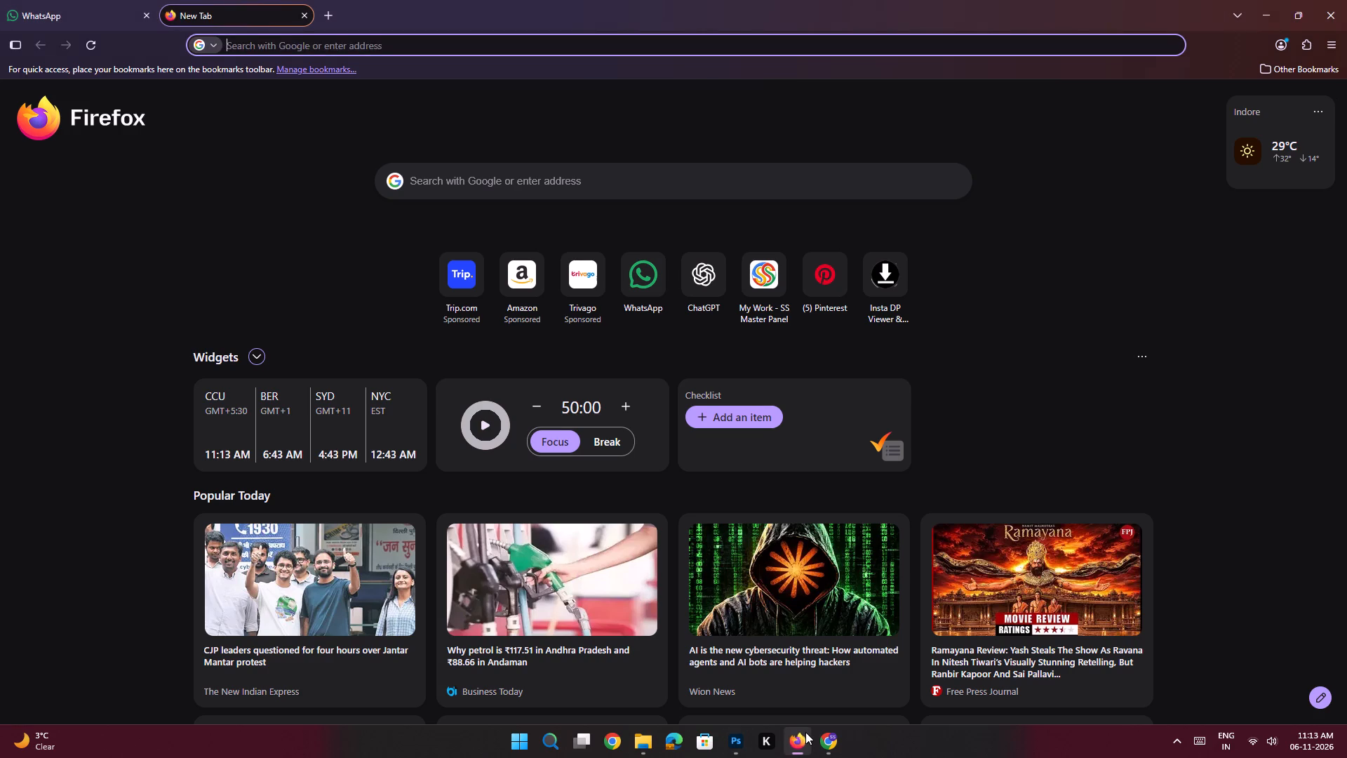
click(805, 732)
click(831, 737)
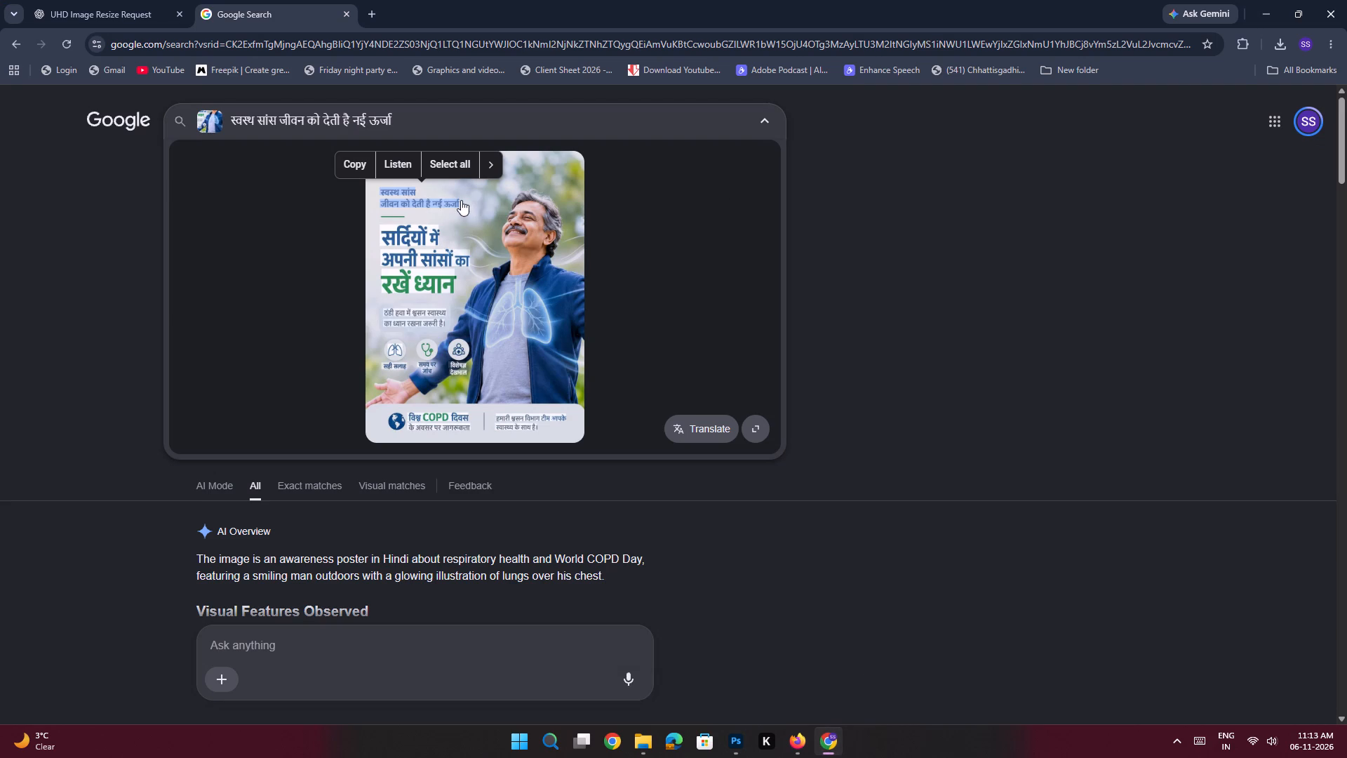
click(356, 166)
key(alt+Tab)
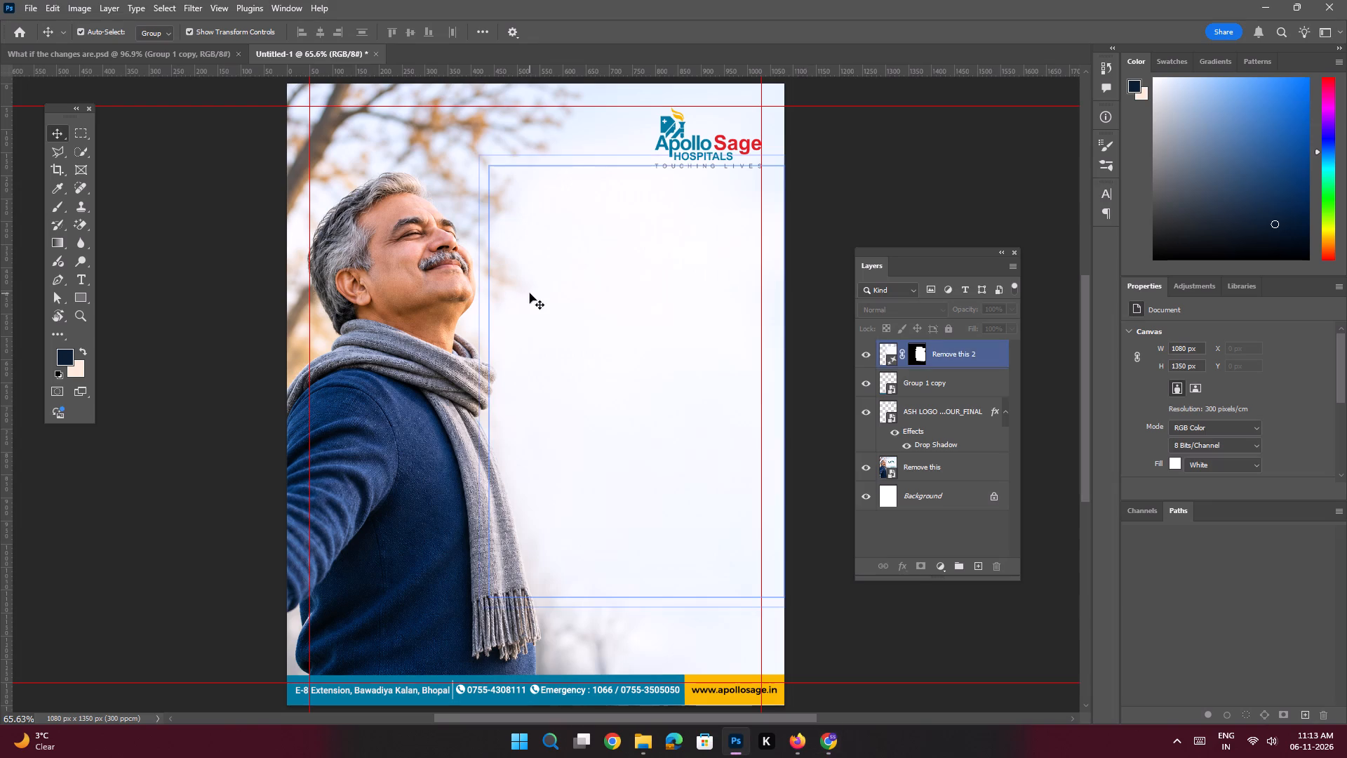
Add a new layer above Remove this 2 and paste the copied Hindi tagline as text in the blank area below the logo.
key(space)
ctrl+drag(587, 246, 596, 274)
click(932, 357)
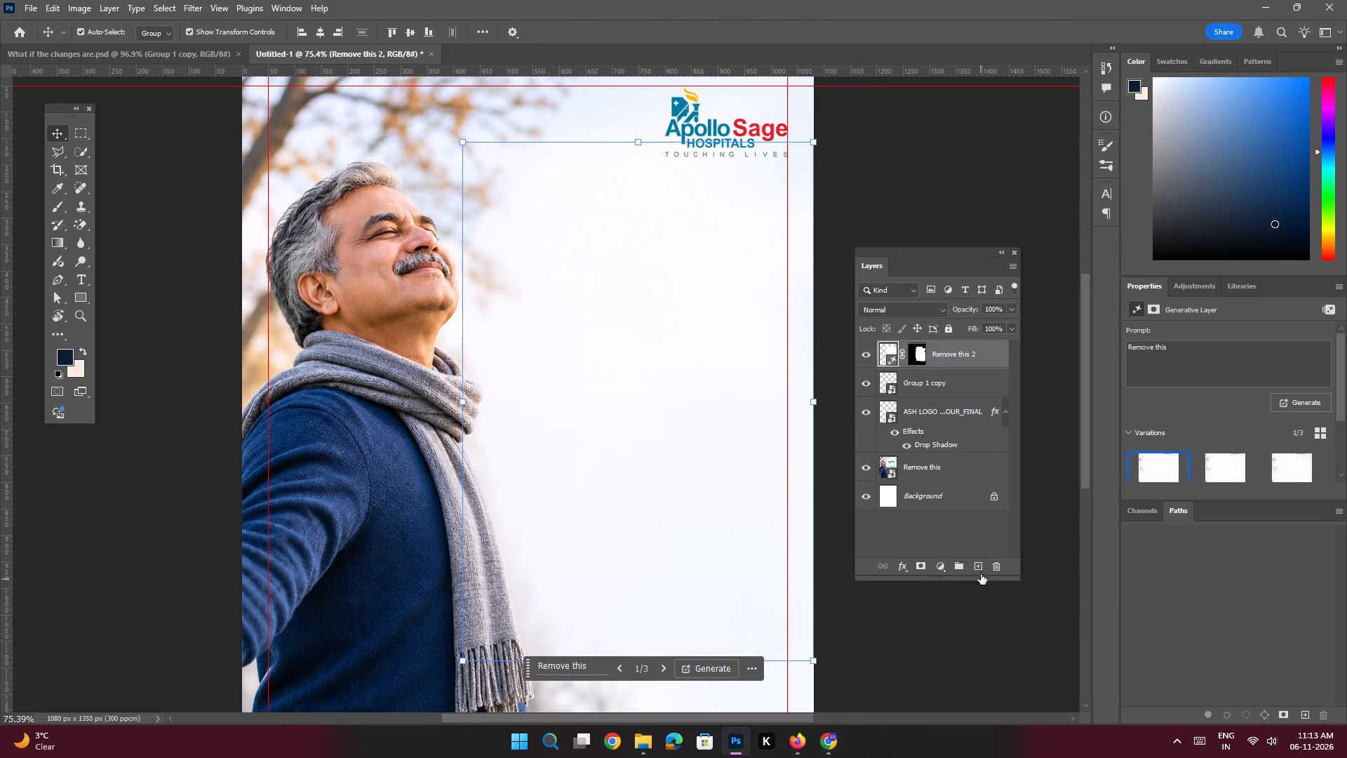
click(981, 570)
key(space)
key(space)
key(space)
key(space)
key(space)
key(space)
key(space)
key(space)
key(space)
key(space)
key(space)
drag(657, 286, 621, 324)
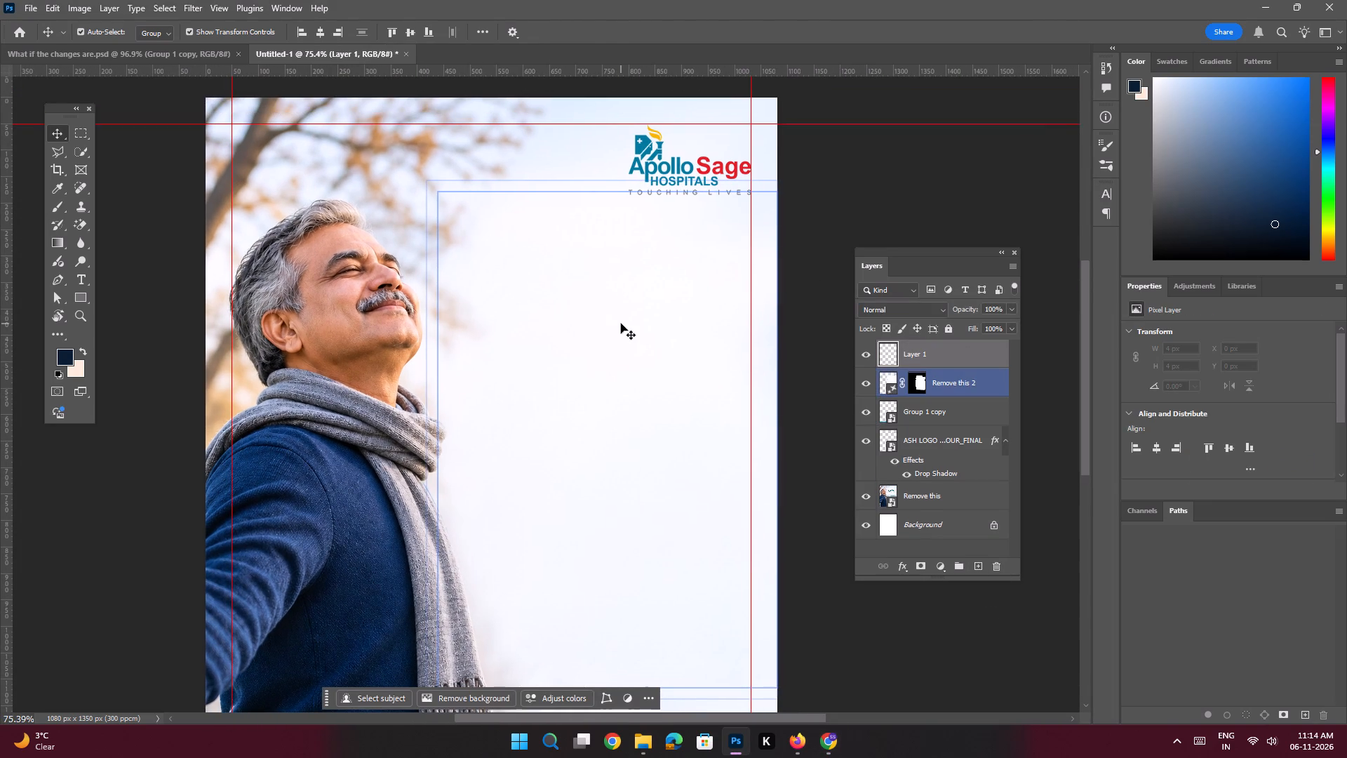
key(t)
click(511, 293)
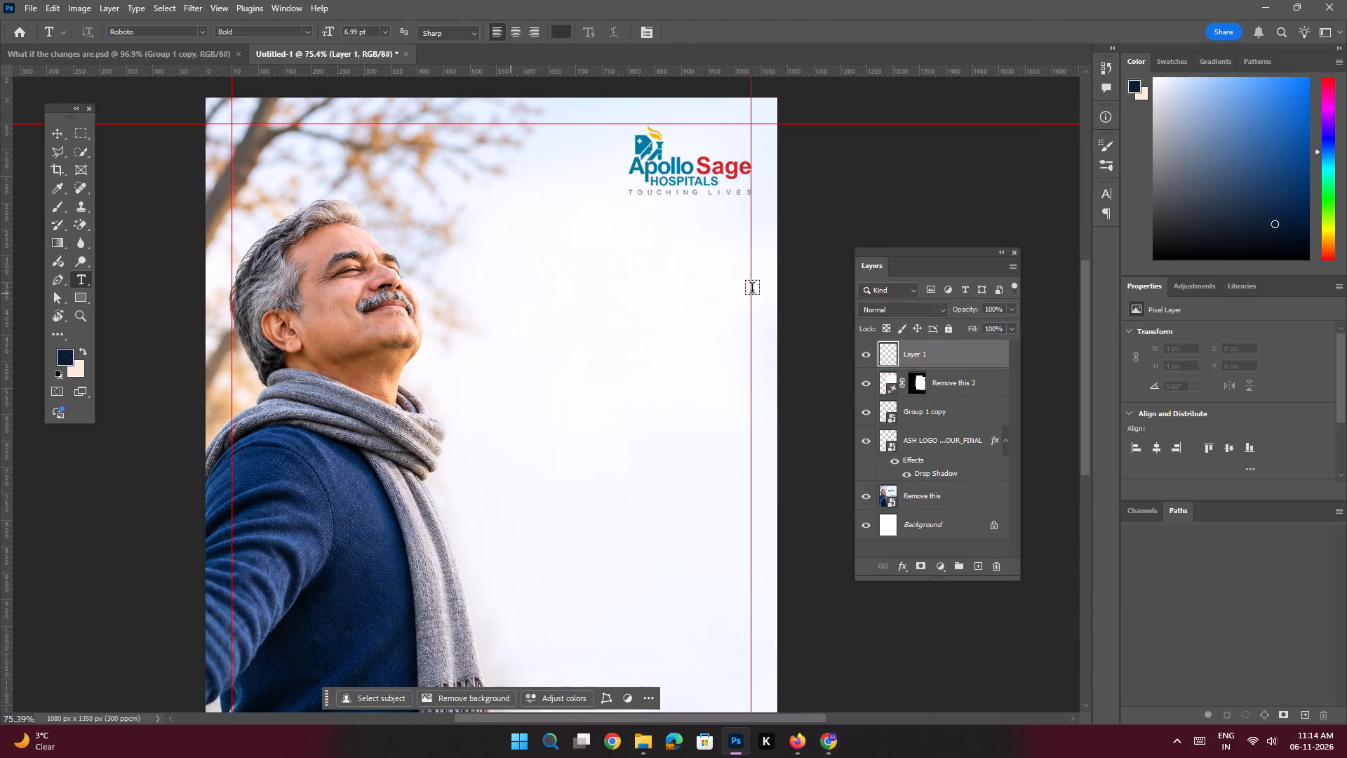
key(ctrl+v)
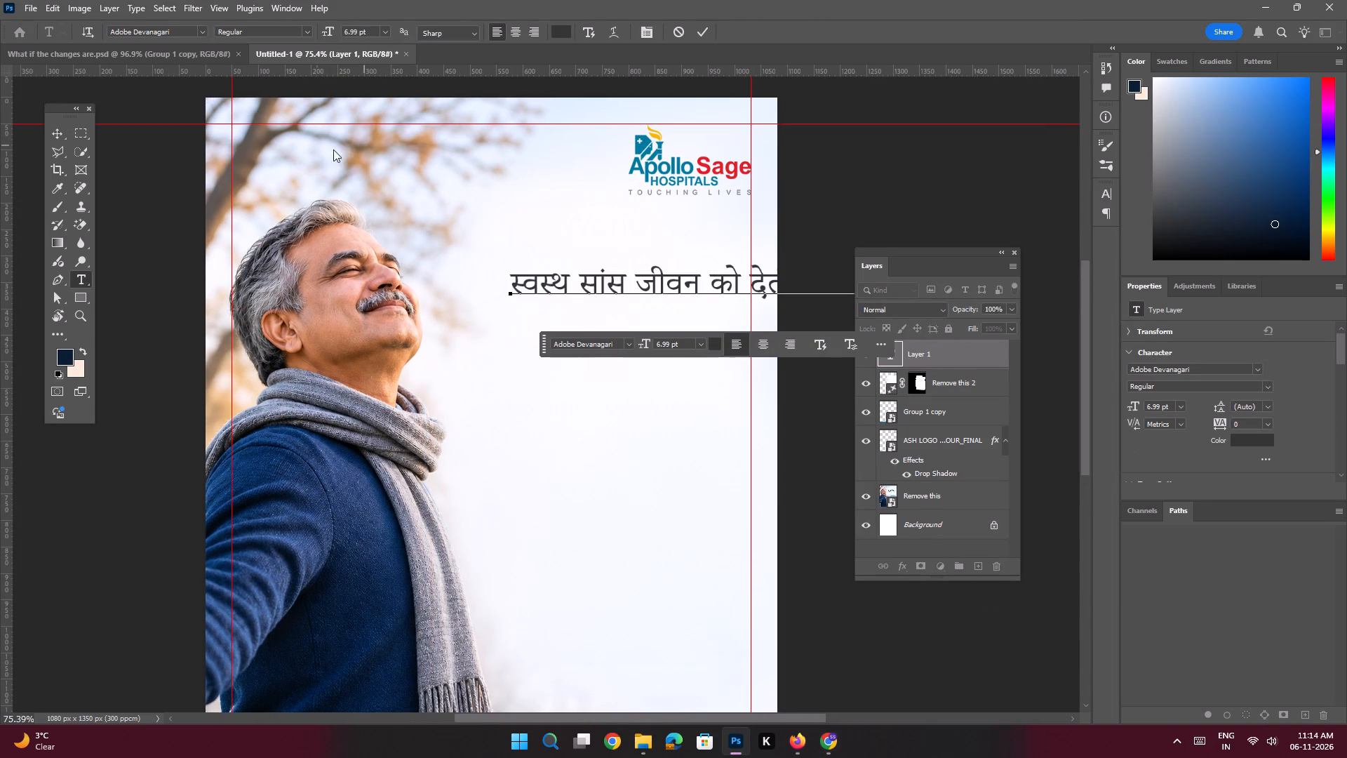
click(62, 129)
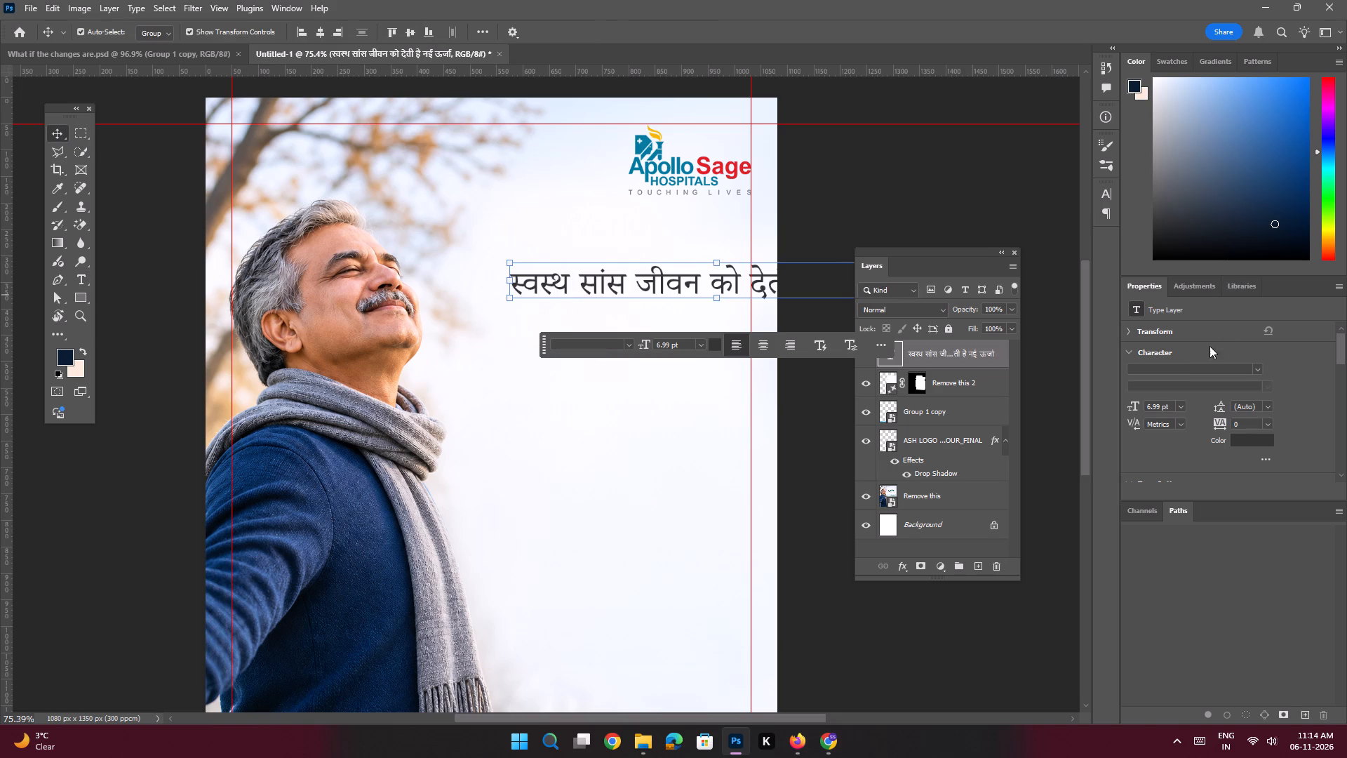
Set the tagline's font to Noto Sans Devanagari Regular at 4 pt and shift it closer to the man's face.
click(1187, 369)
text(Noto)
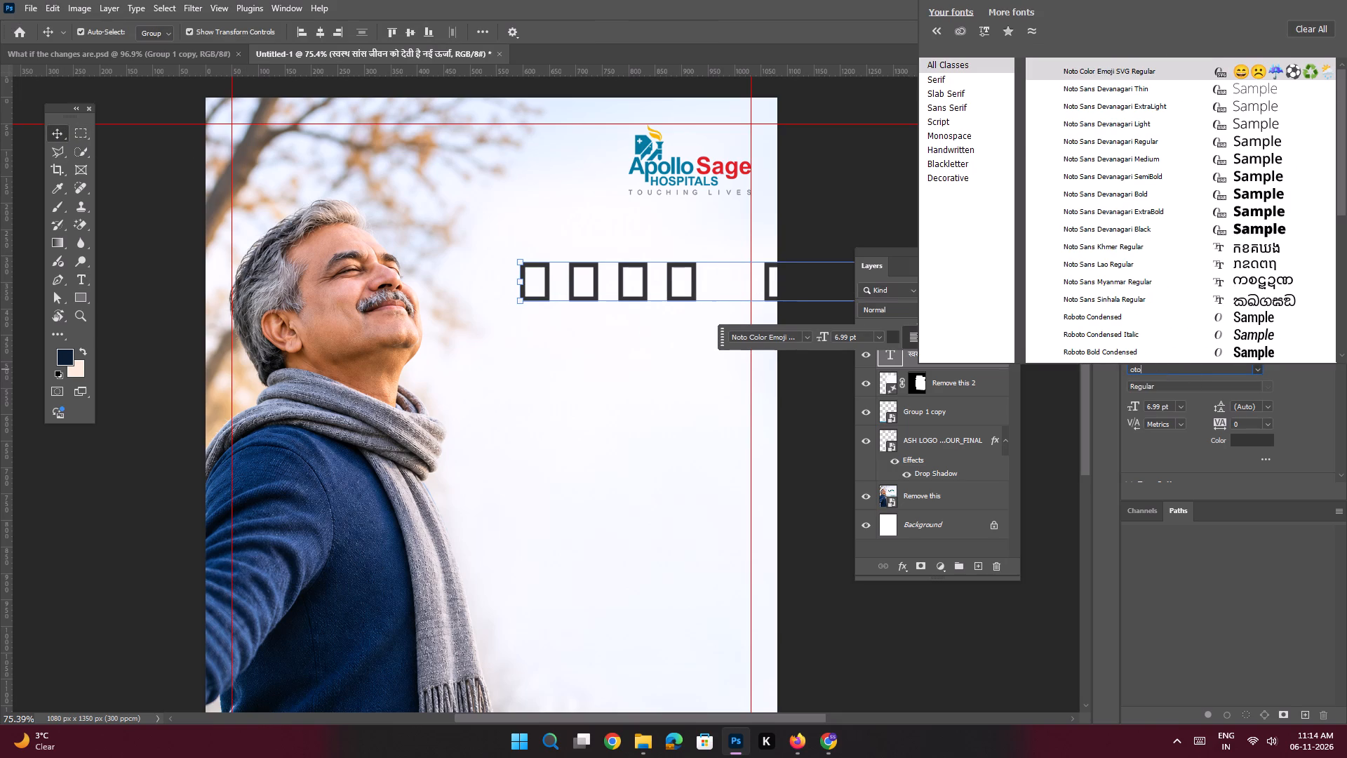
click(1121, 142)
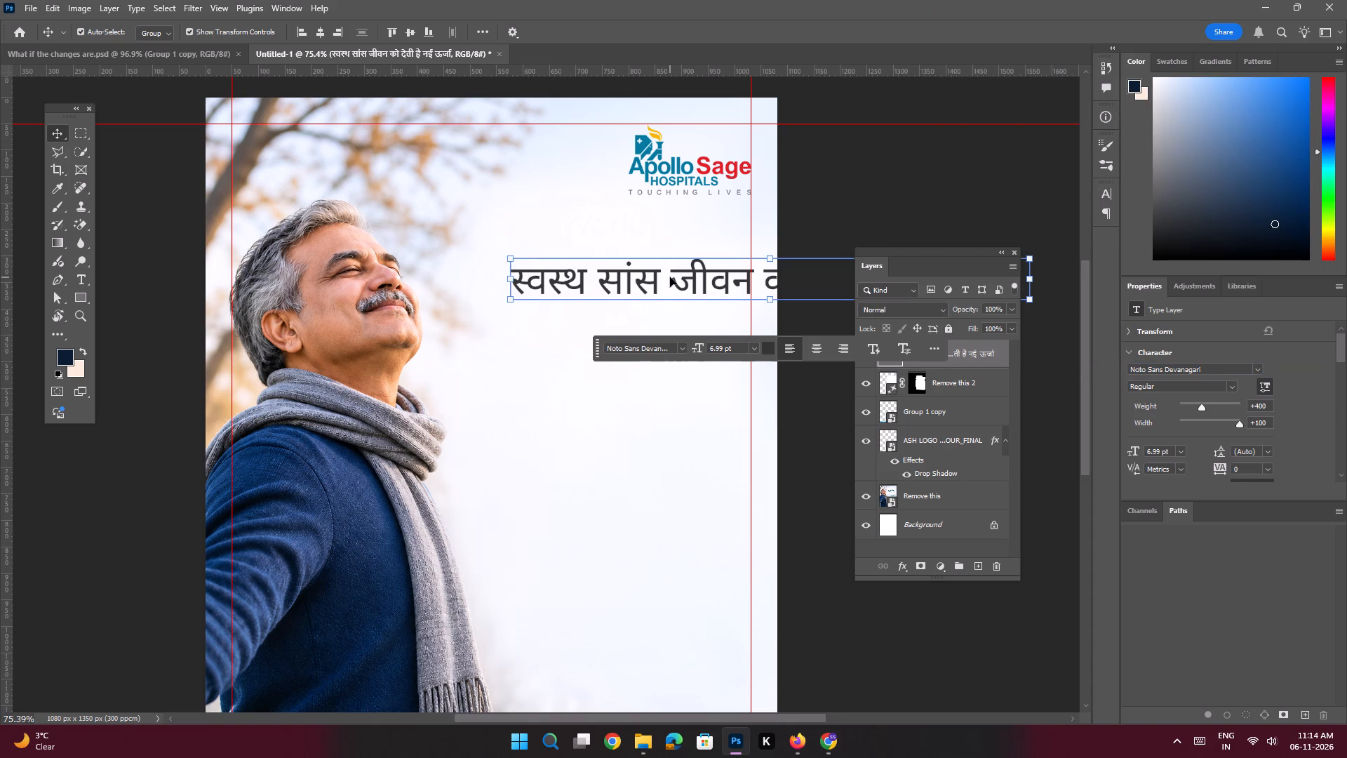
drag(662, 279, 626, 268)
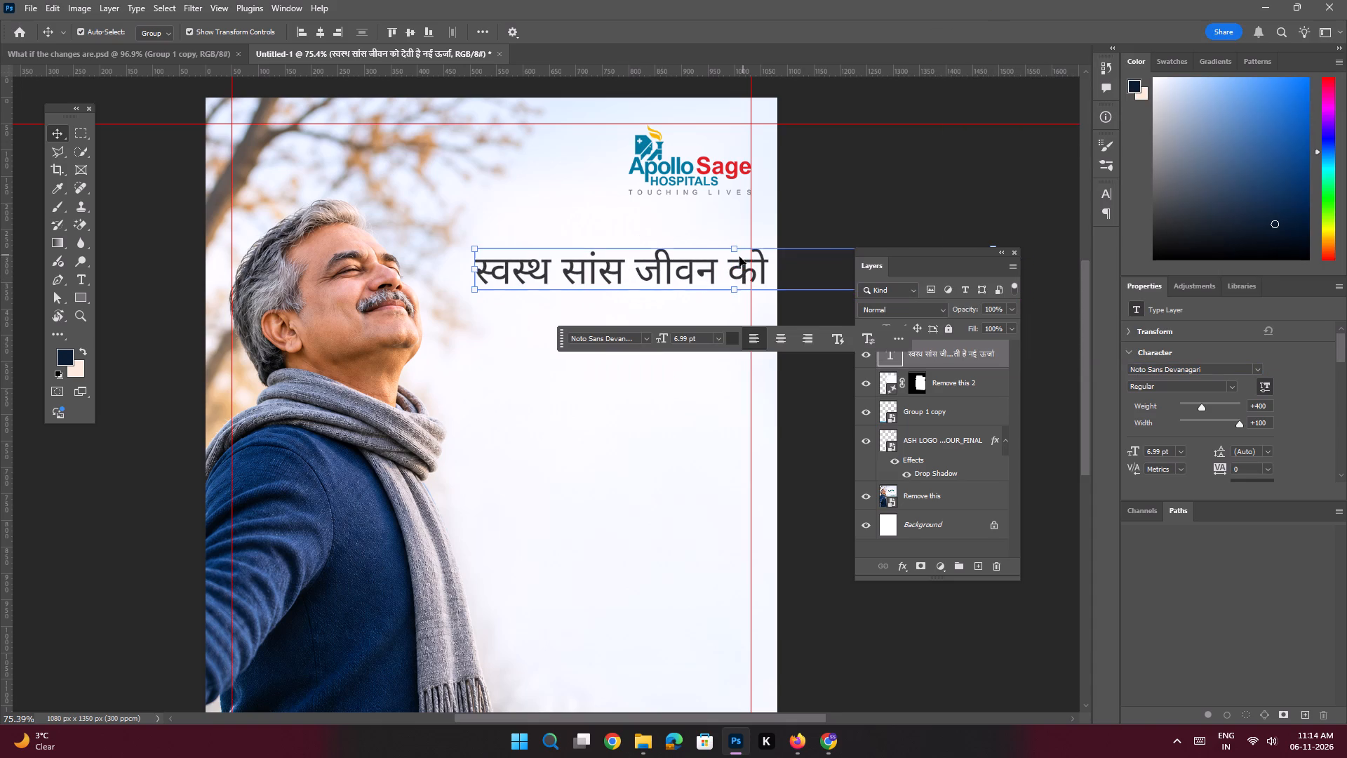
drag(1162, 449, 1107, 429)
key(4)
key(Return)
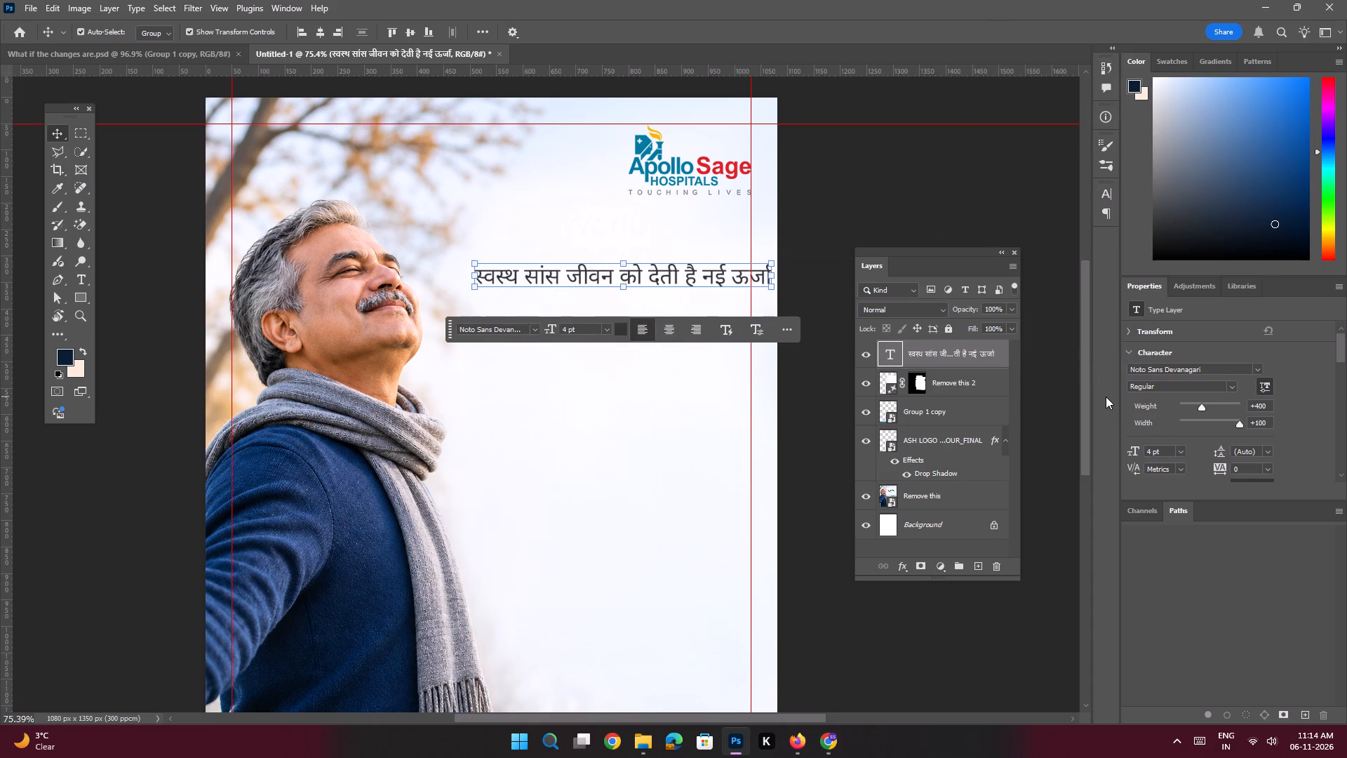
After checking the reference poster, break the tagline into two lines after "स्वस्थ सांस" and reposition it just below the logo.
key(alt+Tab)
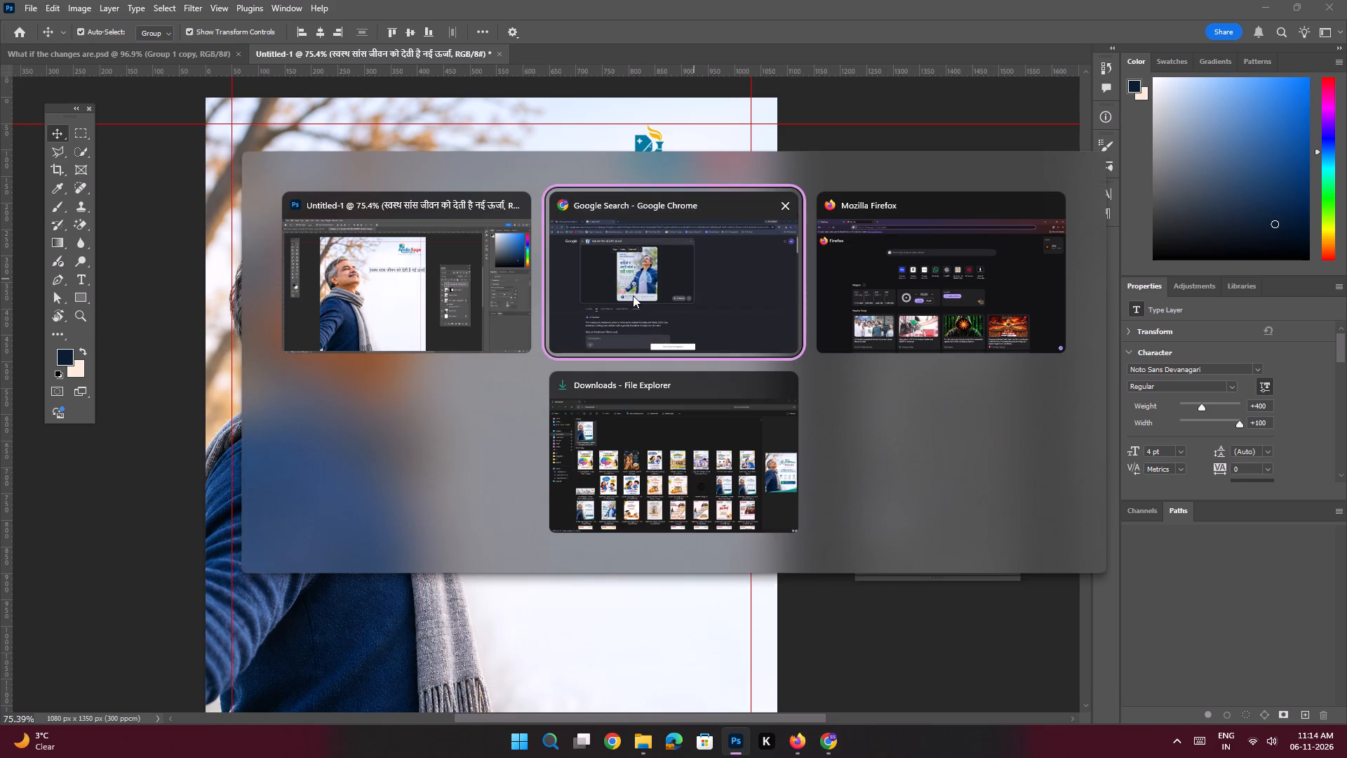
alt+click(633, 295)
key(alt+Tab)
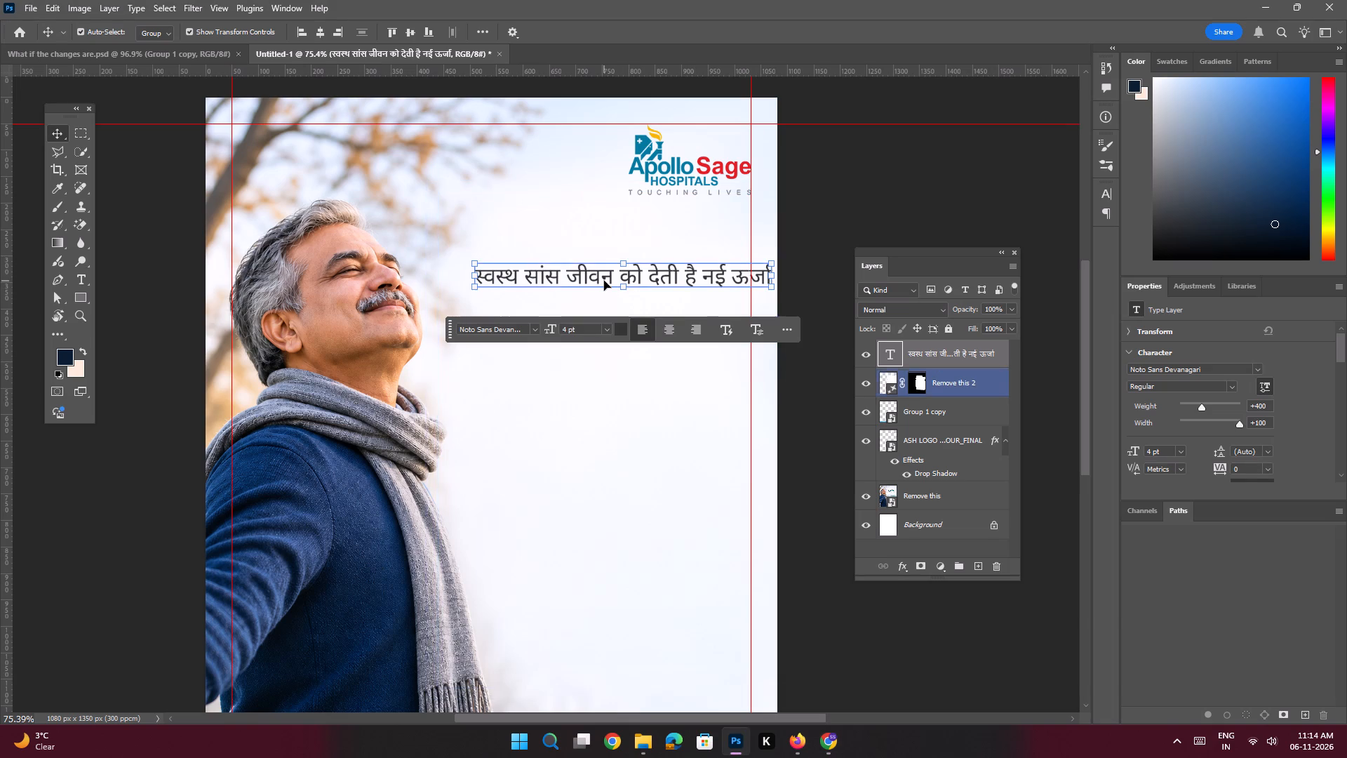
double_click(604, 281)
click(569, 270)
key(Return)
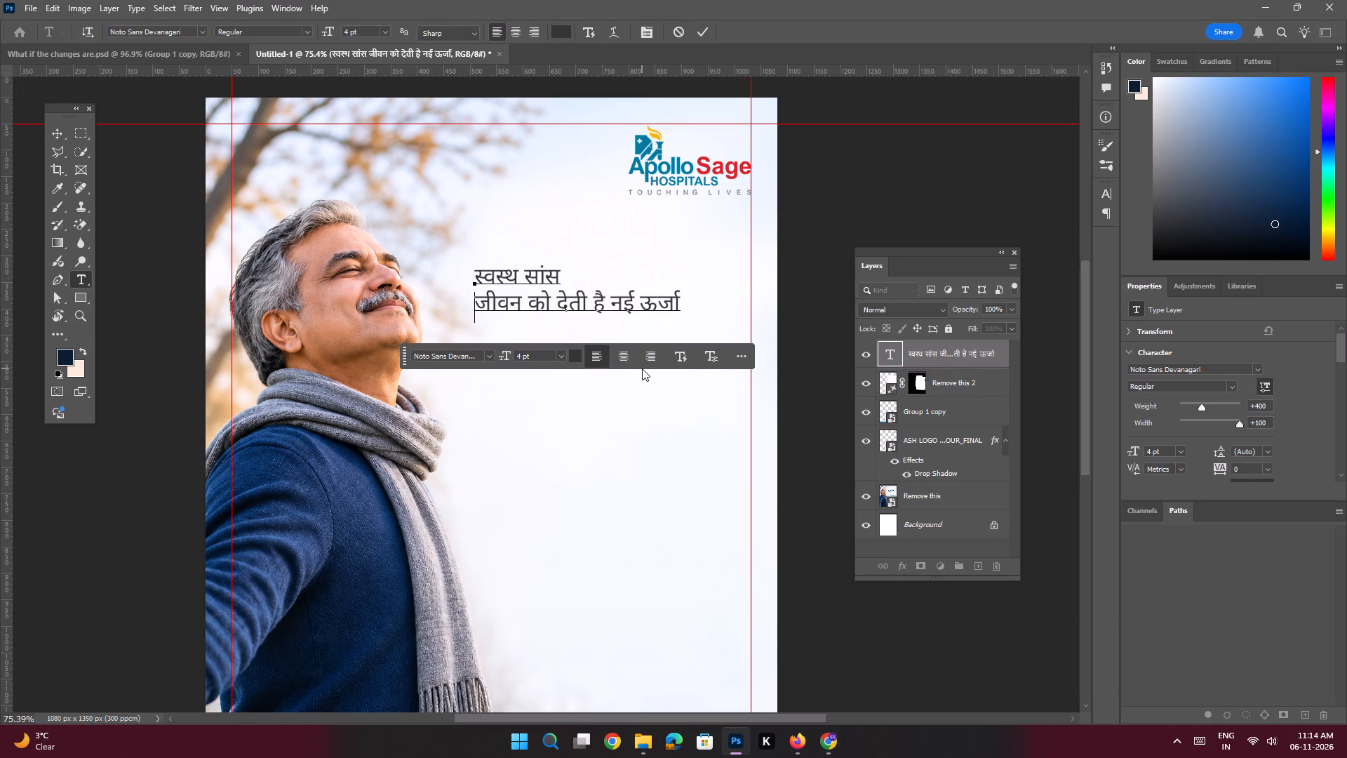
key(Return)
drag(608, 305, 649, 292)
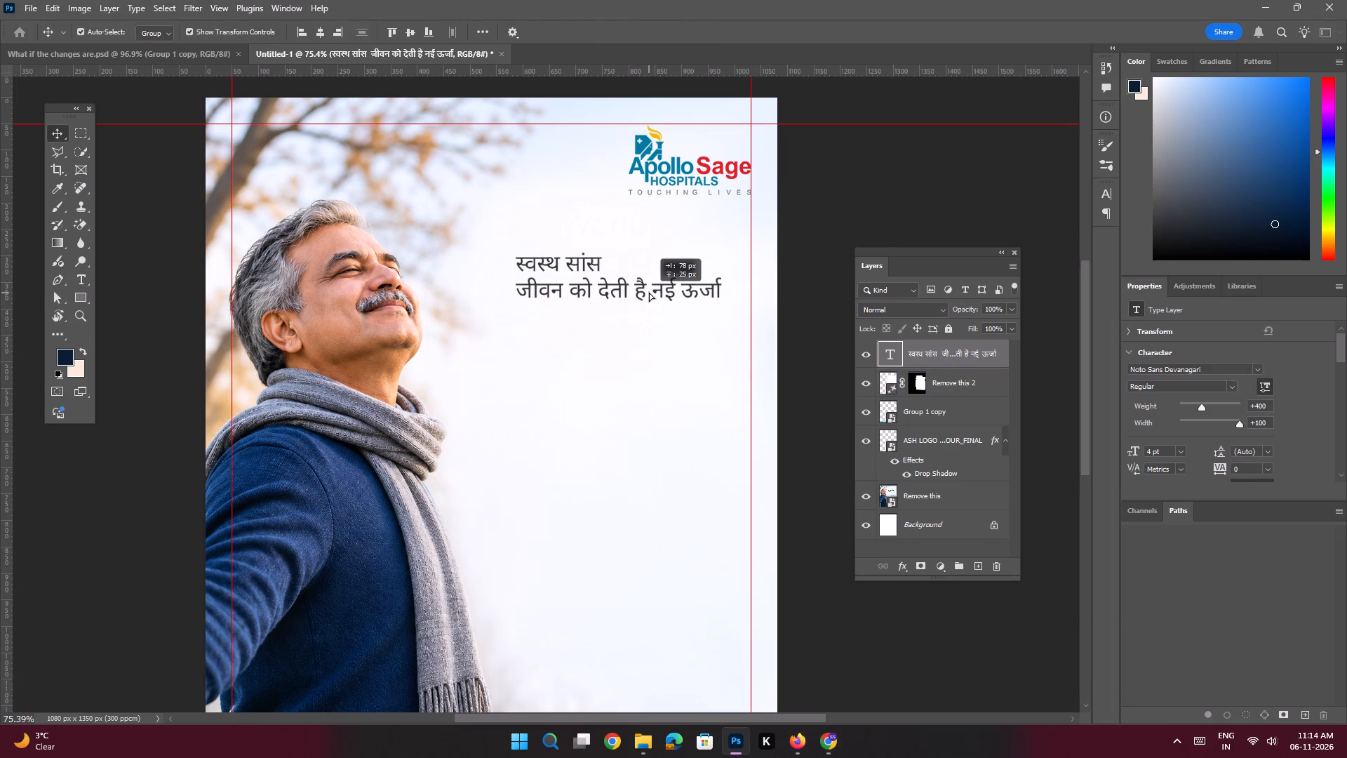
drag(649, 292, 636, 275)
Draw a thin rectangle of about 185 x 4 px under the tagline's second line, filled with red sampled from the logo's "Sage".
click(980, 572)
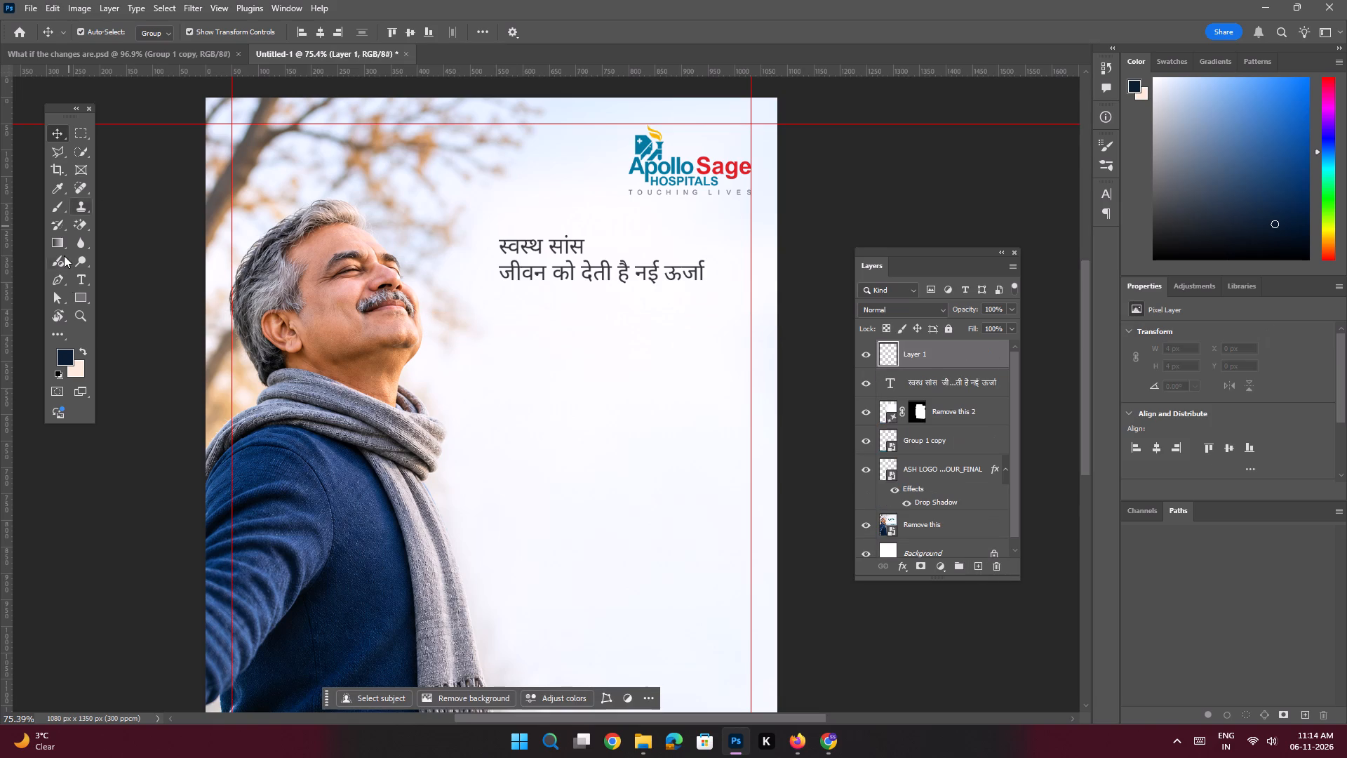
click(87, 299)
key(space)
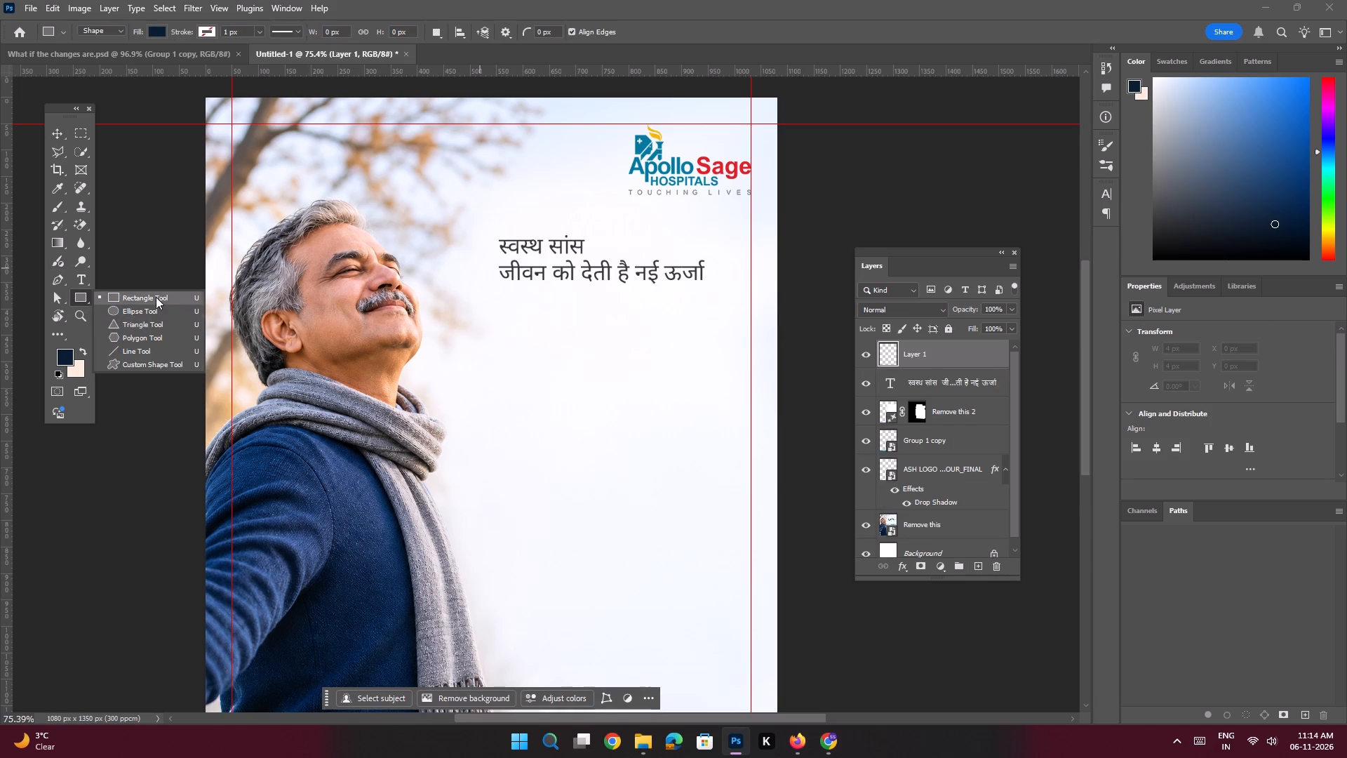
click(156, 297)
key(space)
ctrl+drag(541, 178, 582, 268)
drag(667, 211, 492, 342)
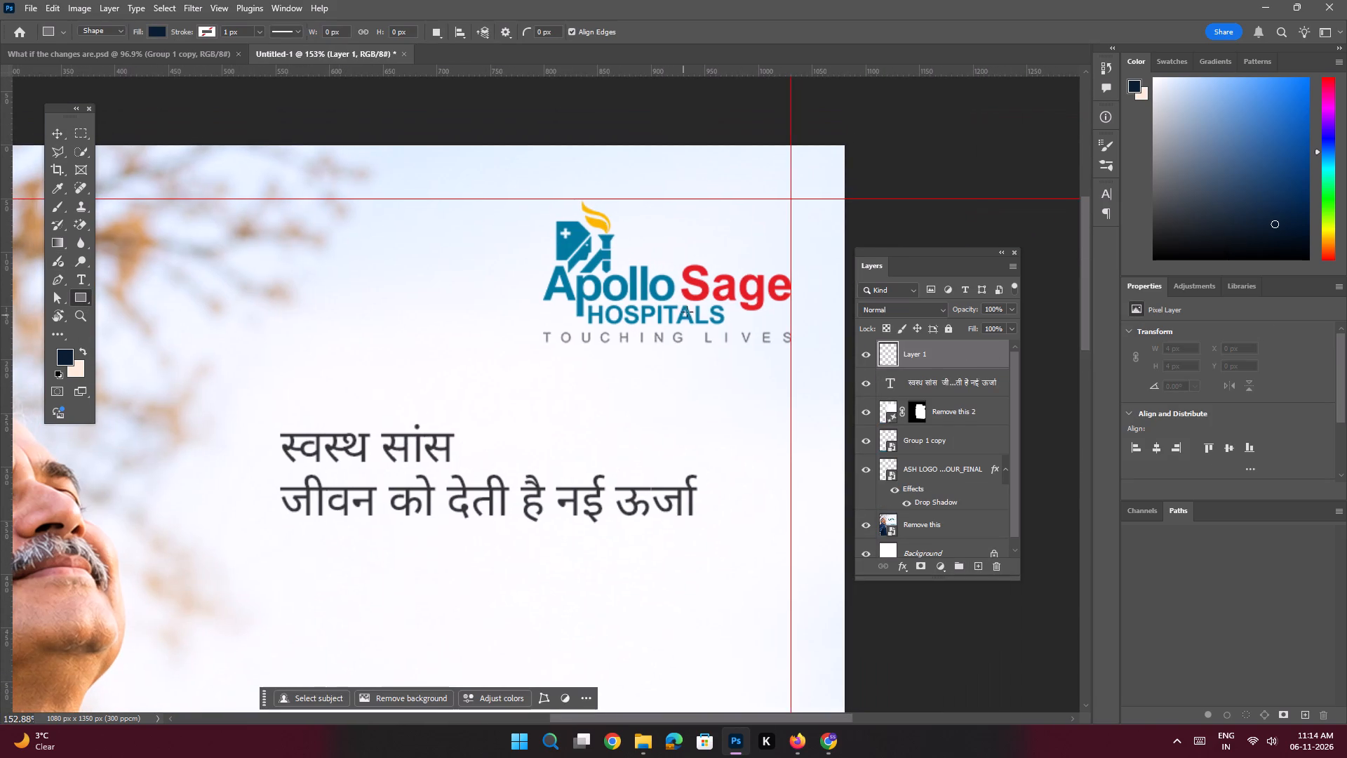
alt+click(707, 288)
key(space)
key(space)
key(space)
key(space)
key(space)
key(space)
key(space)
key(space)
drag(565, 434, 568, 390)
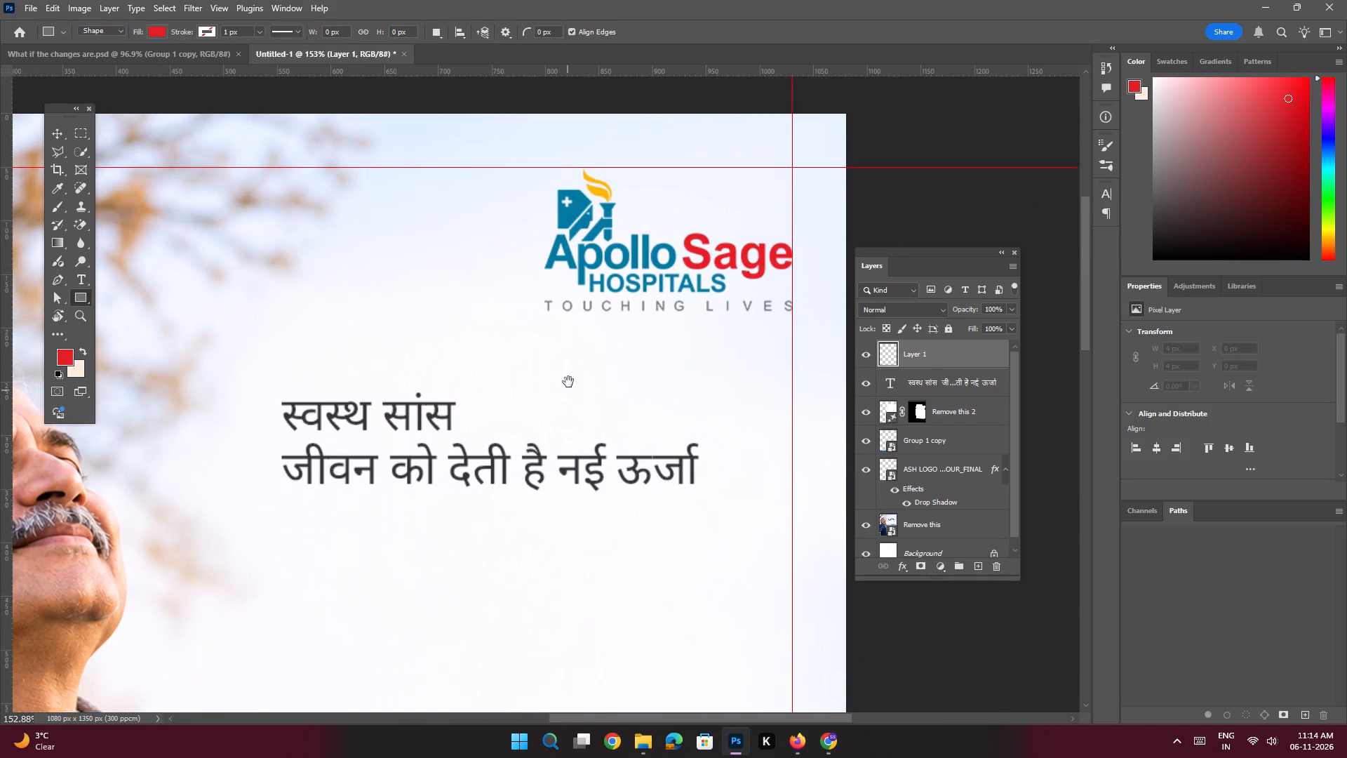
click(568, 382)
drag(349, 418, 356, 418)
key(ctrl+z)
drag(286, 413, 484, 416)
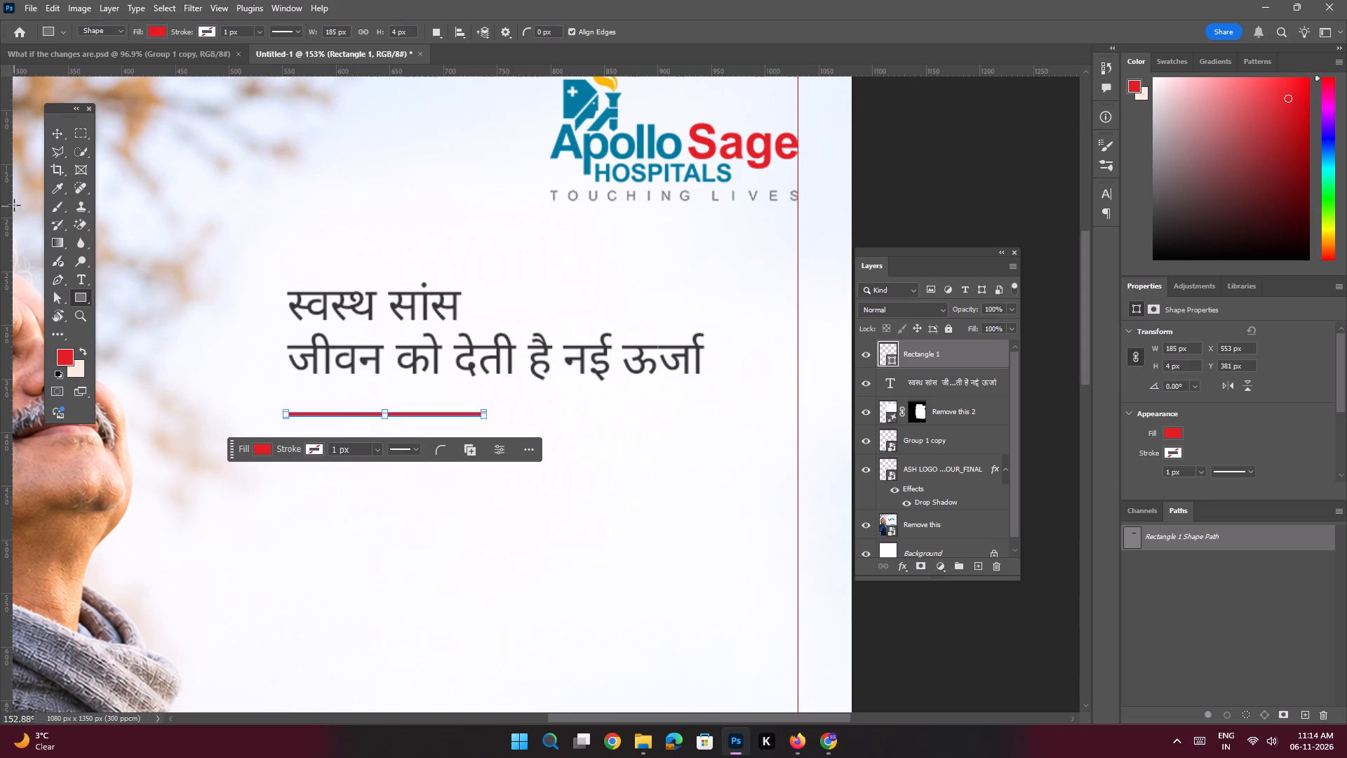
Move the red line up closer to the tagline, to a Y position of about 370 px.
click(60, 131)
key(ctrl+space)
key(ctrl+space)
key(ctrl+space)
key(ctrl+space)
key(ctrl+space)
key(ctrl+space)
key(ctrl+space)
key(ctrl+space)
key(ctrl+space)
ctrl+drag(382, 360, 403, 422)
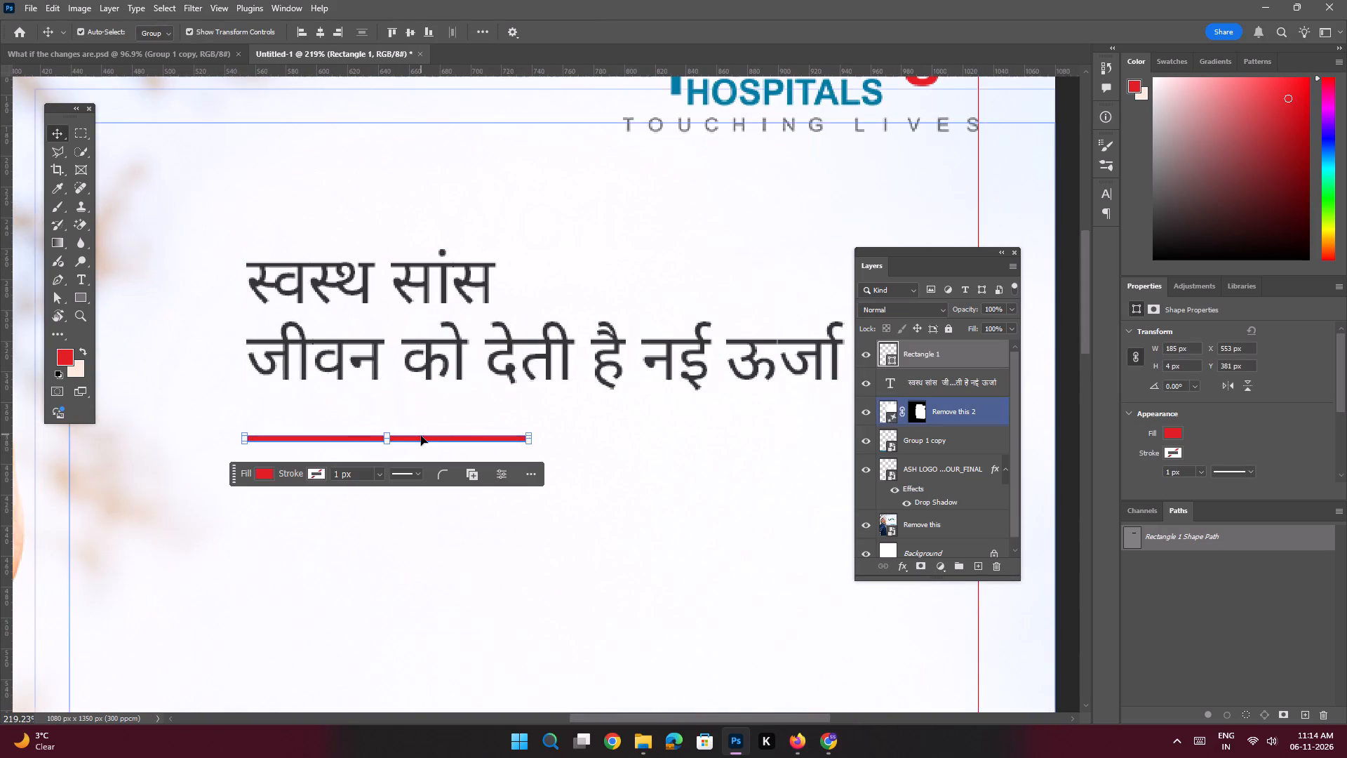
shift+click(421, 439)
shift+drag(422, 439, 422, 431)
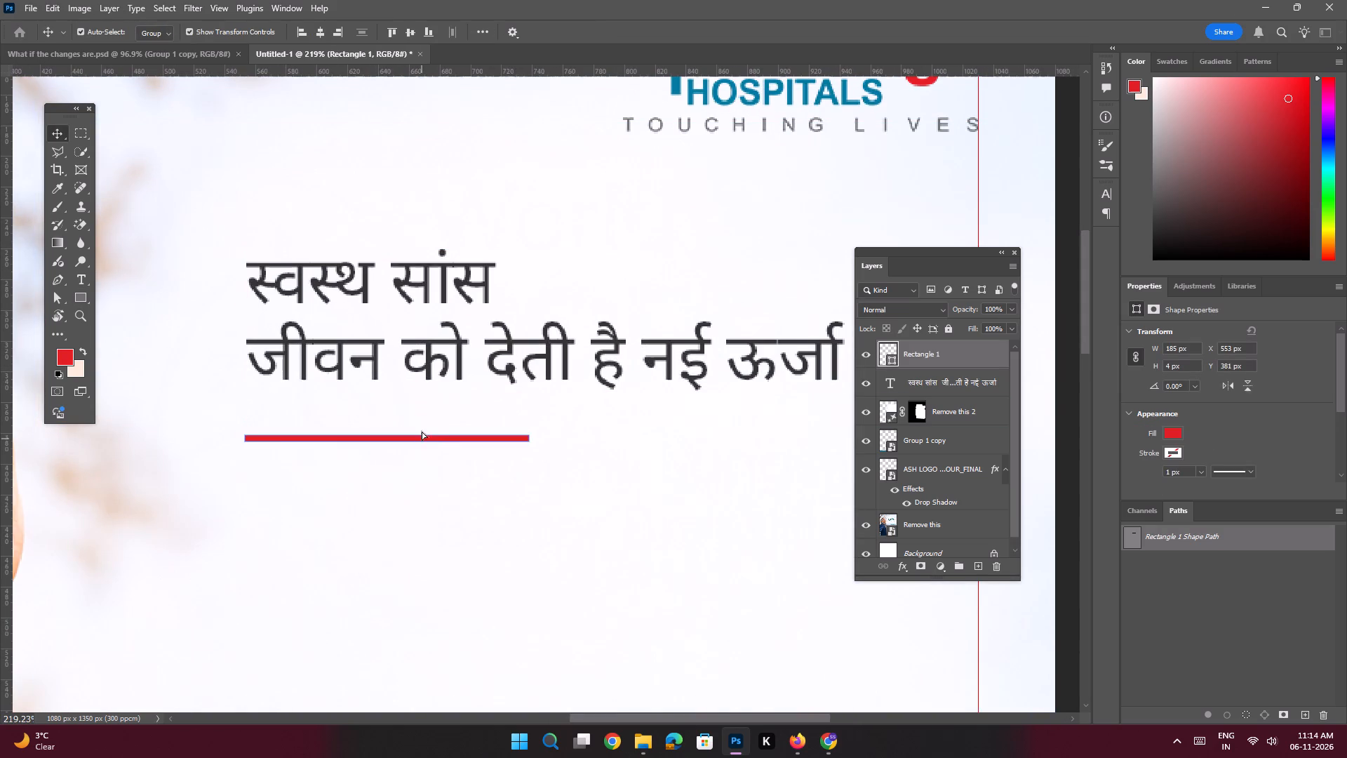
shift+drag(422, 431, 422, 422)
key(space)
ctrl+drag(446, 397, 393, 380)
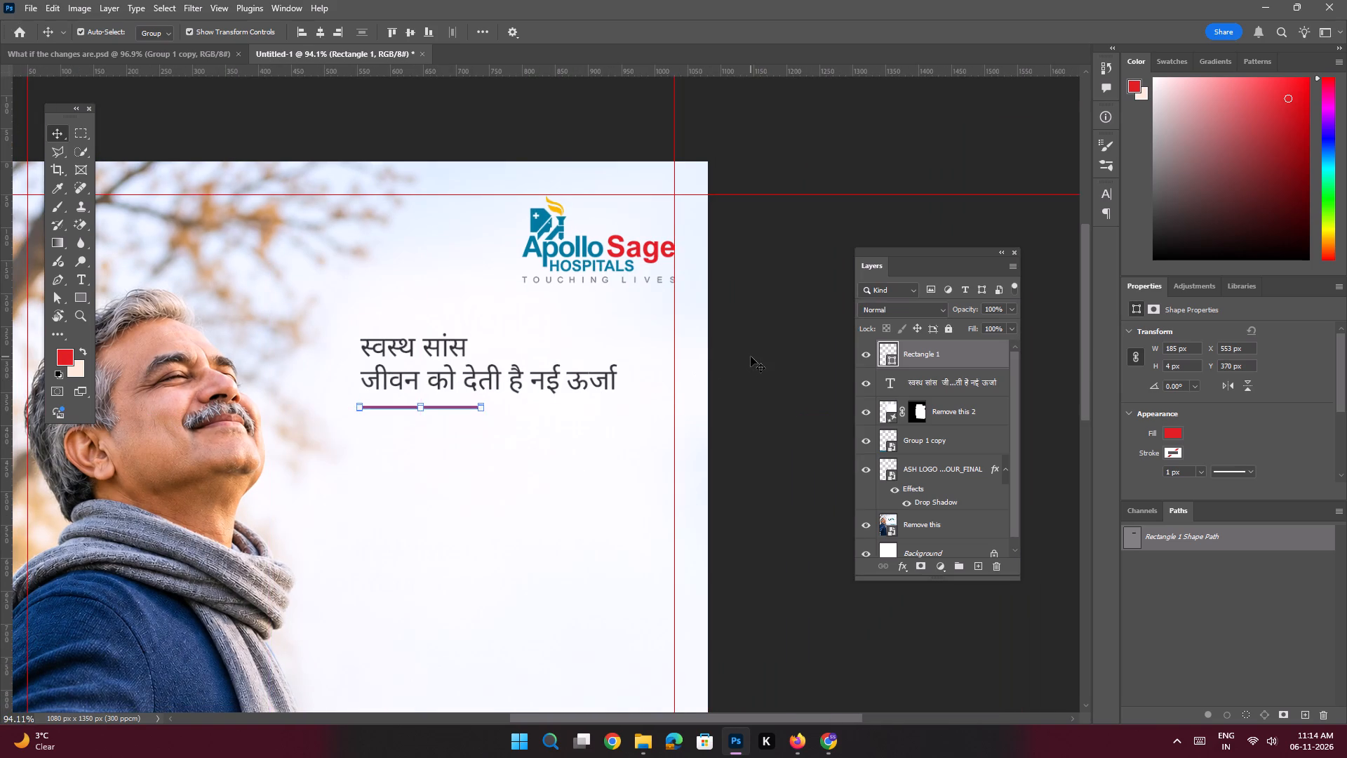
click(751, 357)
Copy the headline word "सर्दियों" from the Google Lens poster image in Chrome and return to Photoshop.
key(alt+Tab)
alt+click(675, 302)
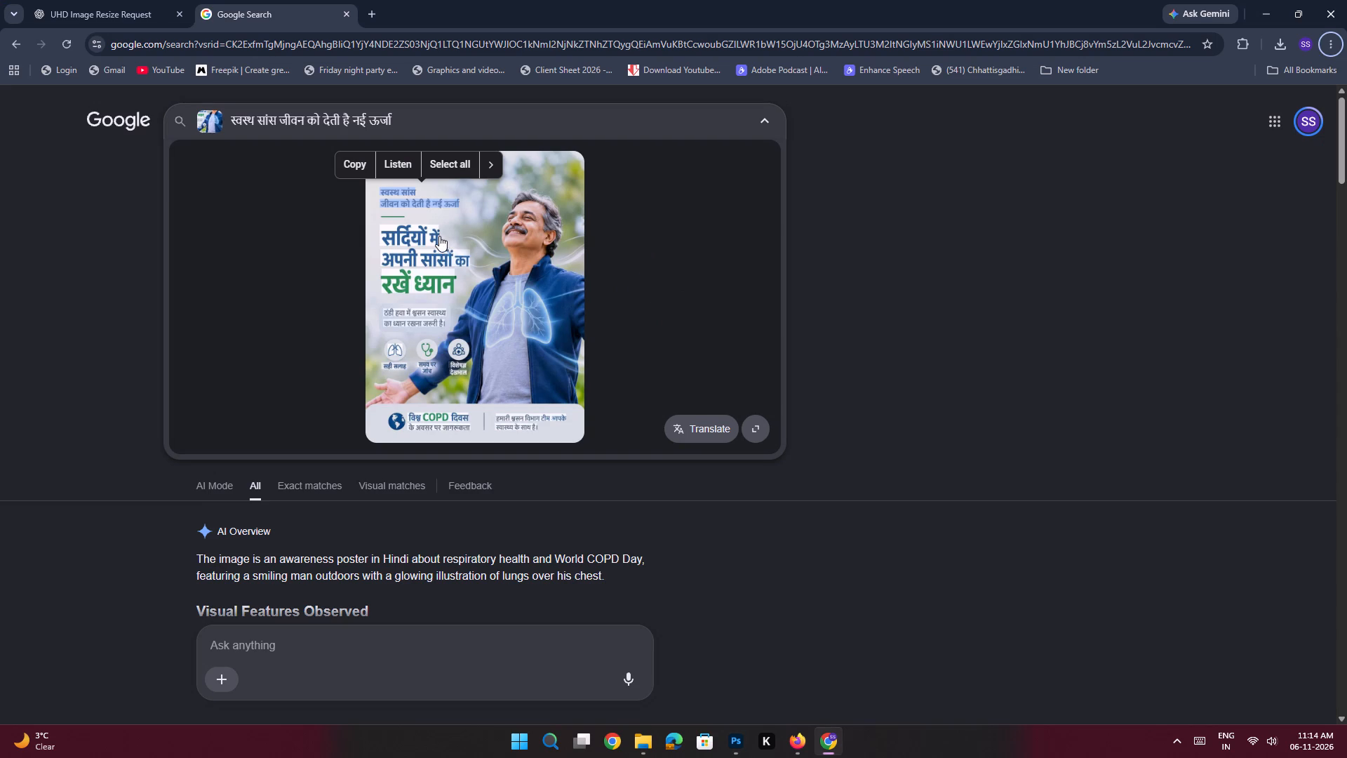
drag(428, 230, 421, 230)
drag(421, 230, 408, 230)
click(349, 202)
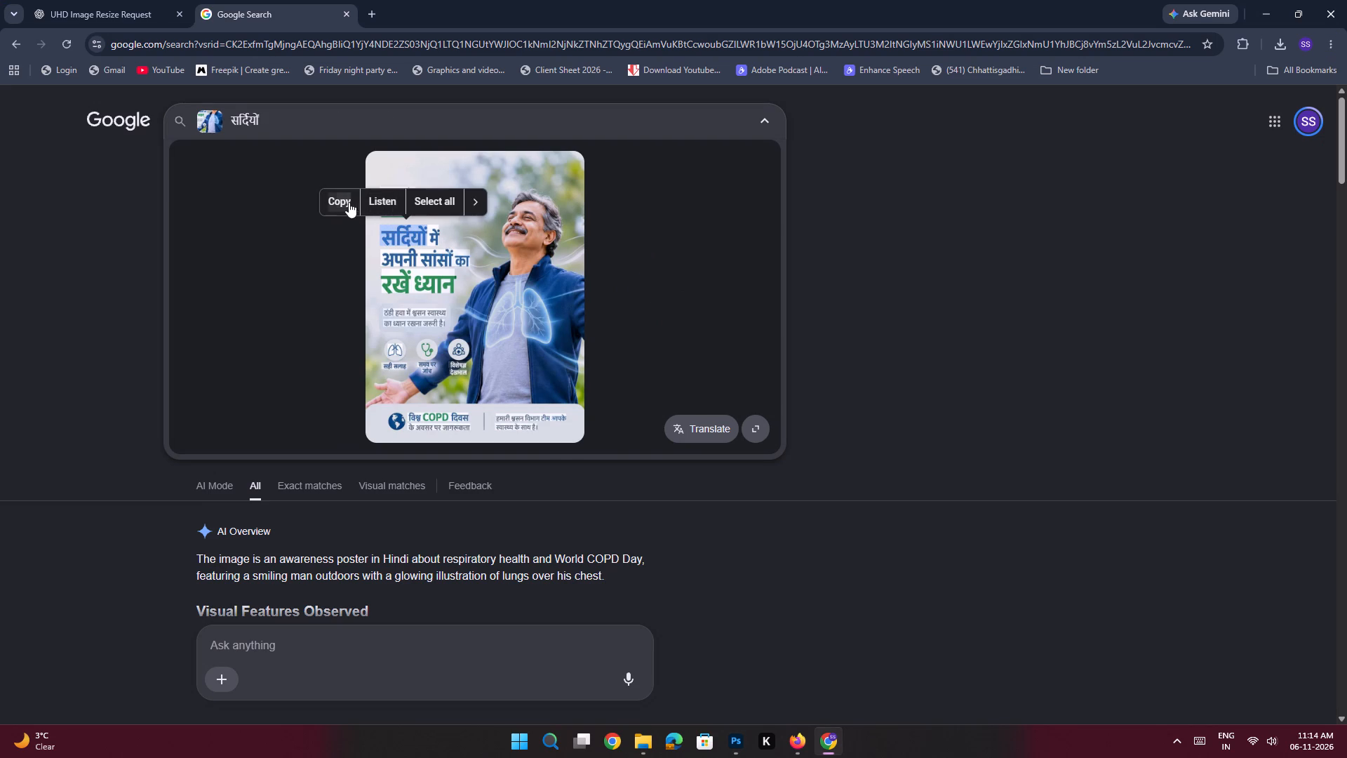
key(alt+Tab)
Add a new layer above Rectangle 1 and paste "सर्दियों" as text below the red line.
key(space)
click(958, 356)
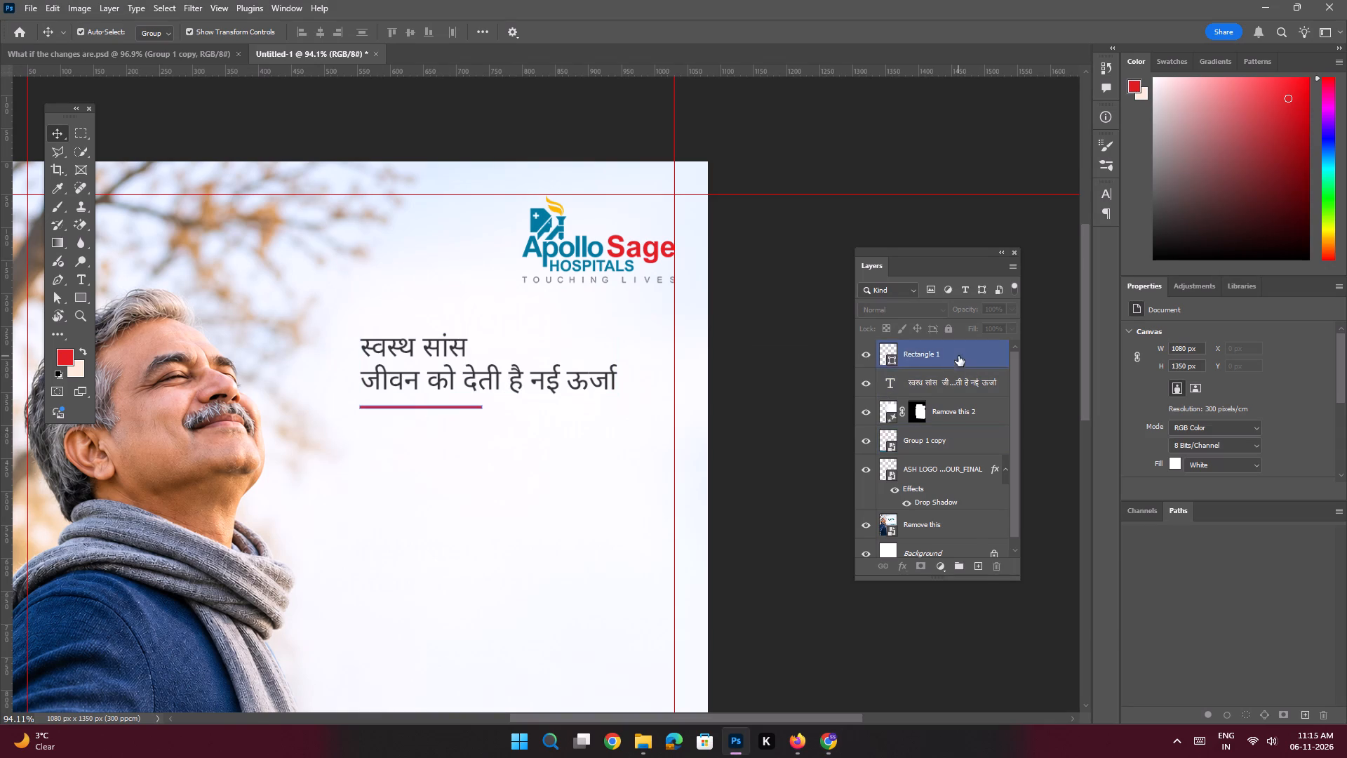
click(982, 568)
key(space)
key(space)
key(space)
key(space)
key(space)
key(space)
key(space)
key(space)
key(space)
drag(501, 481, 511, 472)
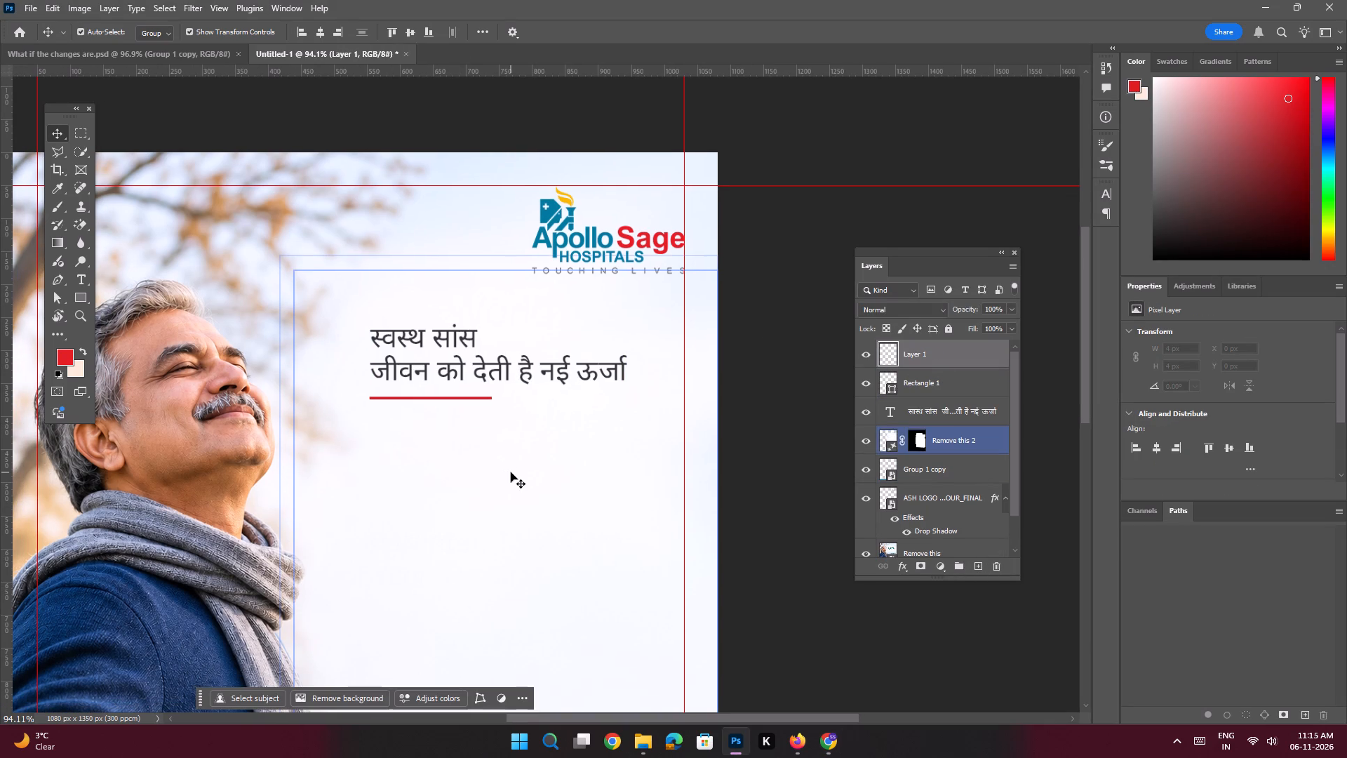
key(t)
click(406, 478)
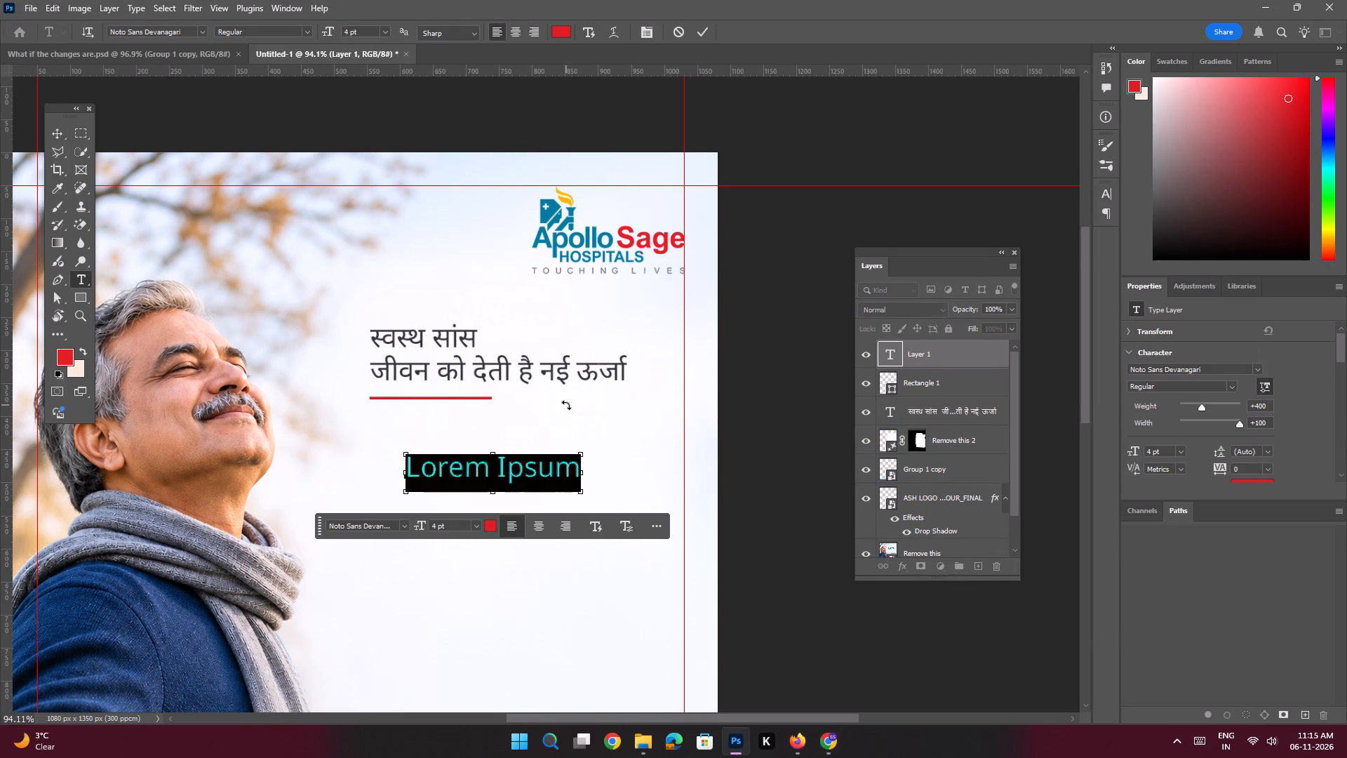
key(ctrl+v)
click(59, 130)
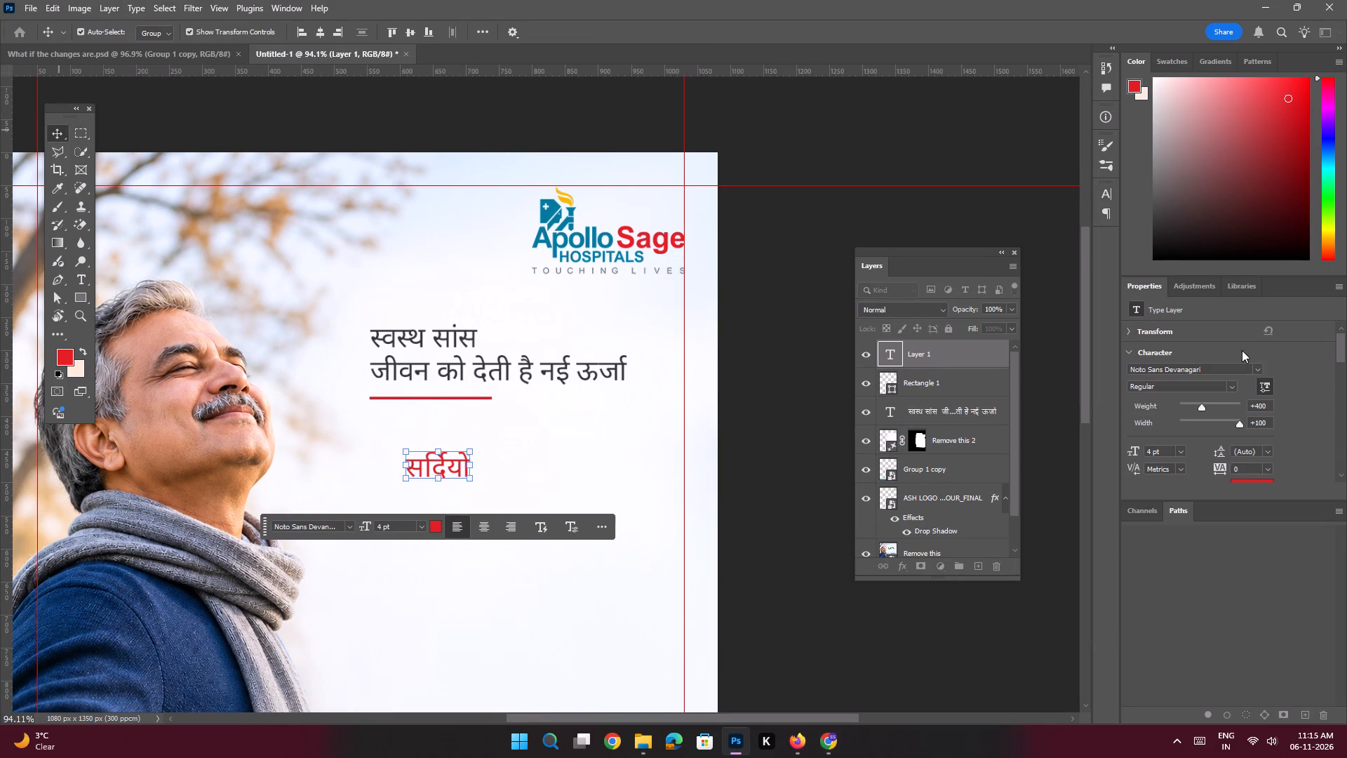
Set the "सर्दियों" text to Bold at 9 pt and align it with the left edge of the red line.
click(1234, 385)
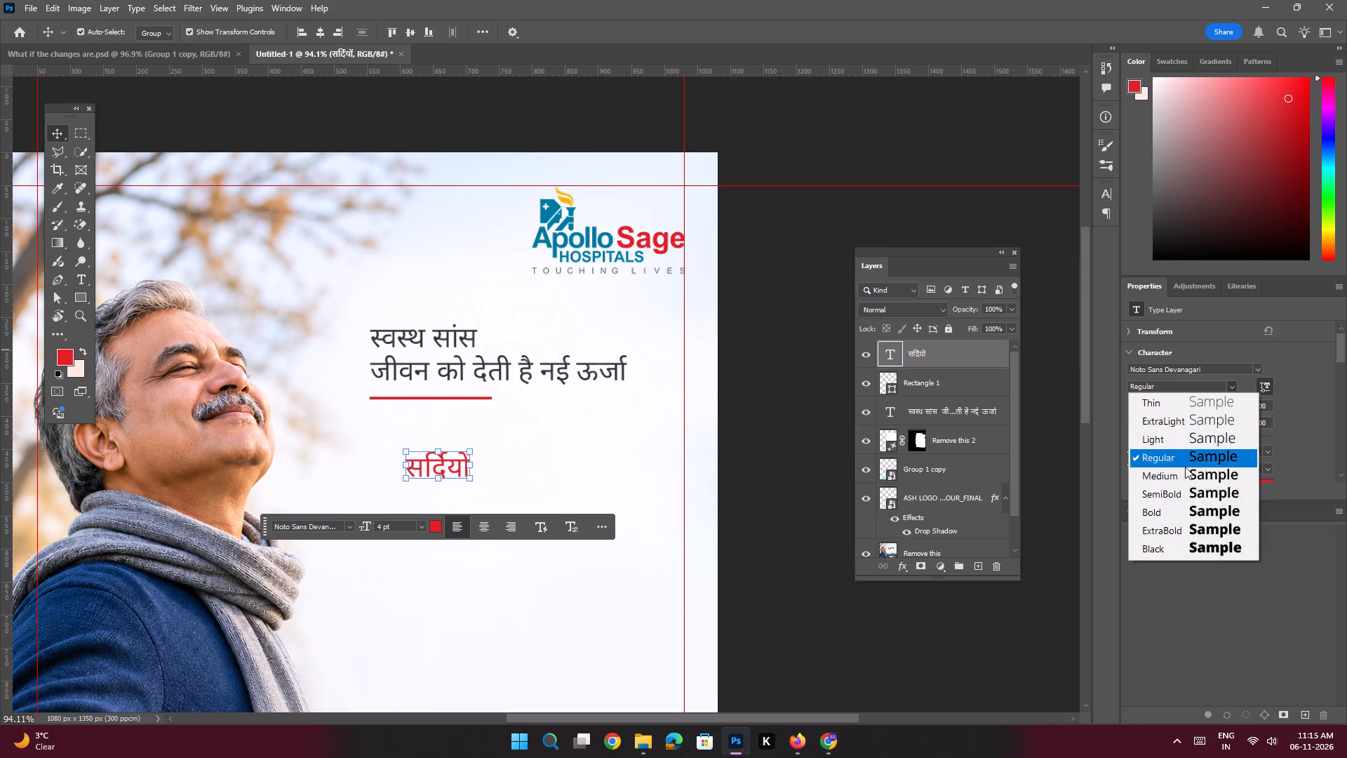
click(1181, 517)
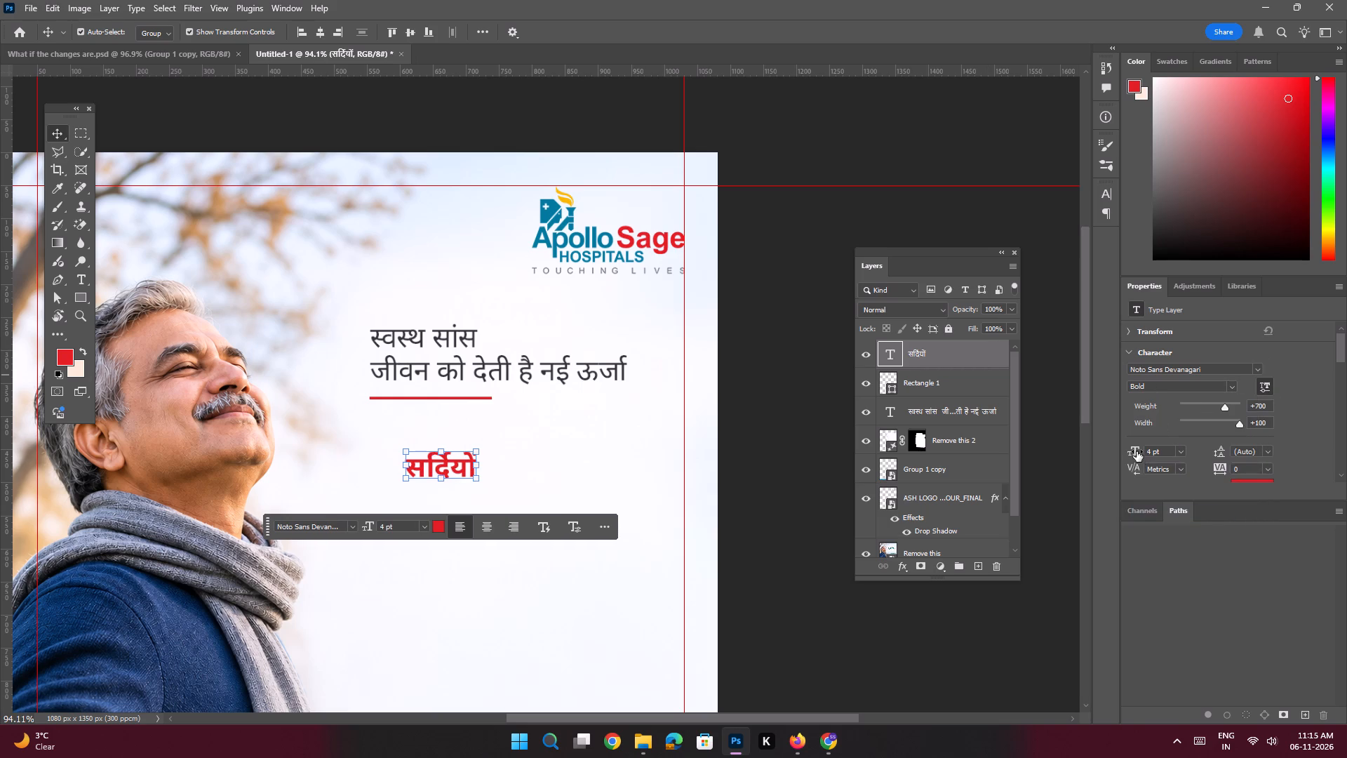
click(1137, 451)
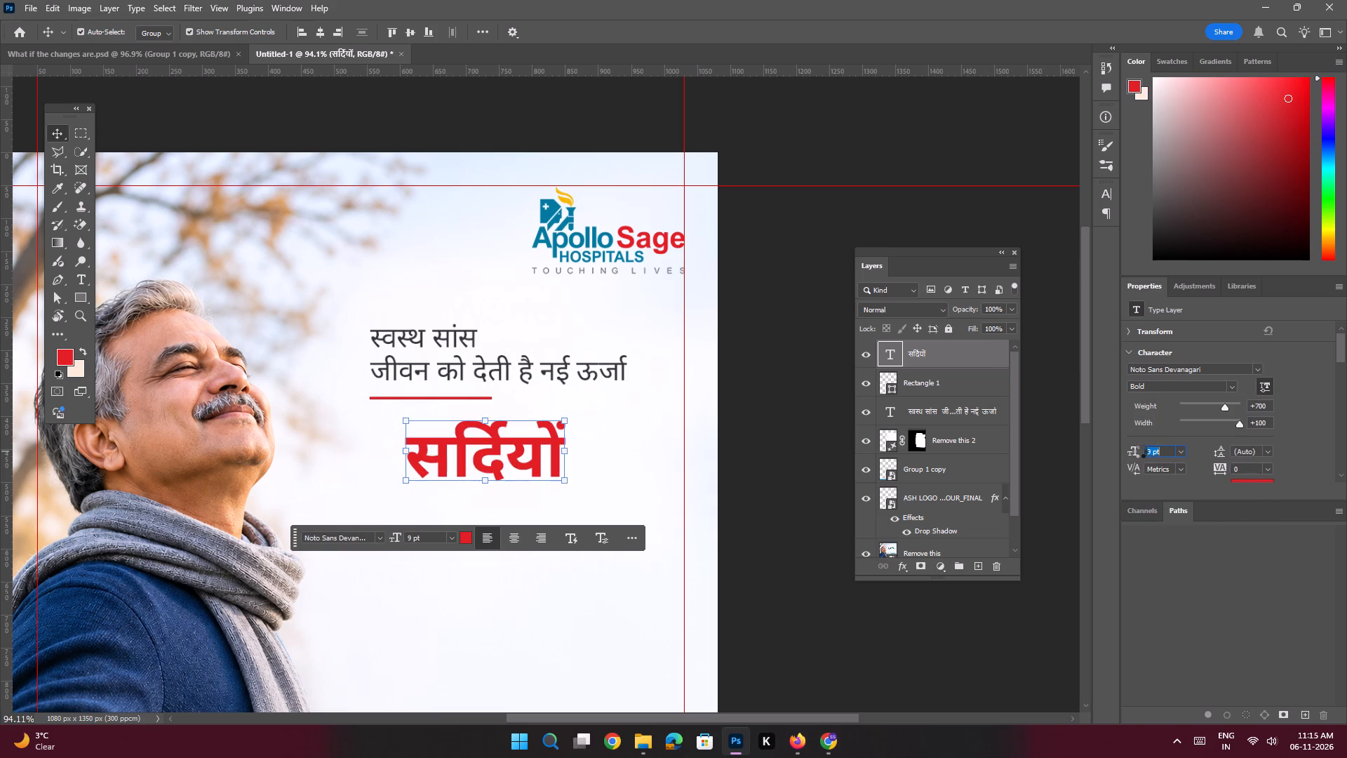
drag(532, 444, 496, 448)
Recolor the "सर्दियों" text with the blue sampled from the emblem of the Apollo Sage logo.
key(space)
key(space)
key(space)
key(space)
key(space)
key(space)
key(space)
drag(547, 329, 509, 399)
ctrl+drag(530, 284, 537, 319)
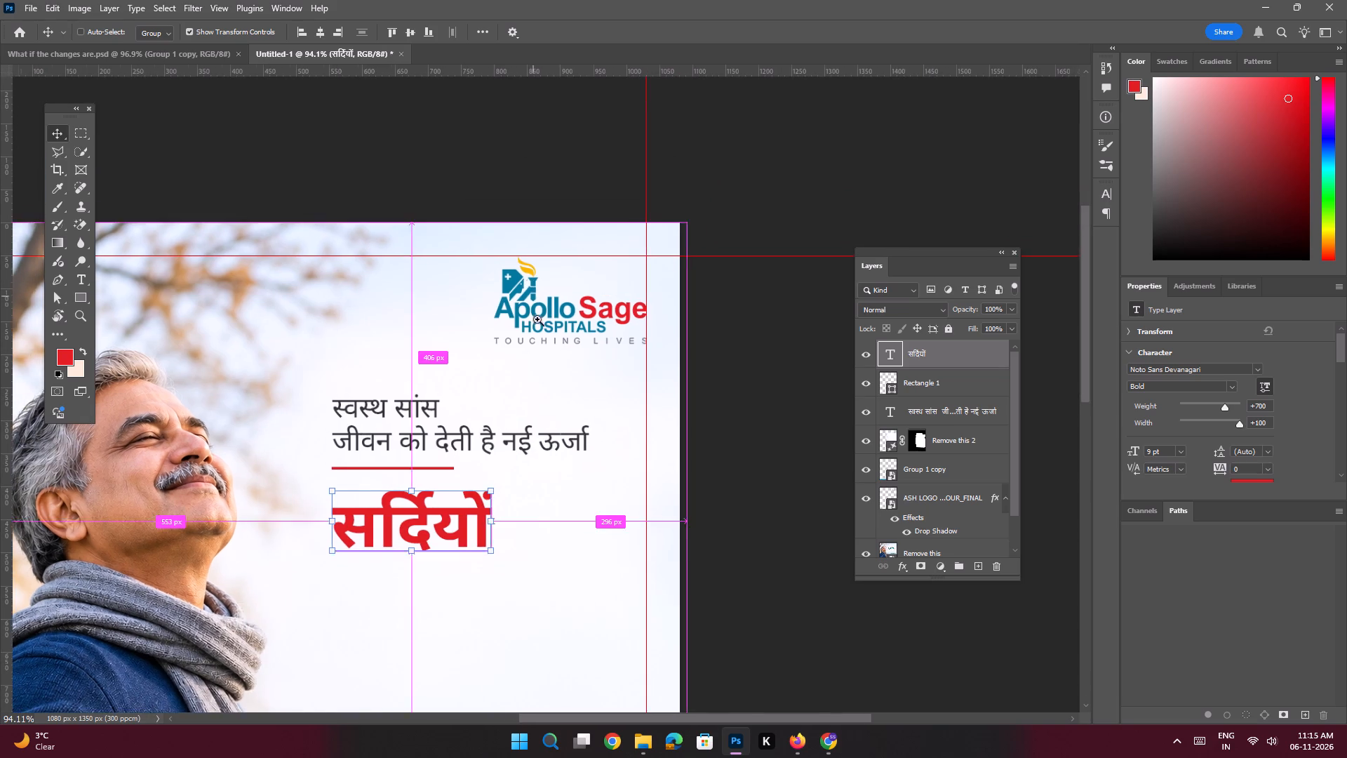
ctrl+drag(537, 319, 551, 378)
click(361, 696)
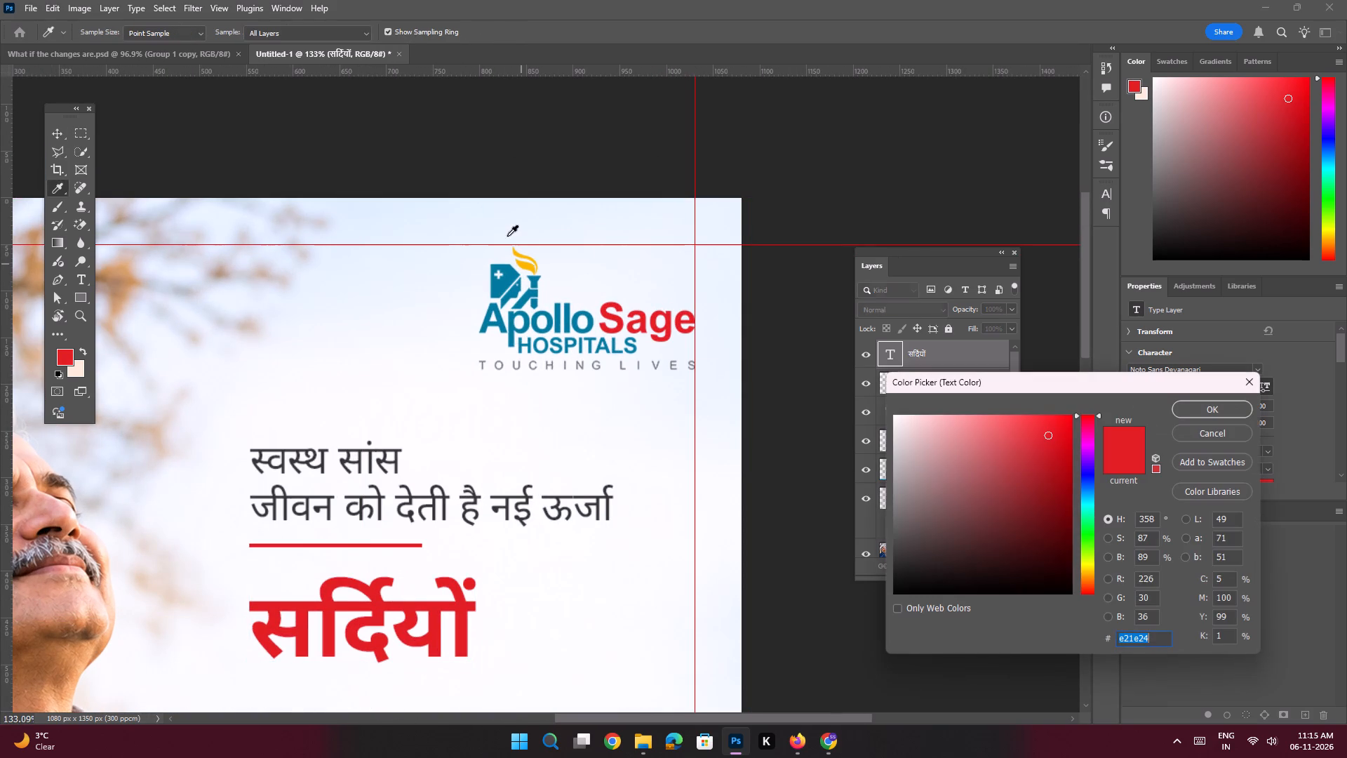
click(511, 268)
key(Return)
key(Return)
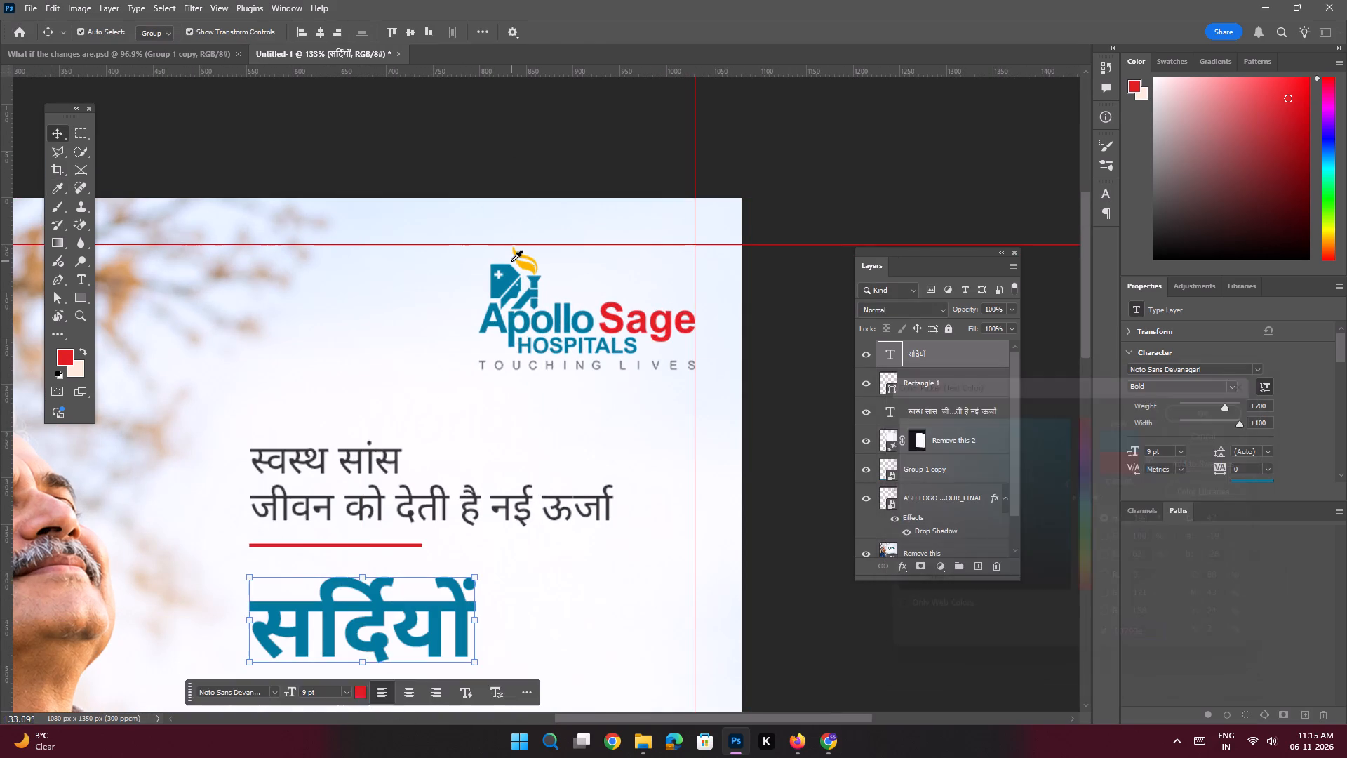
Copy the word "में" from the Google Lens poster image in Chrome and return to Photoshop.
key(alt+Tab)
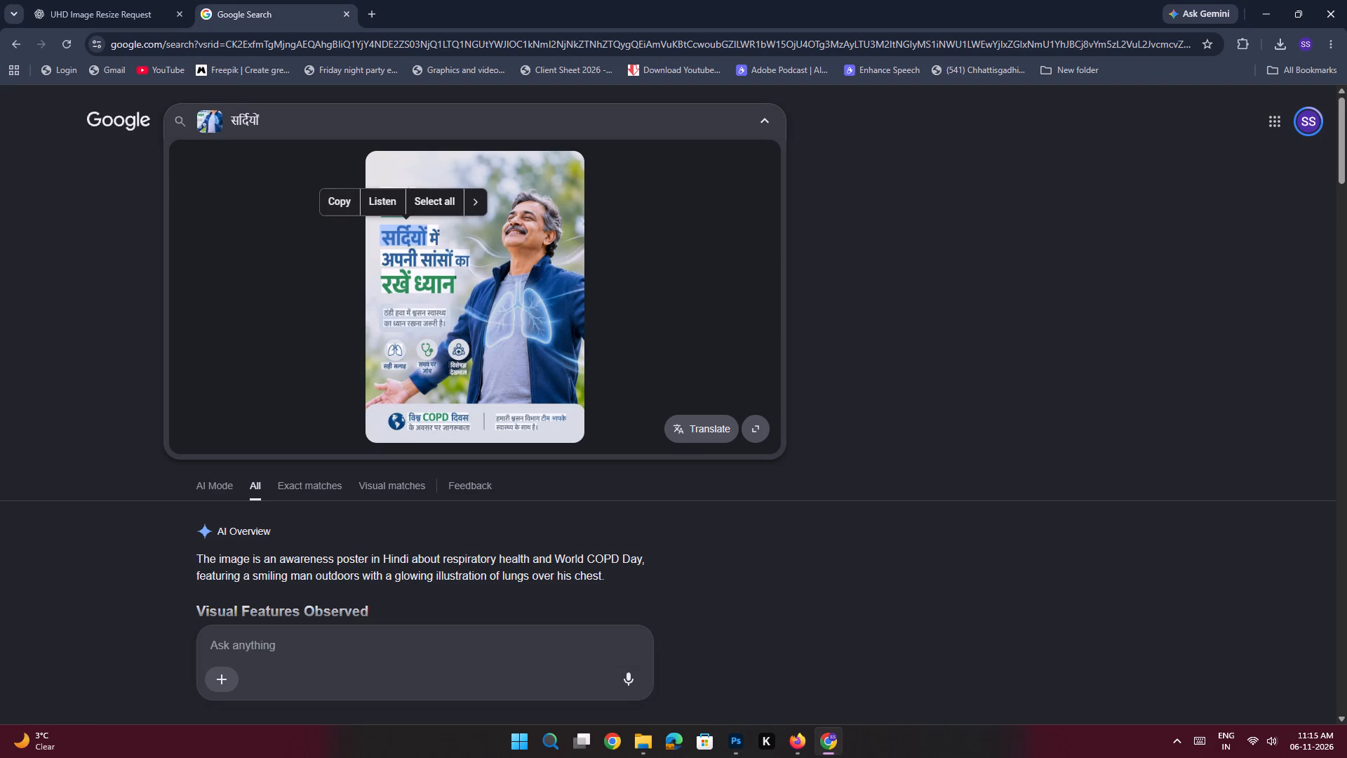
drag(438, 232, 435, 232)
drag(435, 232, 431, 232)
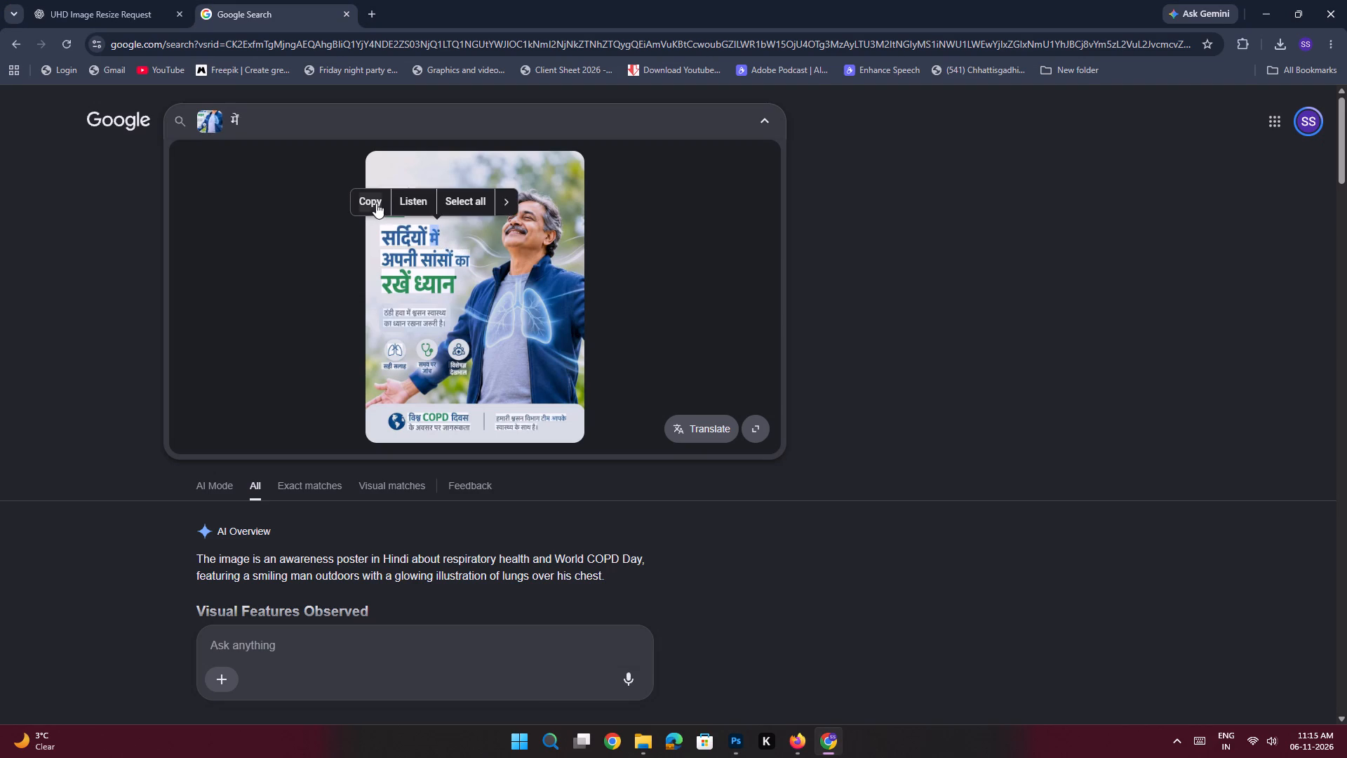
click(376, 203)
key(alt+Tab)
Nudge "सर्दियों" down slightly to widen its gap below the red line.
key(space)
key(space)
key(space)
key(space)
key(space)
key(space)
key(space)
key(space)
key(space)
key(space)
key(space)
key(space)
key(space)
key(space)
drag(448, 386, 435, 238)
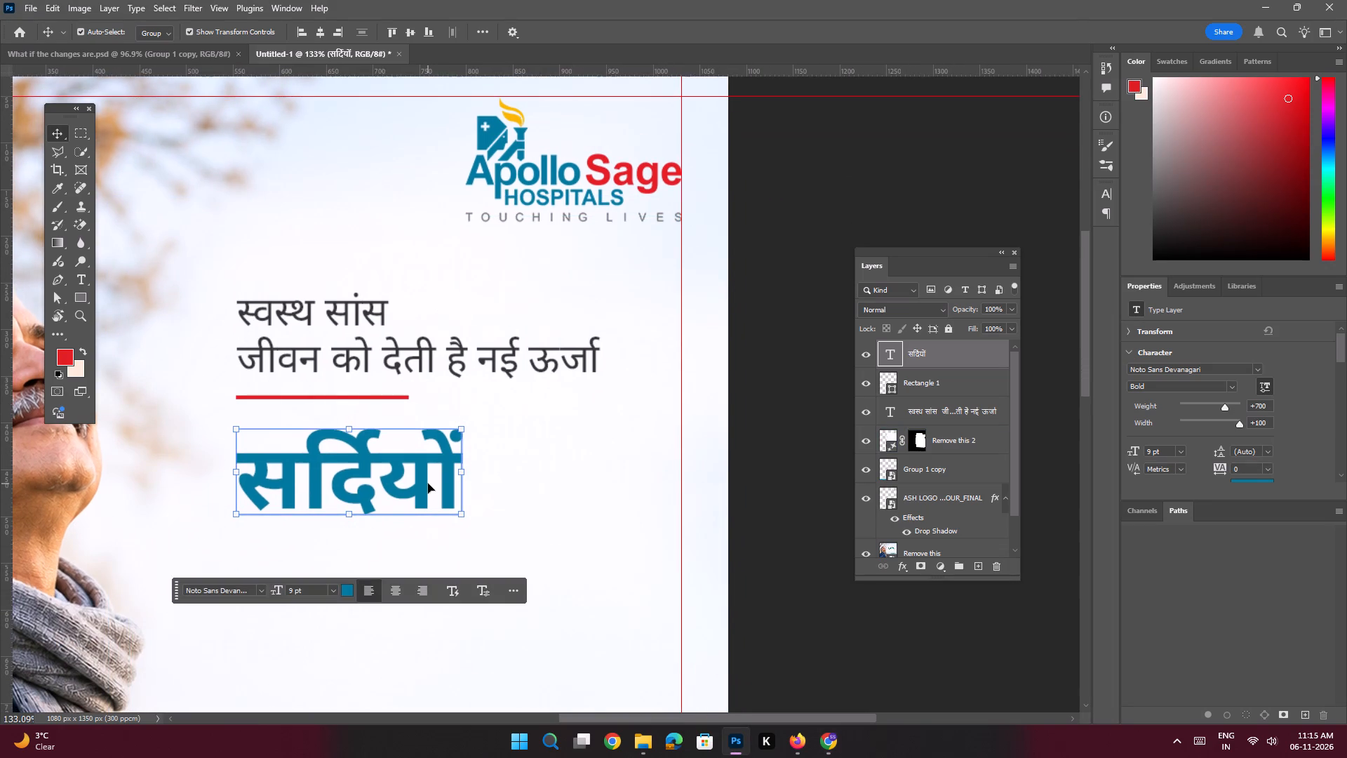
shift+drag(425, 483, 425, 492)
Duplicate "सर्दियों" to its right, replace the copy's text with "में", and leave a word space between them.
alt+shift+drag(423, 489, 485, 490)
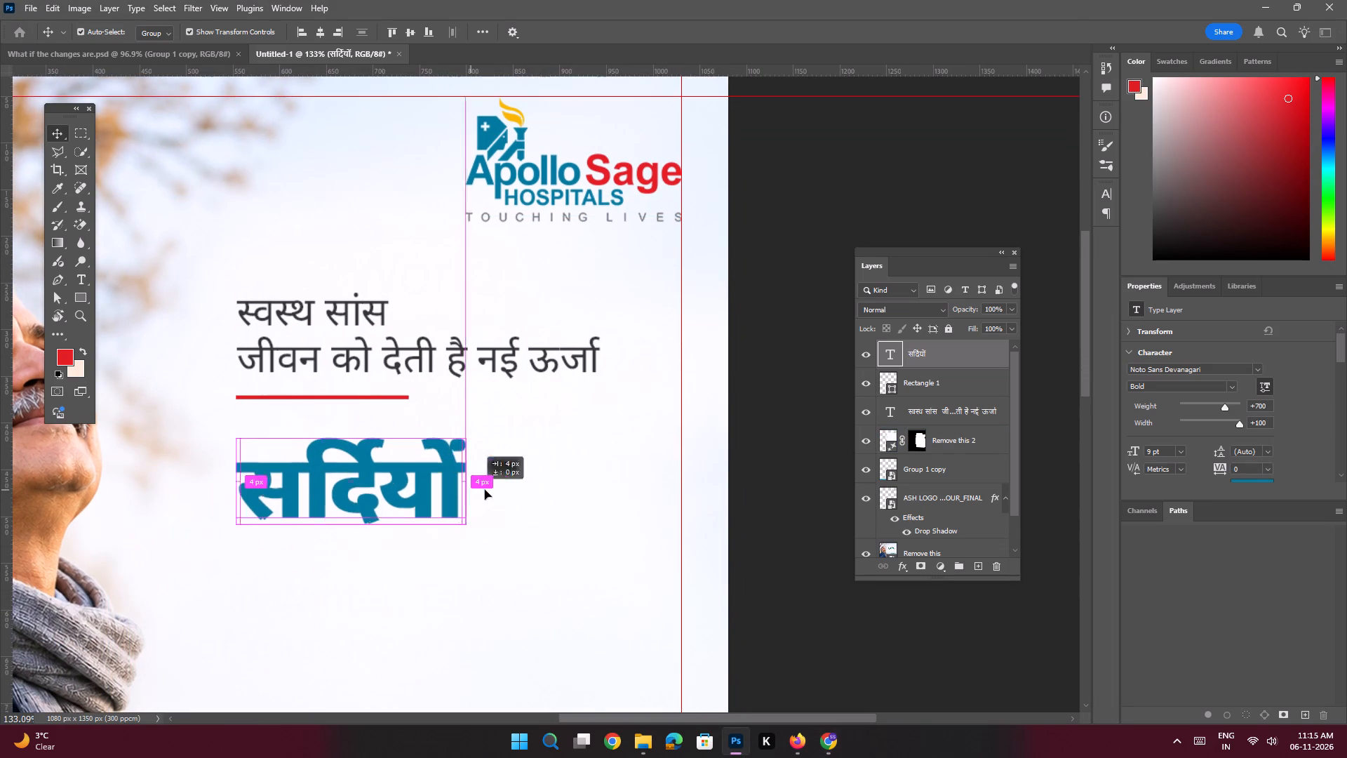
alt+shift+drag(485, 490, 655, 497)
double_click(638, 495)
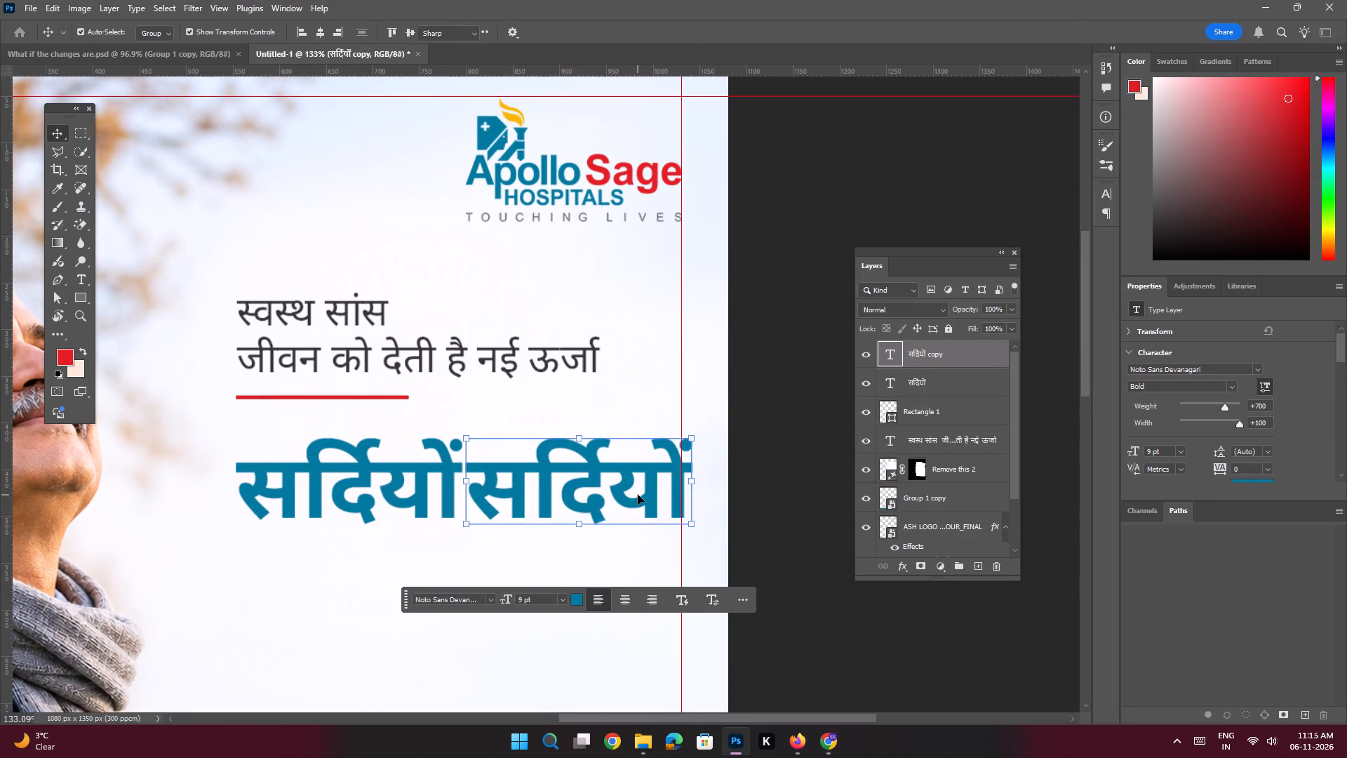
key(ctrl+v)
key(Return)
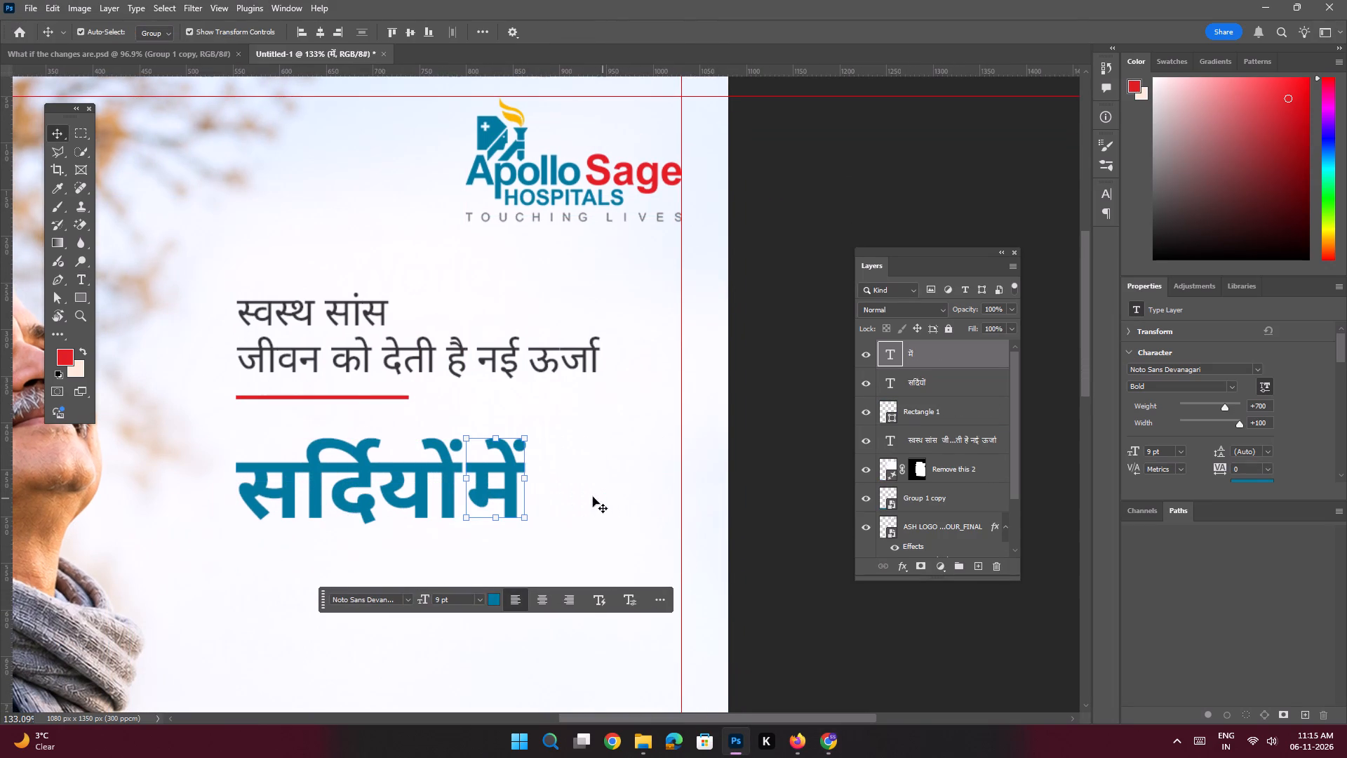
shift+drag(509, 484, 527, 484)
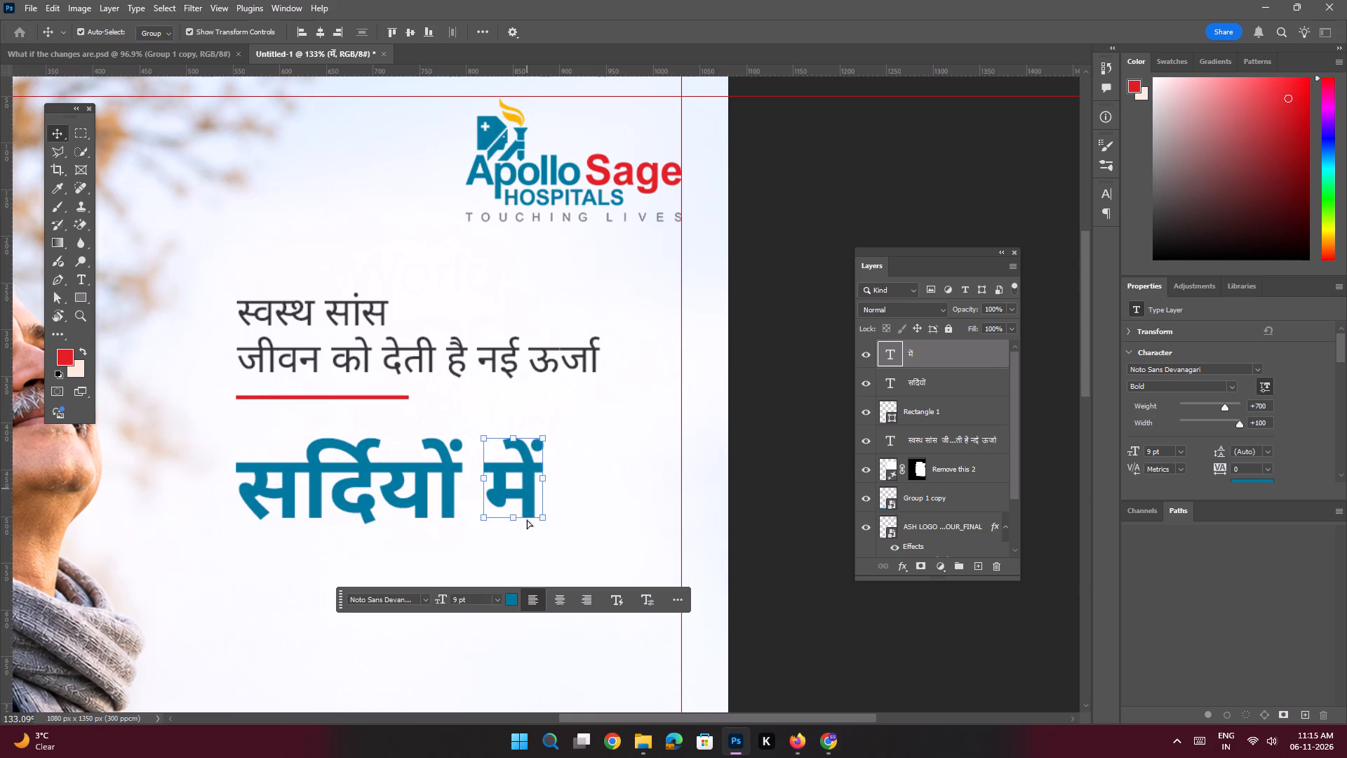
Set the font size of "में" to 7 pt and deselect it.
drag(457, 601, 433, 581)
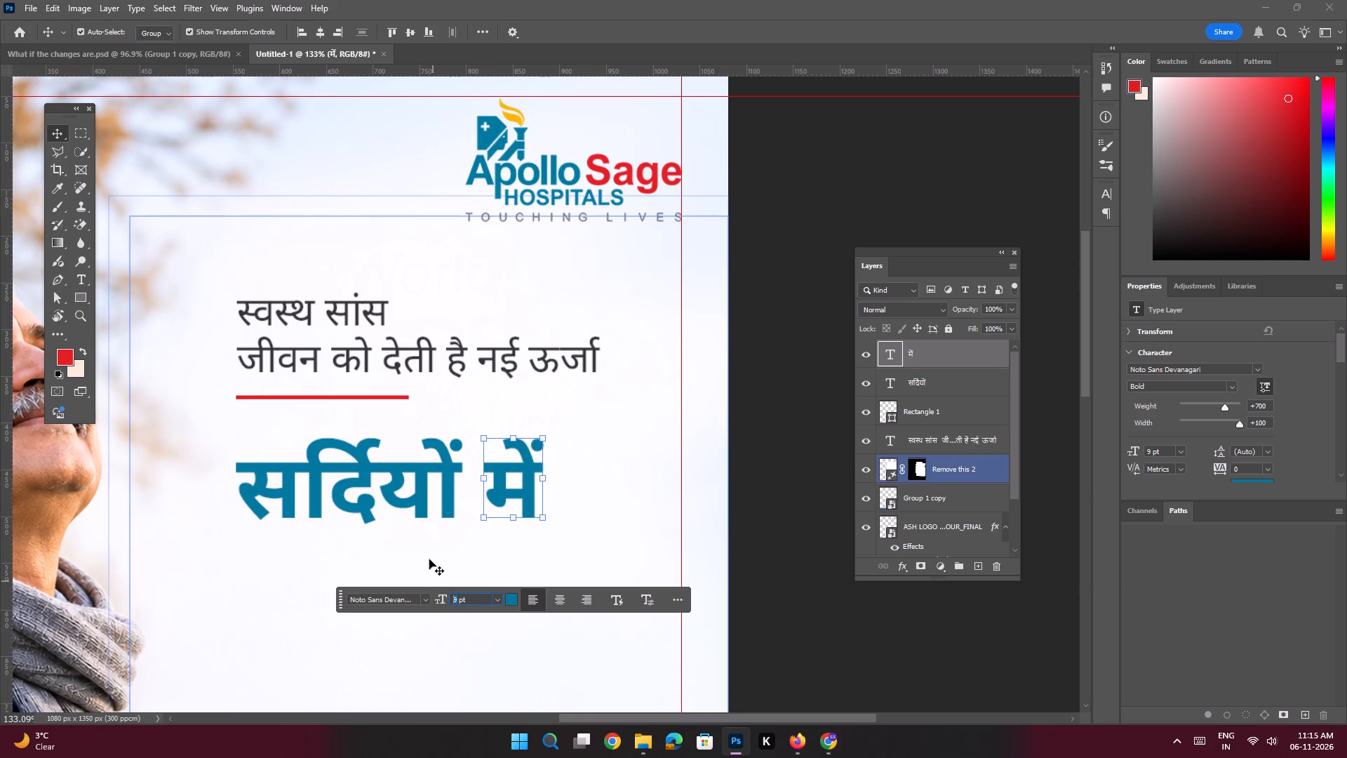
key(7)
key(Return)
key(space)
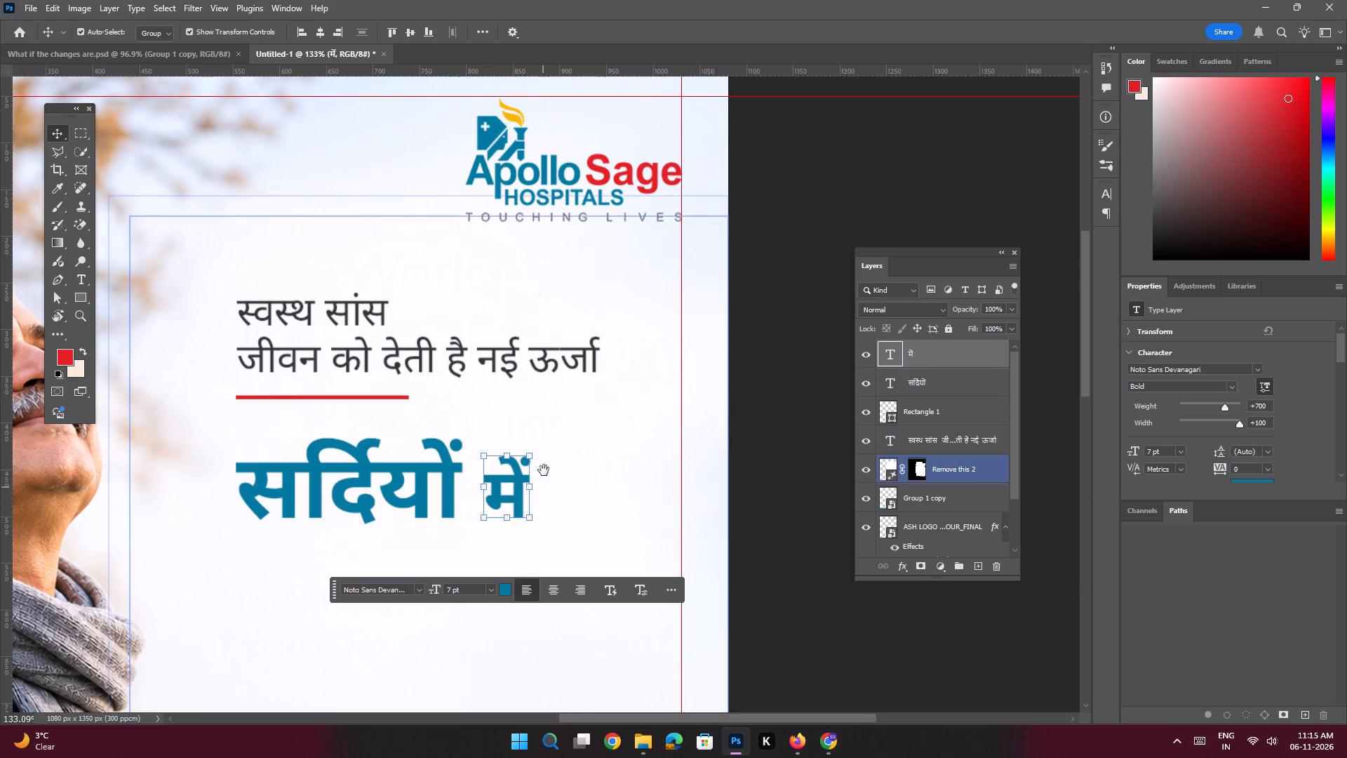
ctrl+drag(544, 448, 492, 433)
click(676, 427)
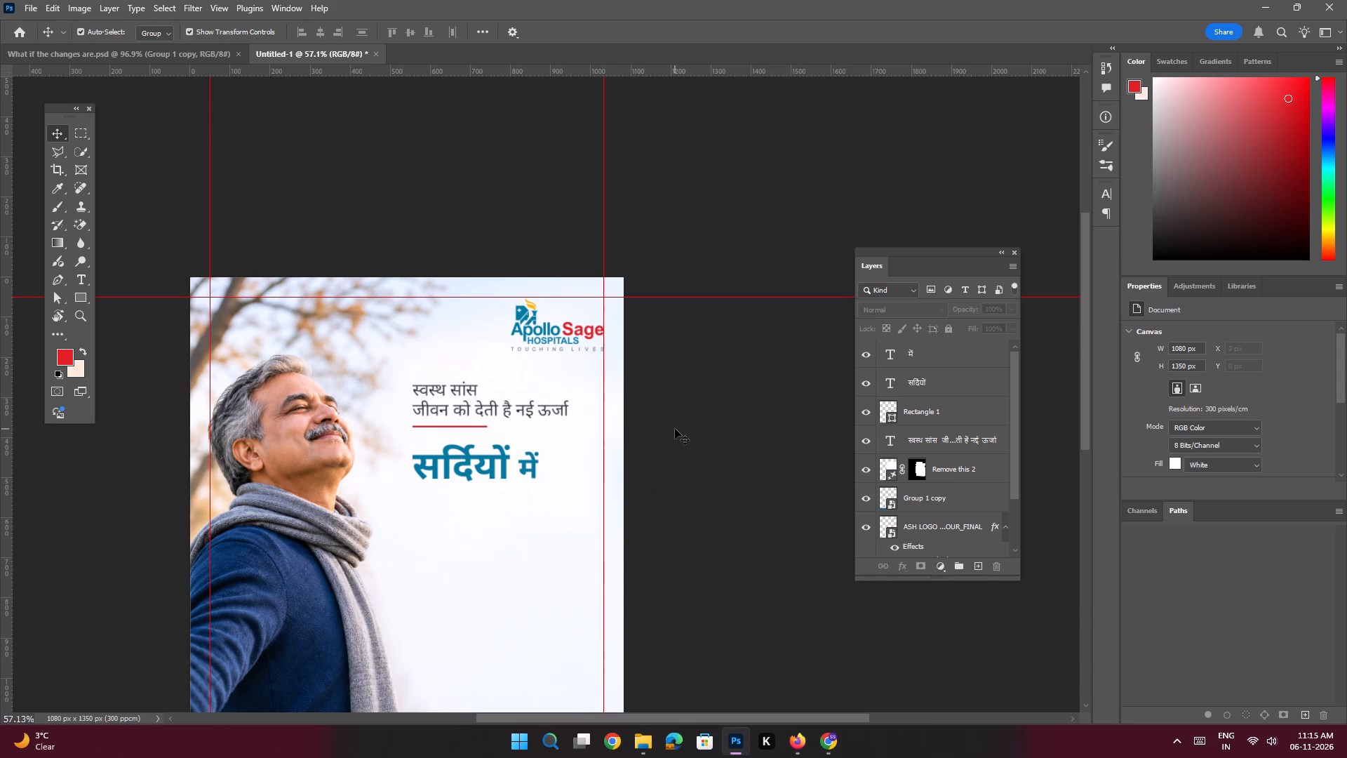
Copy the words "अपनी सांसों" from the poster image in Chrome and return to Photoshop.
key(alt+Tab)
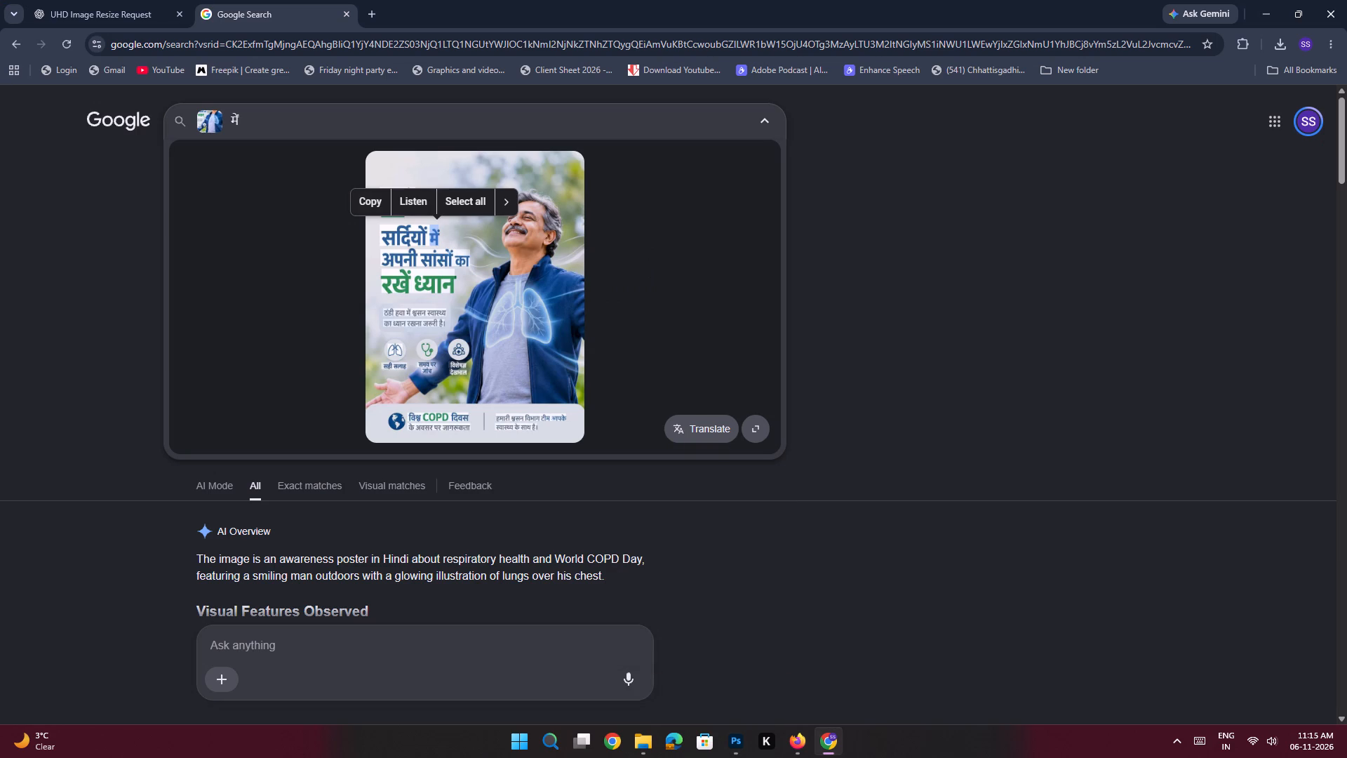
drag(453, 255, 396, 255)
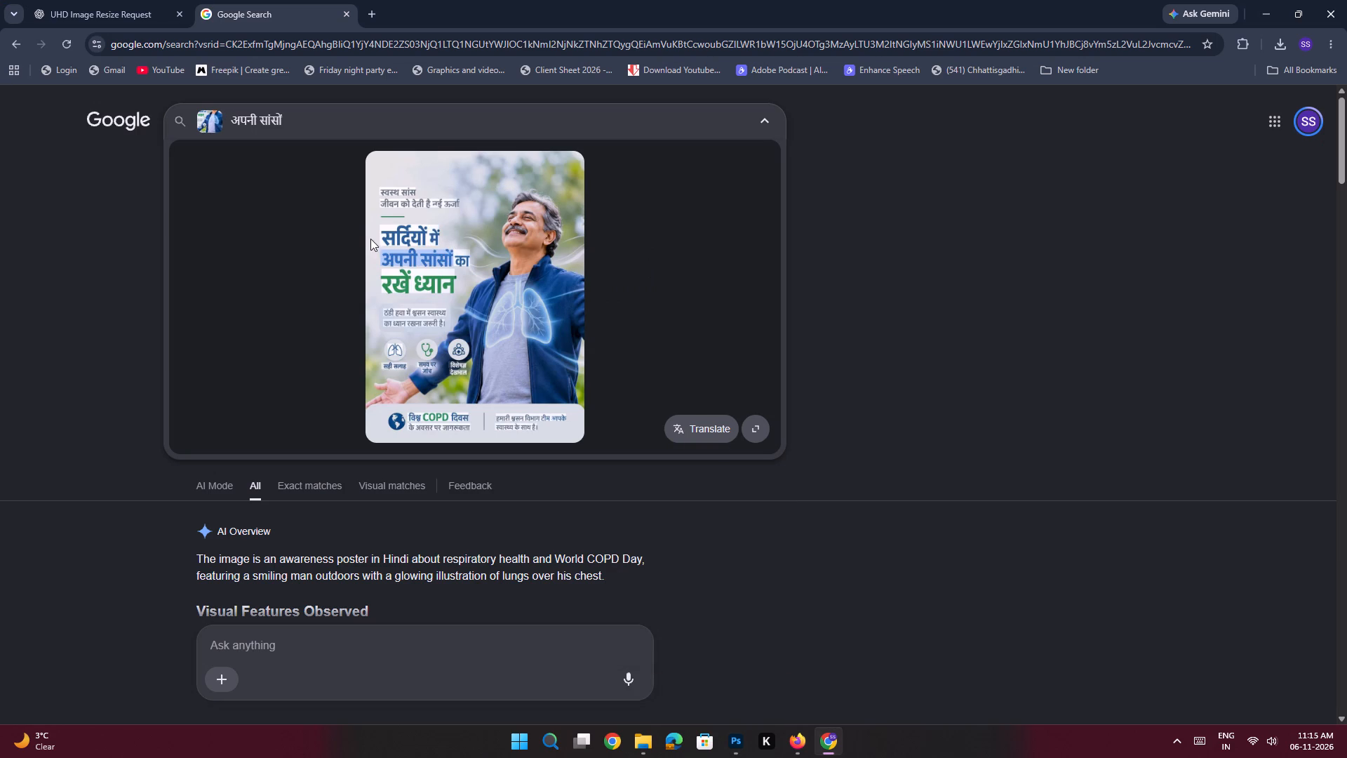
click(361, 229)
key(alt+Tab)
Duplicate "सर्दियों" directly below itself and replace the copy's text with "अपनी सांसों".
key(space)
key(space)
key(space)
key(space)
drag(449, 453, 452, 409)
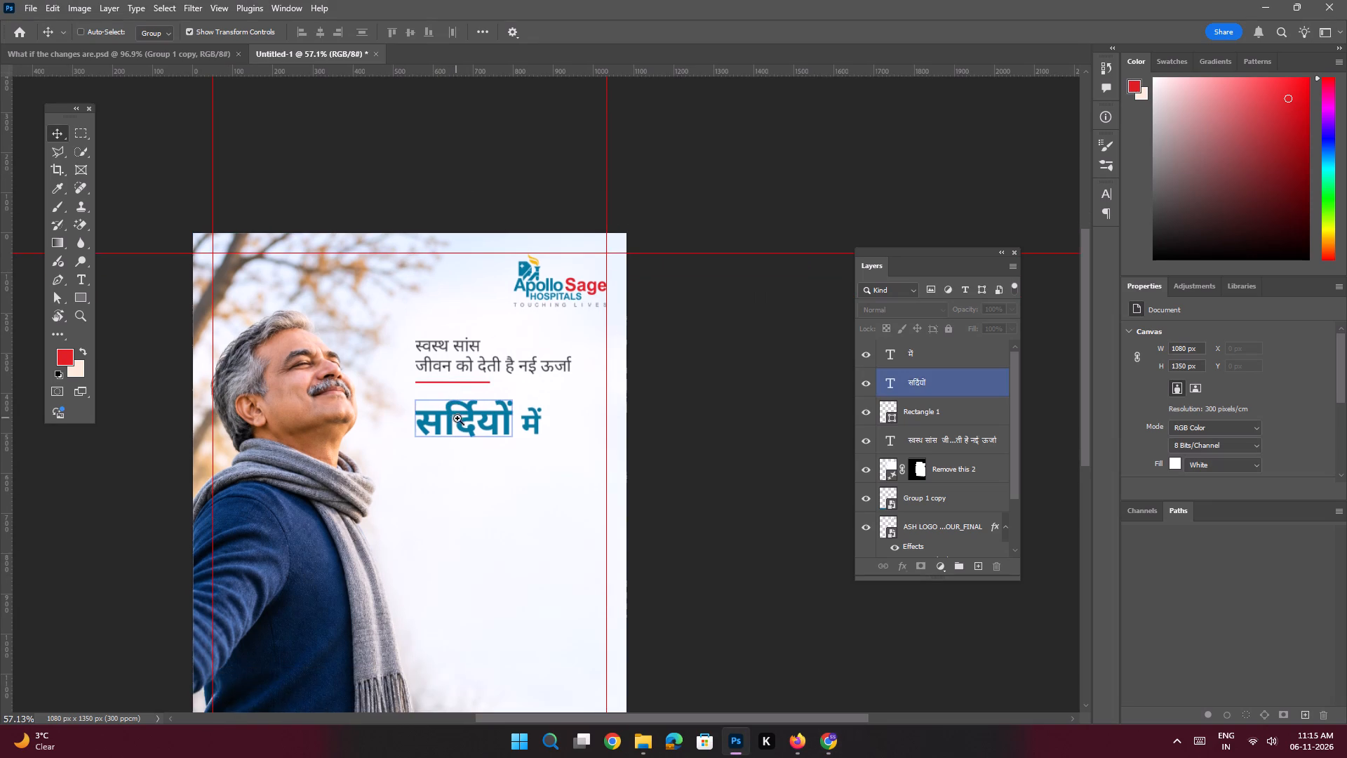
ctrl+drag(457, 418, 475, 451)
click(454, 429)
alt+shift+drag(443, 419, 444, 475)
double_click(444, 475)
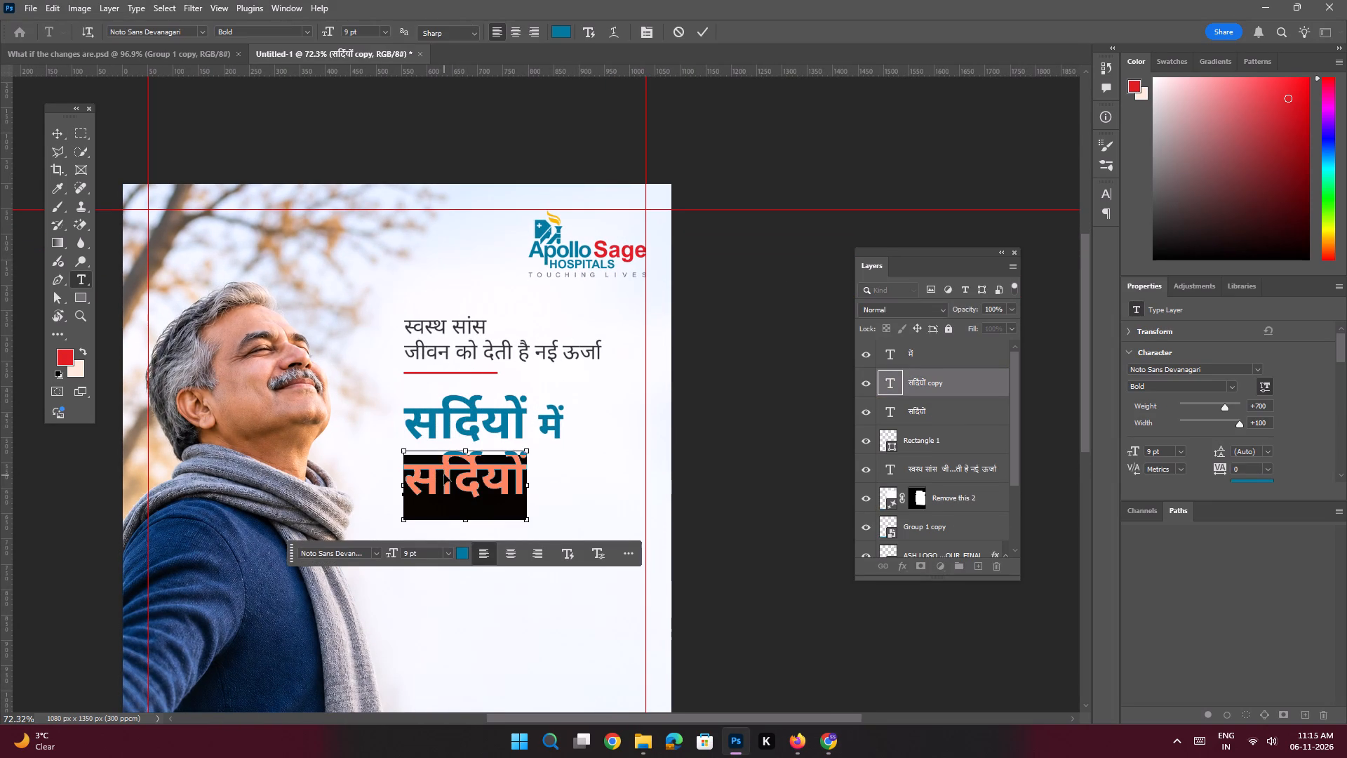
key(ctrl+v)
key(Return)
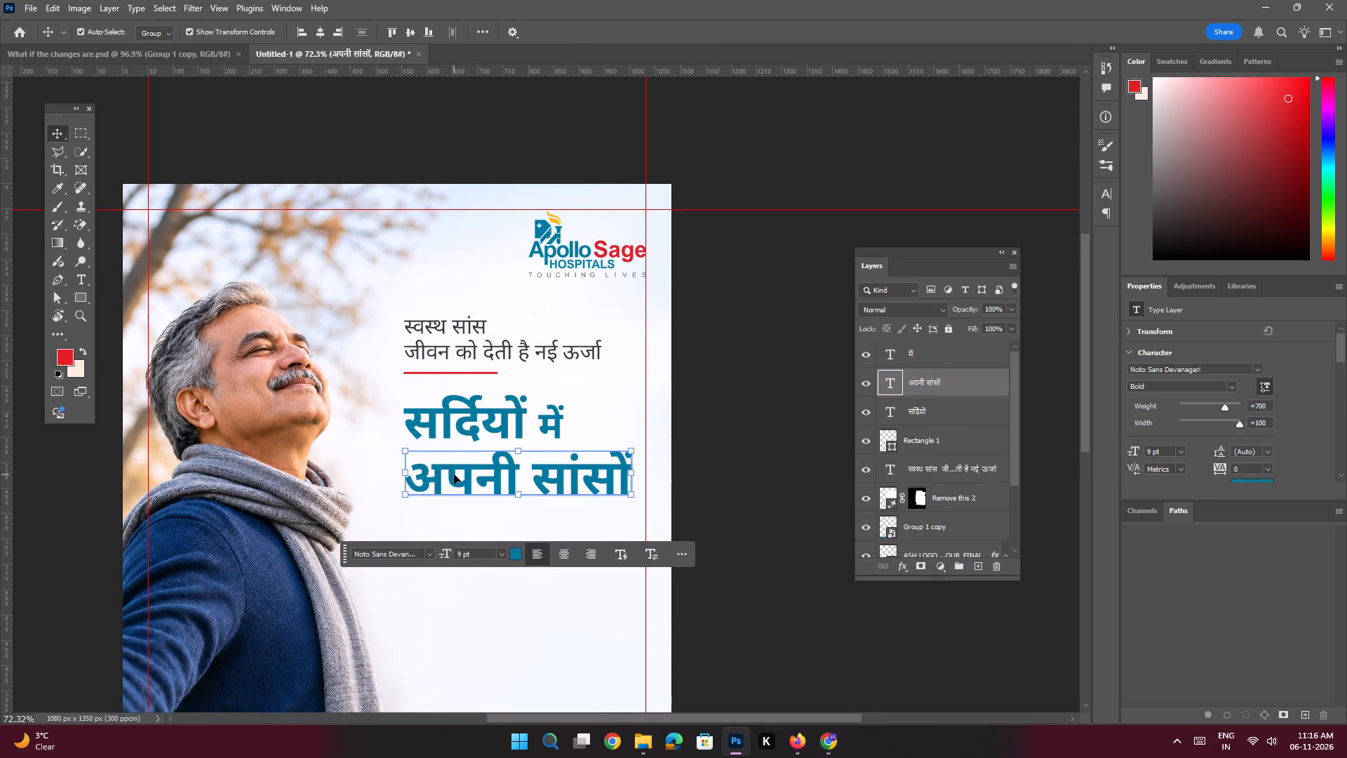
Copy the word "का" from the poster image in Chrome and return to Photoshop.
key(alt+Tab)
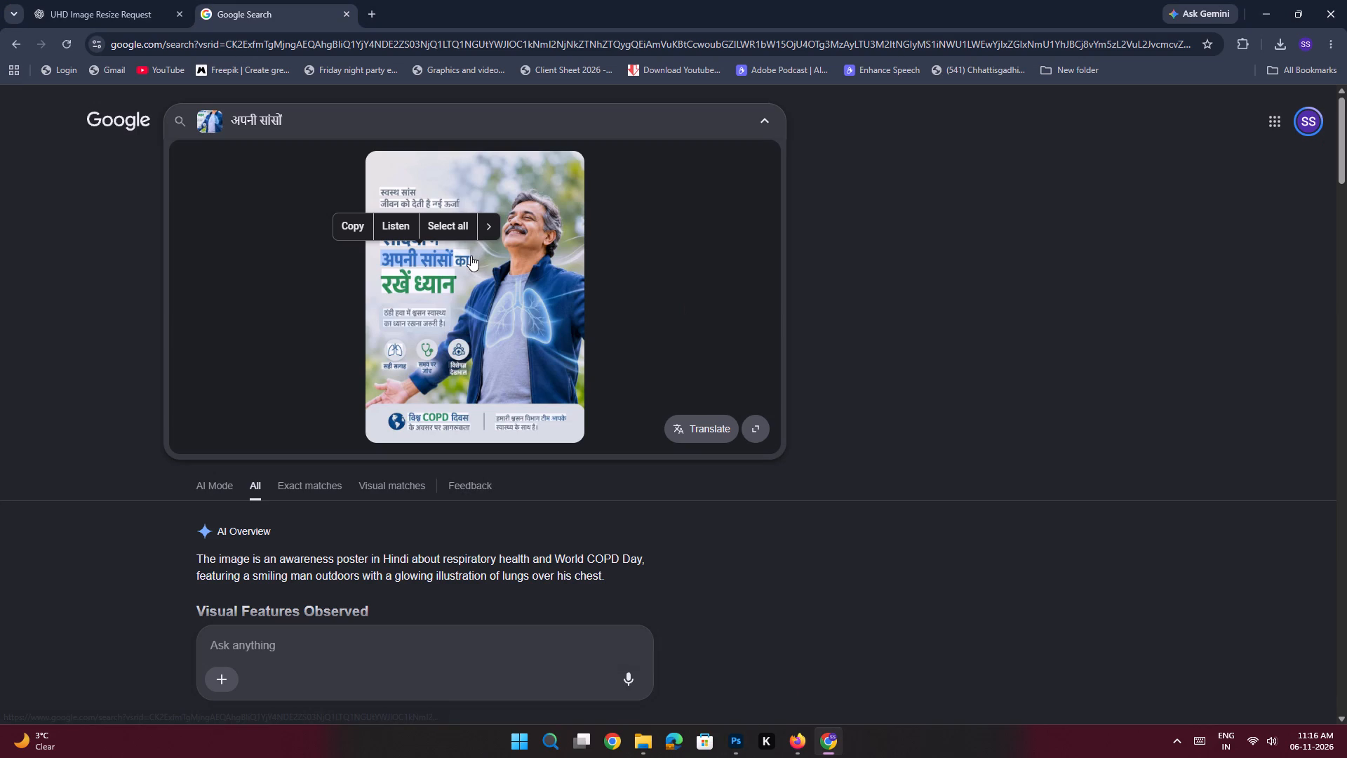
drag(469, 255, 456, 255)
click(393, 226)
key(alt+Tab)
Duplicate "में", replace the copy's text with "का", and place it after "अपनी सांसों" on the same baseline.
key(space)
key(space)
key(space)
key(space)
key(space)
key(space)
key(space)
key(space)
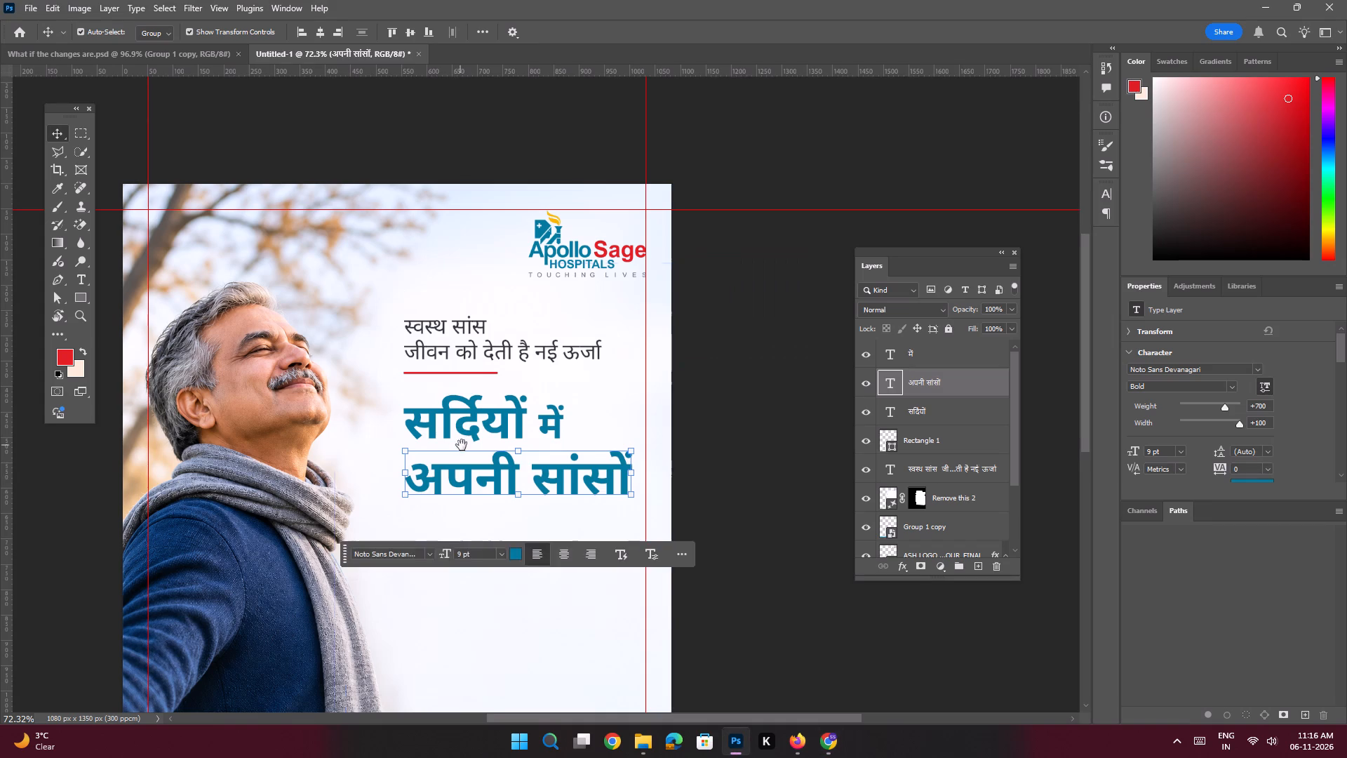
drag(462, 446, 426, 430)
ctrl+drag(557, 440, 586, 479)
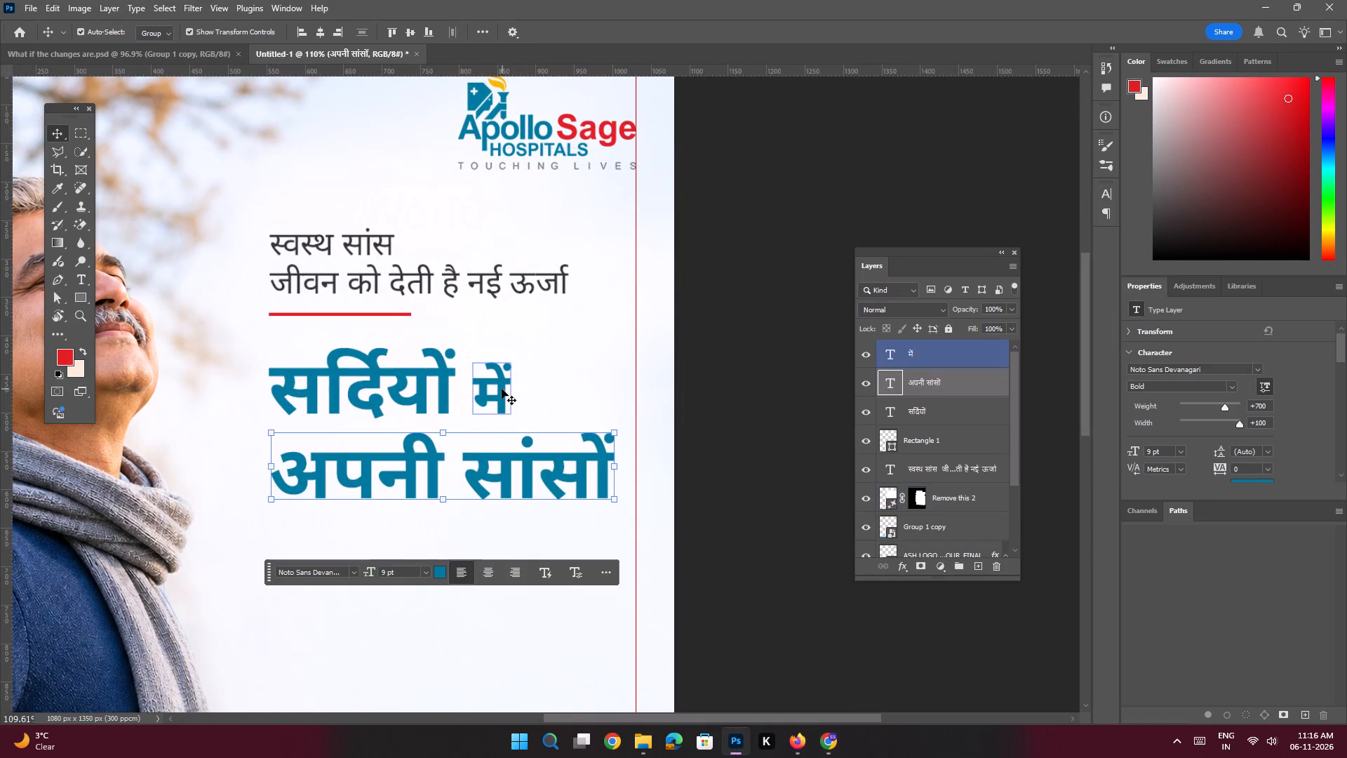
click(502, 389)
alt+shift+drag(495, 379, 568, 381)
double_click(568, 381)
key(ctrl+v)
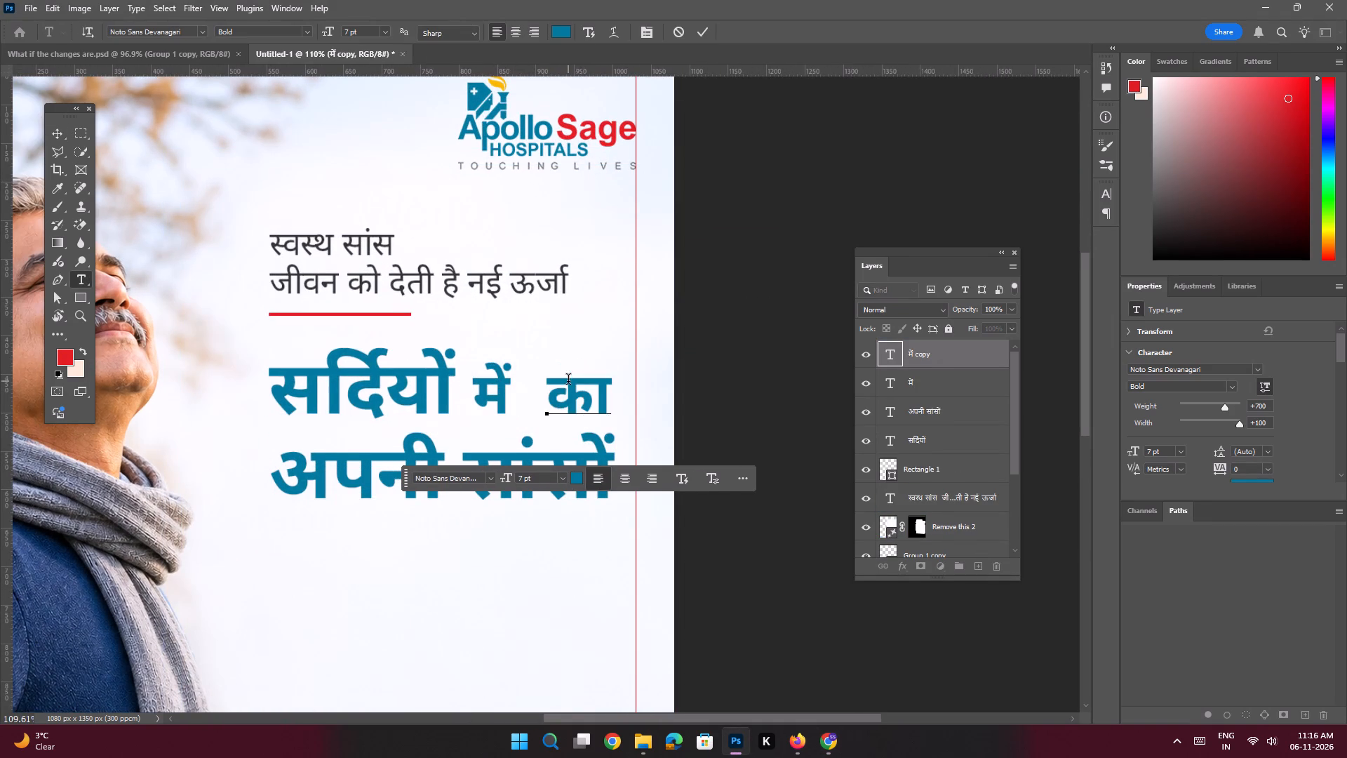
key(Return)
shift+drag(568, 390, 582, 390)
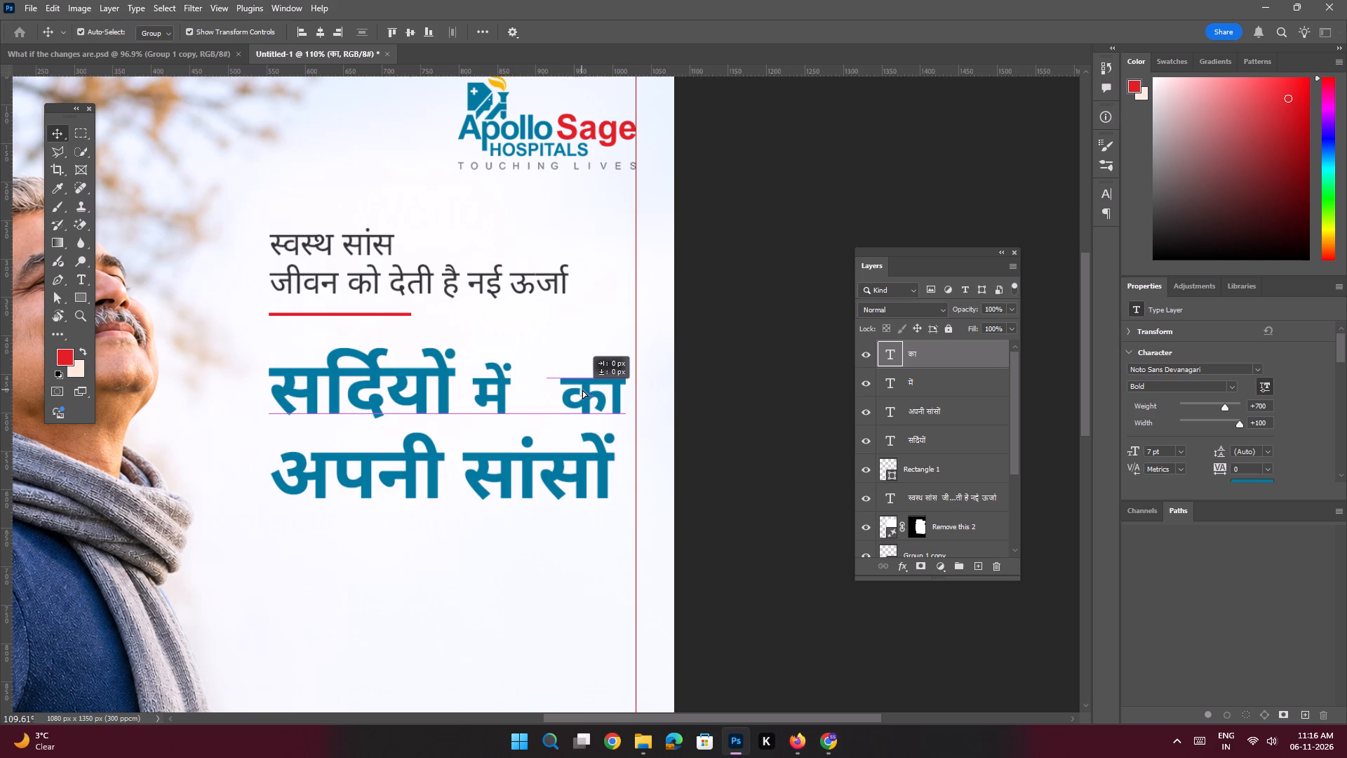
shift+drag(582, 390, 650, 474)
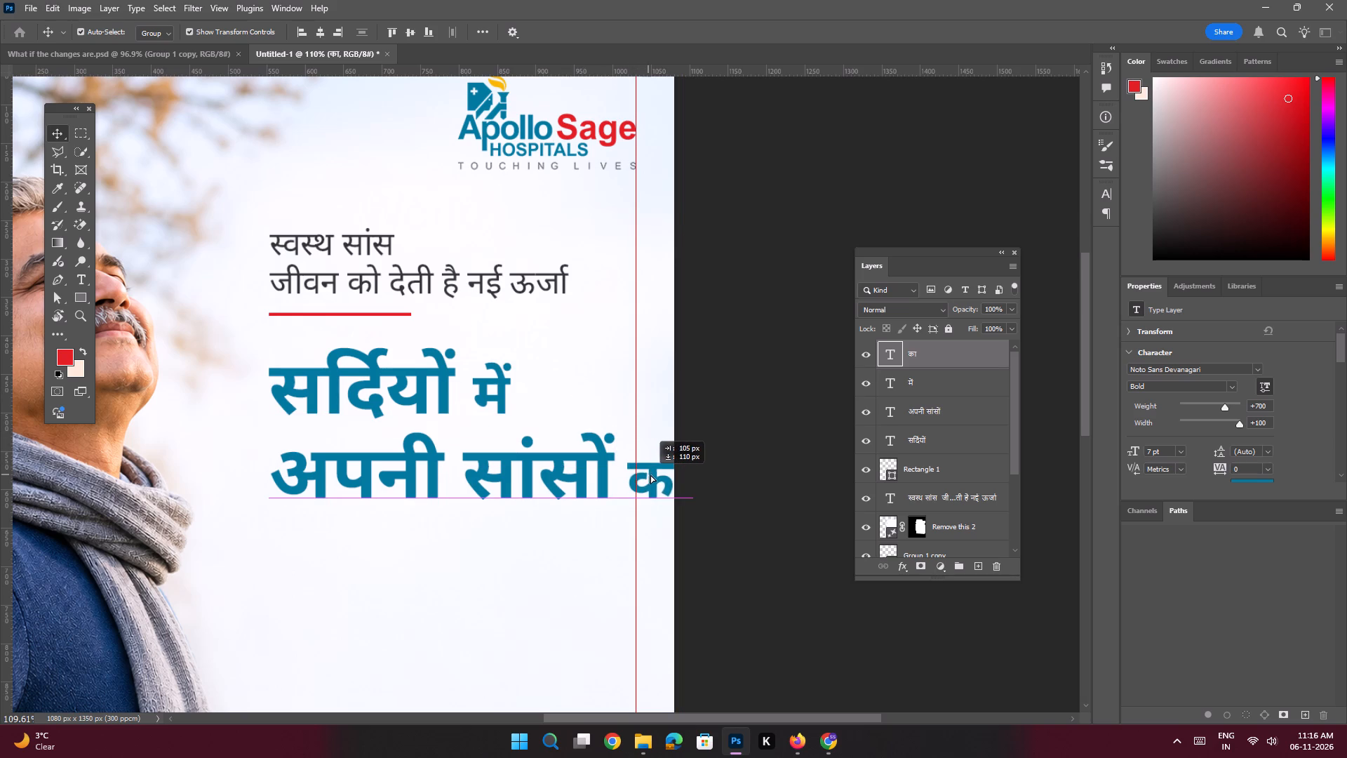
shift+drag(650, 474, 651, 474)
Move "अपनी सांसों" and "का" left together until "का" ends at the right margin guide, and slightly tighten the gap between them.
shift+click(568, 461)
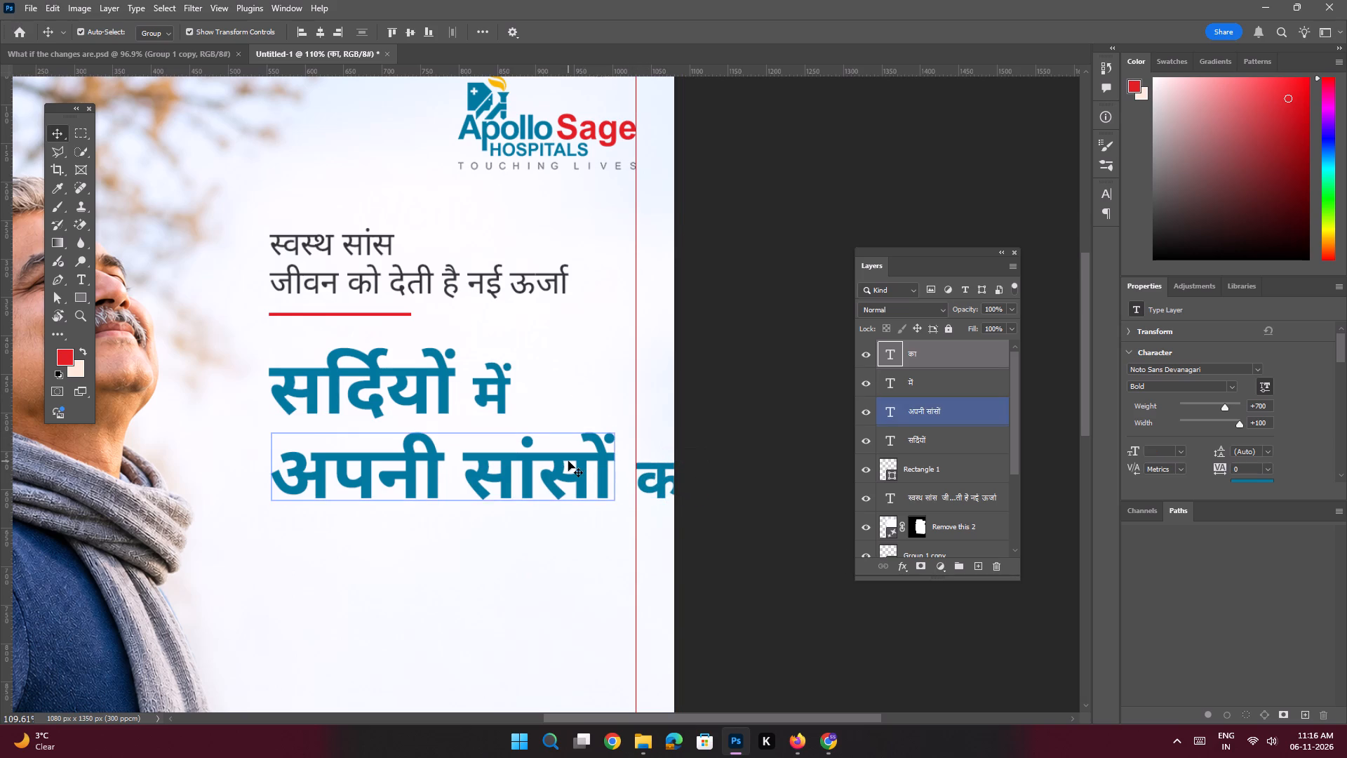
drag(568, 461, 506, 460)
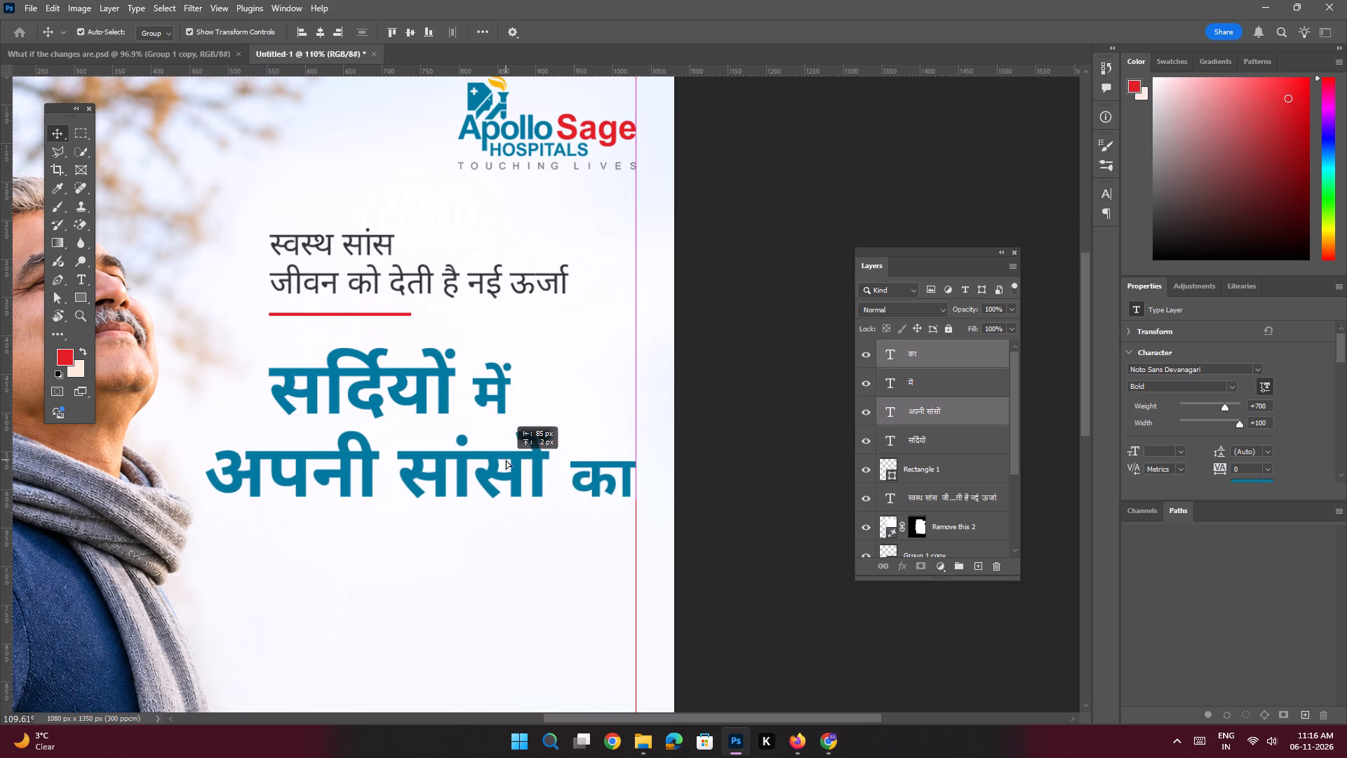
drag(506, 460, 507, 463)
click(734, 446)
click(601, 476)
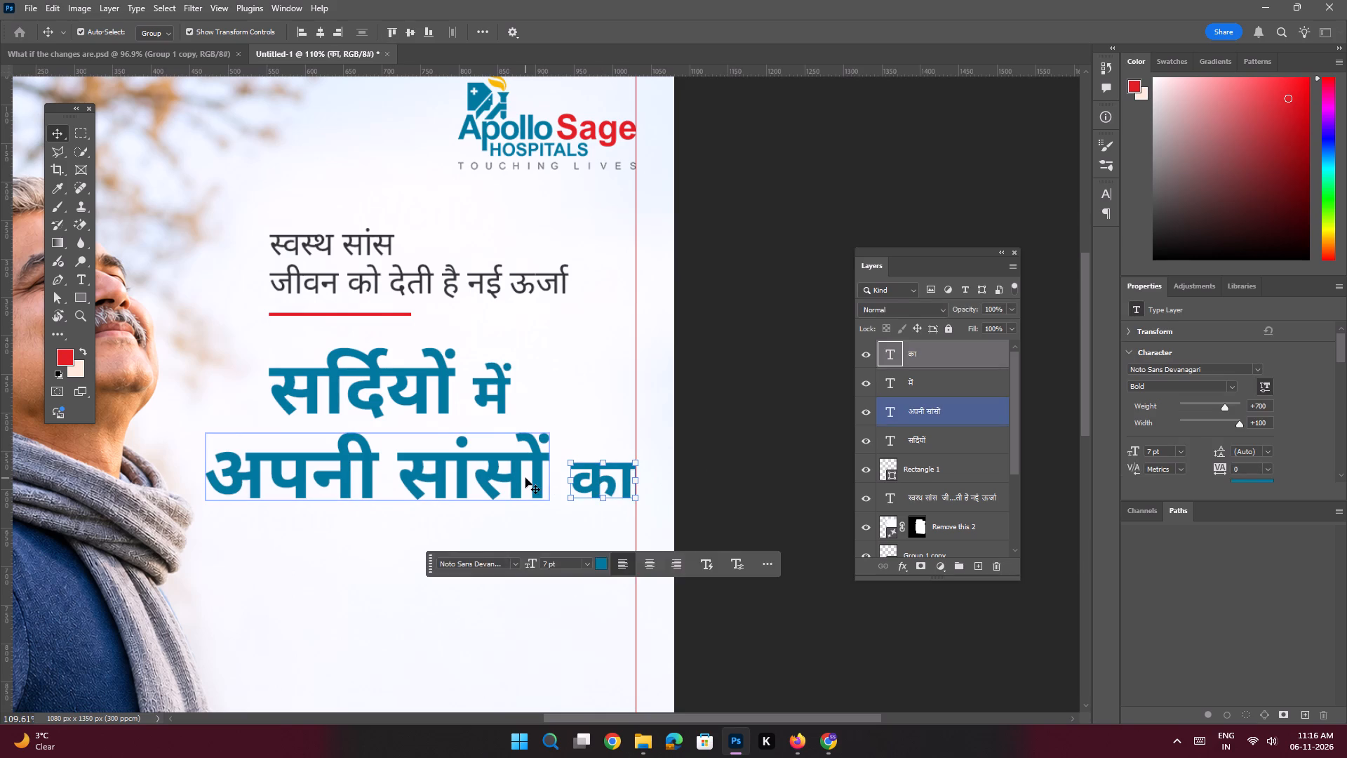
click(525, 478)
shift+drag(515, 474, 521, 474)
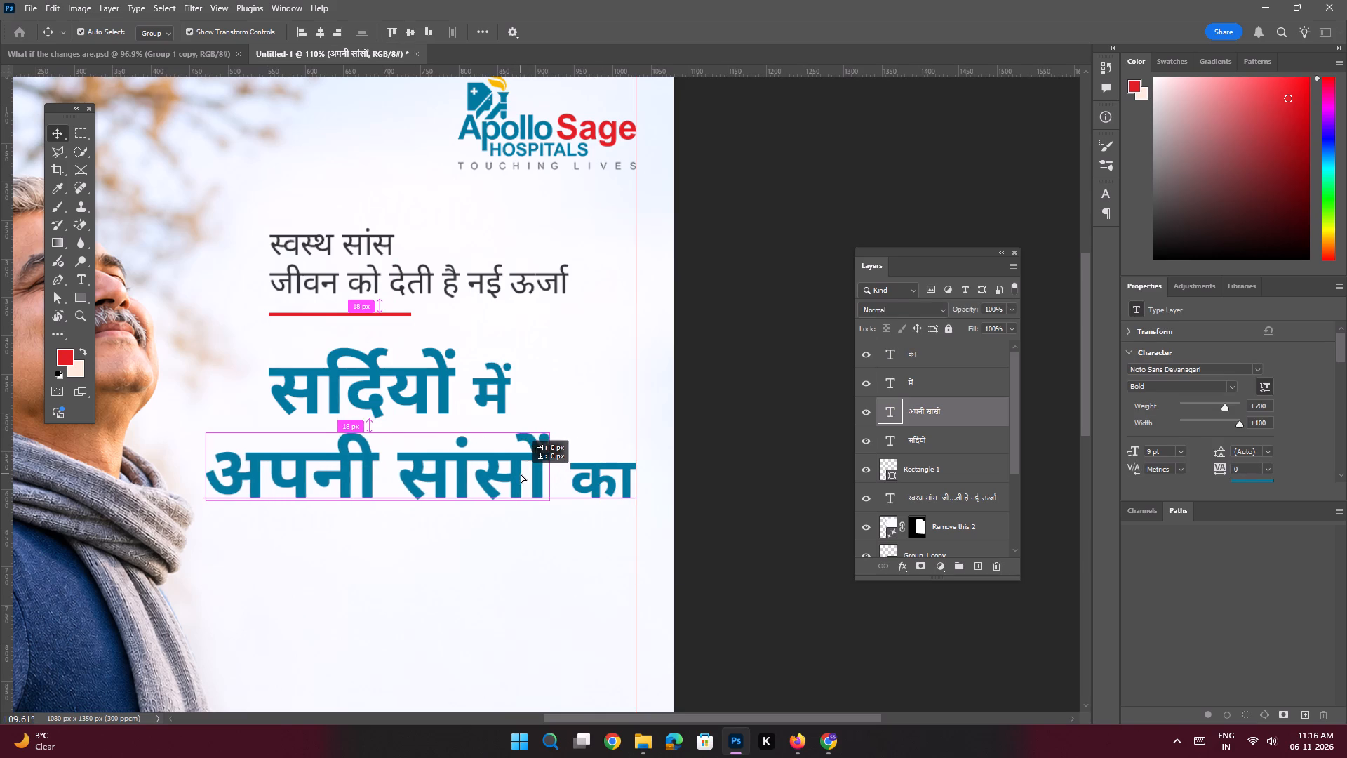
shift+drag(521, 474, 521, 474)
Move "सर्दियों" and "में" together about 77 px left until they start flush with "अपनी सांसों" below.
key(space)
key(space)
key(space)
key(space)
key(space)
key(space)
key(space)
key(space)
key(space)
drag(477, 438, 564, 444)
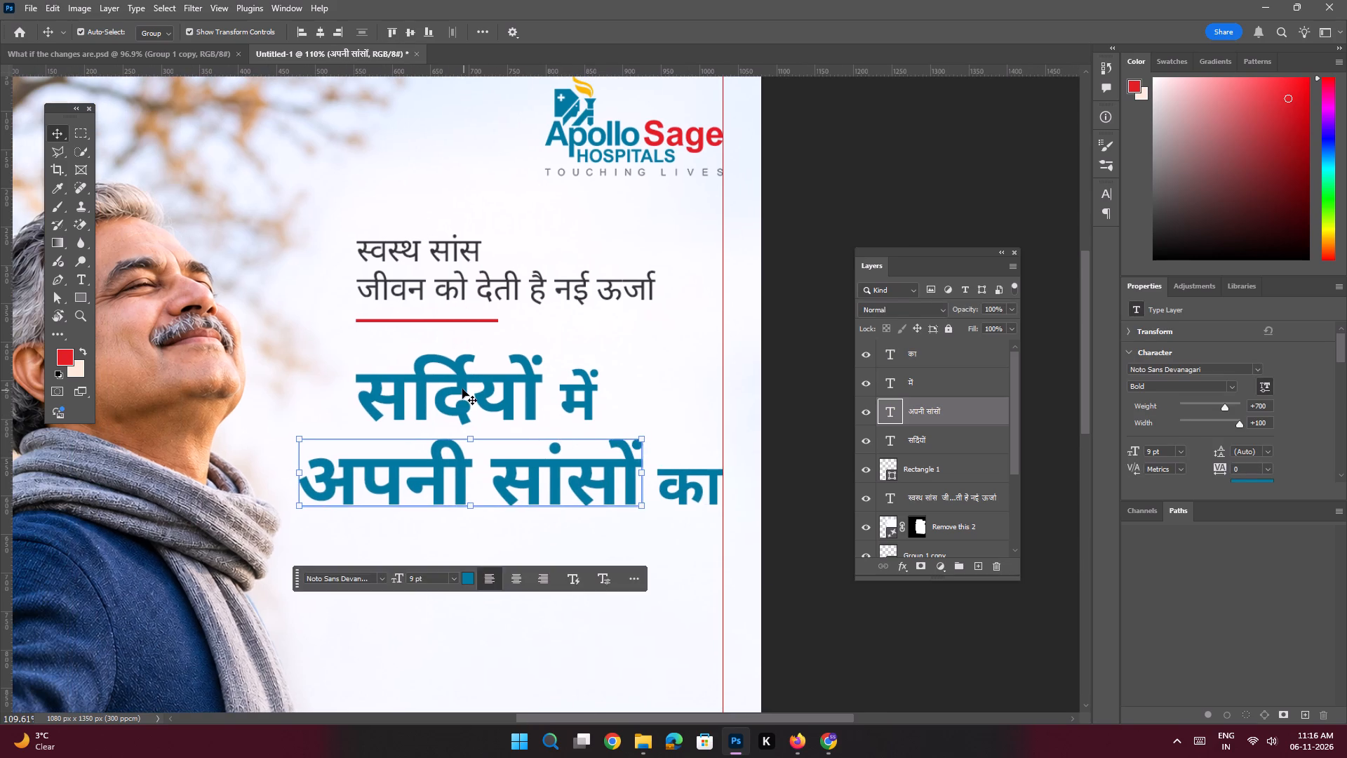
click(462, 389)
shift+click(572, 400)
drag(531, 401, 528, 401)
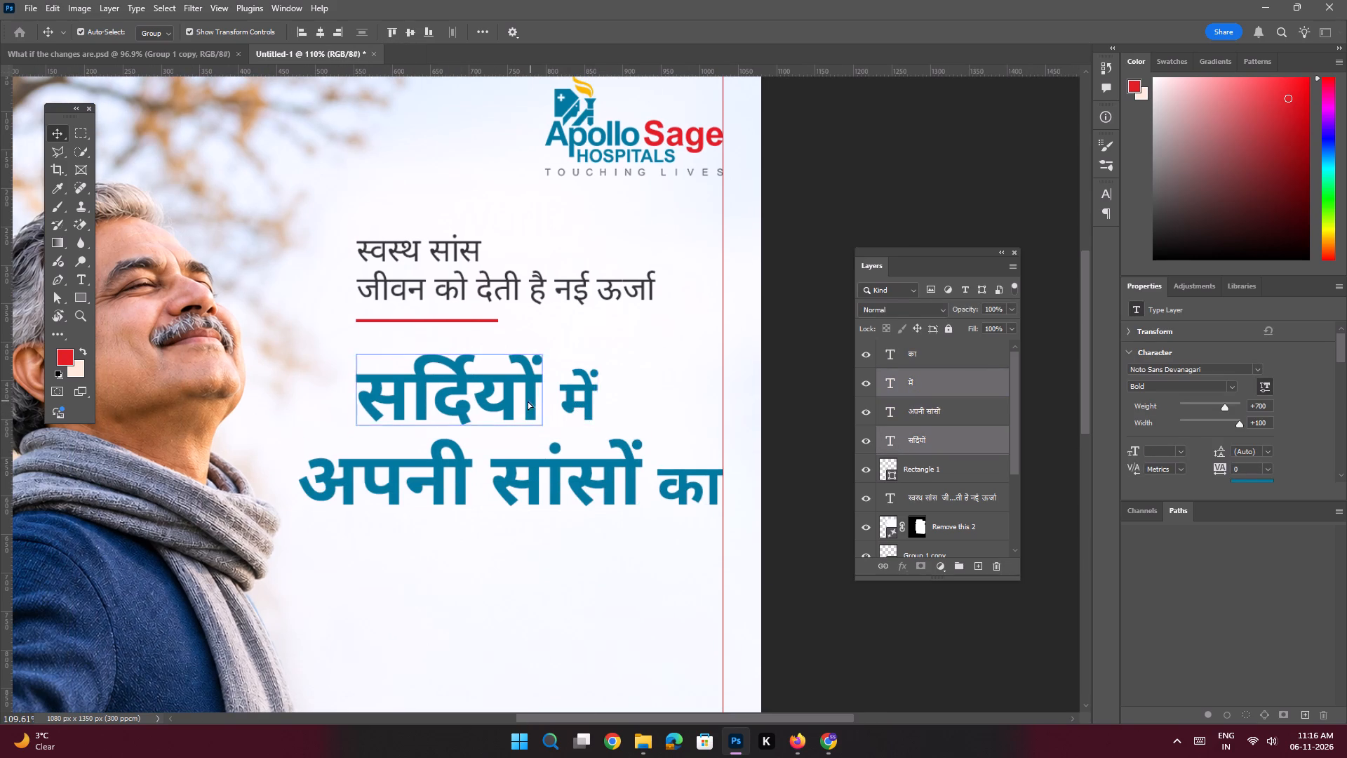
drag(528, 401, 473, 403)
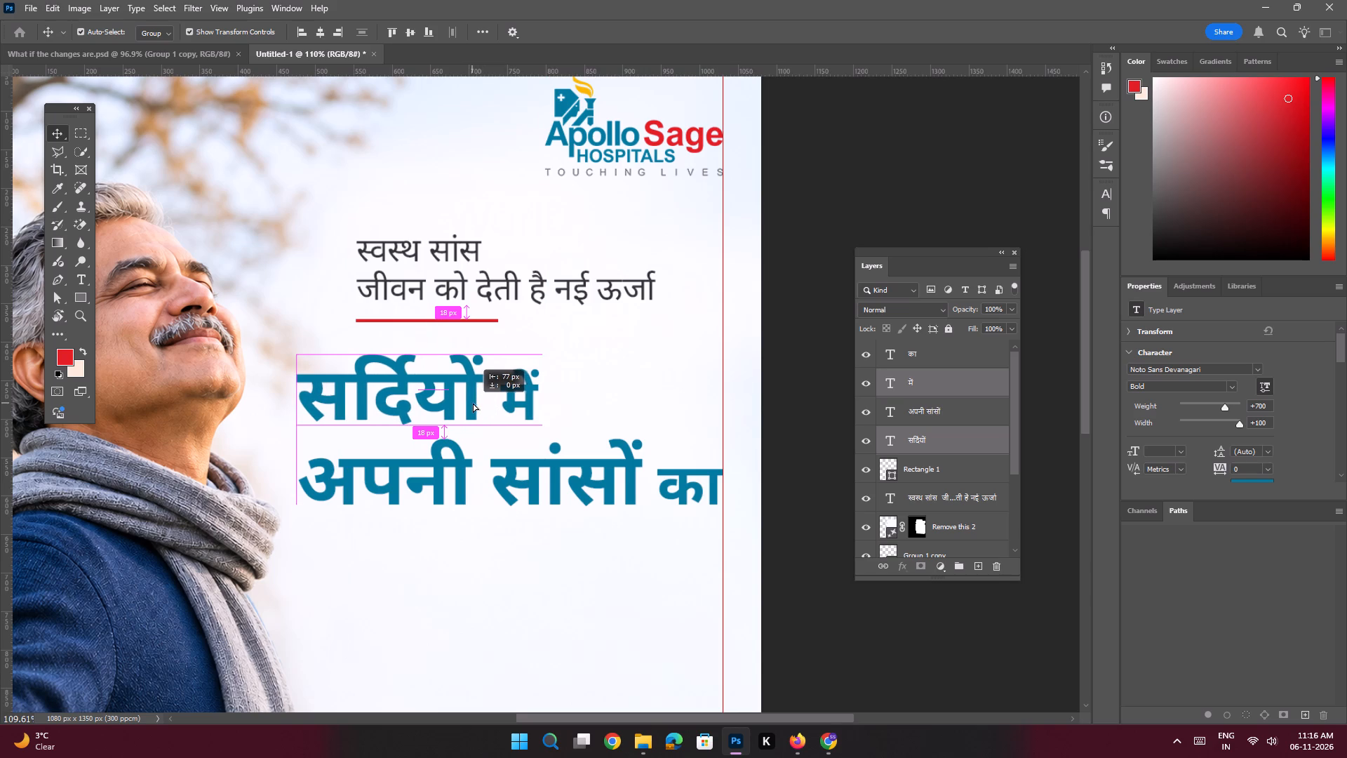
drag(473, 403, 474, 404)
key(space)
key(space)
key(space)
key(space)
key(space)
key(space)
drag(498, 401, 497, 393)
click(786, 370)
Copy the words "रखें ध्यान" from the poster image in Chrome and return to Photoshop.
key(alt+Tab)
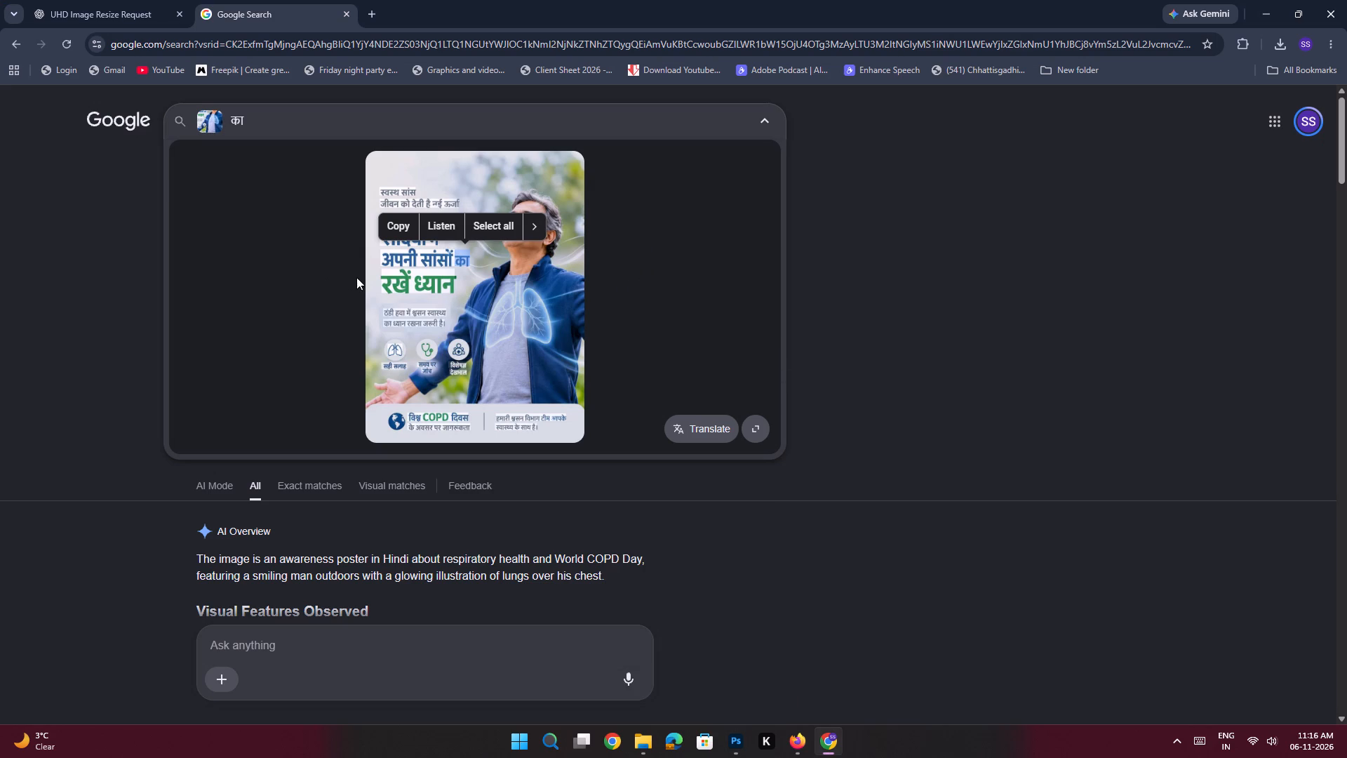
drag(384, 282, 431, 285)
click(353, 253)
key(alt+Tab)
Duplicate "अपनी सांसों" directly below itself and replace the copy's text with "रखें ध्यान".
key(space)
key(space)
key(space)
key(space)
key(space)
key(space)
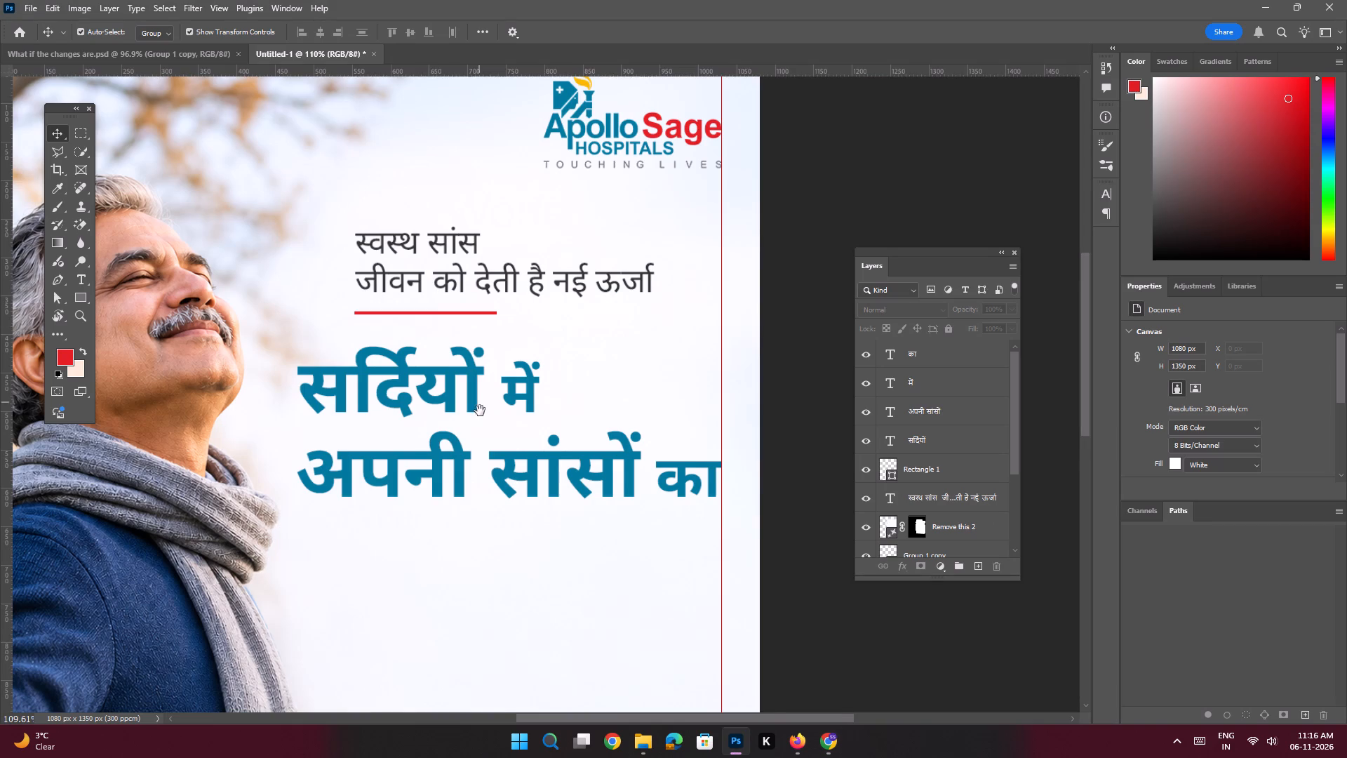
drag(480, 411, 495, 305)
click(500, 350)
alt+shift+drag(518, 361, 522, 422)
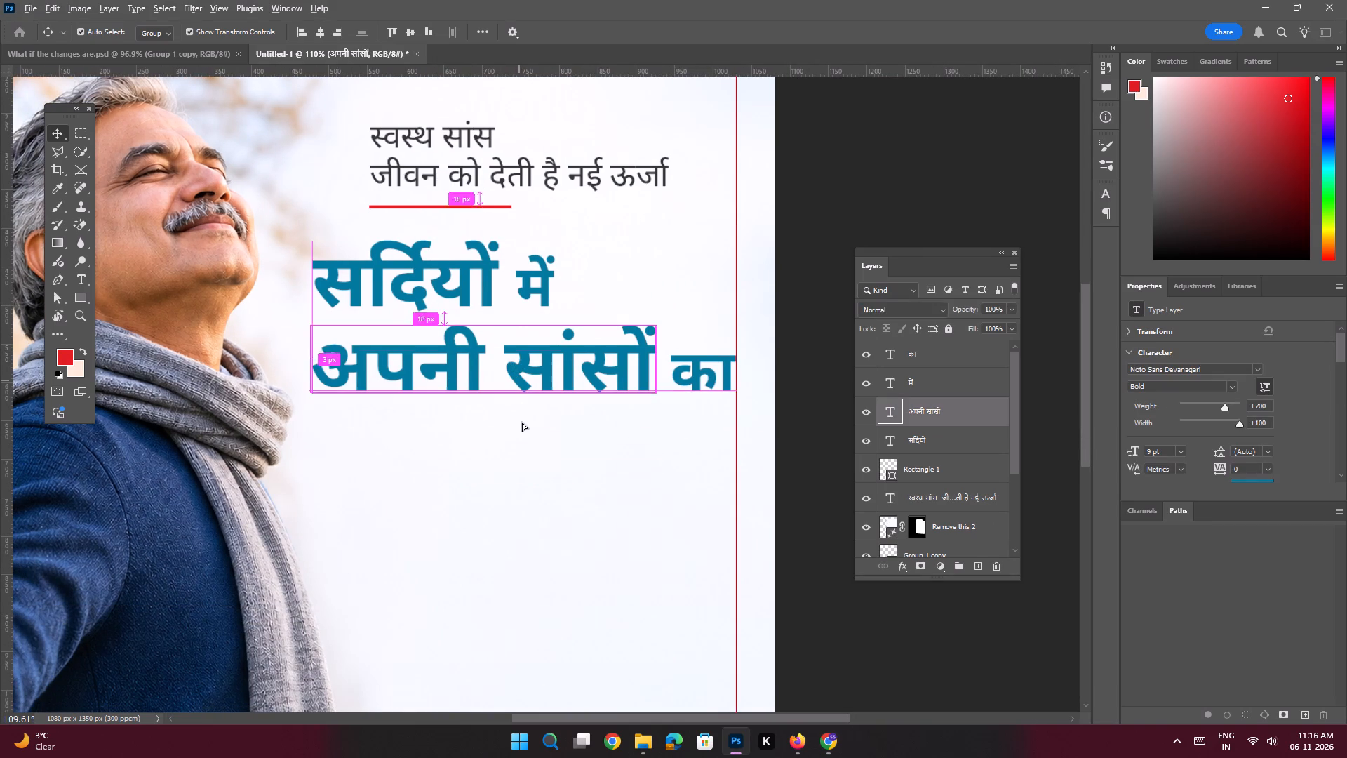
alt+shift+drag(522, 422, 525, 463)
double_click(525, 463)
key(ctrl+v)
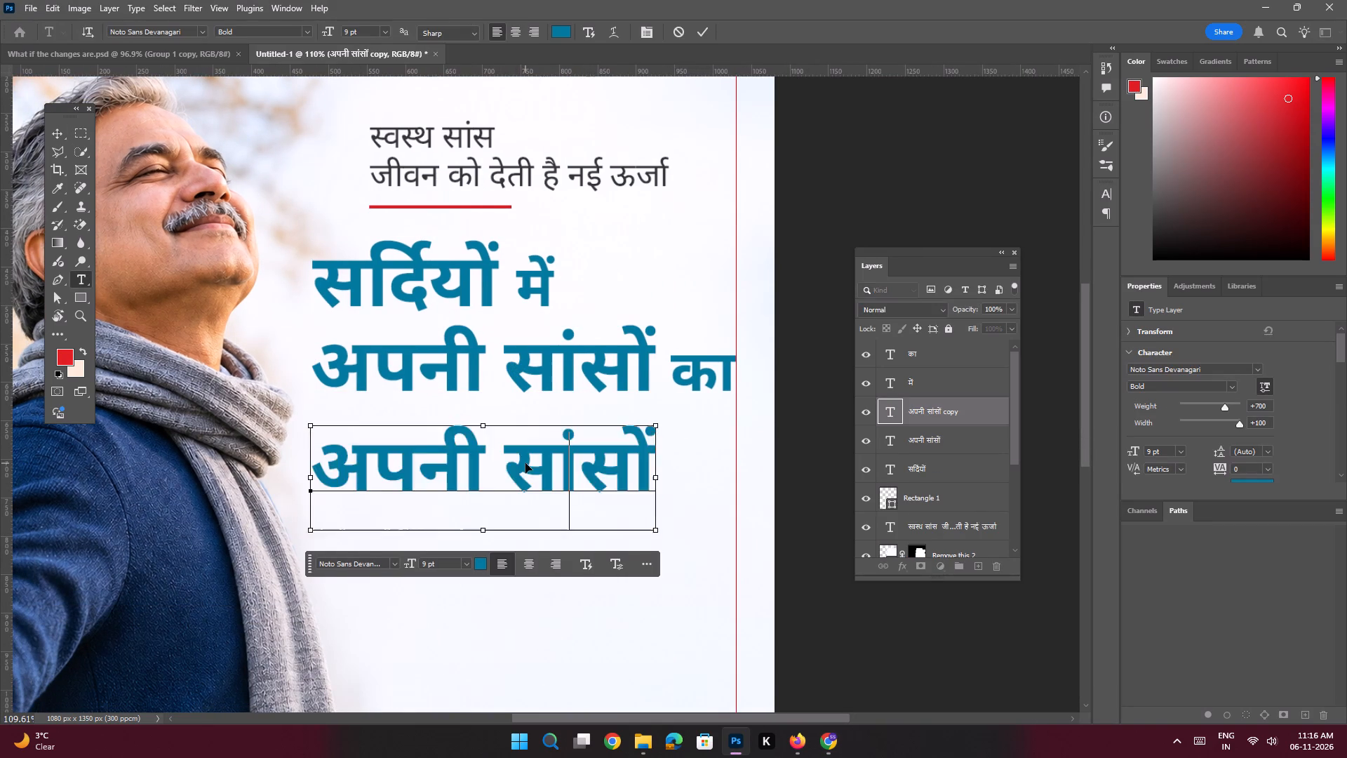
key(Return)
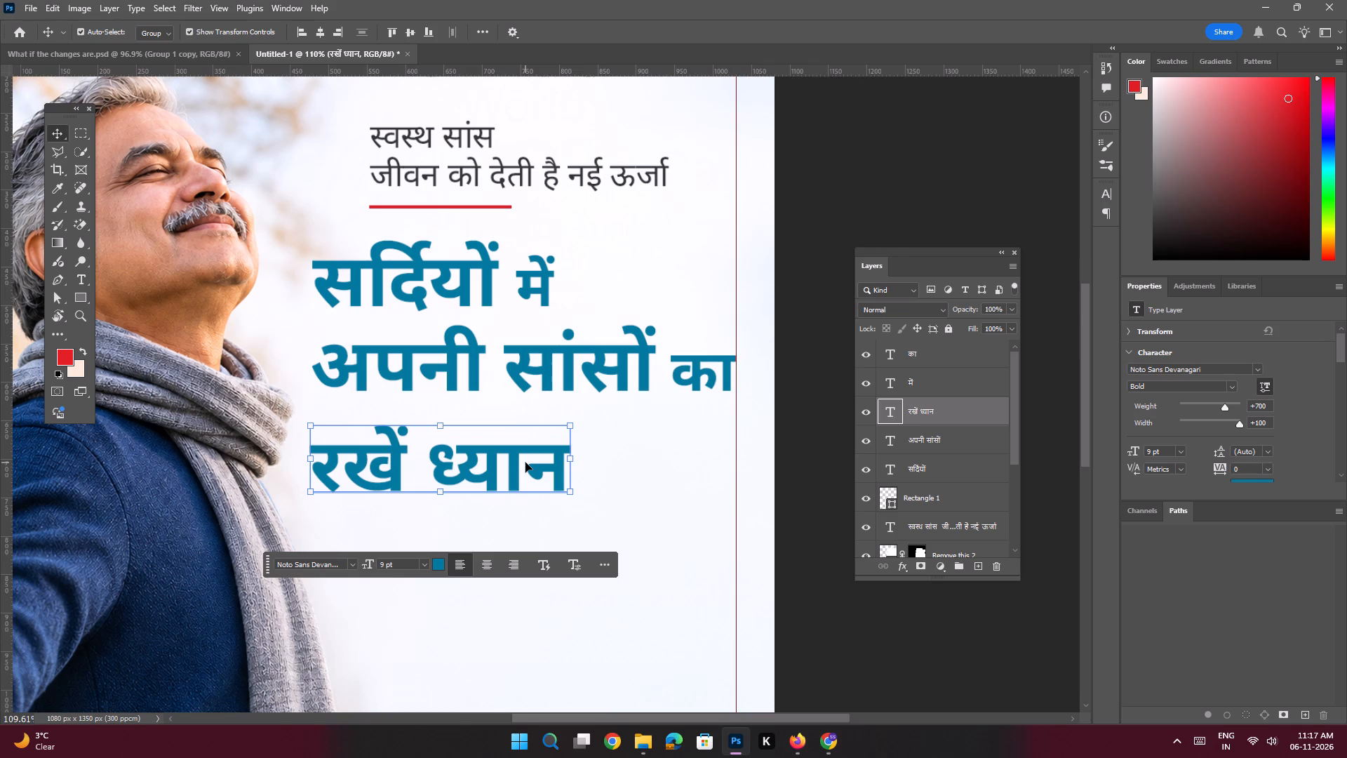
Check the reference poster in Chrome, return to Photoshop, and move "रखें ध्यान" up closer beneath "अपनी सांसों".
key(space)
ctrl+drag(414, 354, 422, 368)
key(alt+Tab)
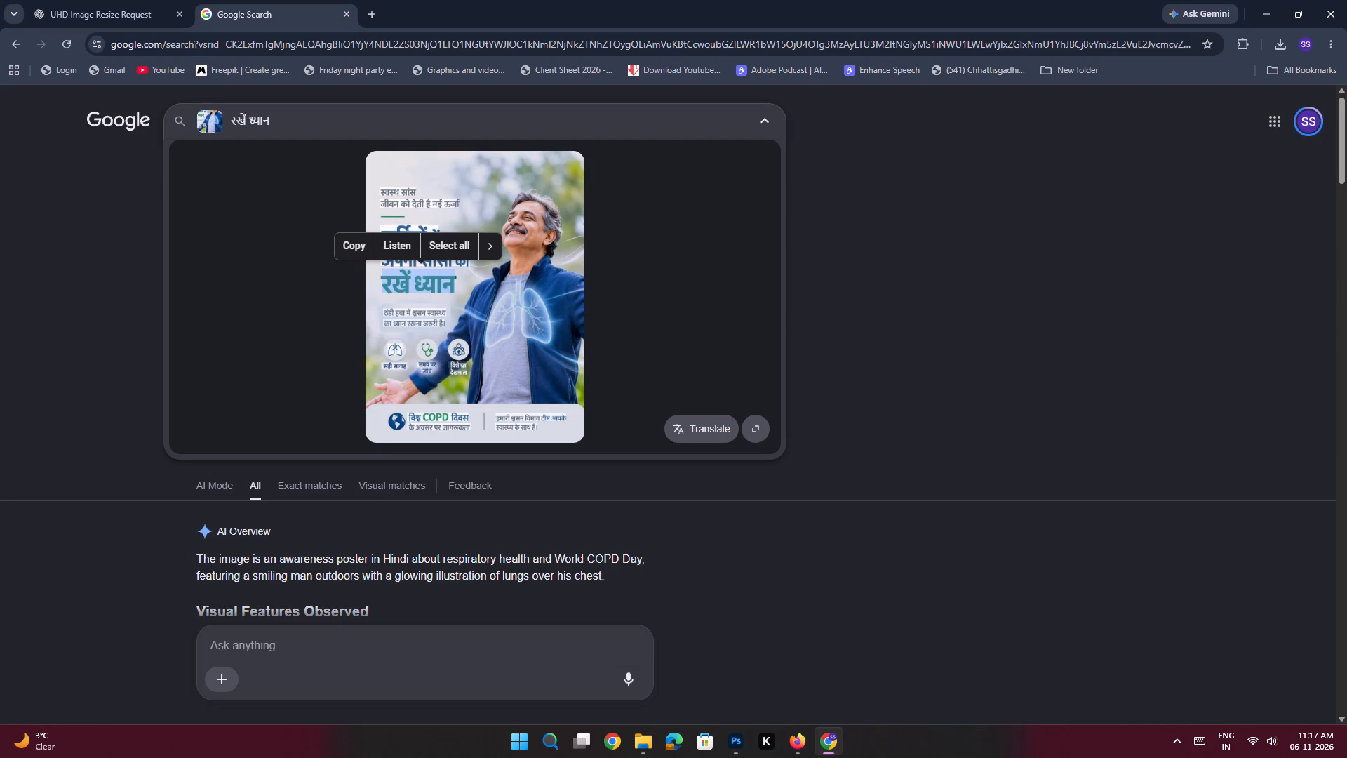
key(alt+Tab)
key(space)
ctrl+drag(453, 389, 467, 404)
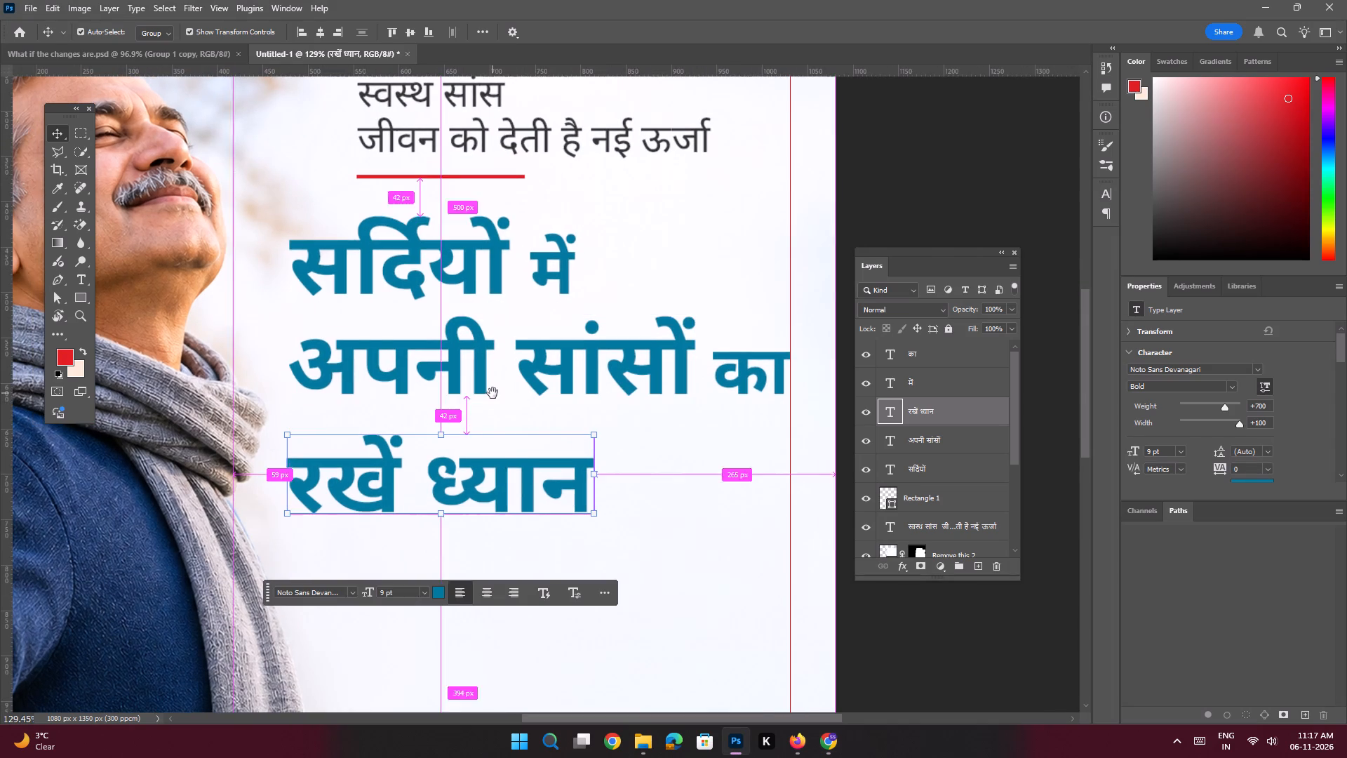
shift+drag(501, 473, 502, 454)
key(shift+space)
key(shift+space)
key(shift+space)
key(shift+space)
key(shift+space)
key(shift+space)
drag(538, 363, 527, 389)
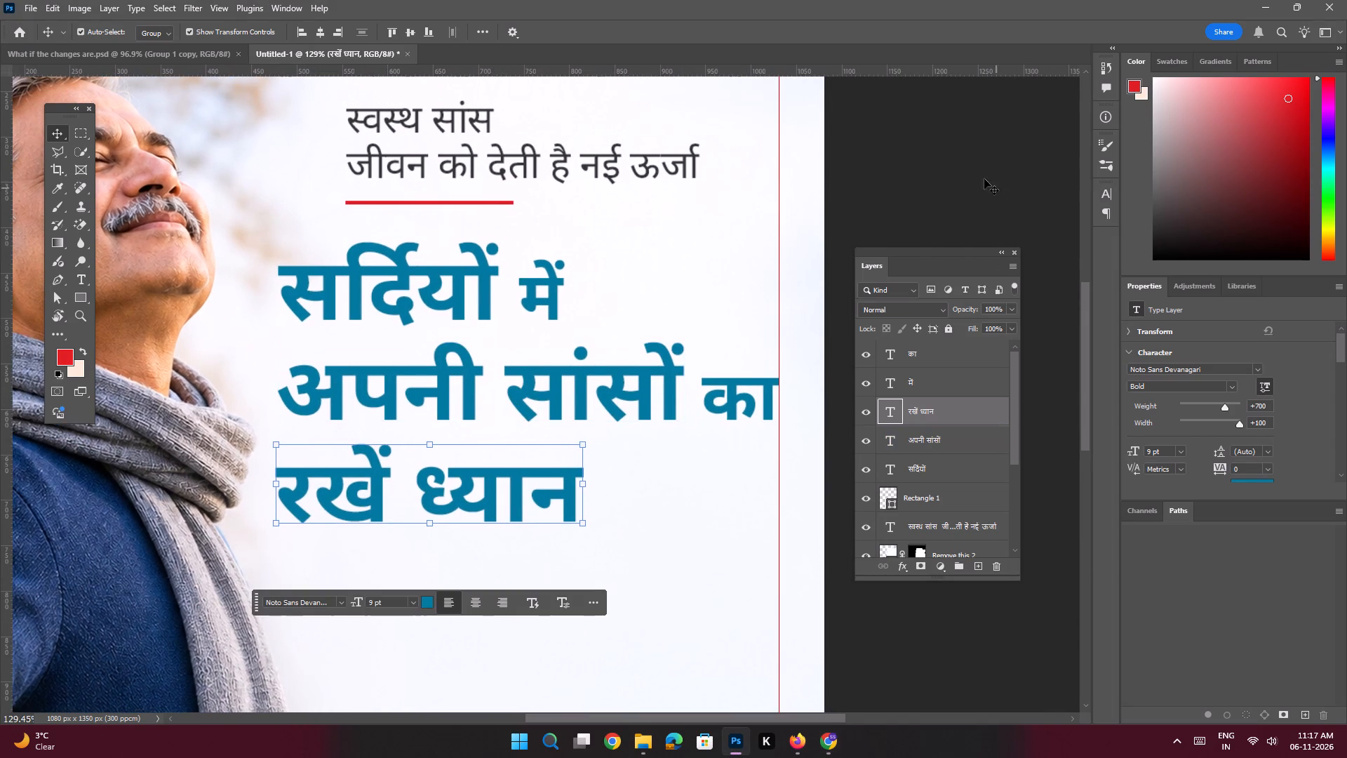
Place a vertical guide at the headline's left edge, at about X 478.5 px.
click(980, 178)
click(6, 233)
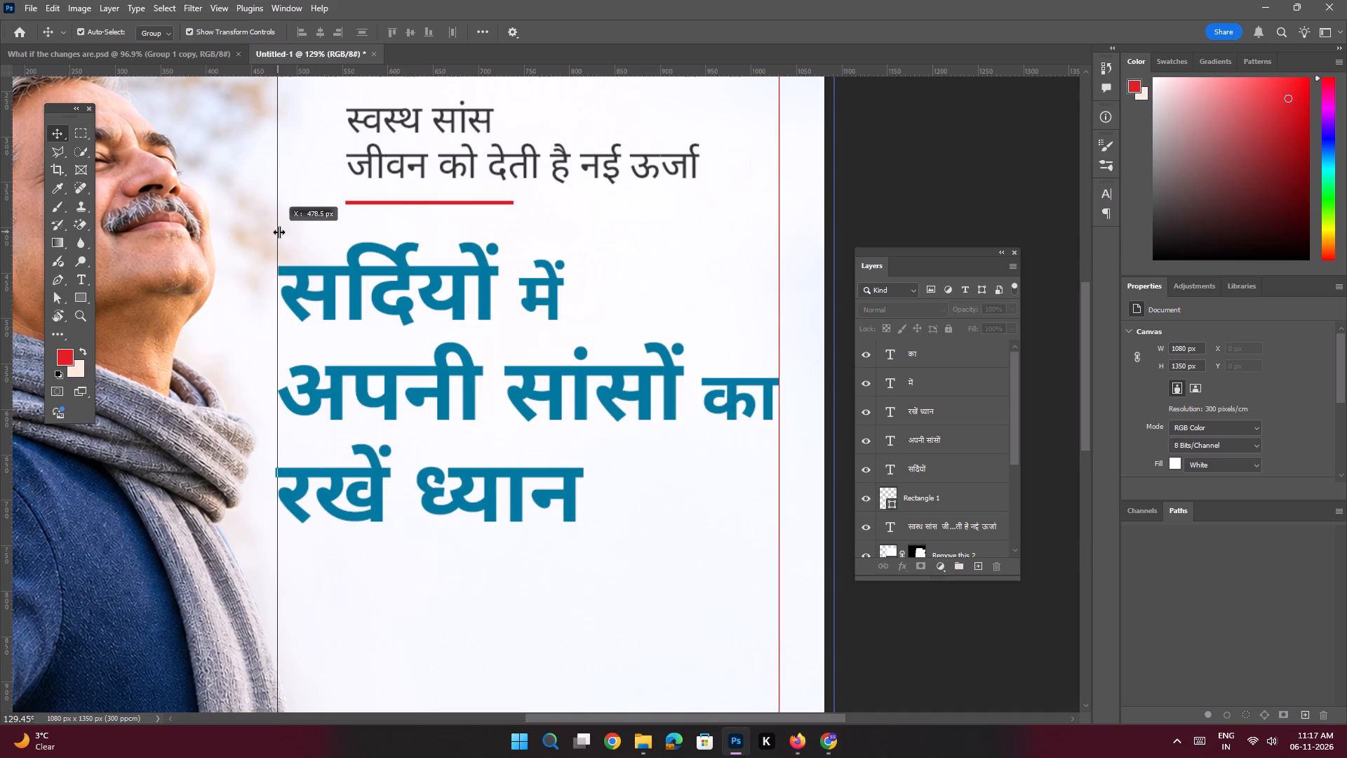
Shift "रखें ध्यान" slightly right so it starts on the headline guide, and nudge it up 5 px.
key(space)
ctrl+drag(311, 466, 339, 492)
click(337, 488)
shift+drag(349, 481, 357, 481)
key(space)
ctrl+drag(387, 444, 345, 432)
drag(429, 413, 417, 428)
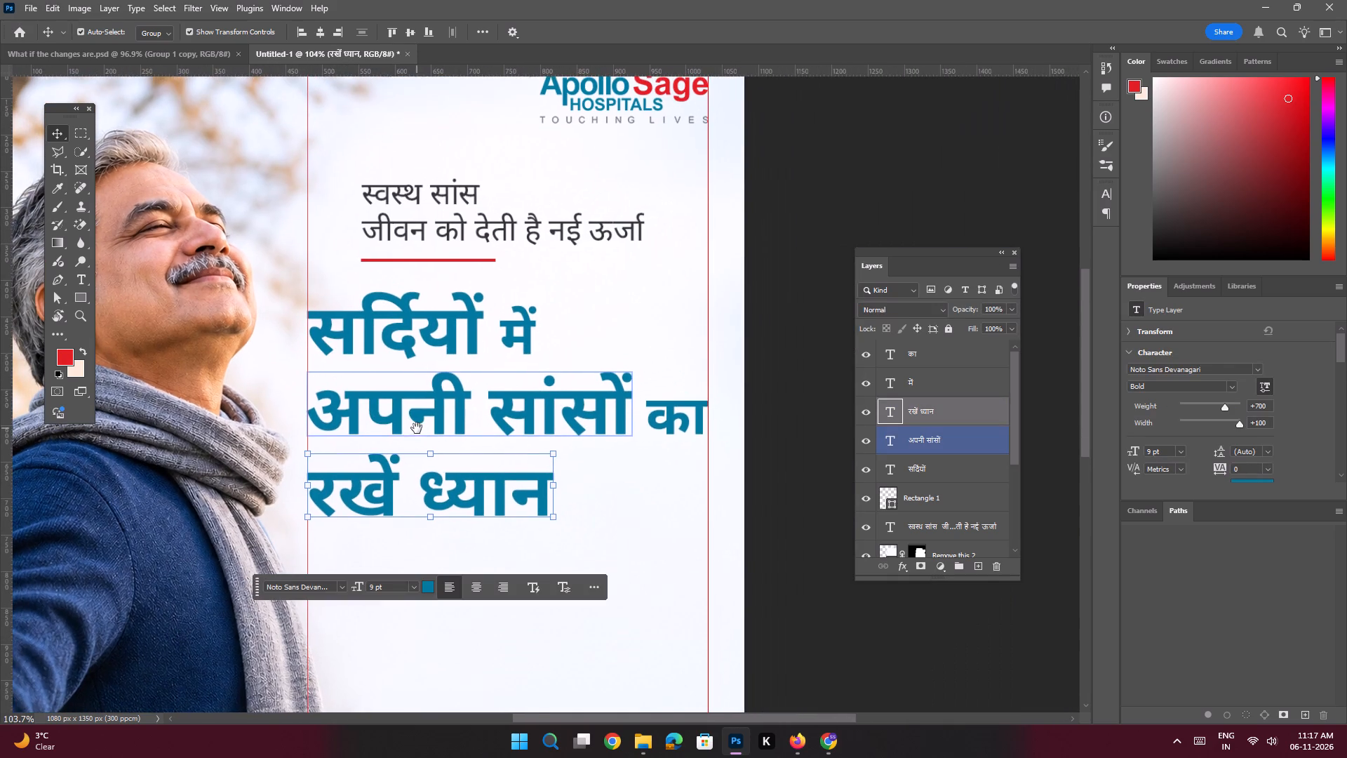
key(Up)
key(Up)
key(Up)
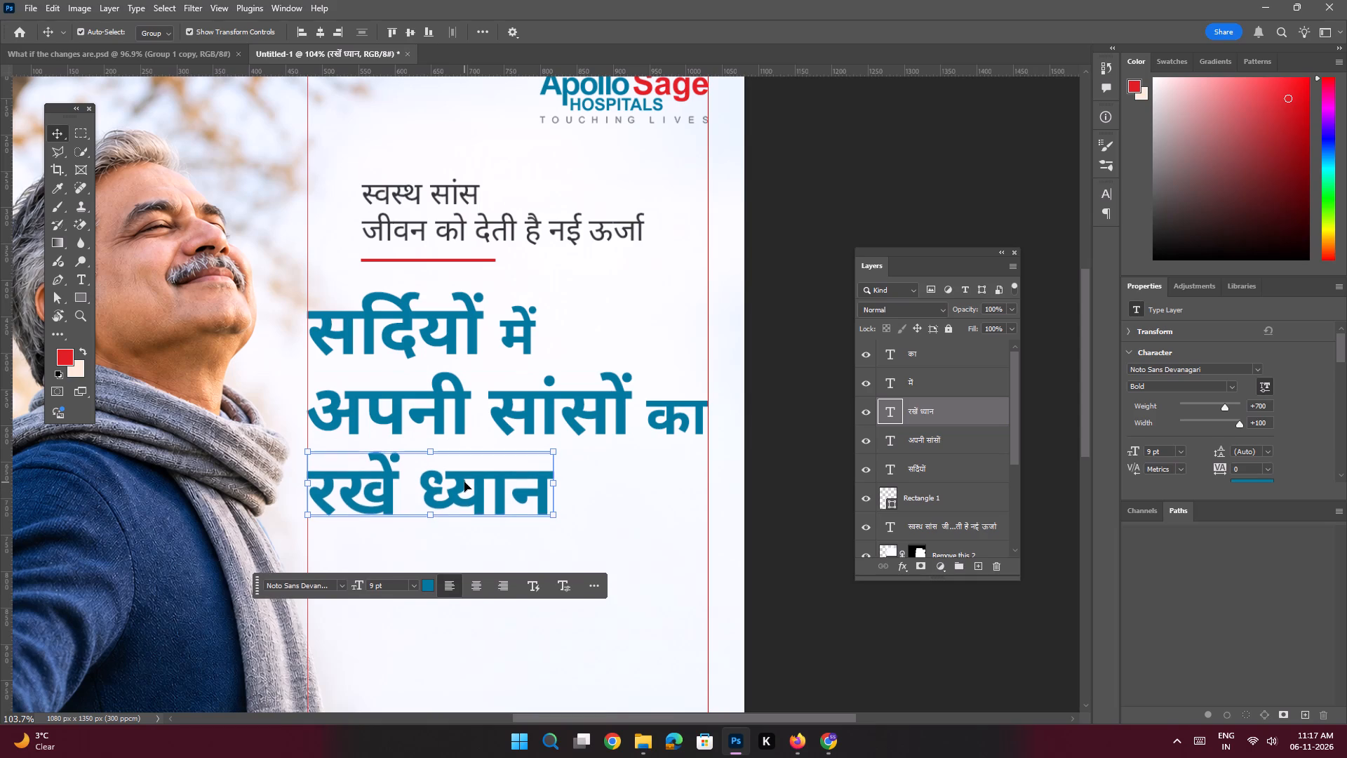
key(Up)
key(Up)
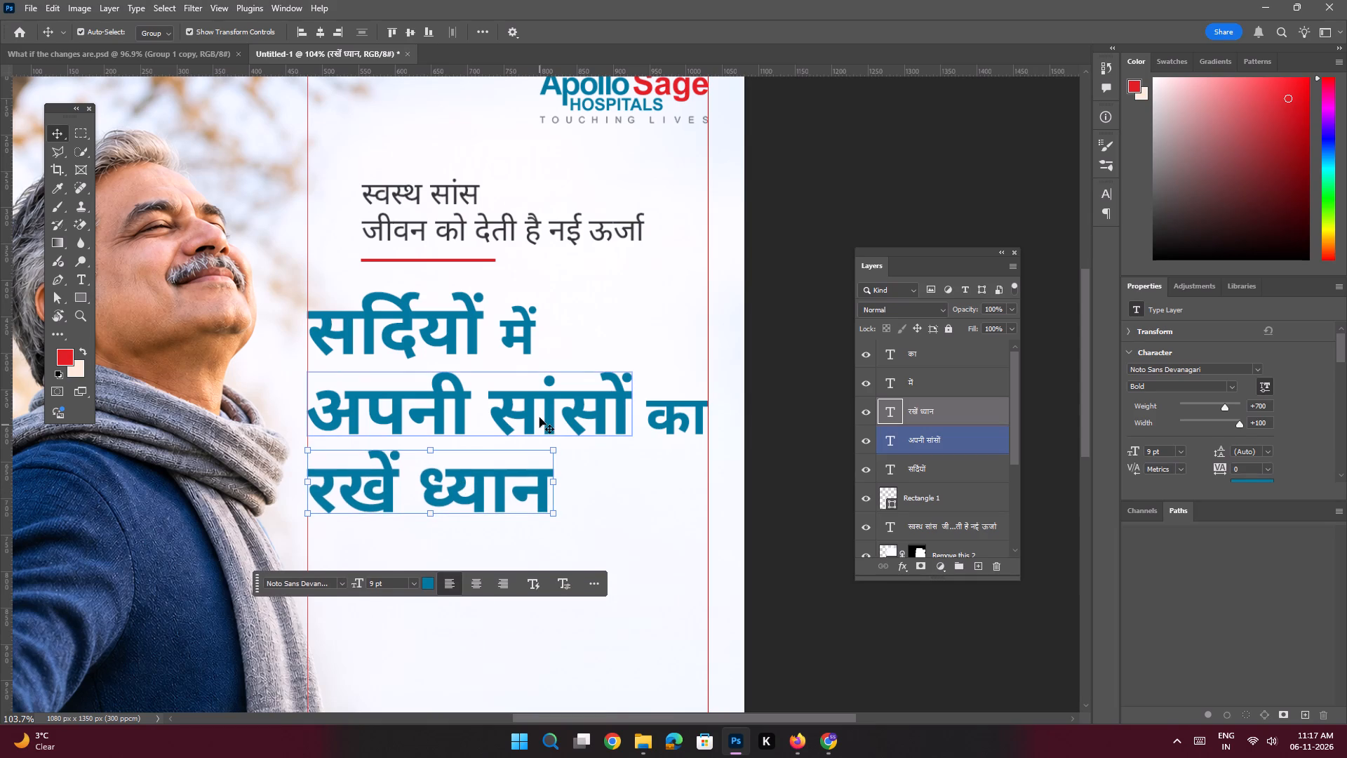
Group the five headline text layers: "सर्दियों", "में", "अपनी सांसों", "का" and "रखें ध्यान".
shift+click(540, 415)
shift+click(666, 415)
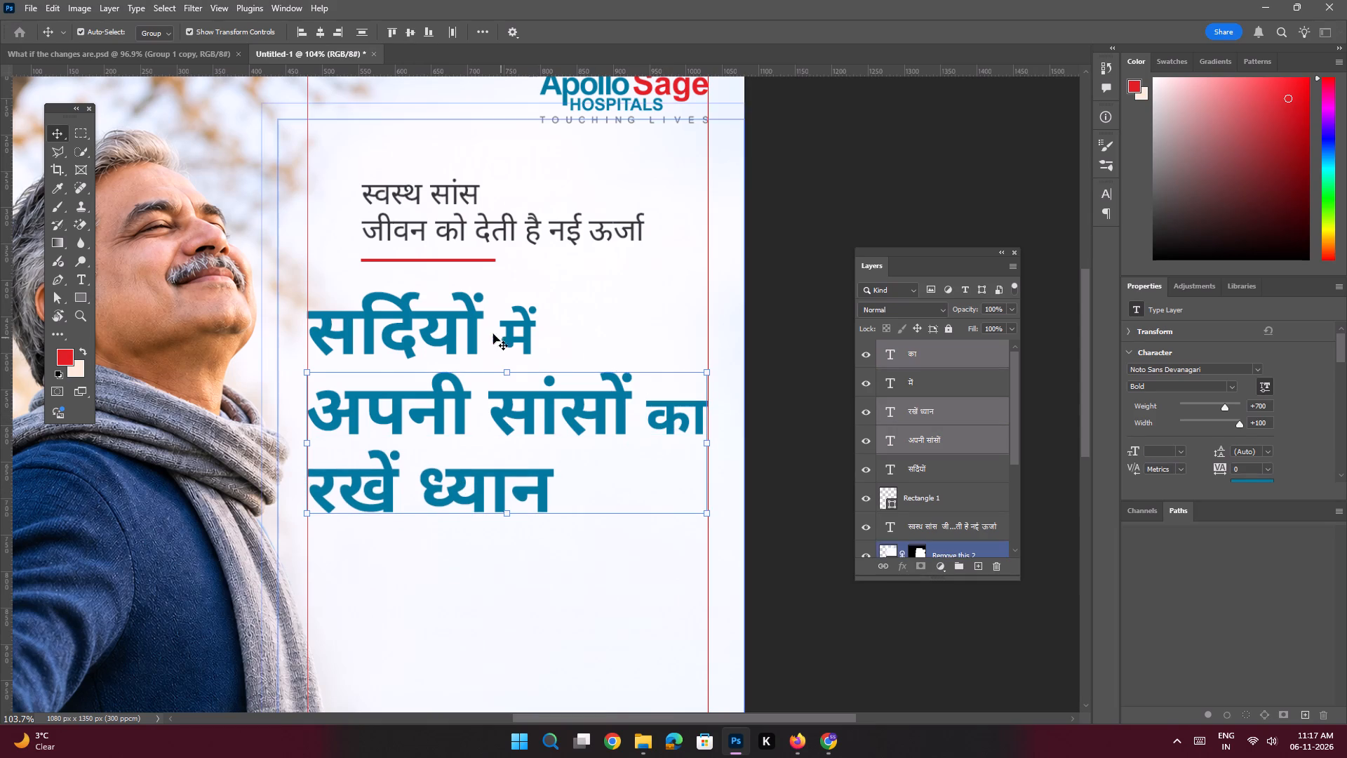
shift+click(467, 325)
shift+click(523, 333)
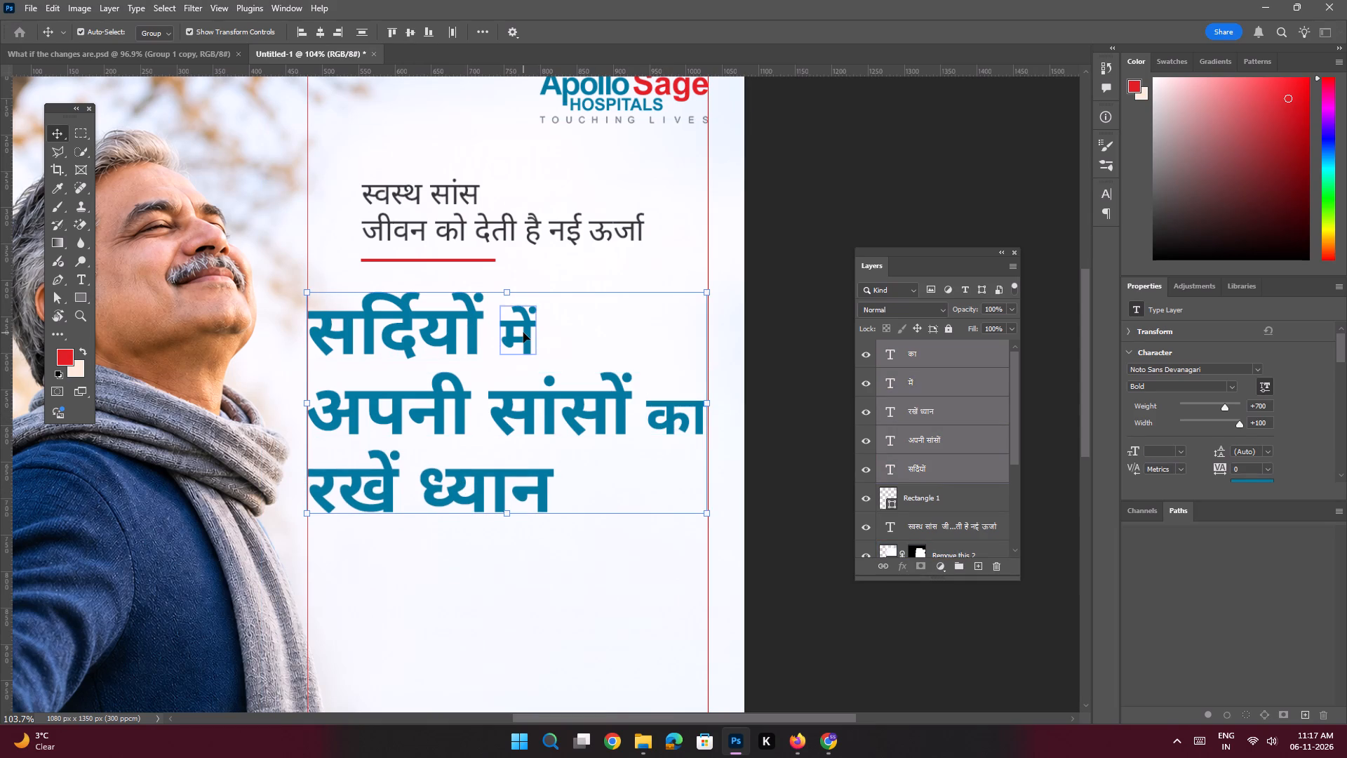
key(ctrl+g)
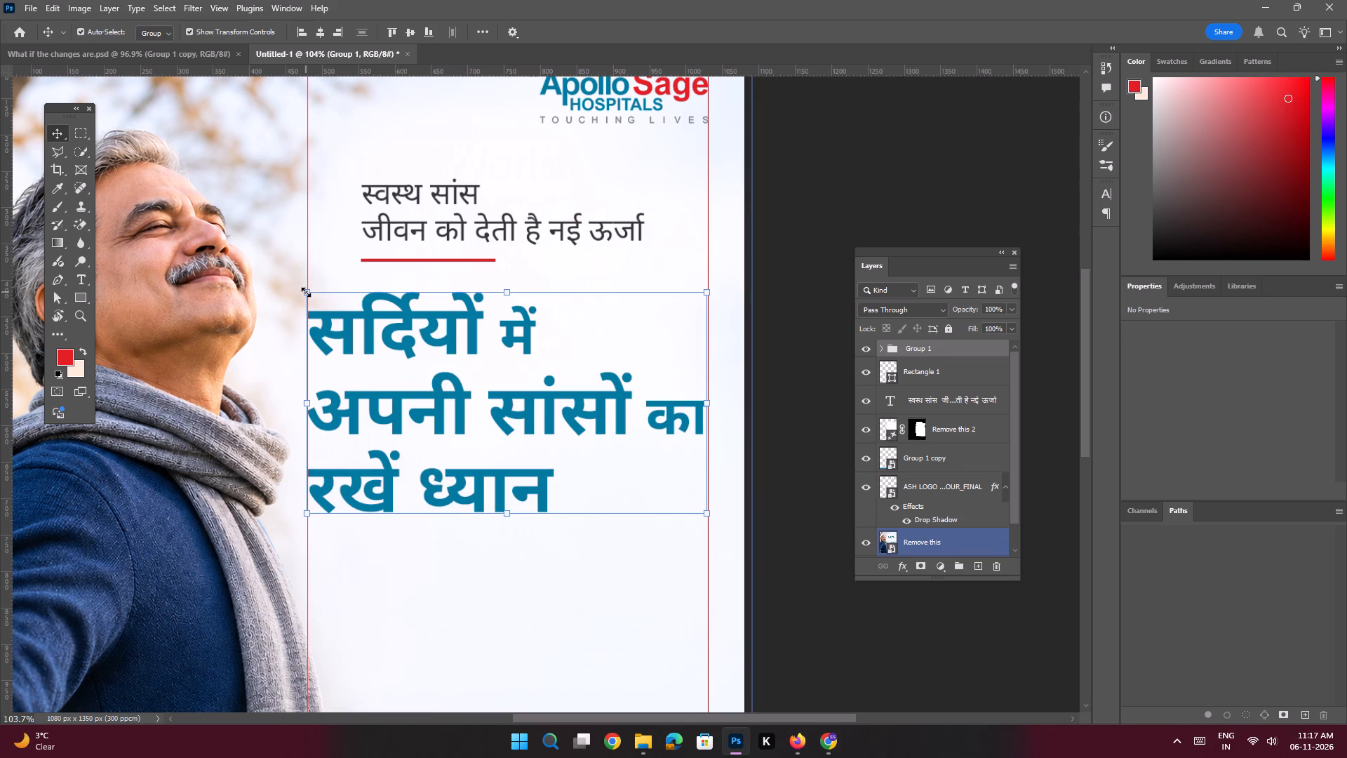
Scale the headline group down to about 90%, keeping its bottom-right corner anchored at the right margin guide.
drag(306, 292, 337, 314)
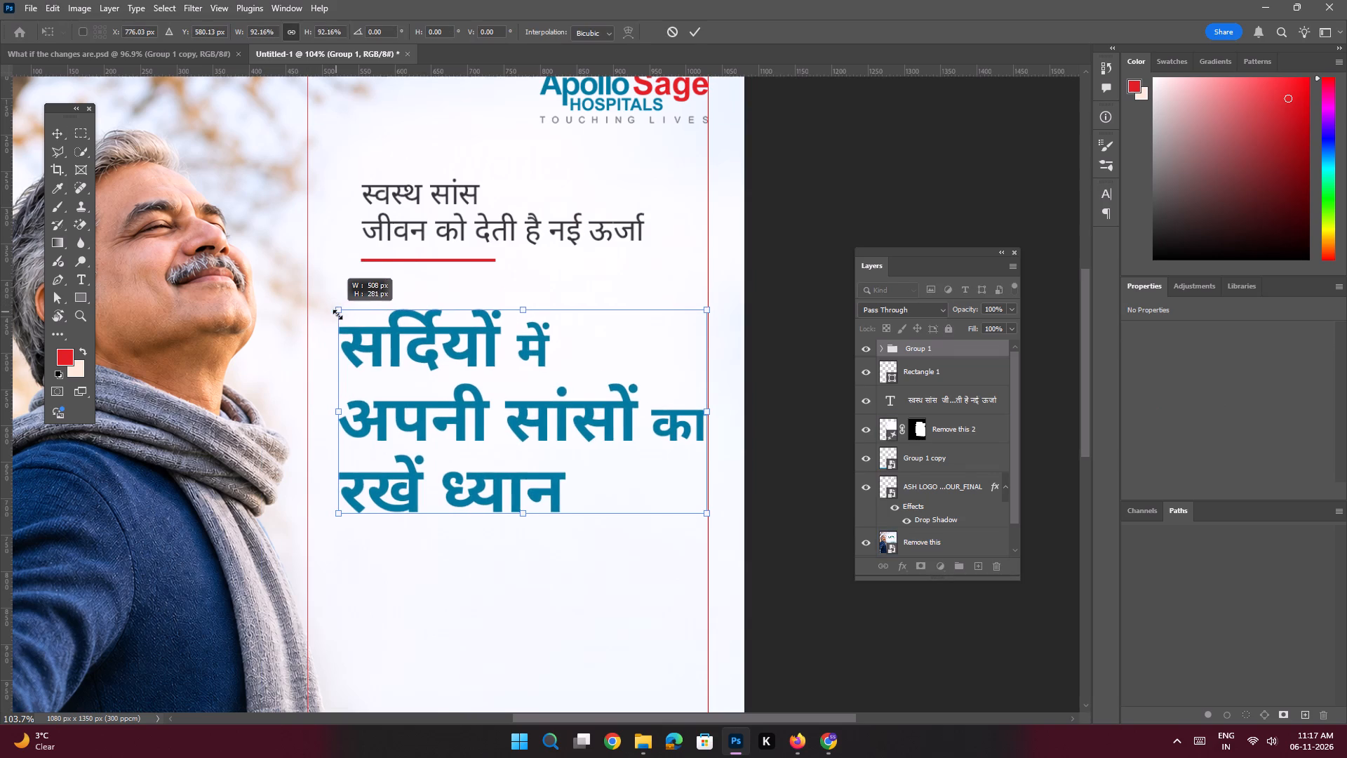
drag(337, 314, 340, 322)
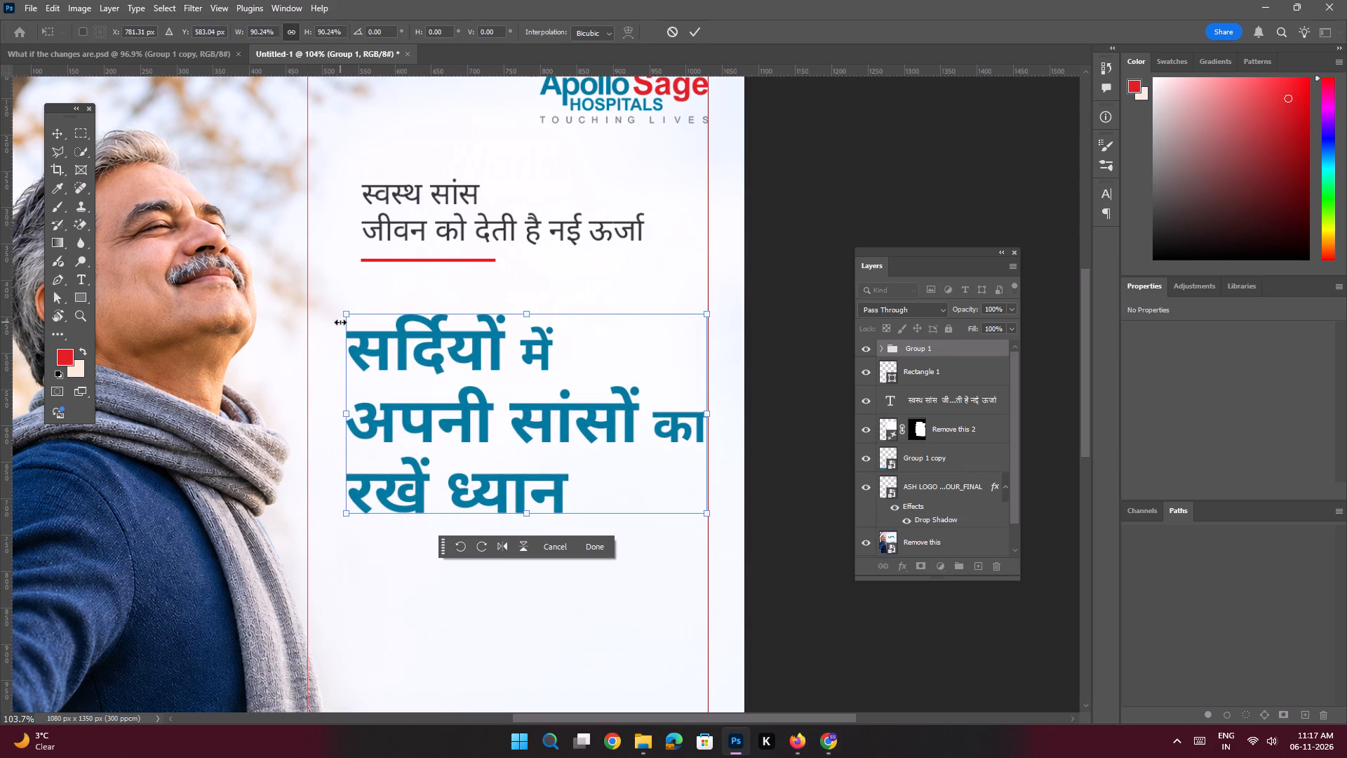
key(Return)
Set auto-select to Layer and move "अपनी सांसों" and "का" up 10 px toward the first headline line.
key(space)
ctrl+drag(490, 353, 514, 380)
drag(609, 382, 592, 380)
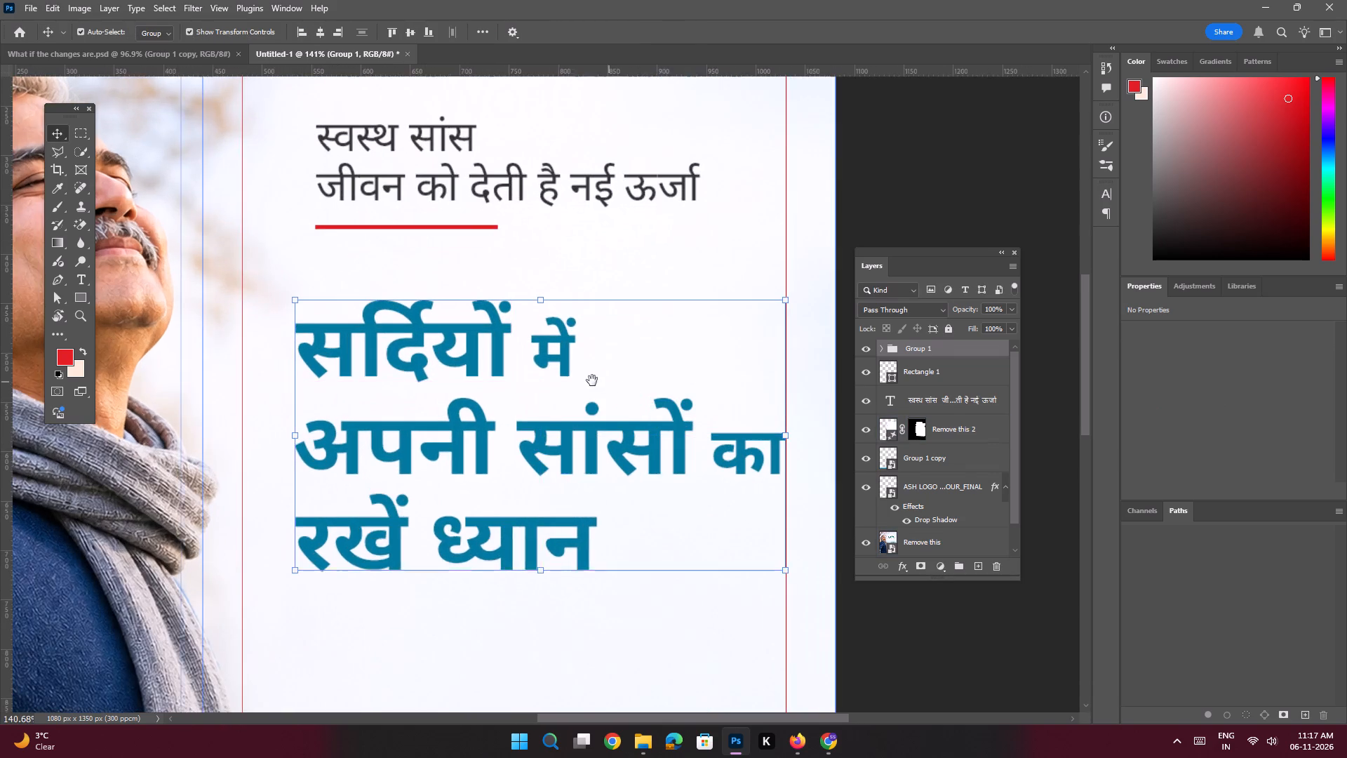
drag(592, 380, 428, 392)
click(741, 375)
key(space)
key(space)
key(space)
key(space)
key(space)
key(space)
drag(385, 441, 473, 429)
click(462, 436)
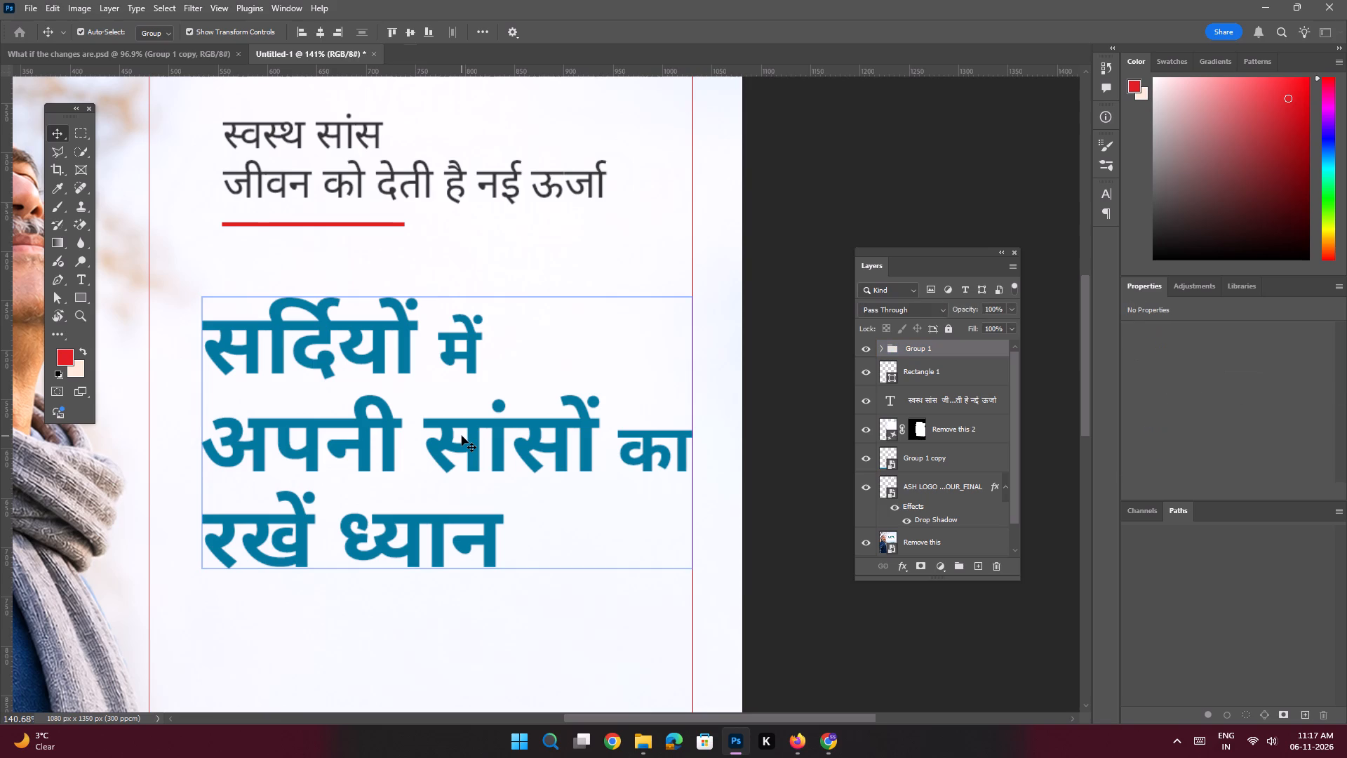
click(161, 37)
click(154, 65)
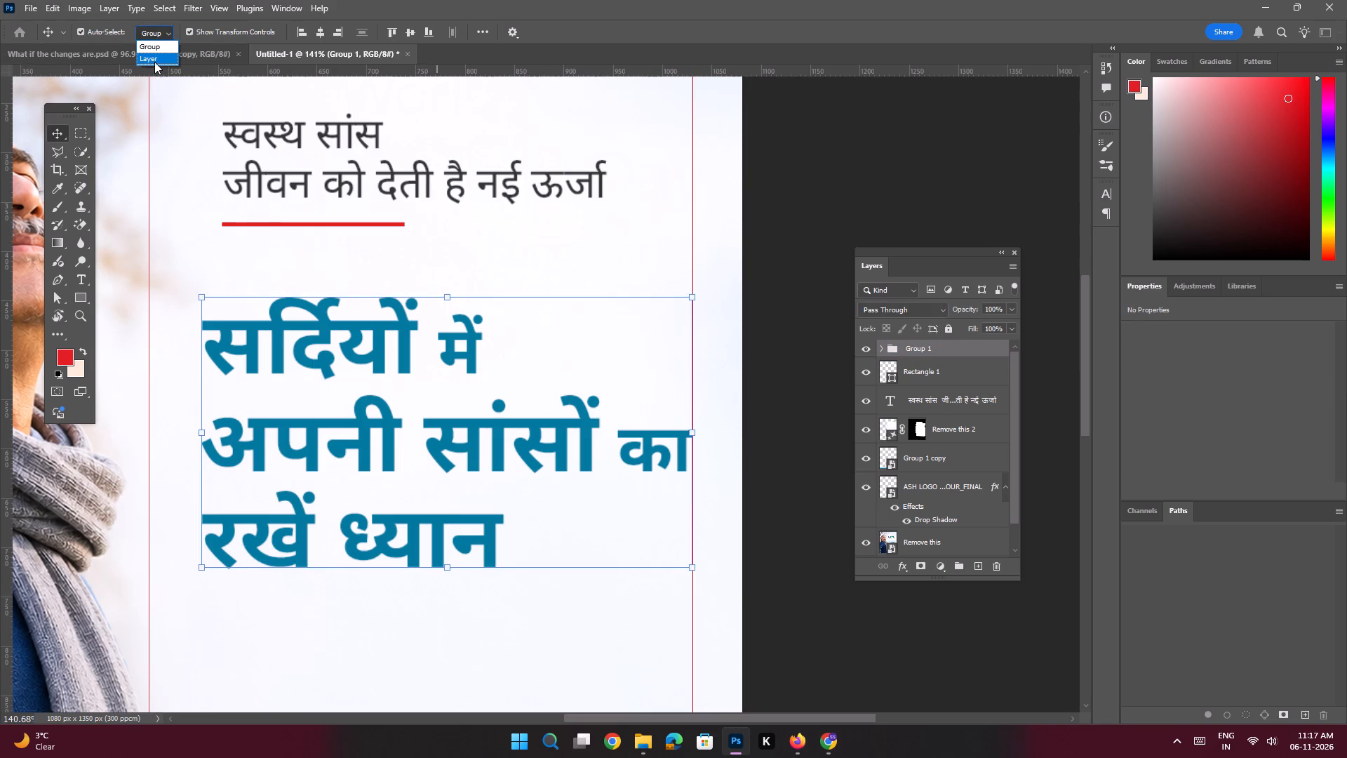
click(154, 61)
click(407, 451)
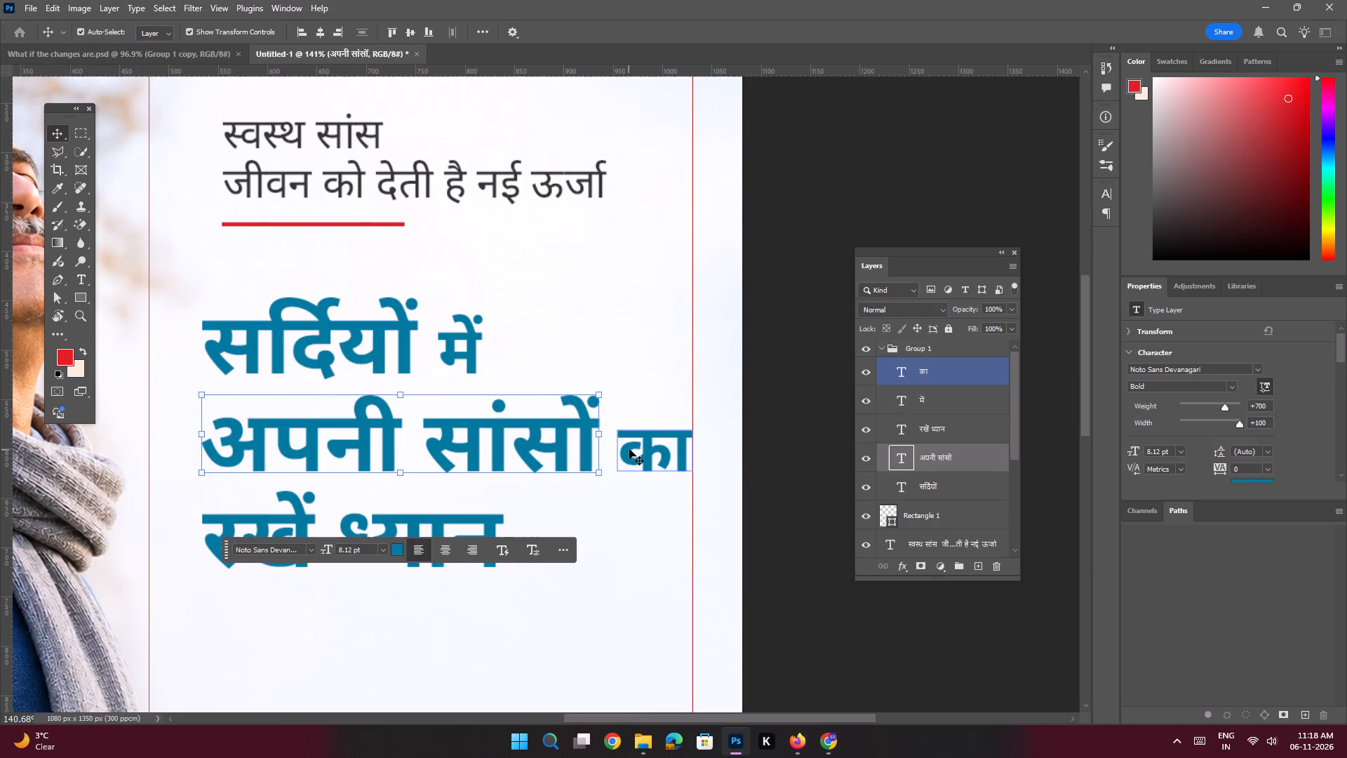
shift+click(632, 448)
key(shift+Up)
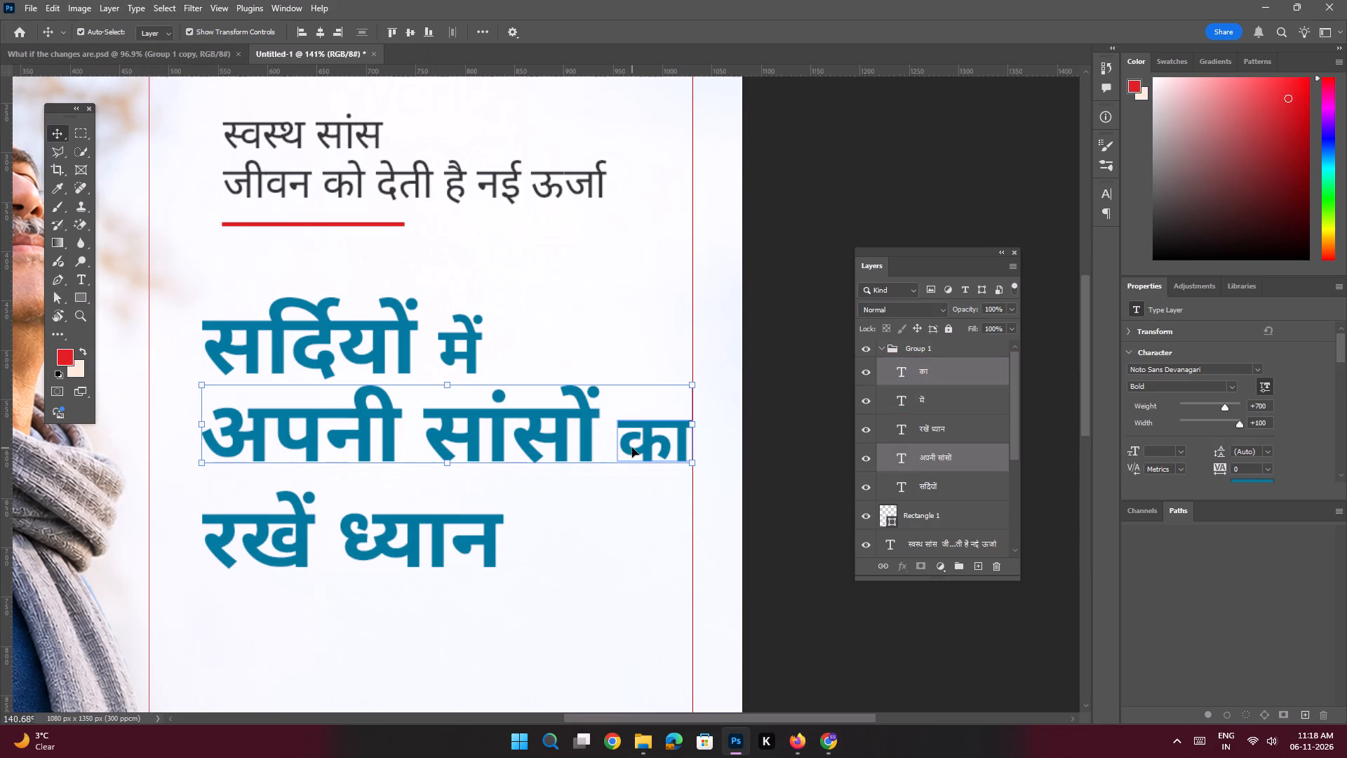
key(Down)
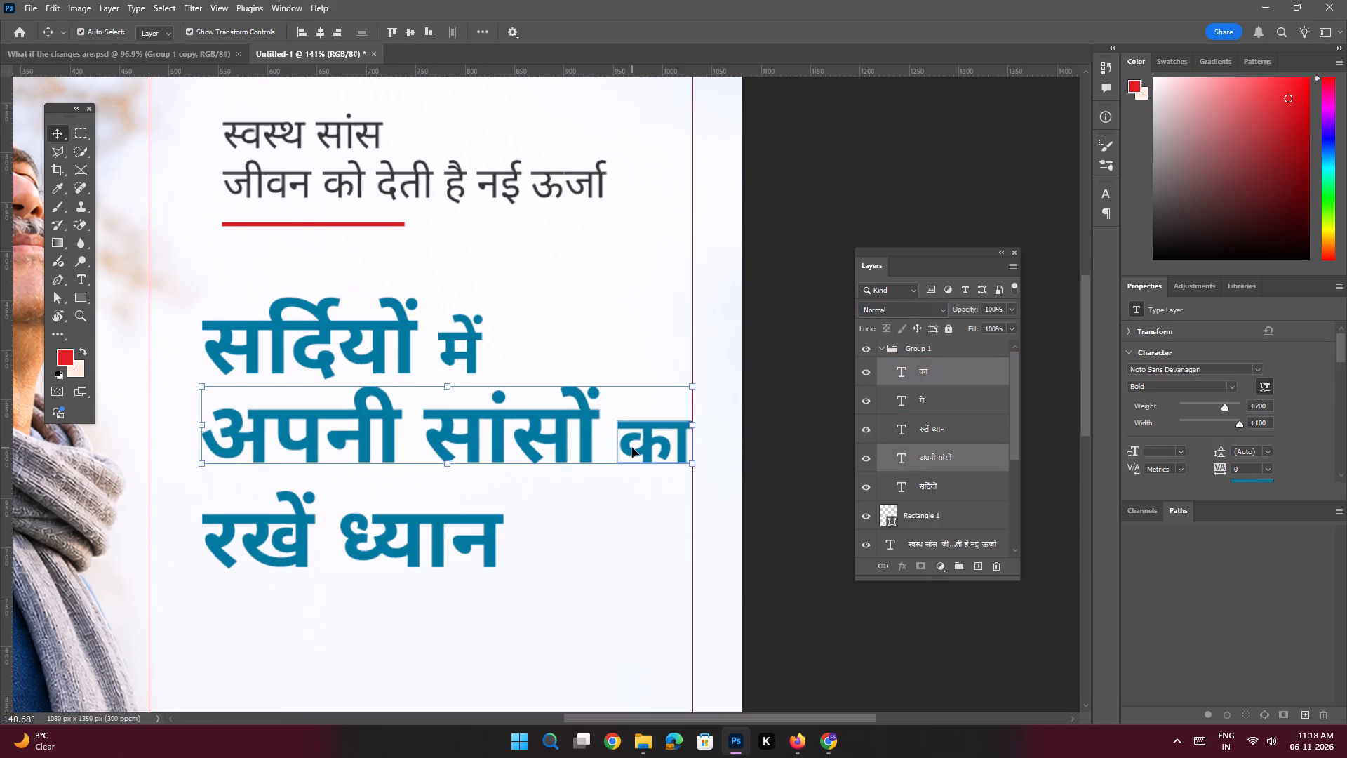
key(Up)
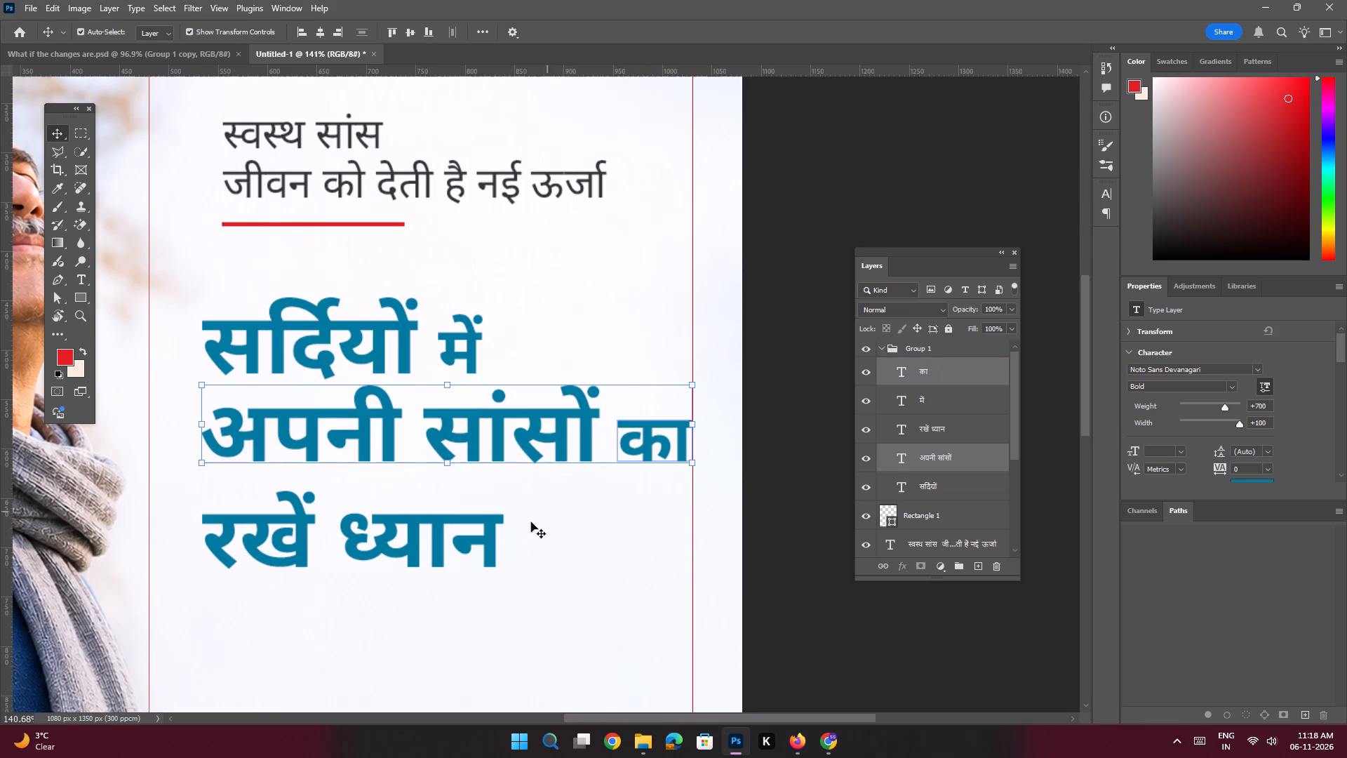
Move "रखें ध्यान" up 16 px so both headline line gaps are an even 12 px.
click(423, 533)
key(shift+Up)
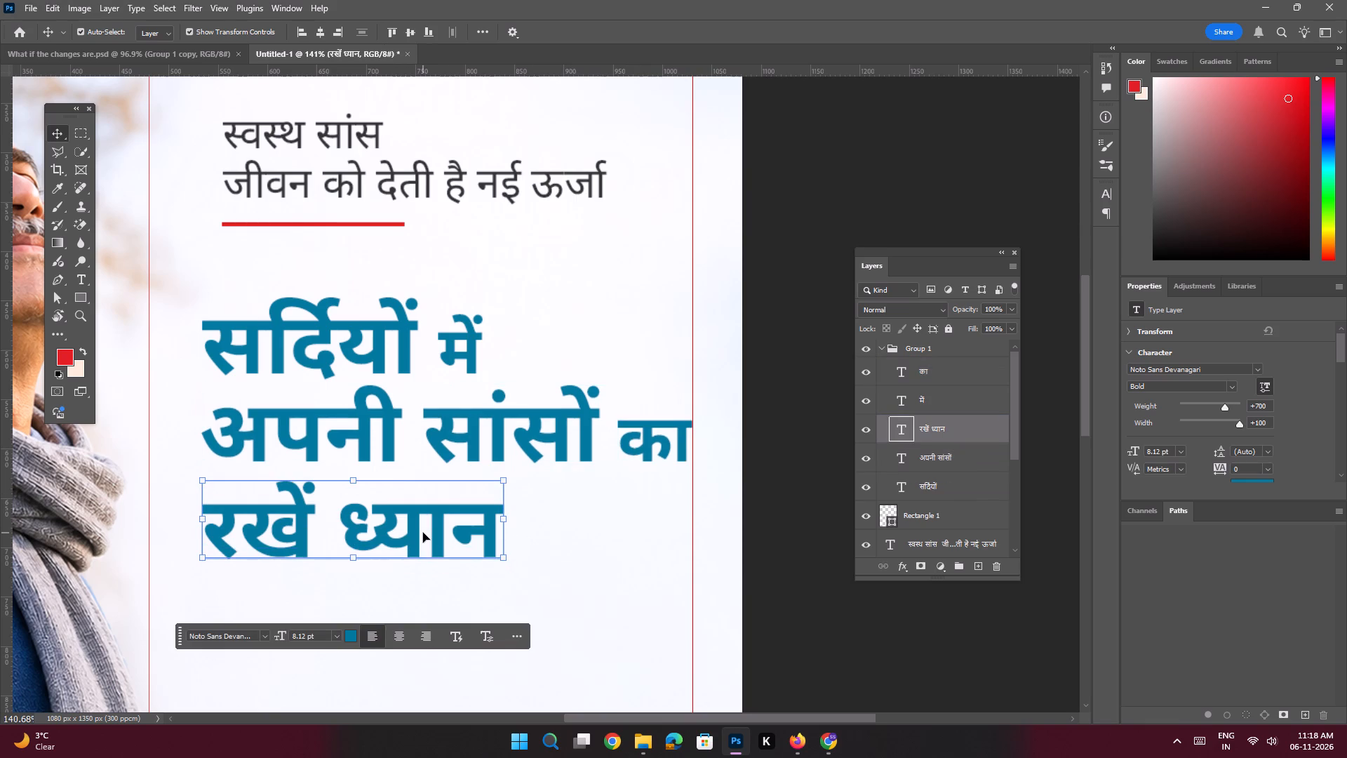
key(shift+Up)
key(Down)
key(Down)
key(Down)
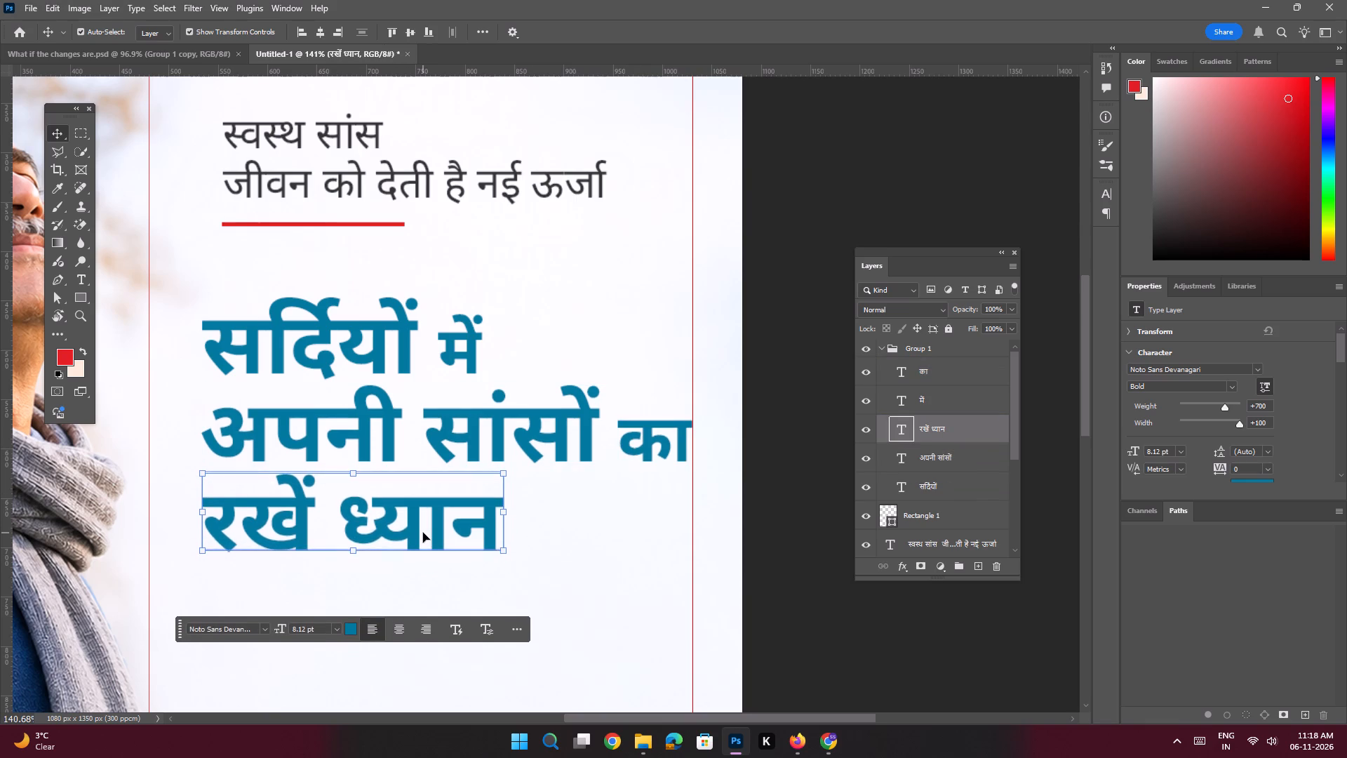
key(Down)
key(space)
ctrl+drag(451, 430, 404, 416)
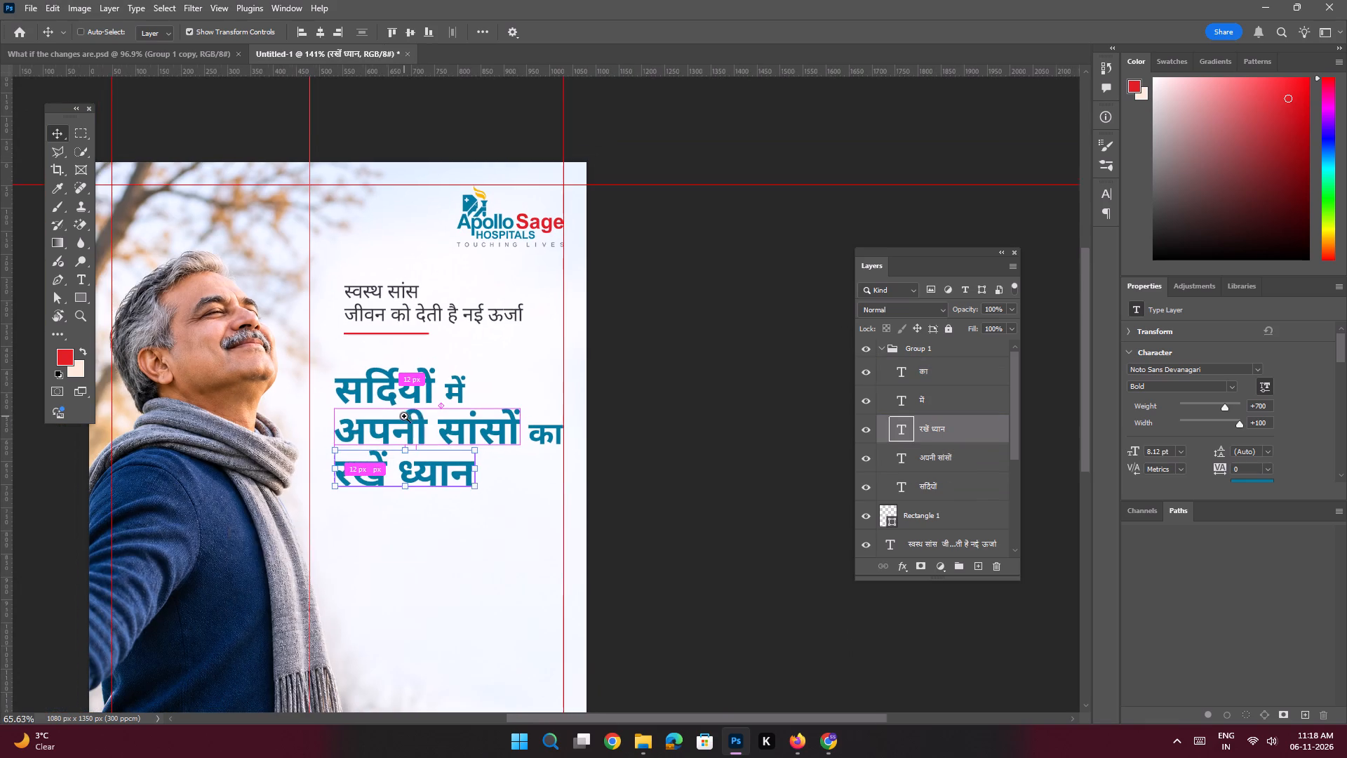
click(678, 357)
Move the vertical headline guide right to the new left edge of "सर्दियों".
key(space)
ctrl+drag(347, 283, 410, 386)
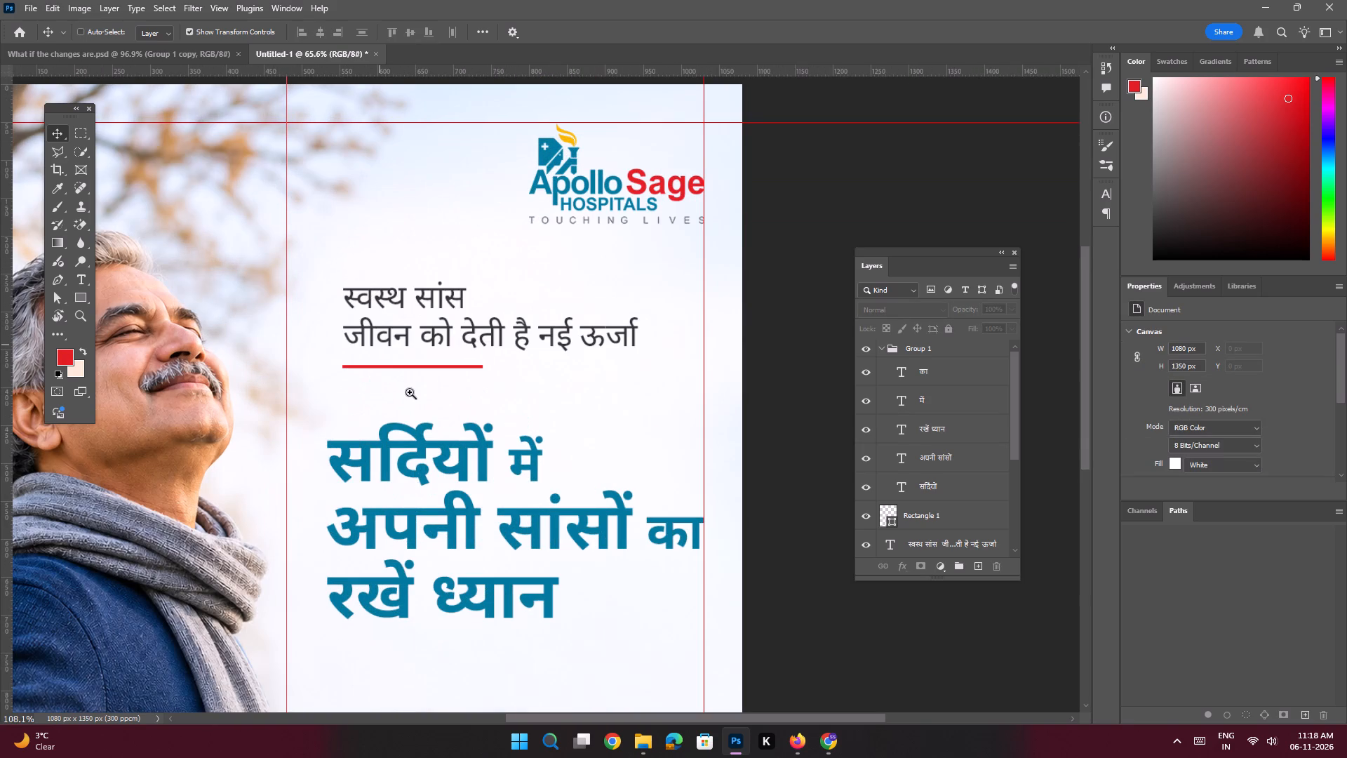
key(space)
key(space)
key(space)
key(space)
key(space)
key(space)
key(space)
key(space)
key(space)
key(space)
key(space)
key(space)
key(space)
key(space)
key(space)
key(space)
key(space)
key(space)
key(space)
drag(403, 413, 400, 380)
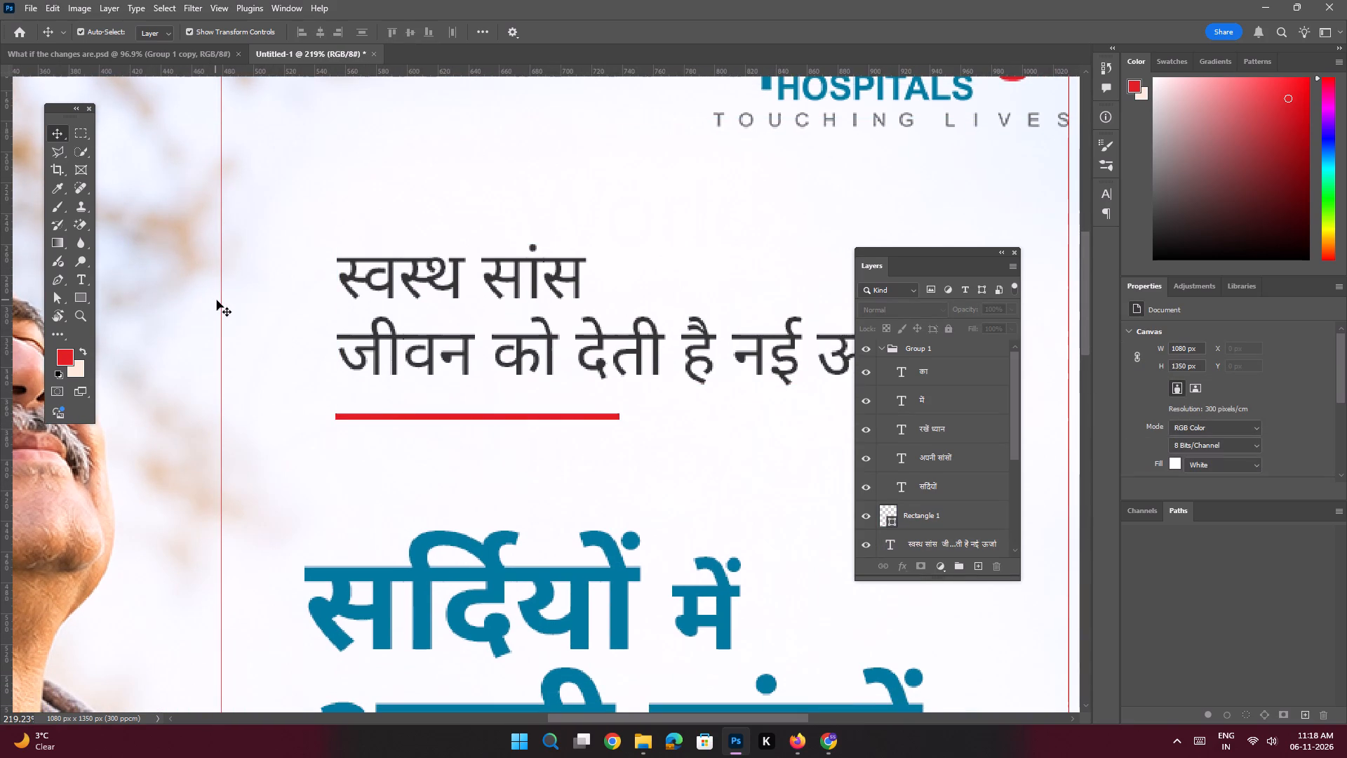
drag(220, 302, 304, 296)
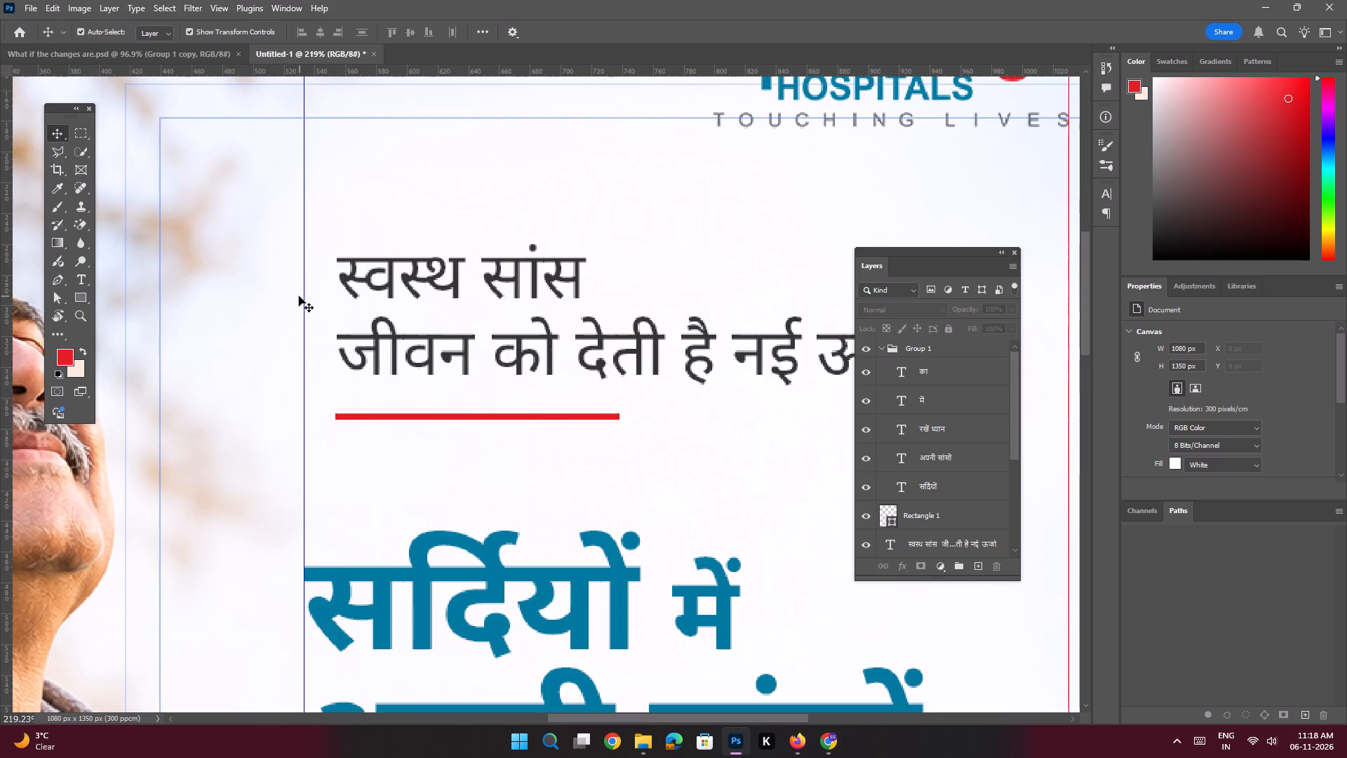
Move the red line and the two-line intro text together 20 px left to the headline guide and 10 px down.
click(351, 417)
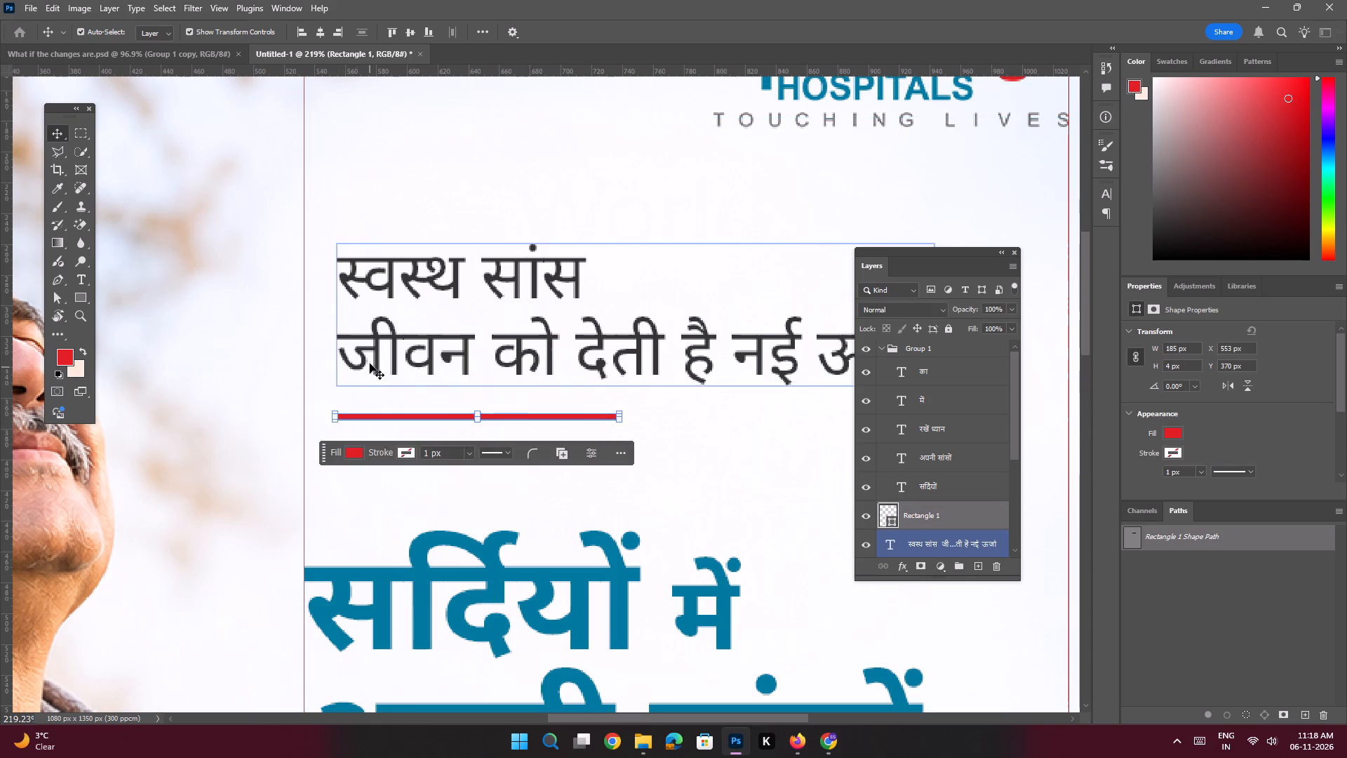
shift+click(370, 361)
key(shift+Left)
key(shift+Left)
key(shift+Down)
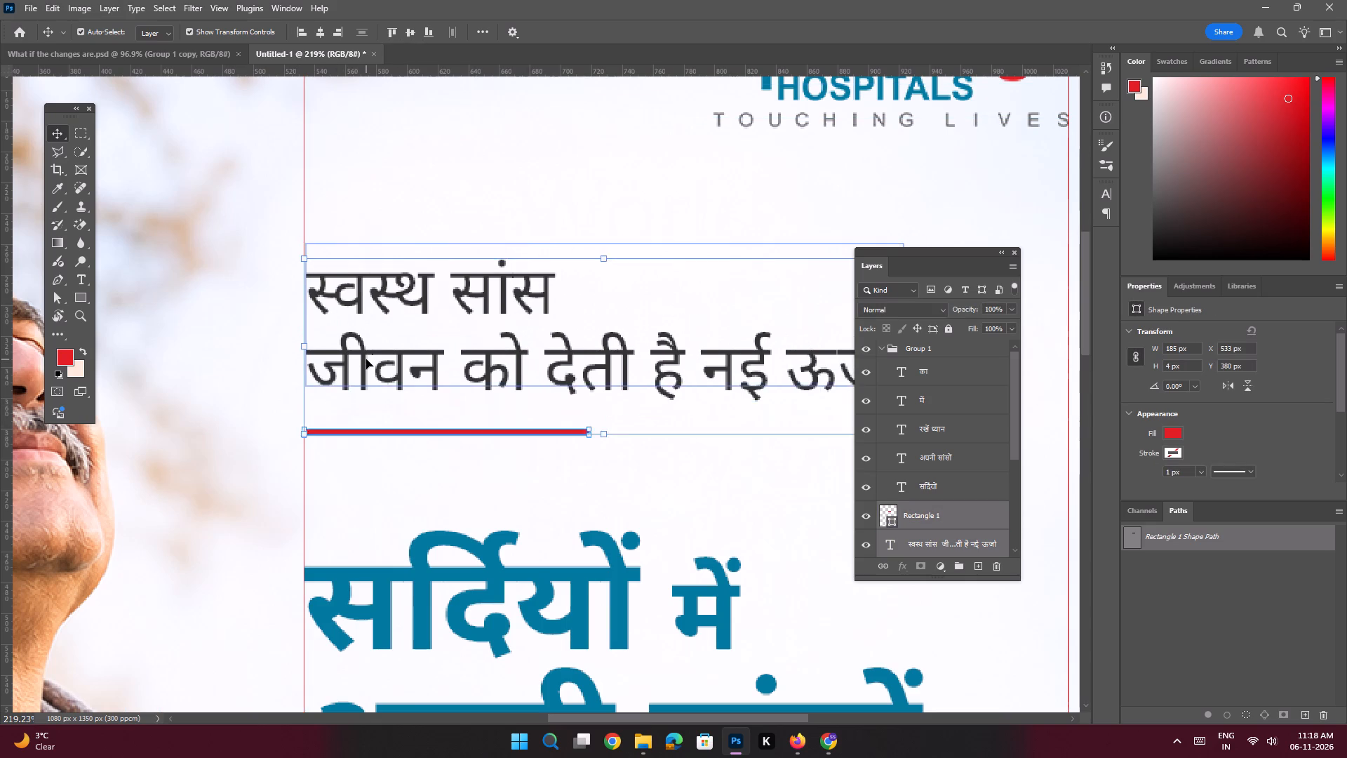
Move the red line and the two-line intro text down 20 px and deselect them.
key(shift+Down)
key(shift+Down)
key(ctrl+0)
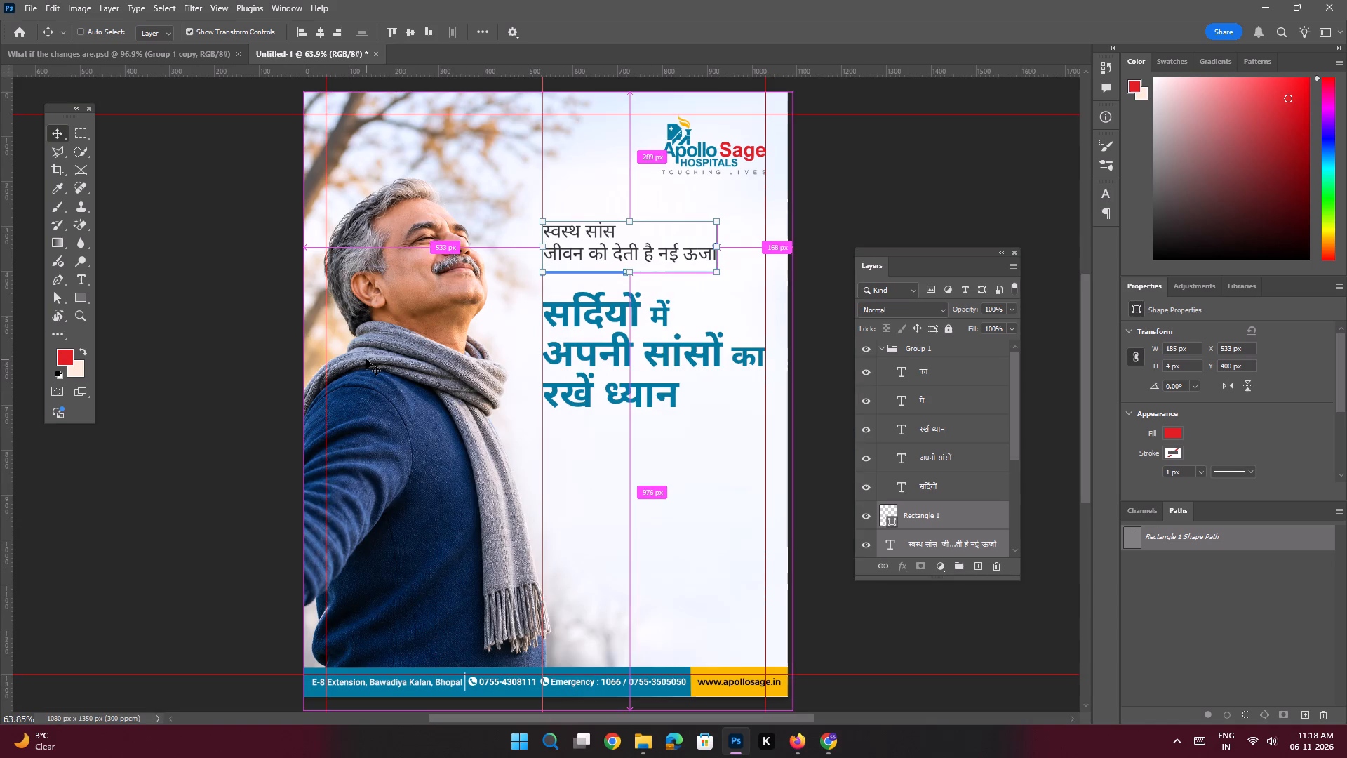
click(818, 220)
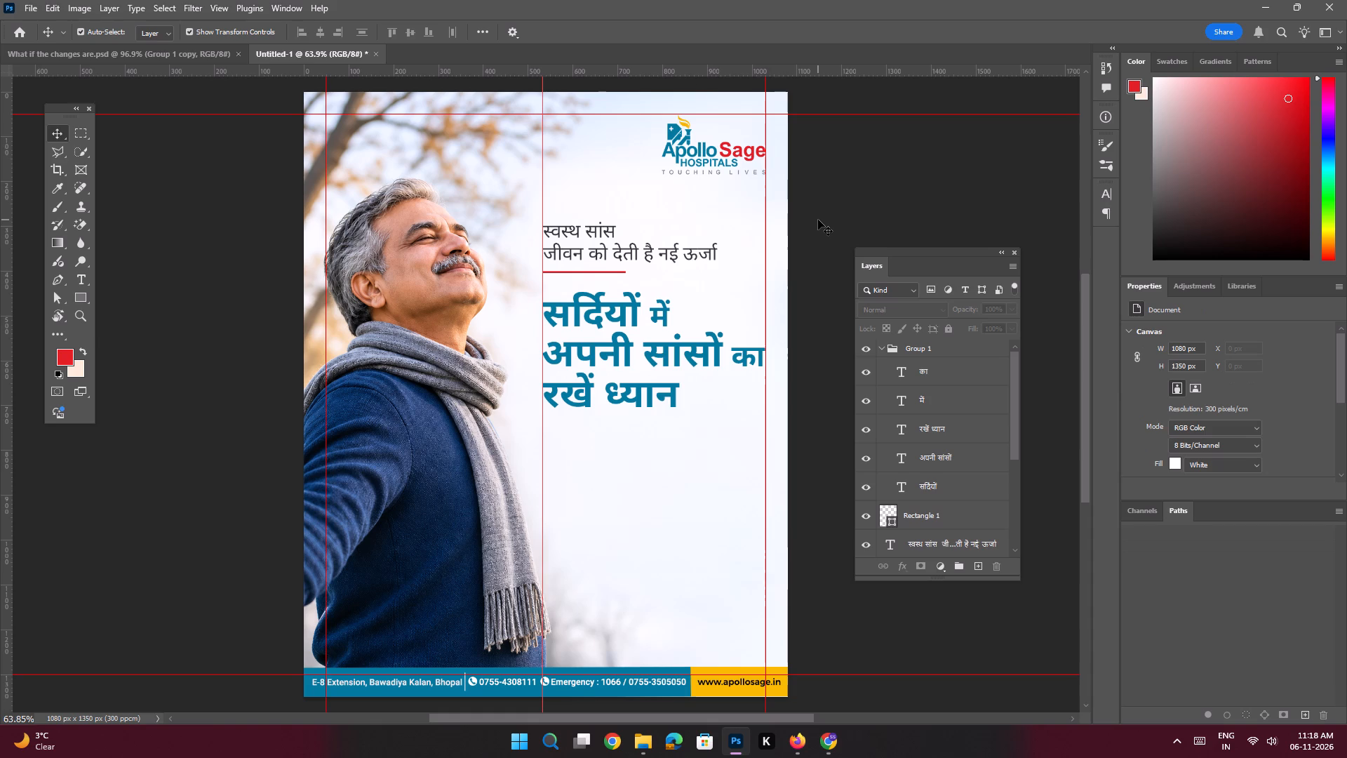
Switch to the reference image search in Chrome and copy "ठंडी हवा में श्वसन स्वास्थ्य का ध्यान रखना जरूरी है।" from the poster.
key(space)
key(space)
key(space)
key(space)
key(space)
key(space)
key(space)
key(space)
drag(681, 314, 598, 318)
key(alt+Tab)
alt+click(650, 321)
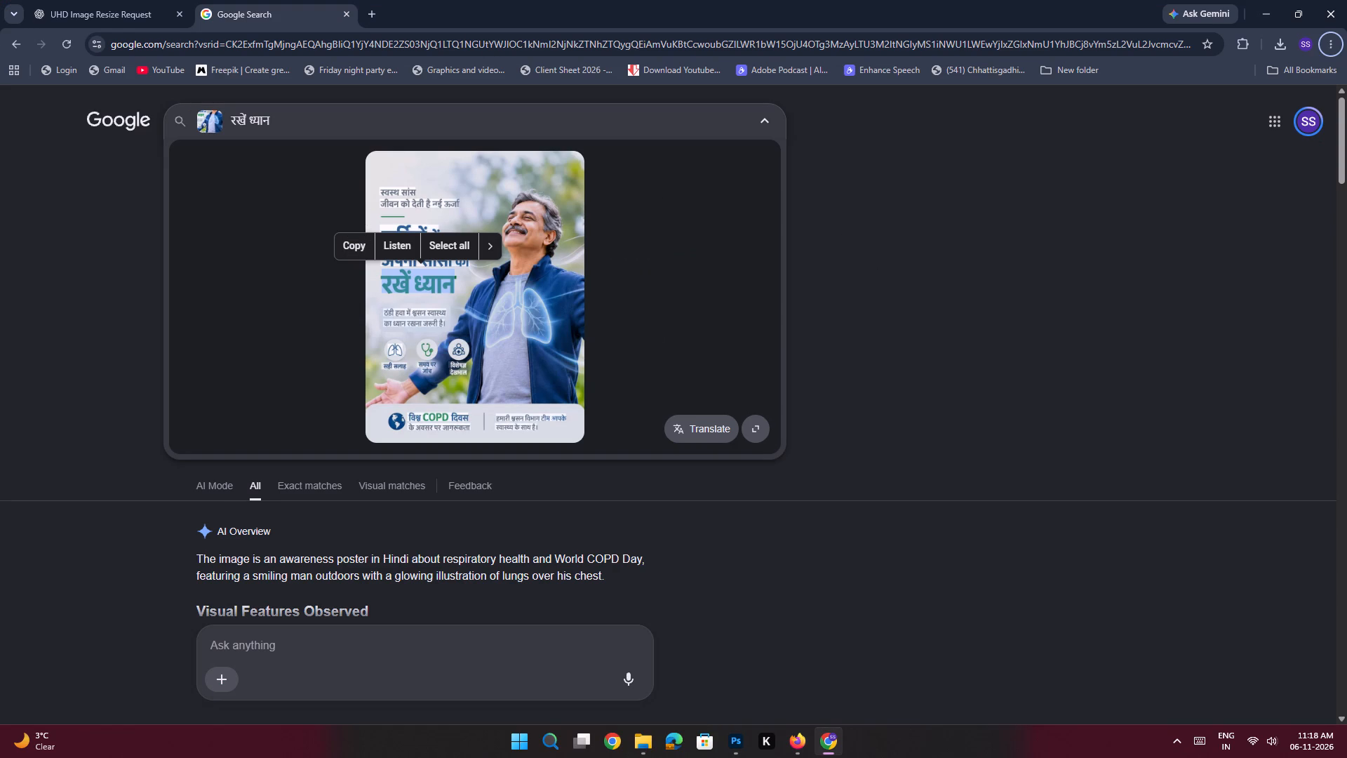
drag(384, 311, 450, 325)
click(354, 288)
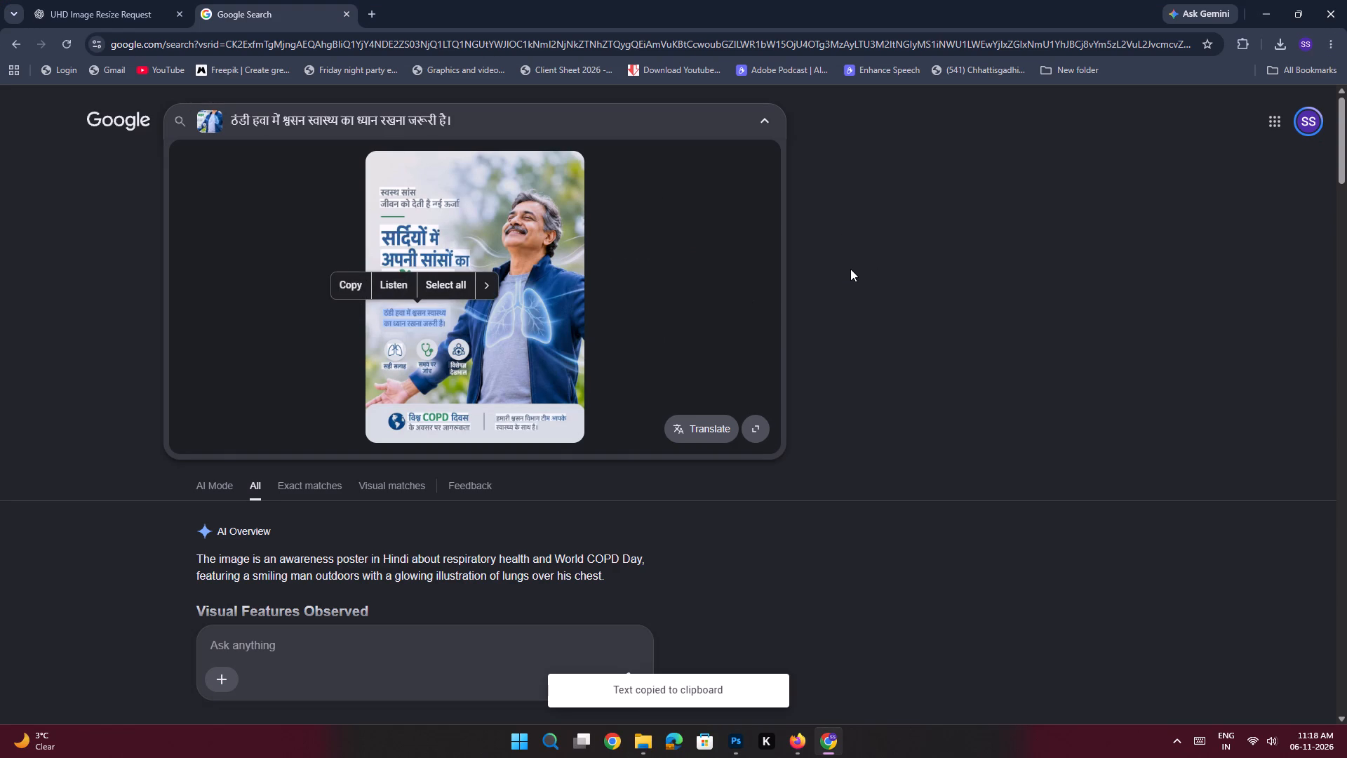
Back in Photoshop, duplicate the two-line intro text straight down below "रखें ध्यान", keeping it aligned to the headline guide.
key(alt+Tab)
key(space)
ctrl+drag(549, 263, 576, 304)
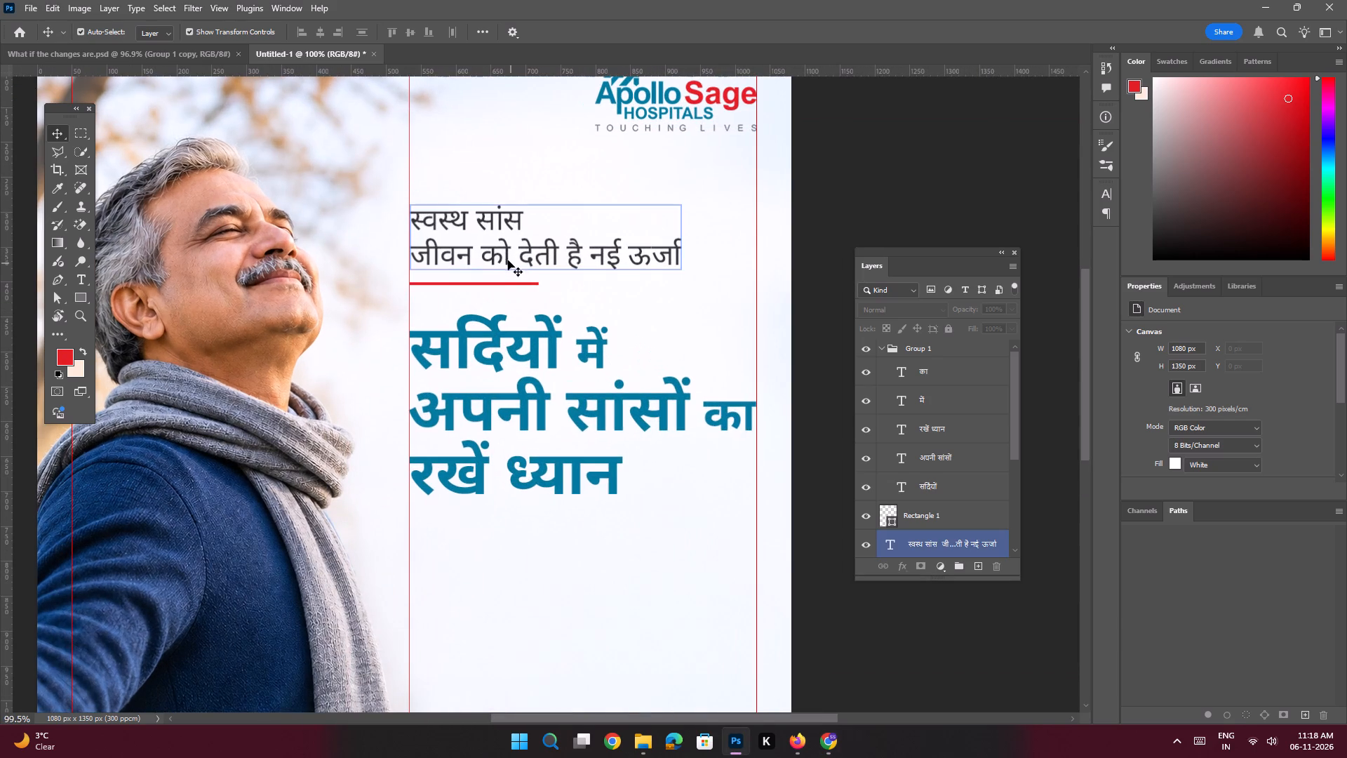
click(507, 260)
alt+shift+drag(492, 255, 492, 564)
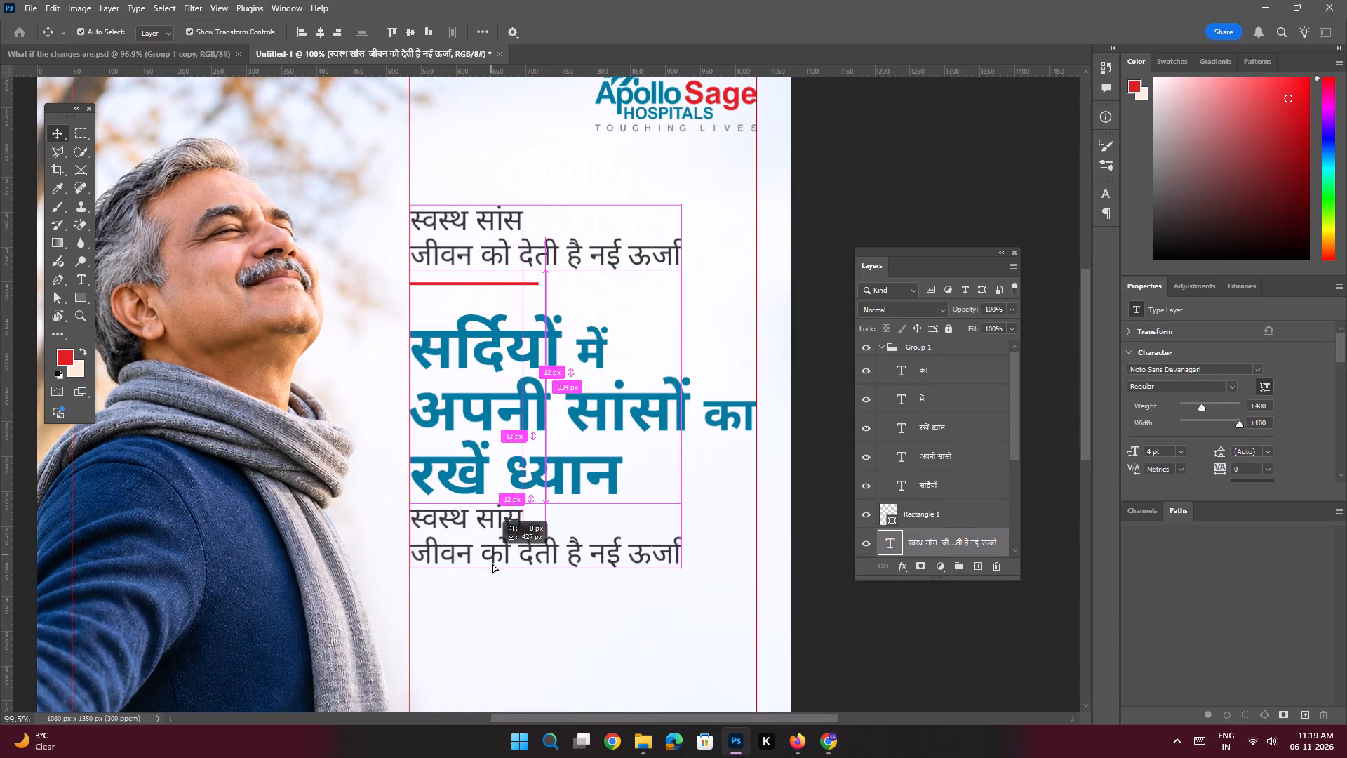
alt+shift+drag(492, 564, 495, 583)
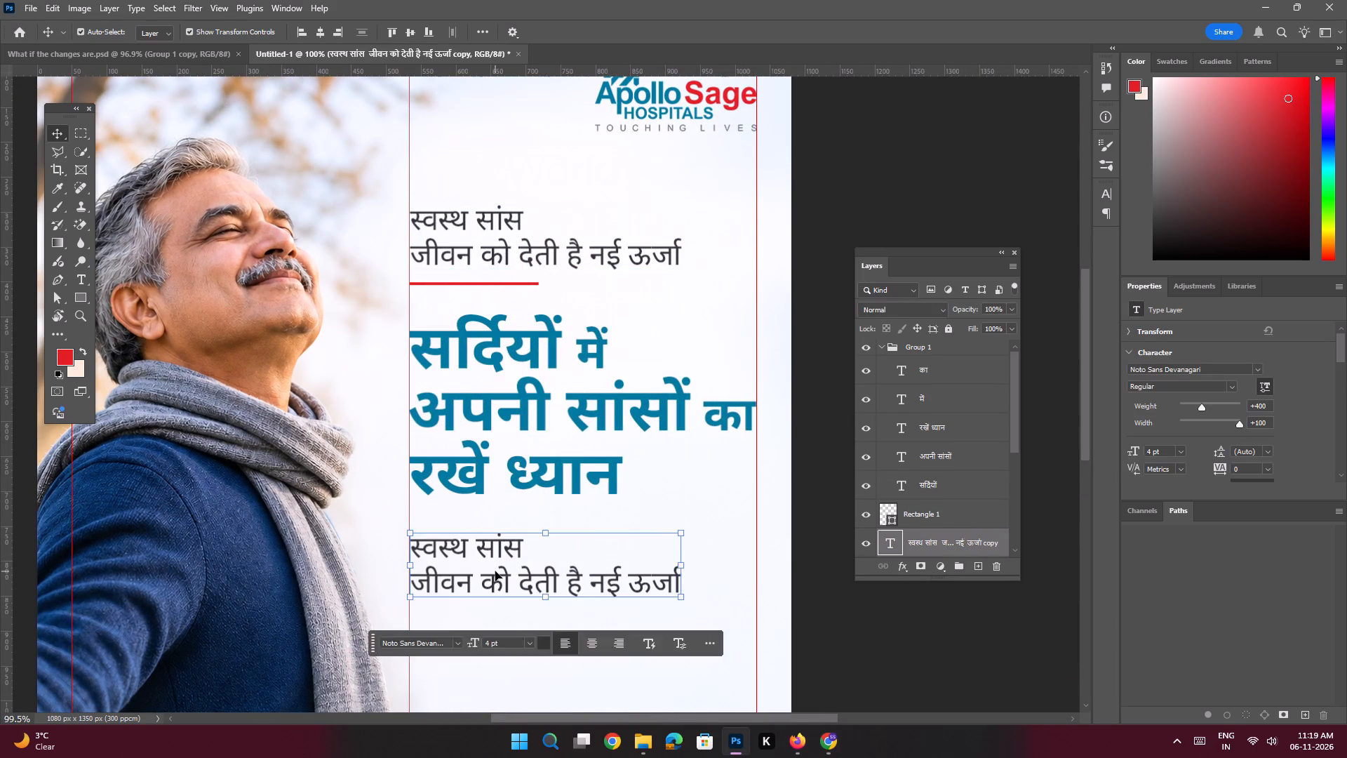
Replace the duplicated text with the copied sentence and break it into two lines before "का ध्यान".
double_click(495, 571)
key(ctrl+v)
key(Return)
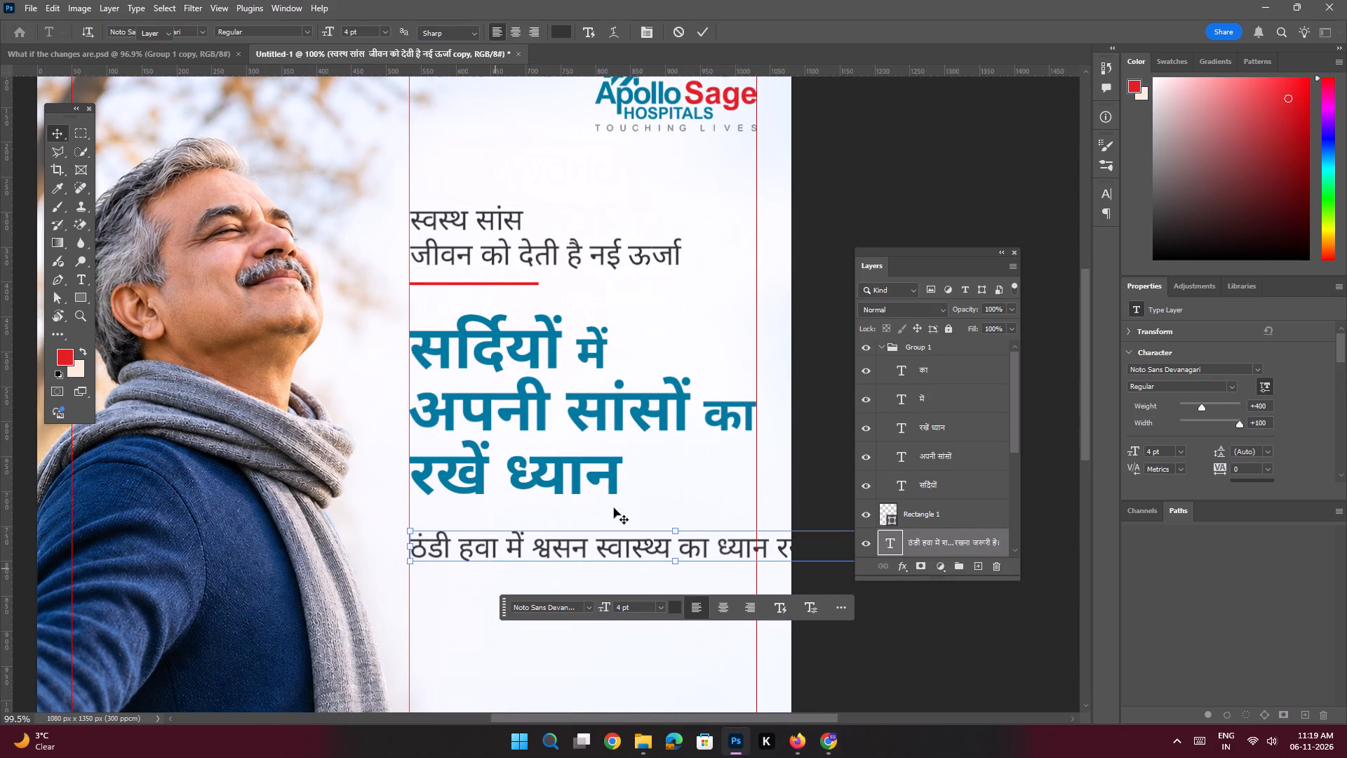
key(space)
key(alt+Tab)
key(alt+Tab)
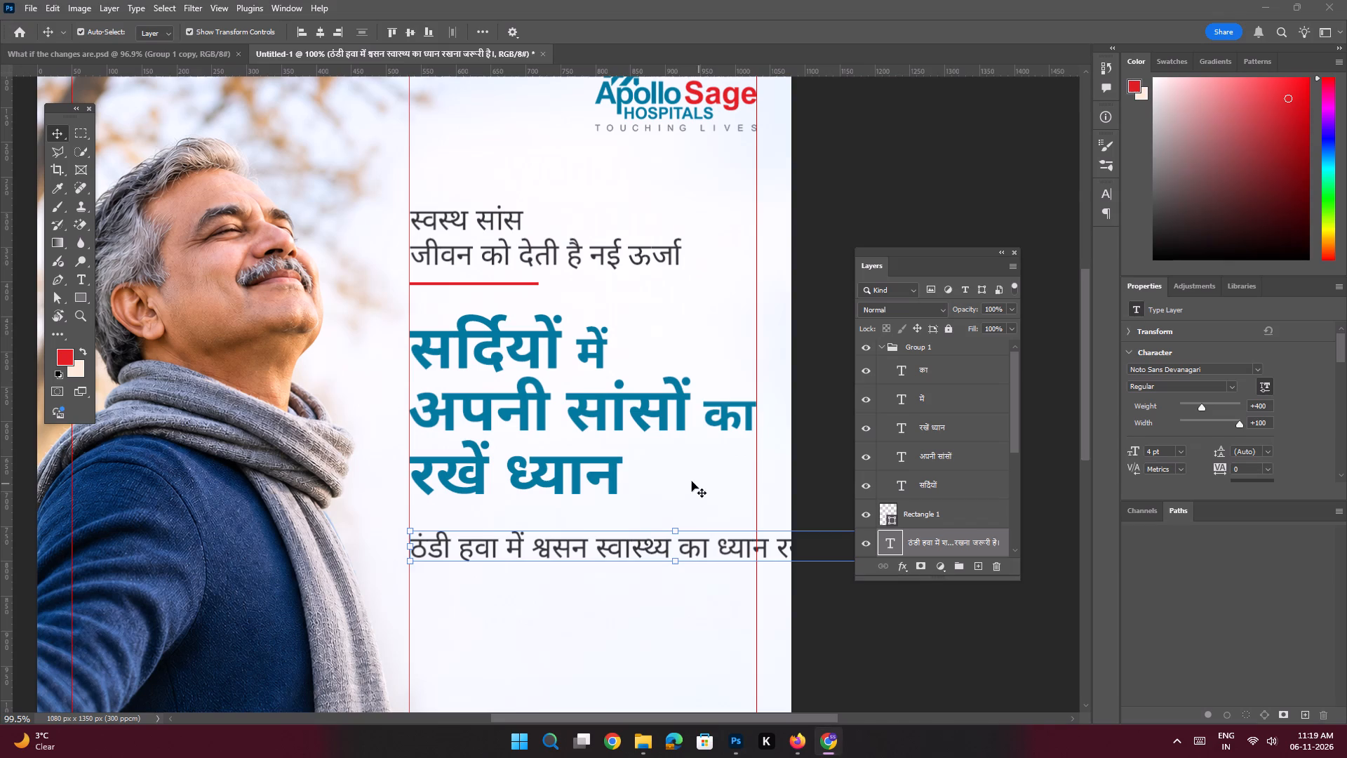
double_click(660, 540)
click(681, 538)
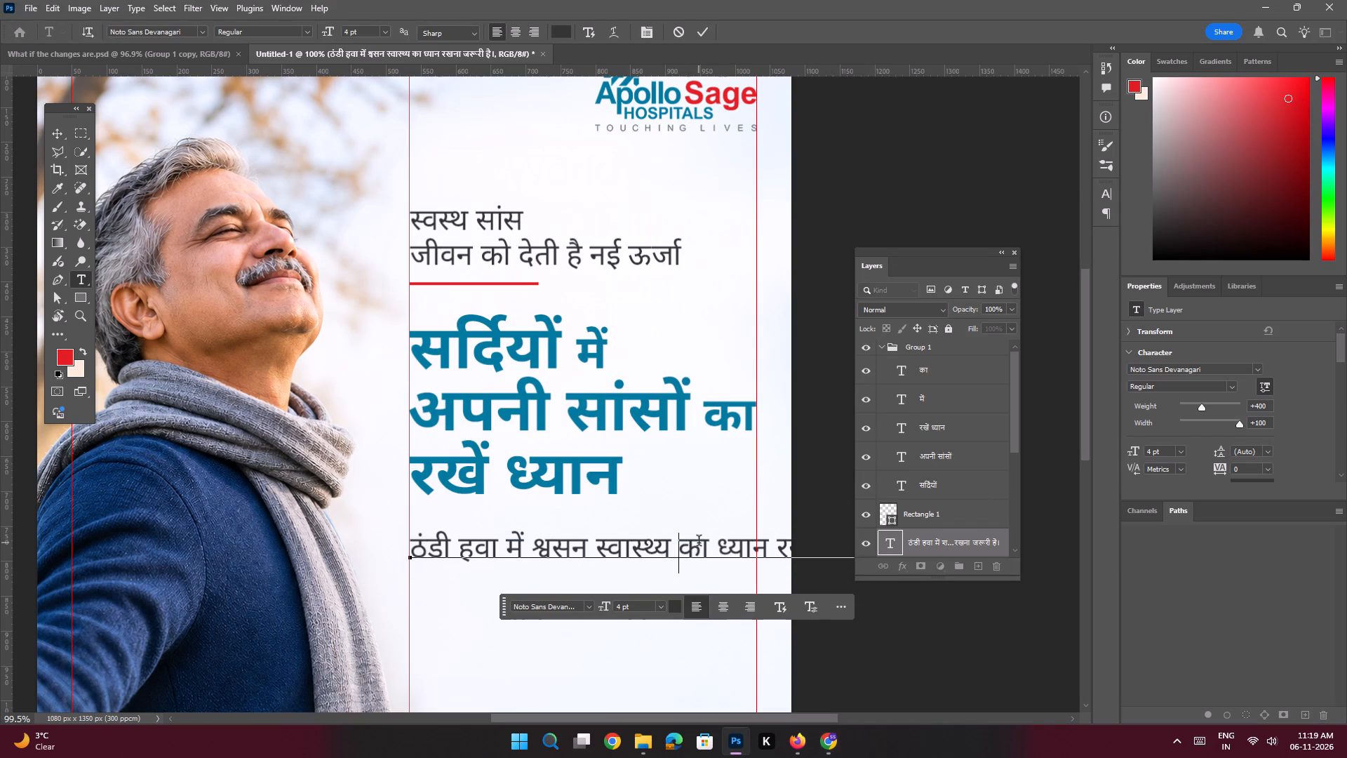
key(Return)
key(Return)
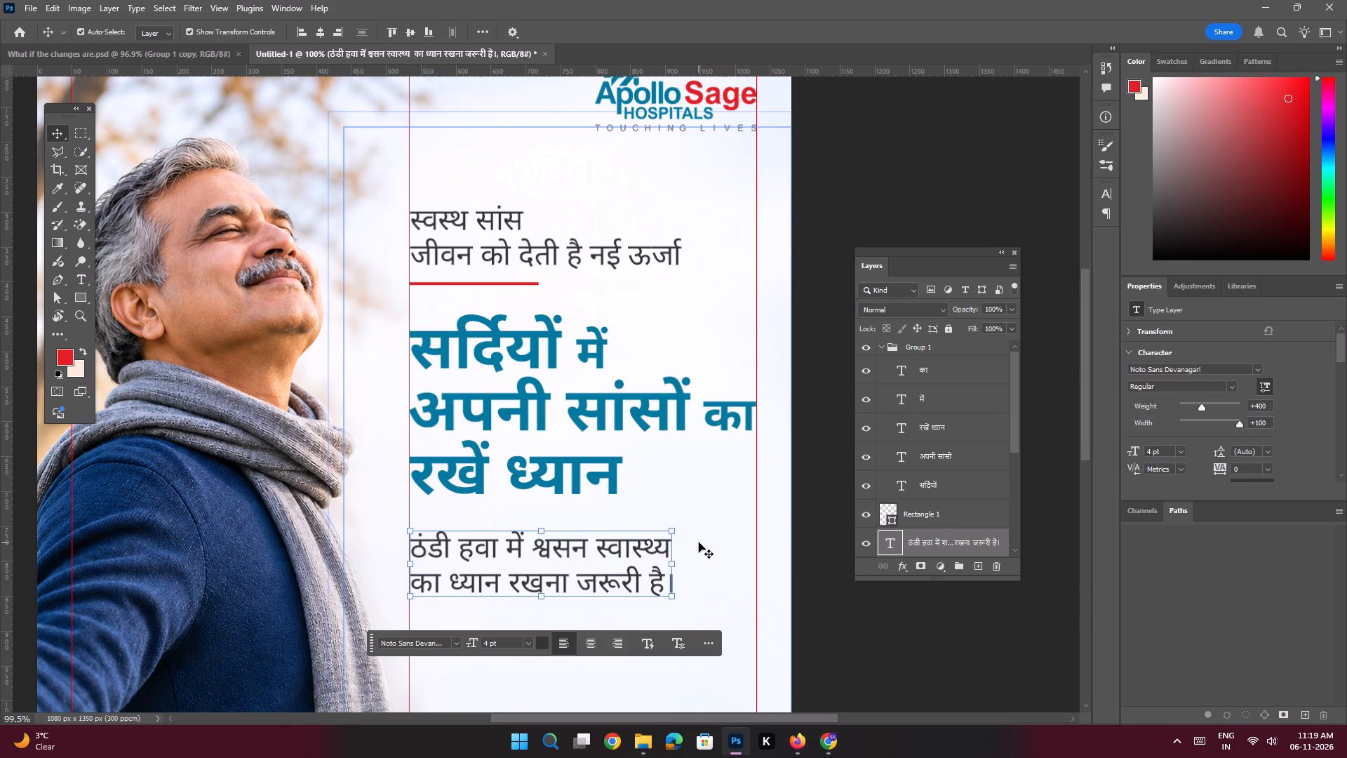
Compare the poster's headline and supporting text with the Hindi reference poster in Chrome.
key(ctrl+0)
key(alt+space)
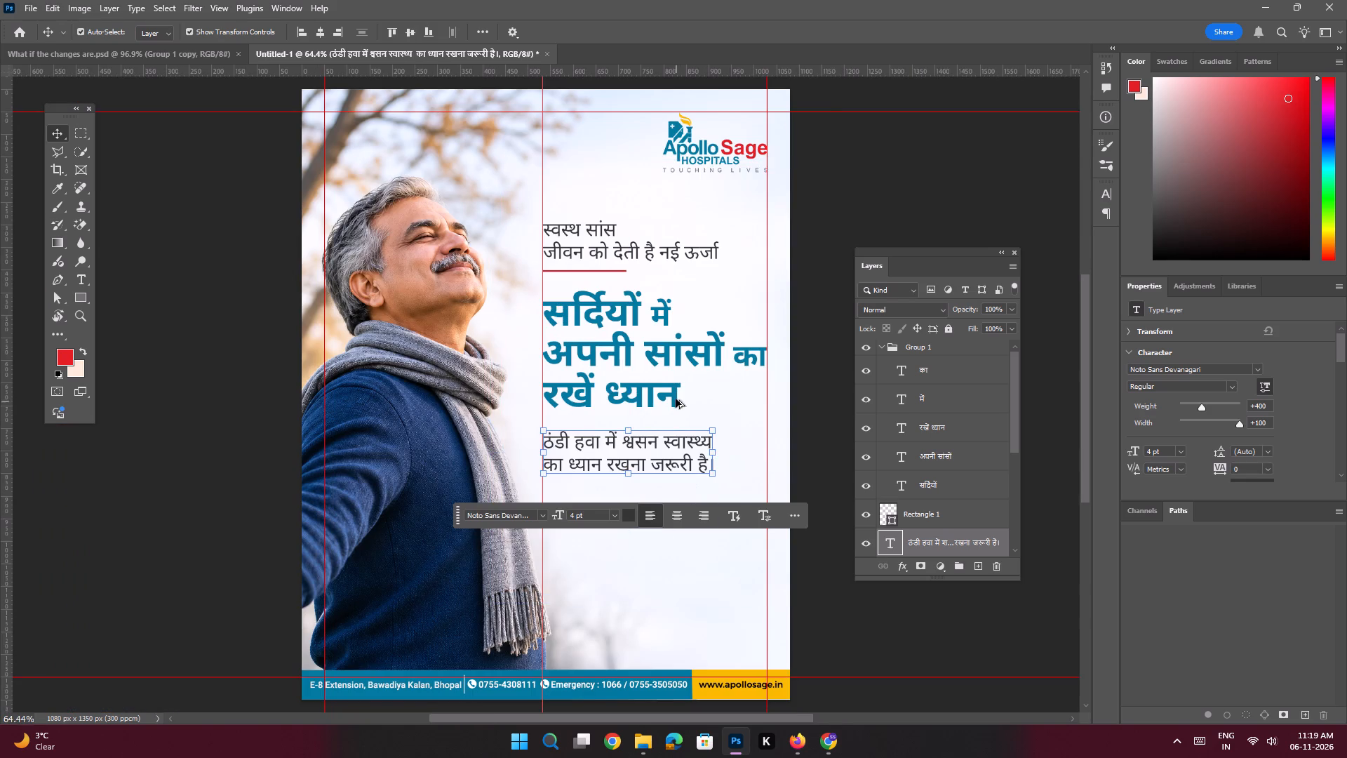
key(alt+Tab)
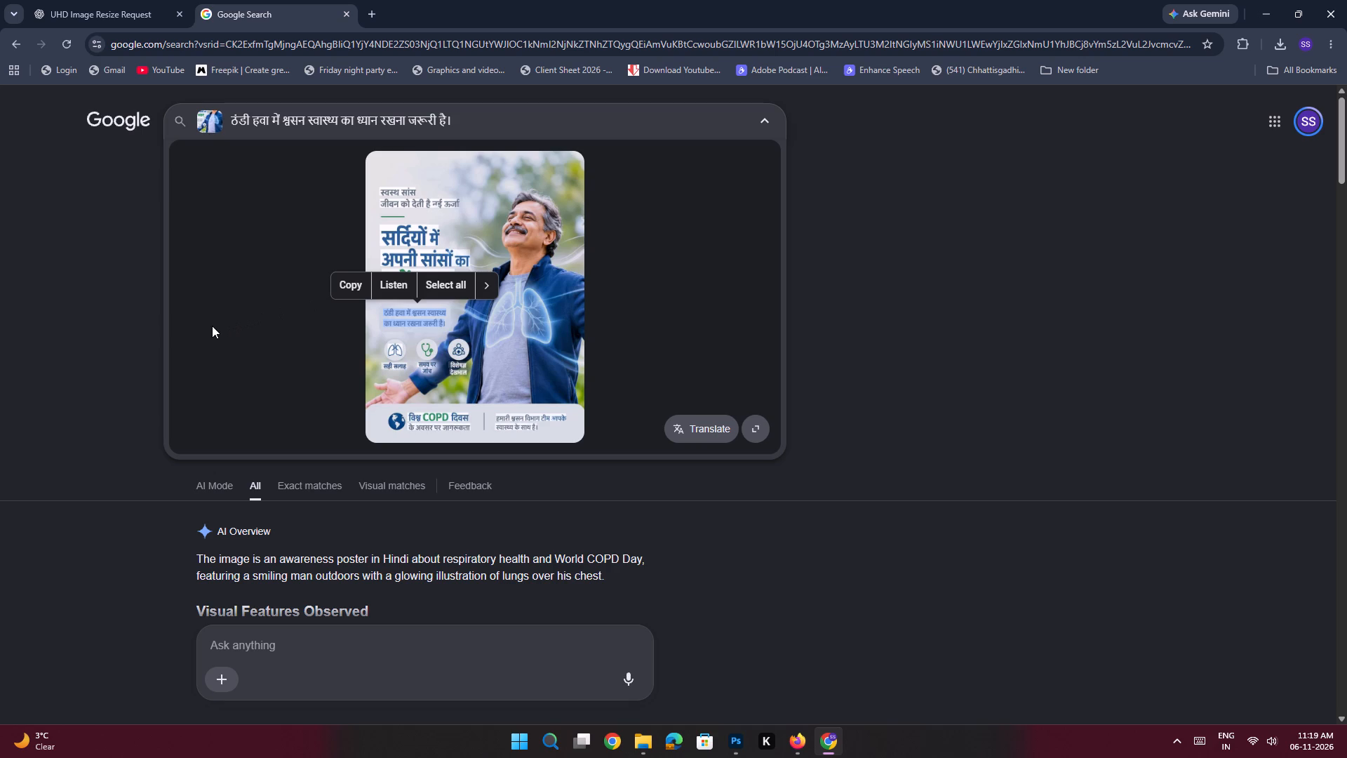
key(alt+Tab)
key(space)
key(space)
key(space)
key(space)
key(space)
key(space)
key(space)
key(space)
key(space)
key(space)
key(space)
key(space)
key(space)
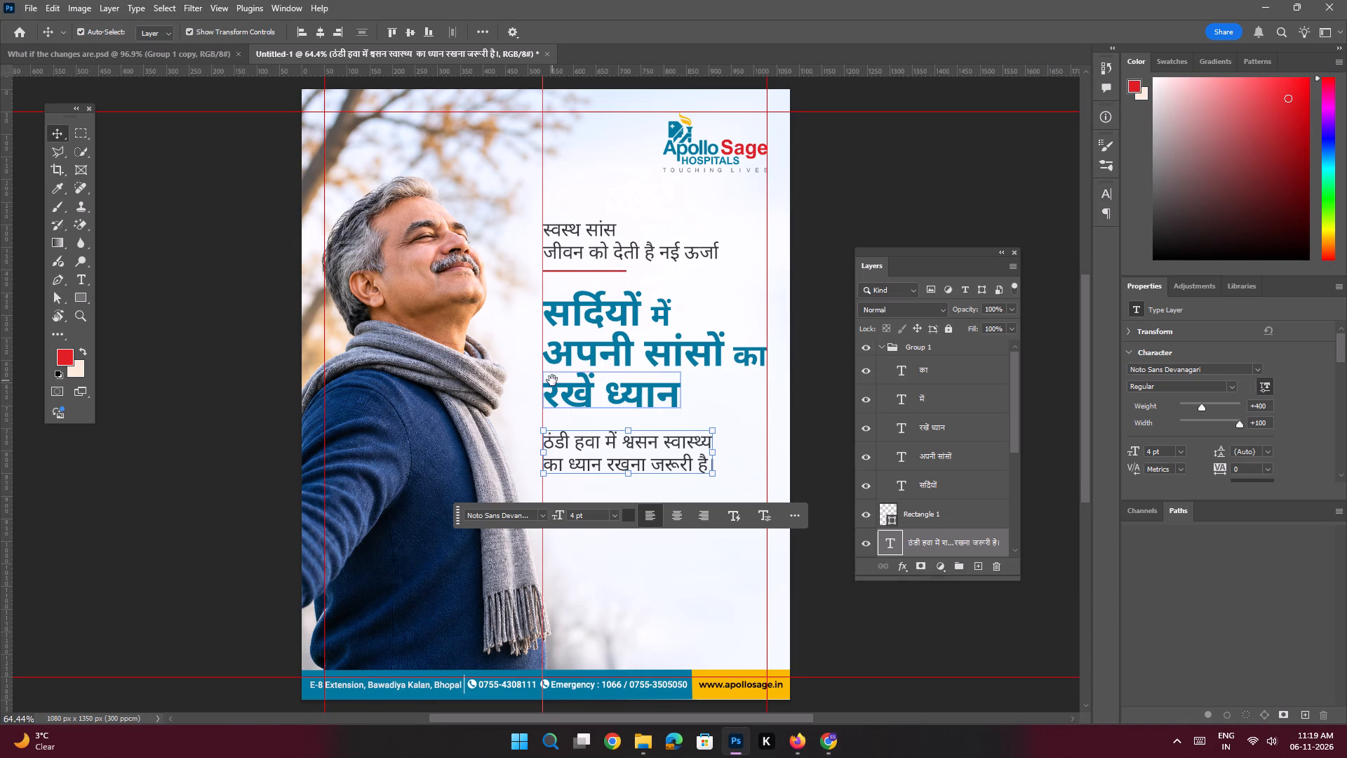
drag(552, 380, 523, 377)
key(space)
key(space)
key(space)
key(space)
key(space)
key(space)
key(space)
key(space)
key(space)
key(space)
key(space)
key(space)
key(space)
key(space)
key(space)
key(space)
drag(590, 373, 544, 374)
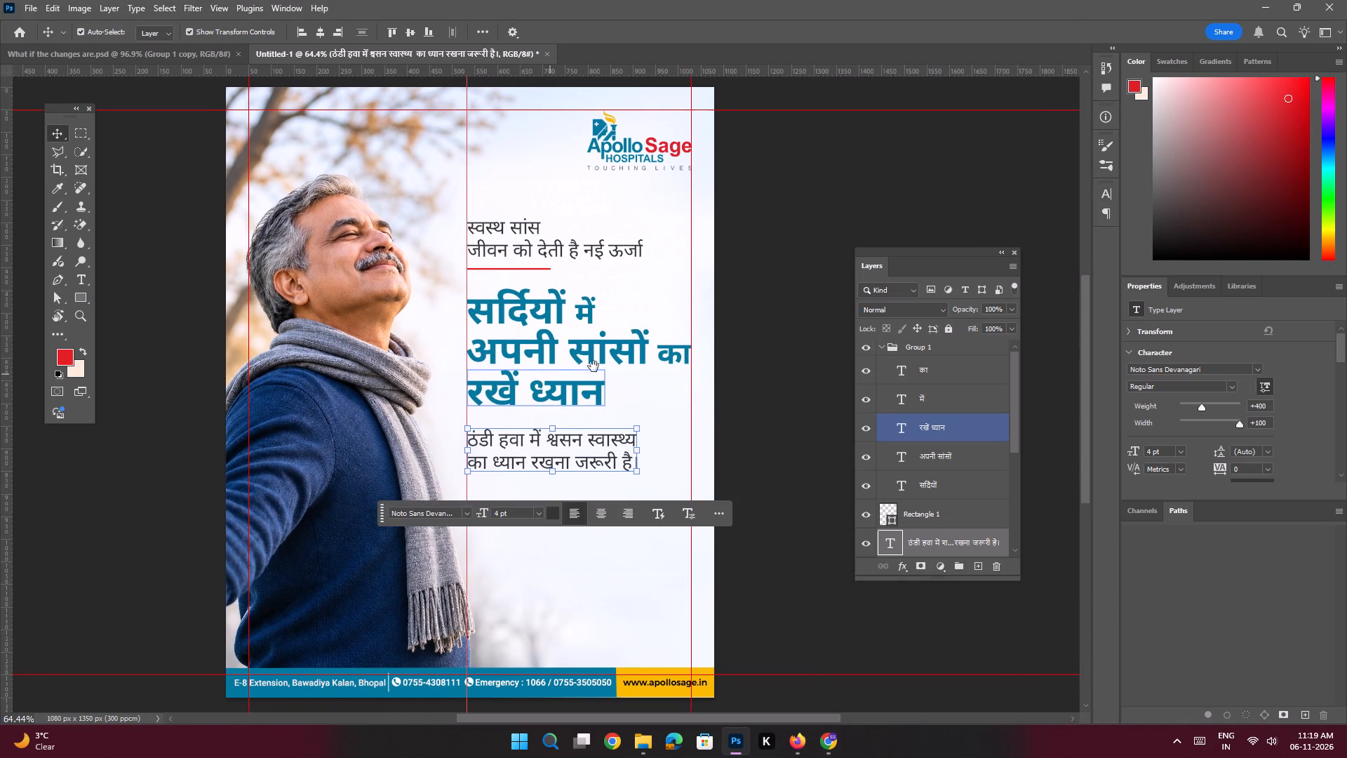
Recolor the headline word "में" to dark grey #3c3c3c.
ctrl+drag(621, 323, 653, 404)
click(556, 302)
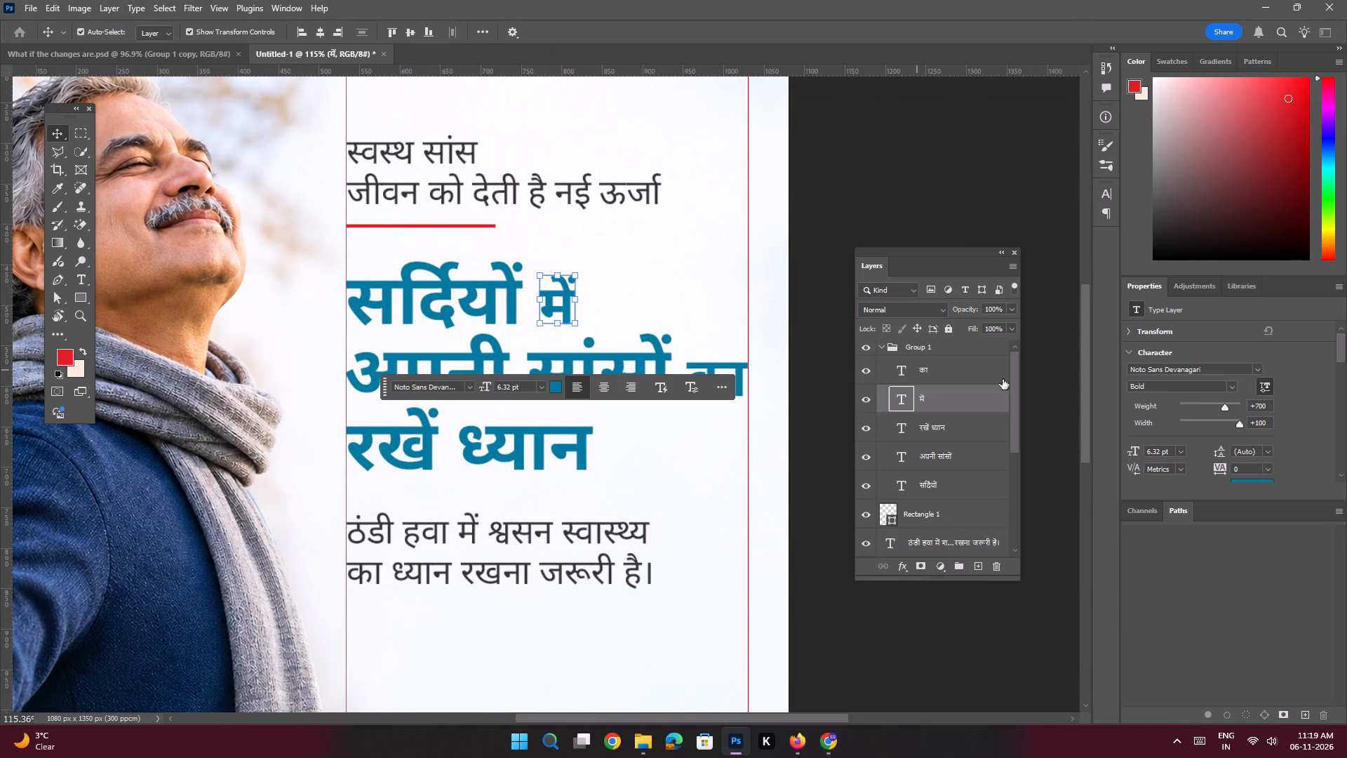
scroll(1247, 444, down, 4)
click(1248, 441)
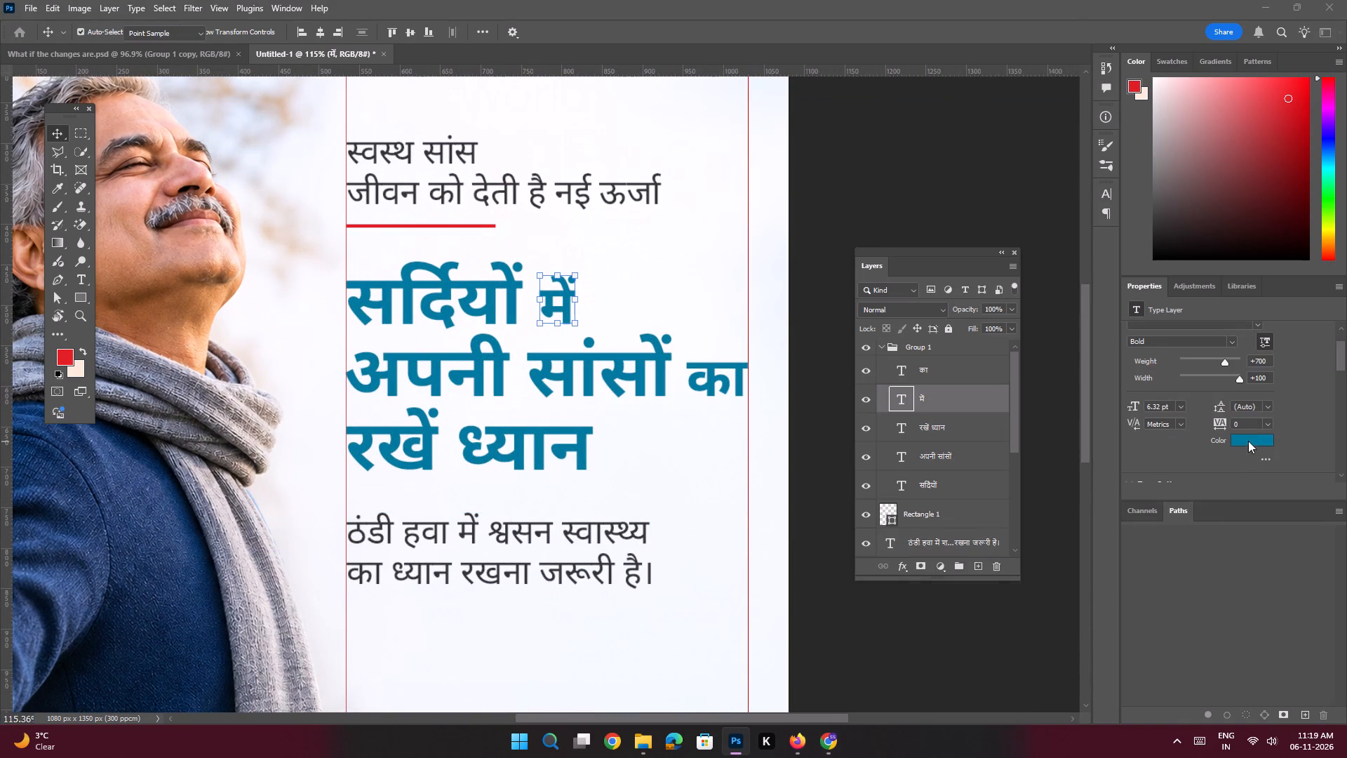
drag(998, 532, 818, 552)
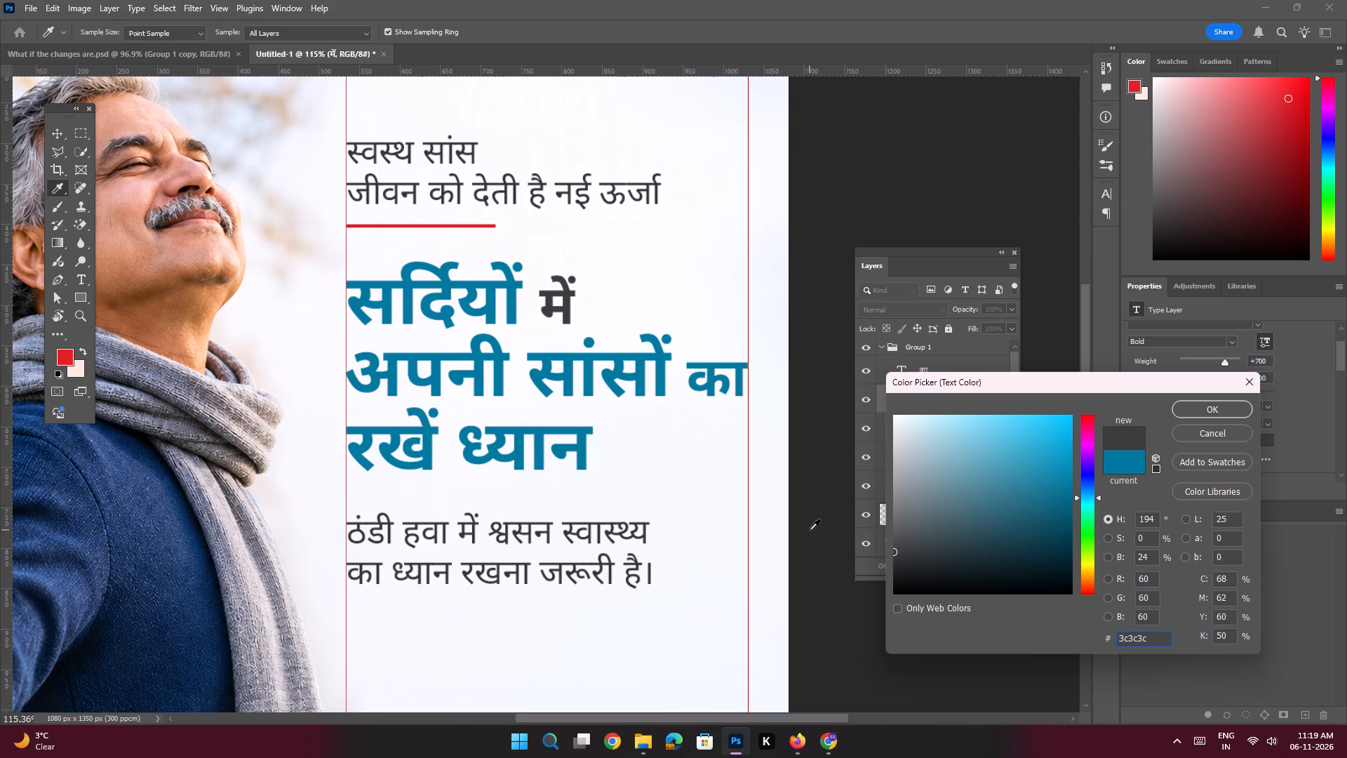
key(Return)
key(Return)
click(850, 227)
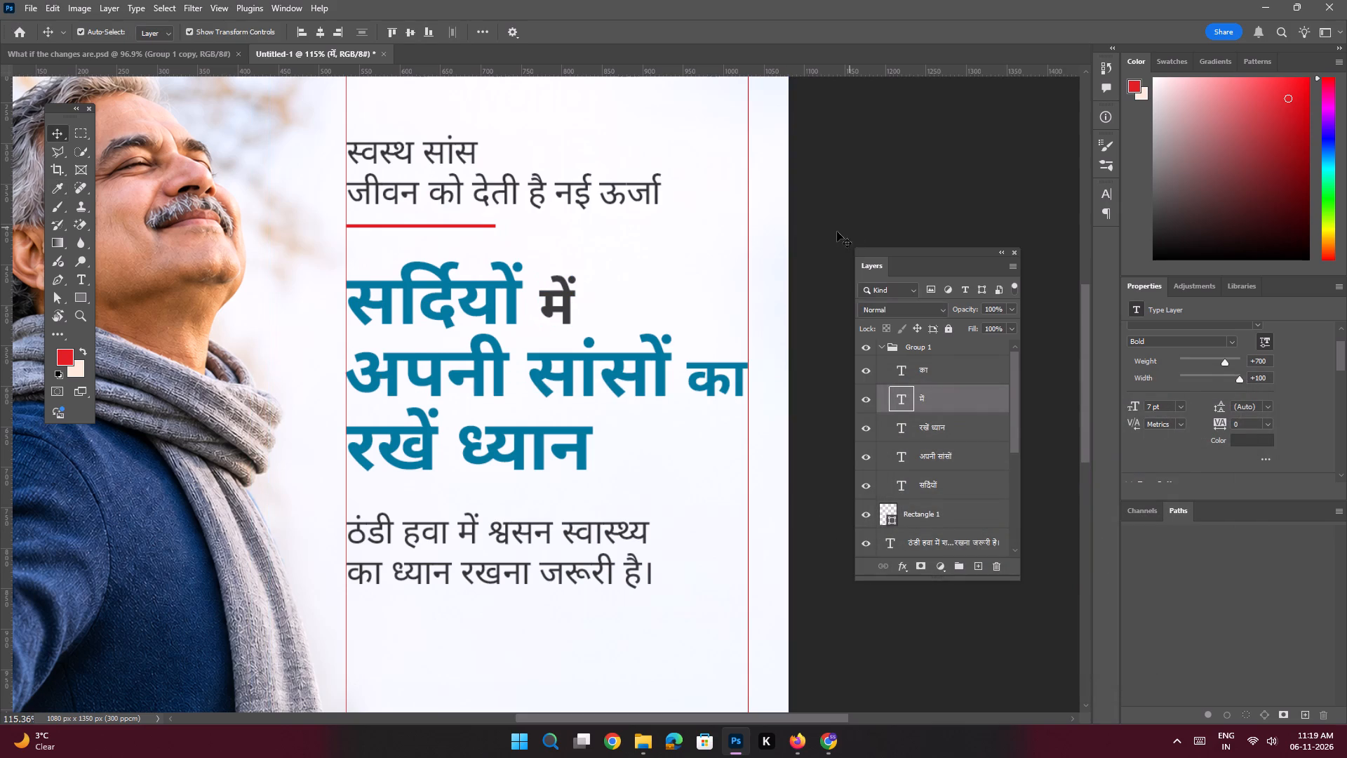
Recolor the headline word "का" by sampling the dark grey of "में".
click(706, 378)
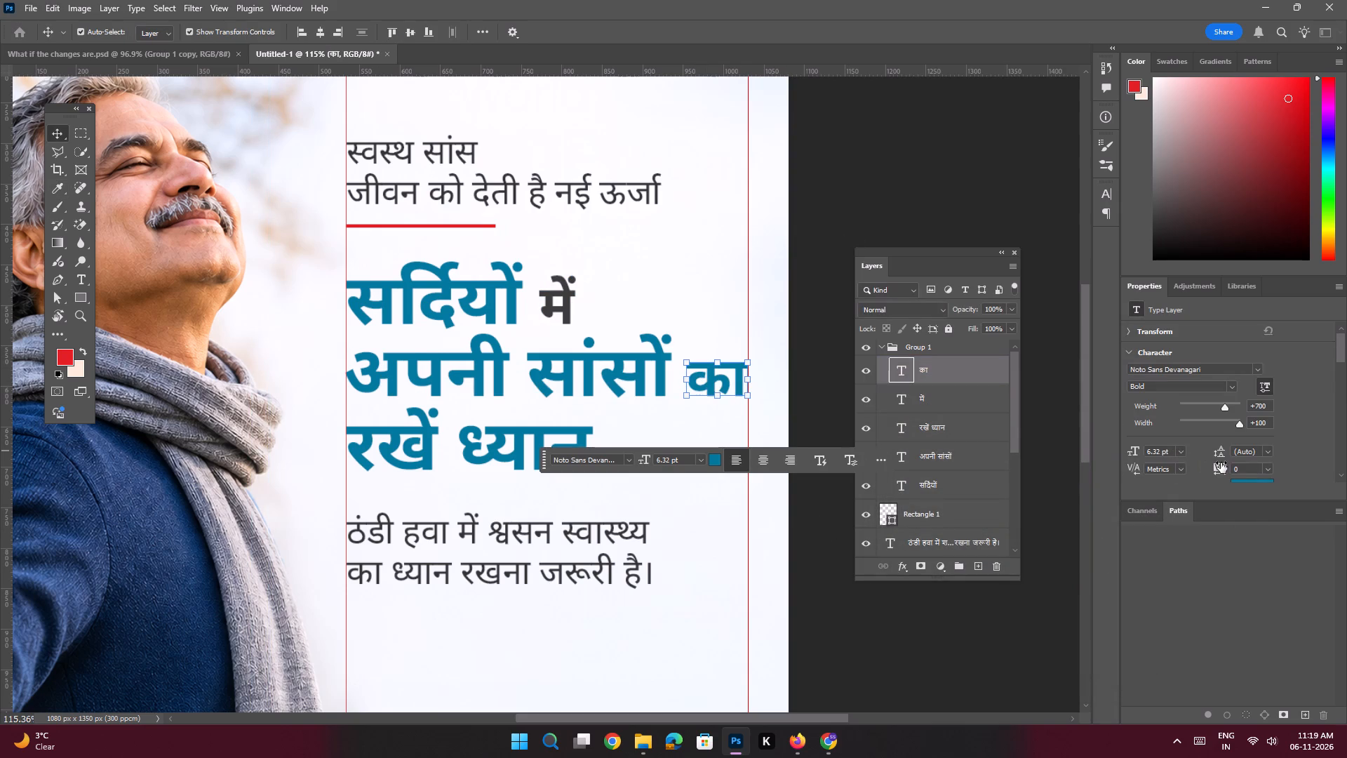
scroll(1233, 450, down, 2)
click(1240, 460)
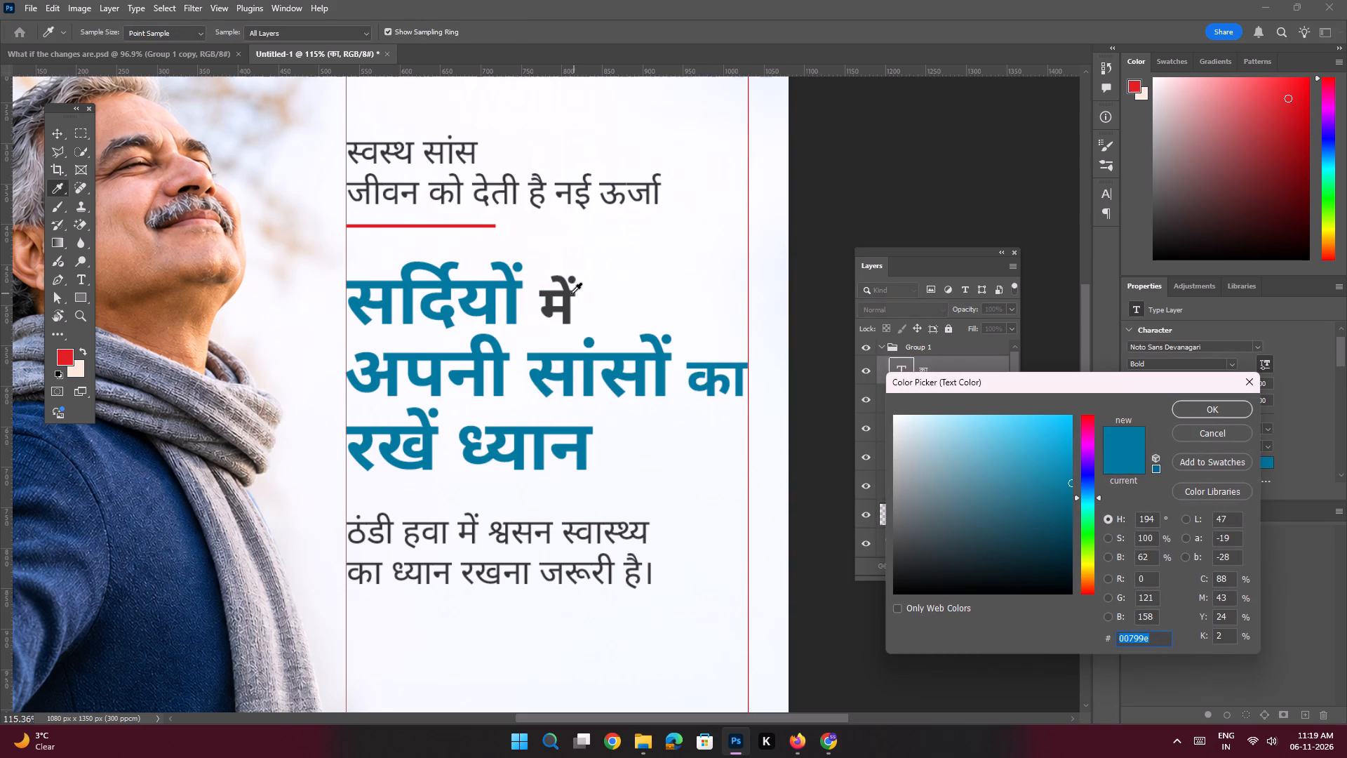
click(568, 293)
key(Return)
key(Return)
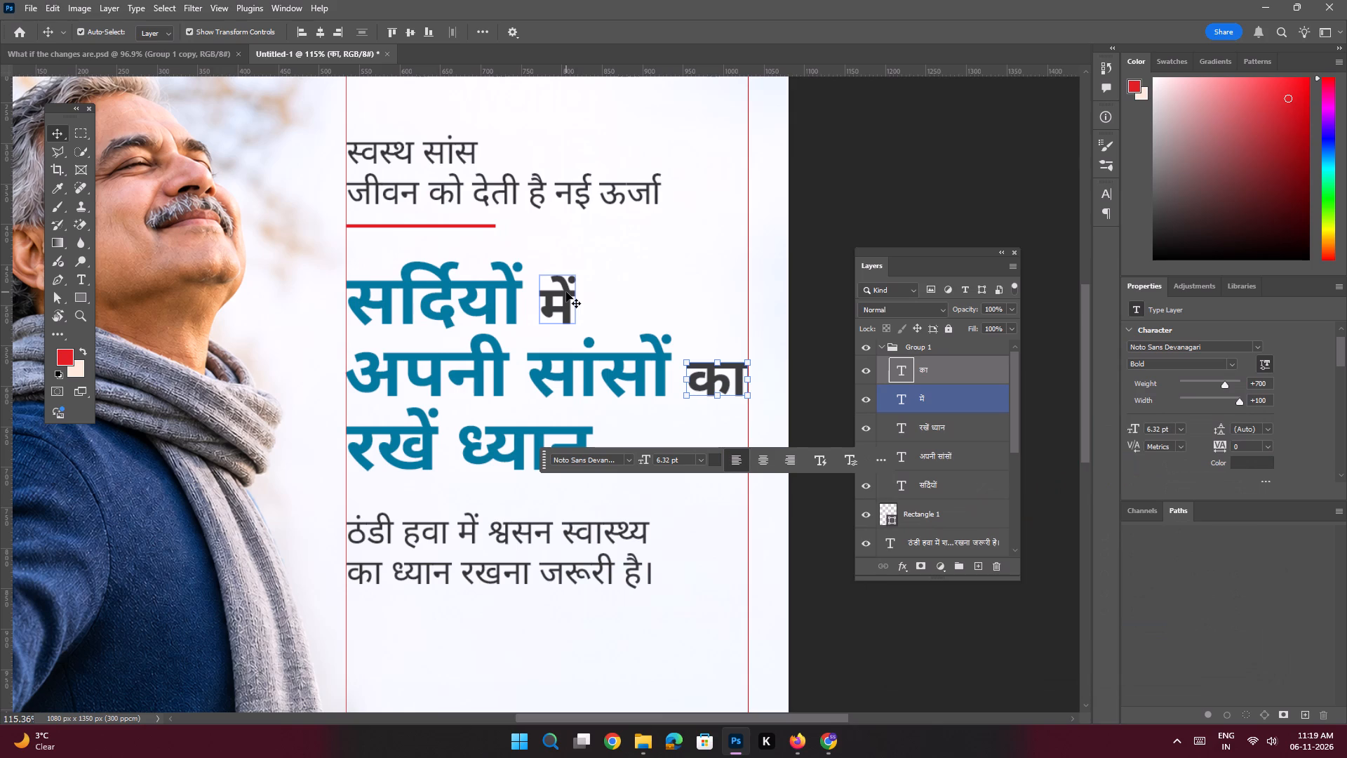
Open the Hindi reference poster from Downloads as its own Photoshop document and unlock its Background layer.
key(ctrl+0)
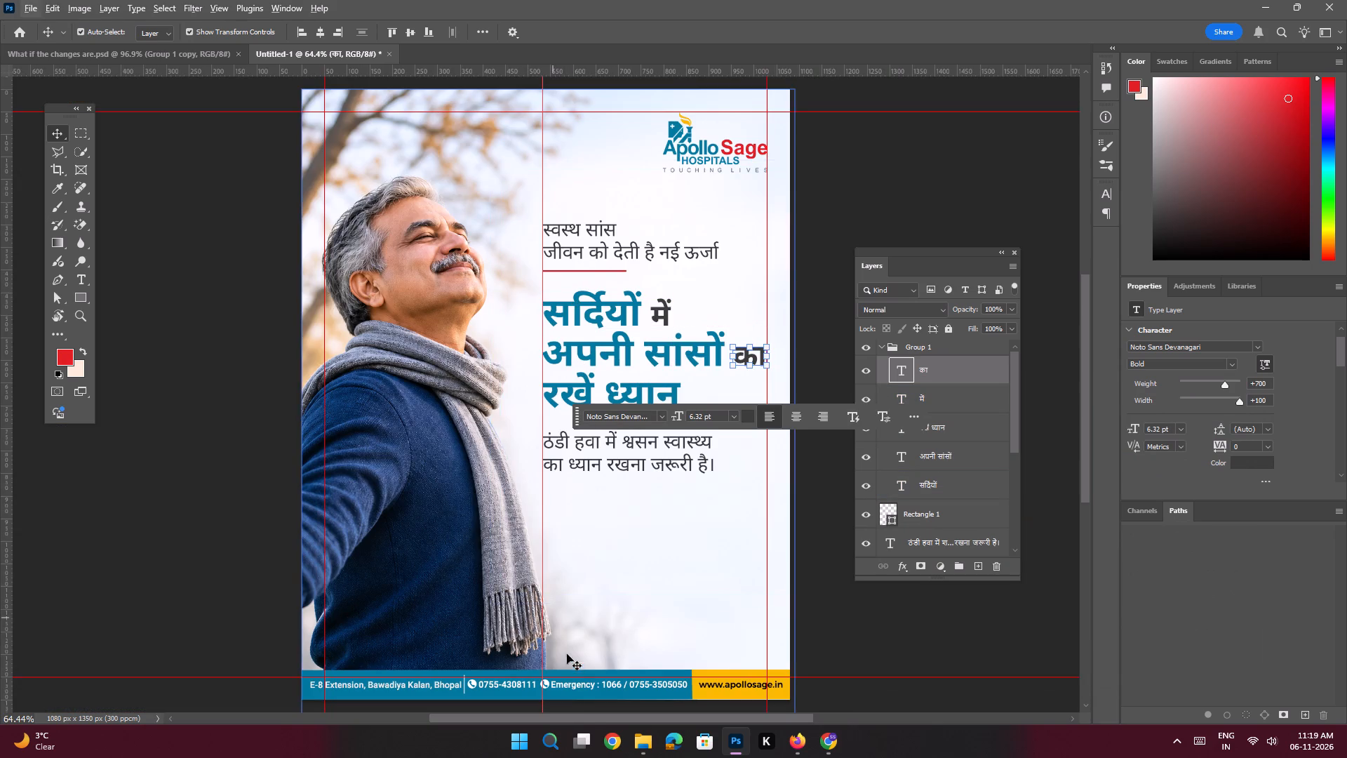
click(619, 703)
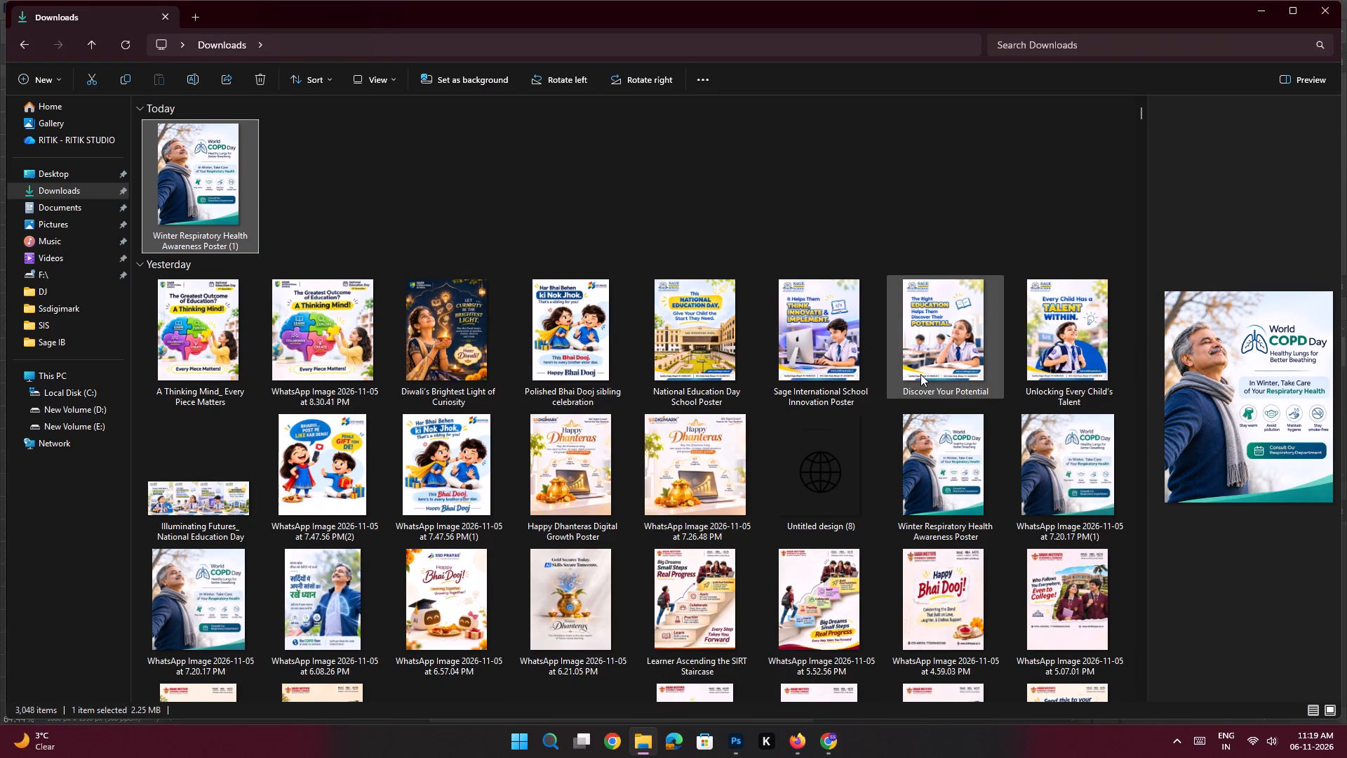
drag(342, 615, 343, 615)
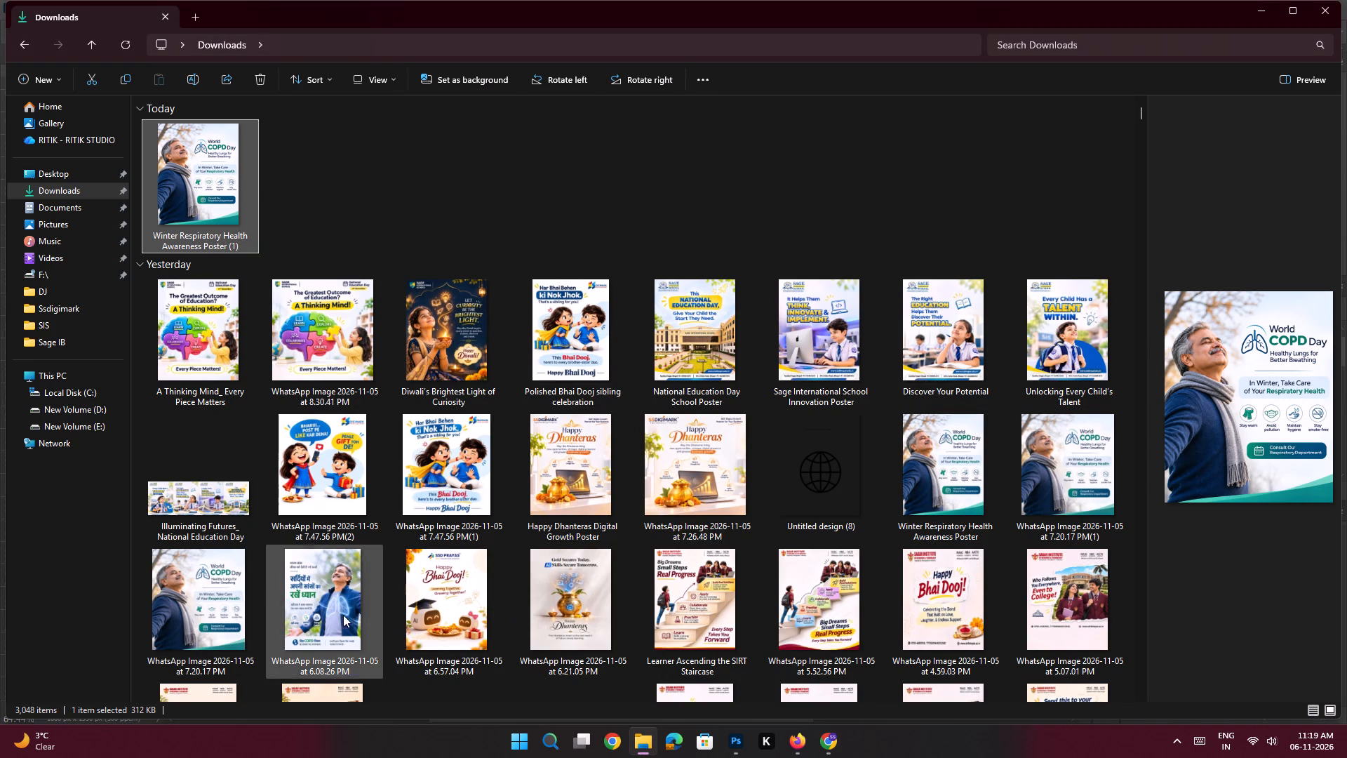
drag(343, 615, 725, 728)
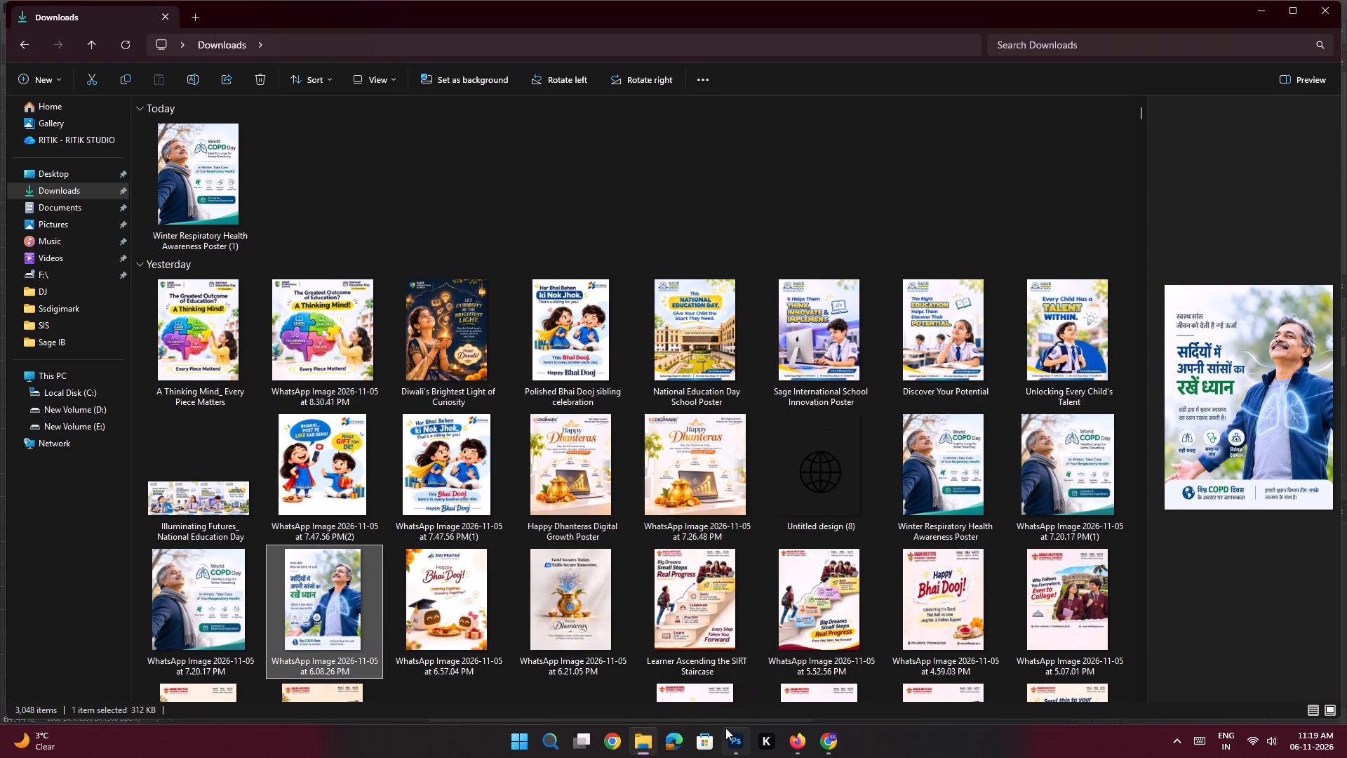
drag(725, 728, 755, 19)
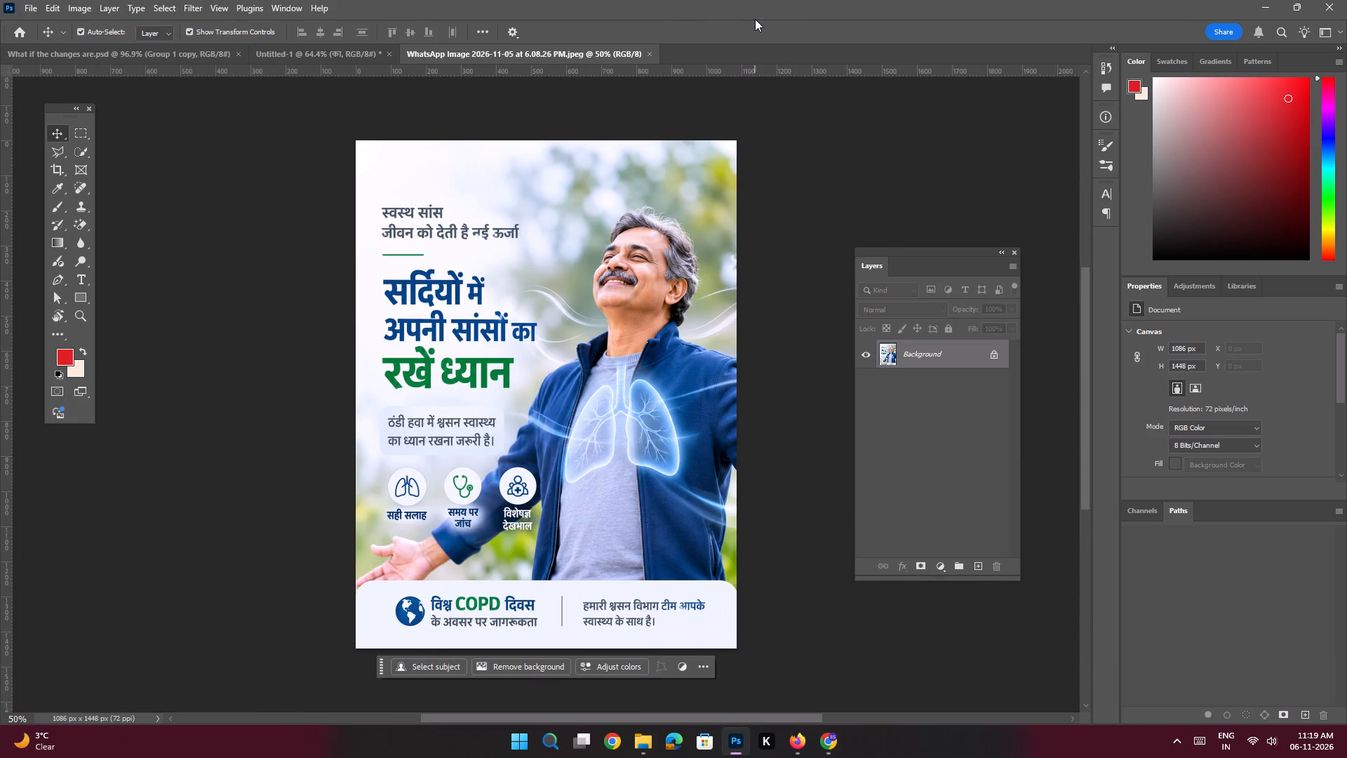
click(996, 354)
Choose the Elliptical Marquee tool for working on the lungs icon above "सही सलाह".
key(ctrl+space)
key(ctrl+space)
key(ctrl+space)
key(ctrl+space)
key(ctrl+space)
key(ctrl+space)
key(ctrl+space)
key(ctrl+space)
key(ctrl+space)
key(ctrl+space)
key(ctrl+space)
key(ctrl+space)
key(ctrl+space)
key(ctrl+space)
key(ctrl+space)
key(ctrl+space)
key(ctrl+space)
key(ctrl+space)
key(ctrl+space)
key(ctrl+space)
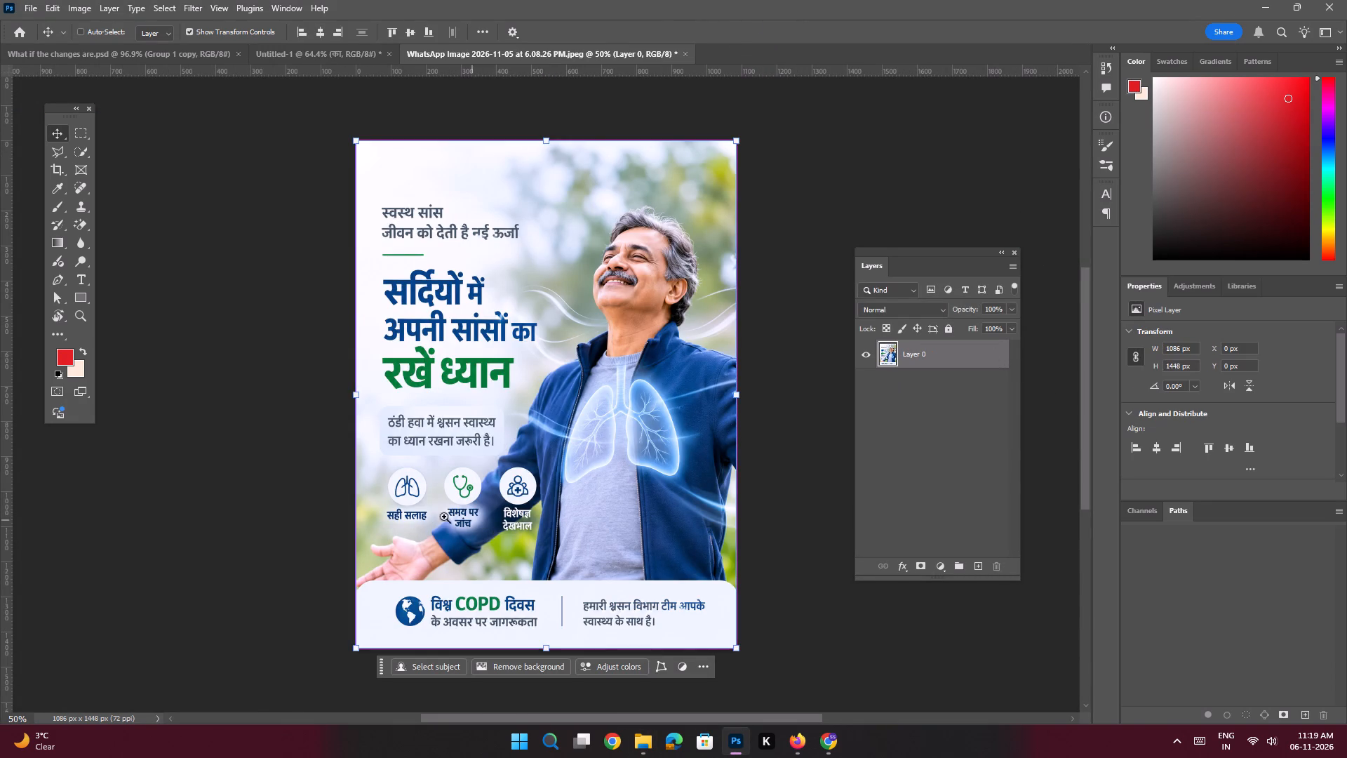
ctrl+drag(409, 502, 511, 566)
drag(498, 552, 518, 547)
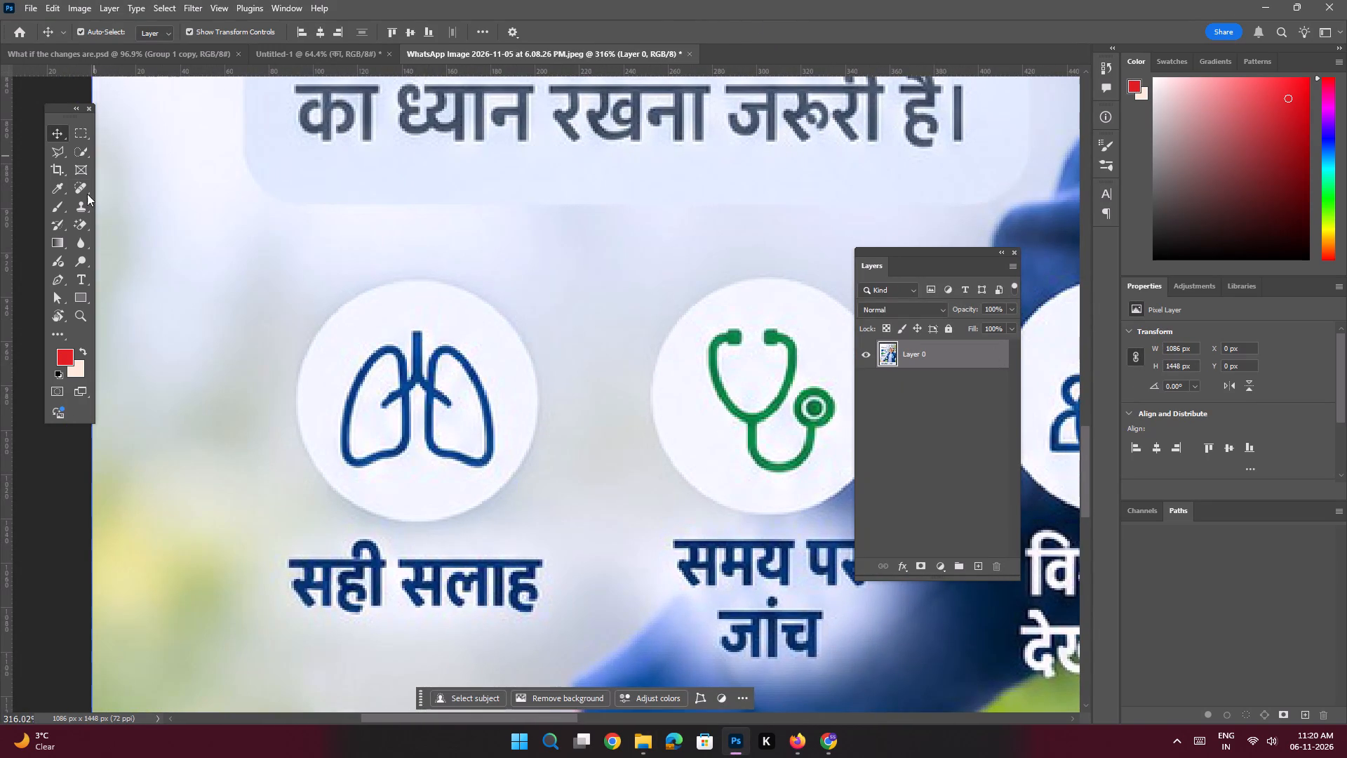
right_click(83, 131)
click(142, 147)
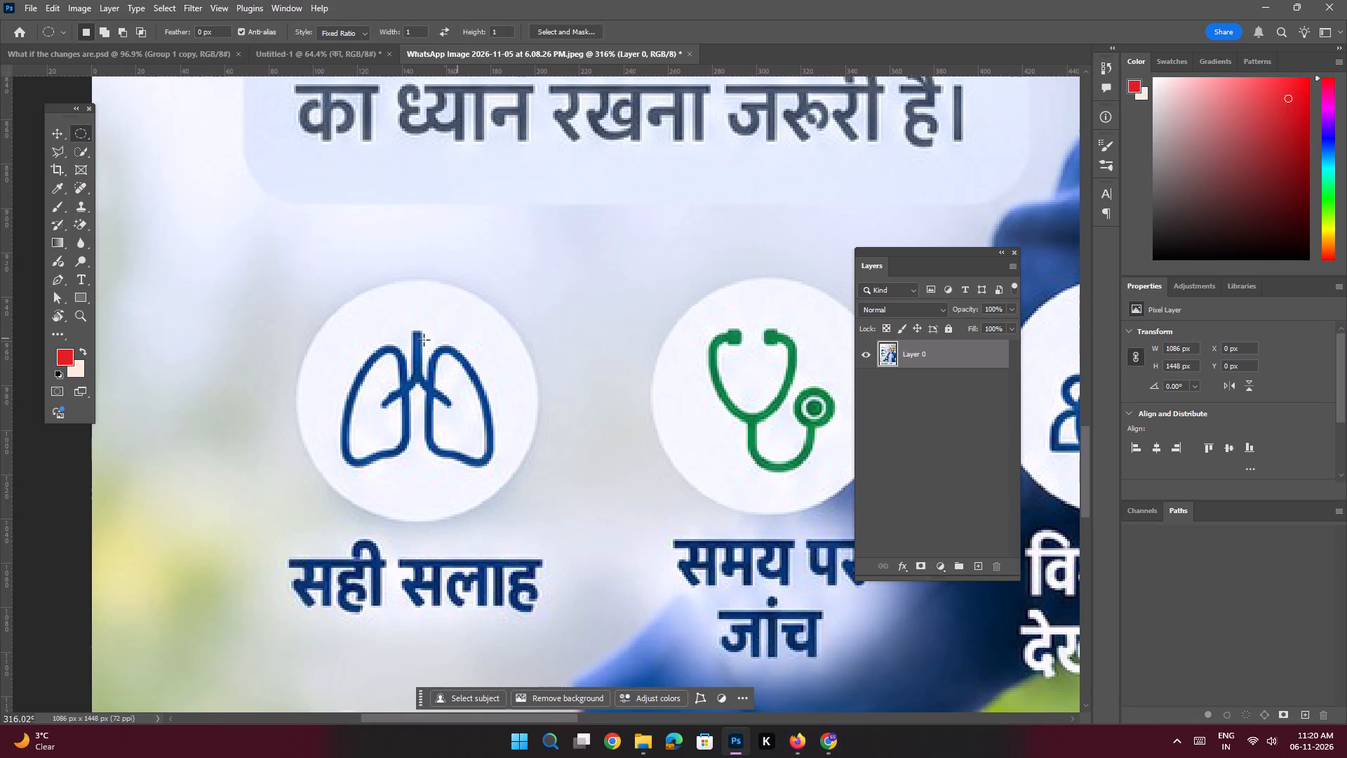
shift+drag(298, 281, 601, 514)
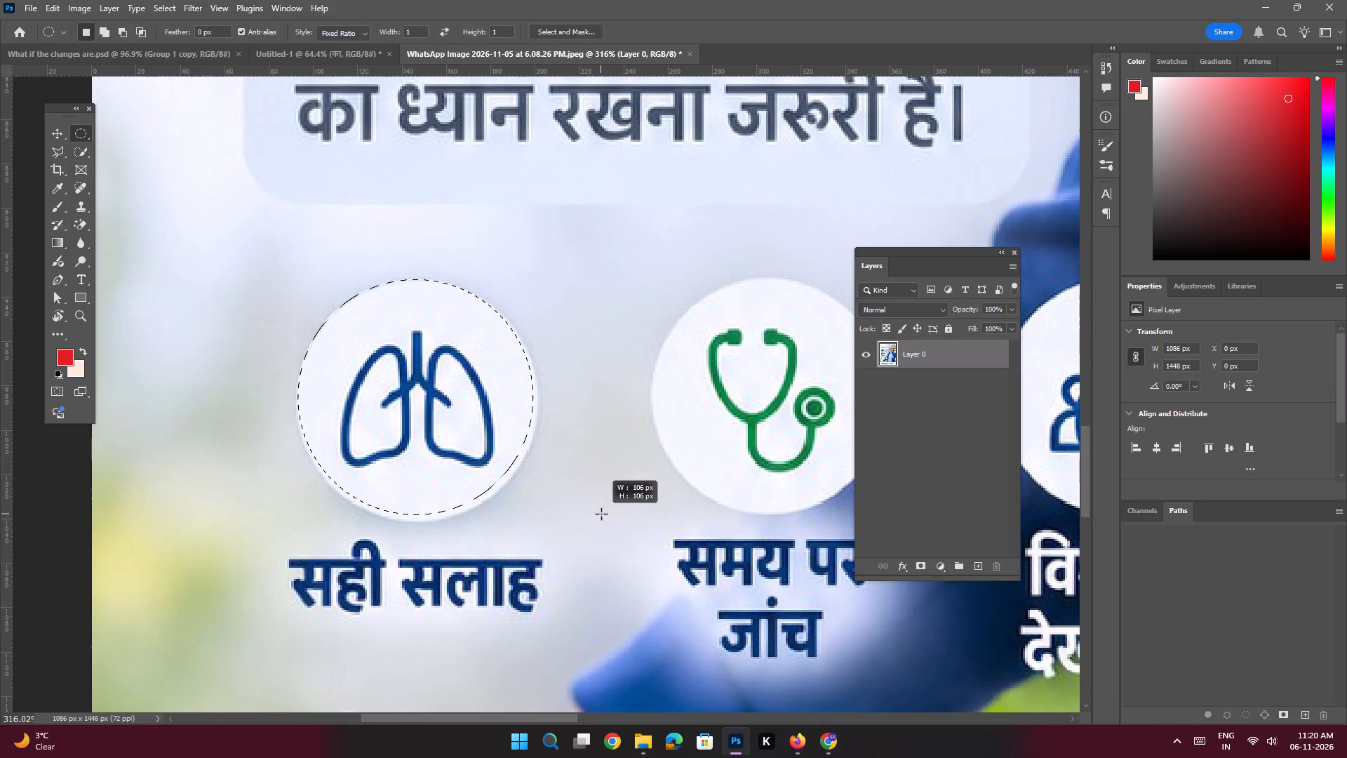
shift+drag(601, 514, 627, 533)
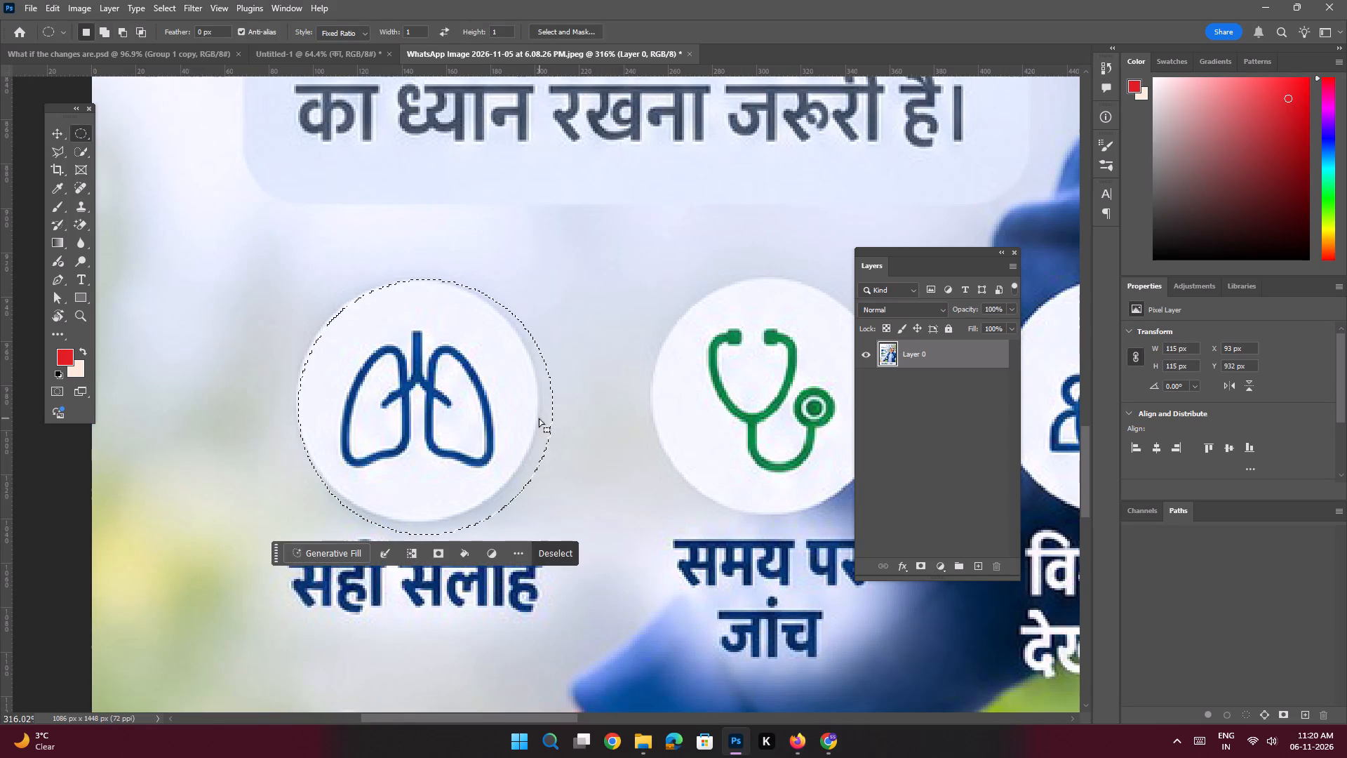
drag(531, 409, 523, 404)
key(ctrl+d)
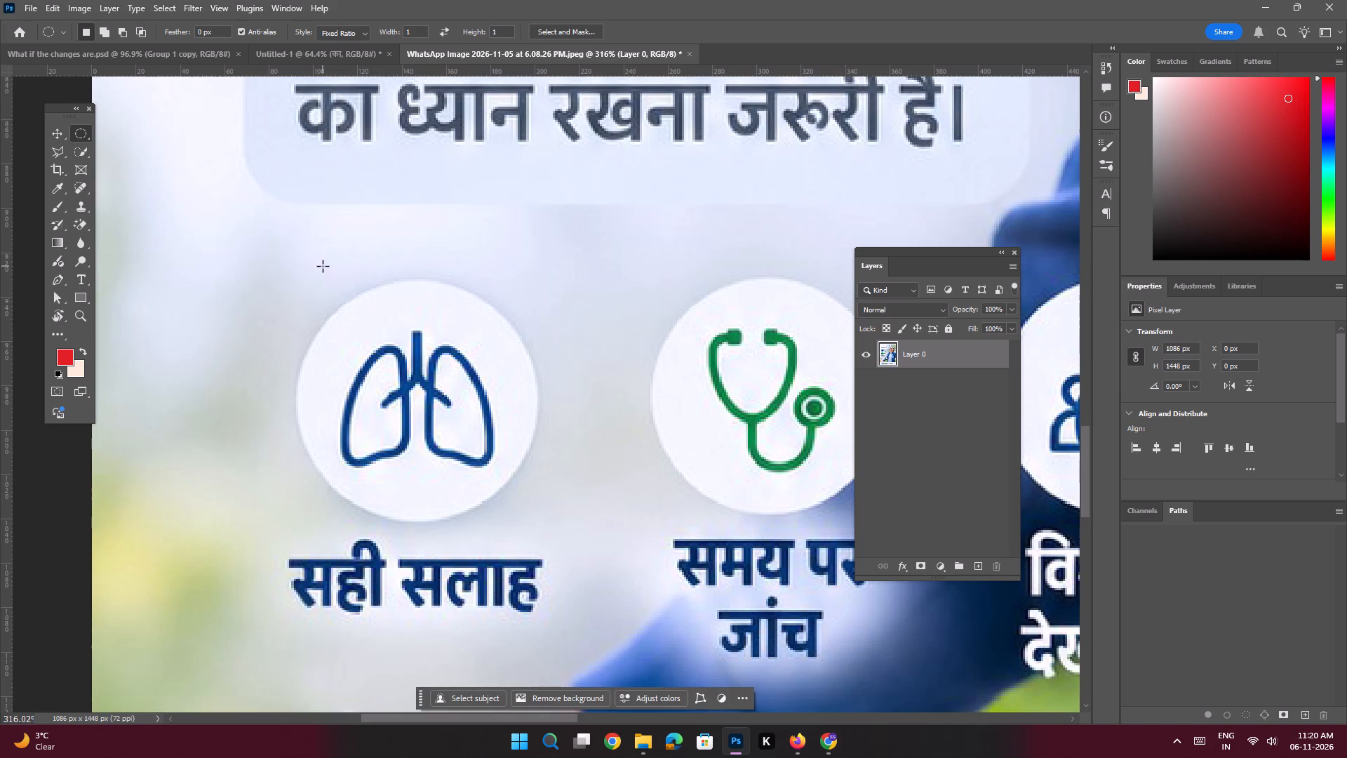
Draw a circular selection about 116 px wide and center it around the lungs icon's white circle.
shift+drag(323, 266, 597, 517)
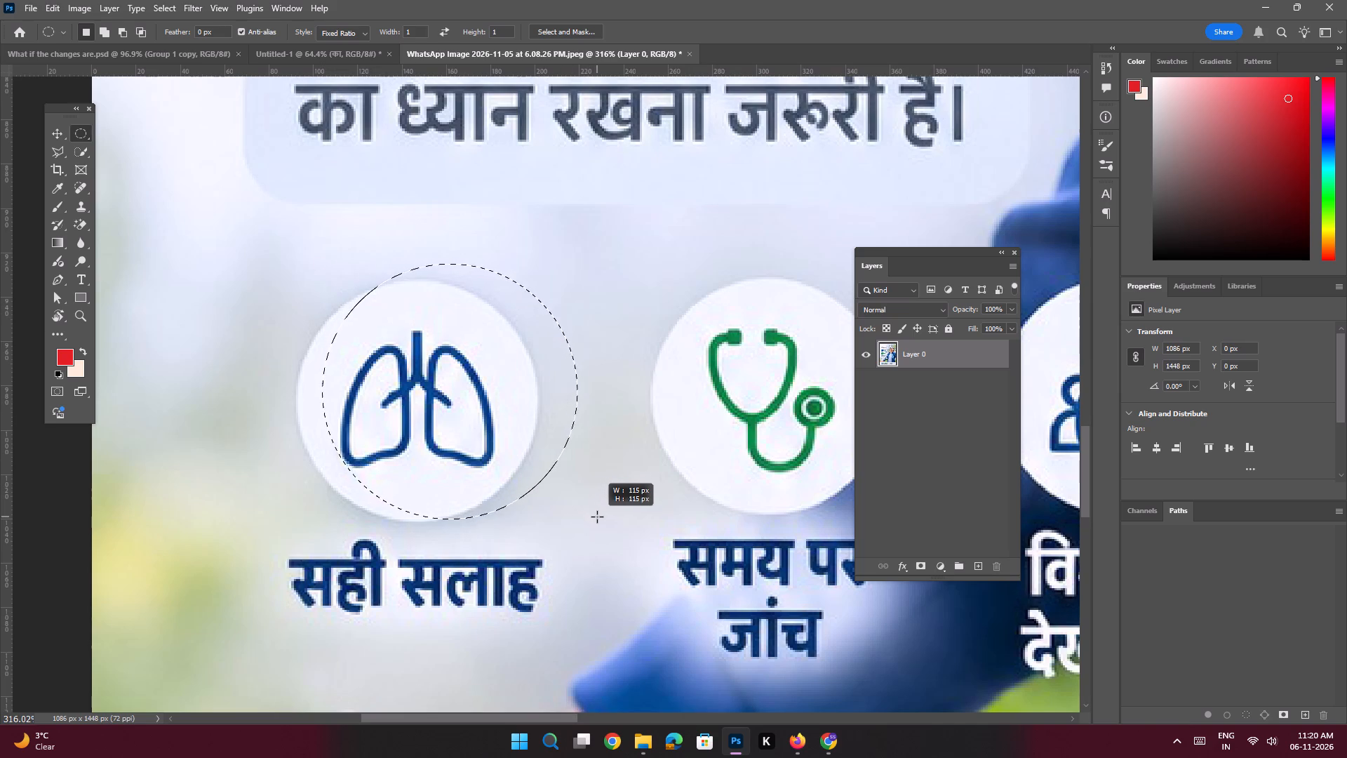
shift+drag(597, 517, 601, 519)
drag(540, 402, 506, 406)
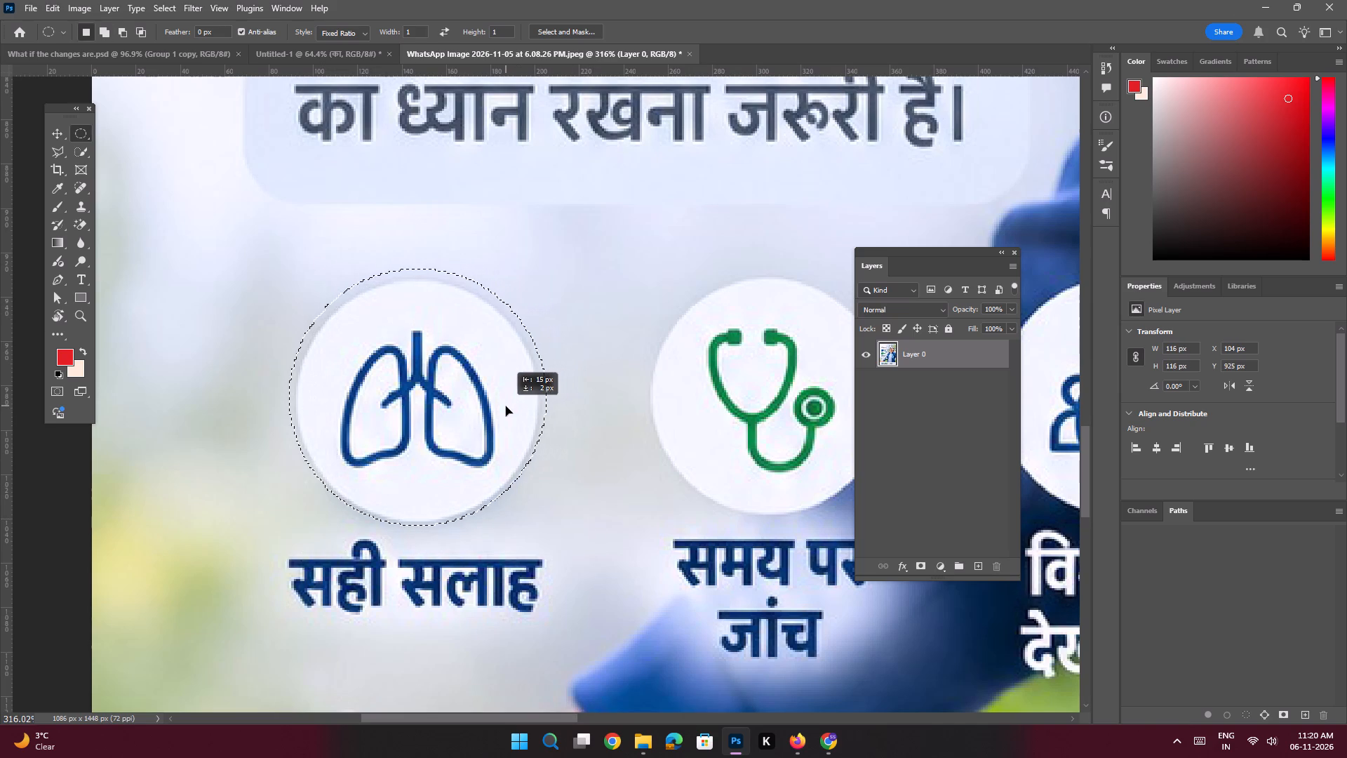
Fine-tune the circular selection around the lungs icon, cut it and paste it in place on a new layer.
drag(506, 406, 505, 411)
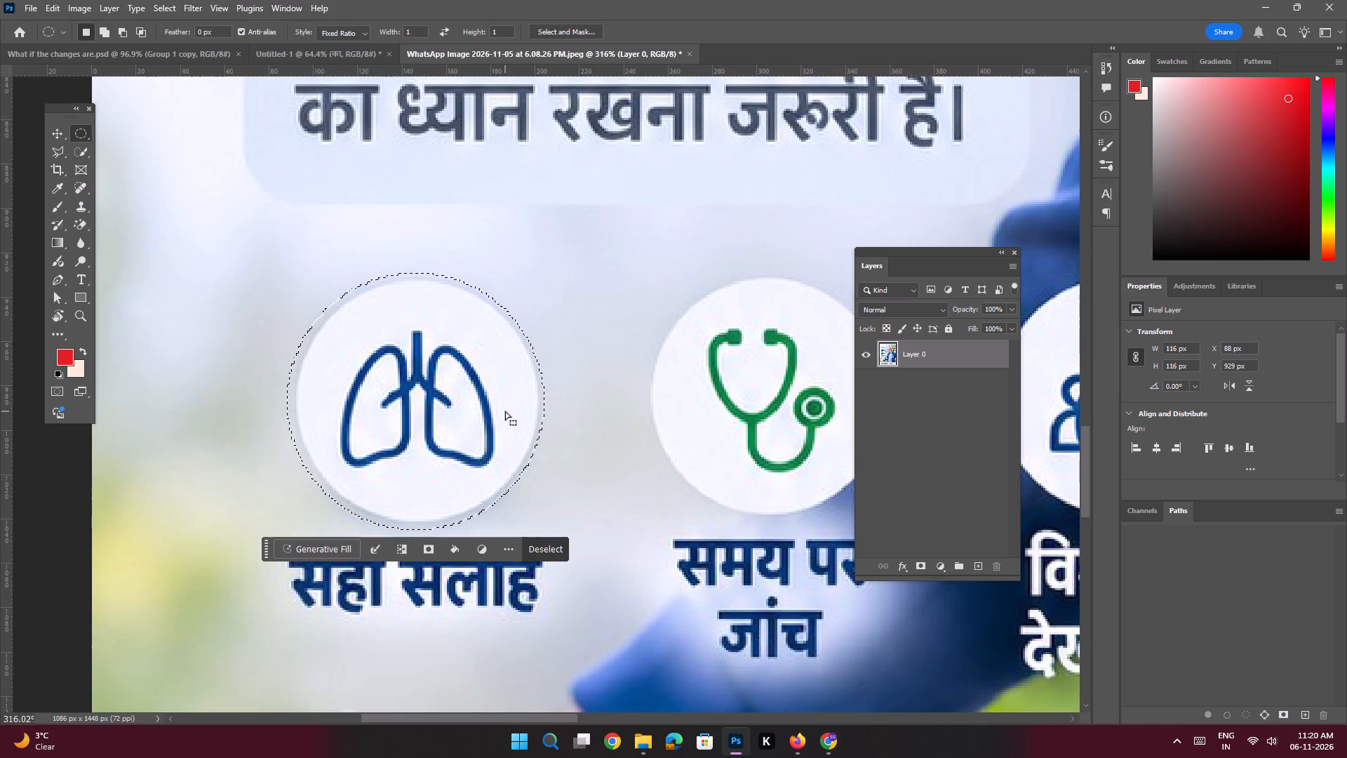
key(ctrl+x)
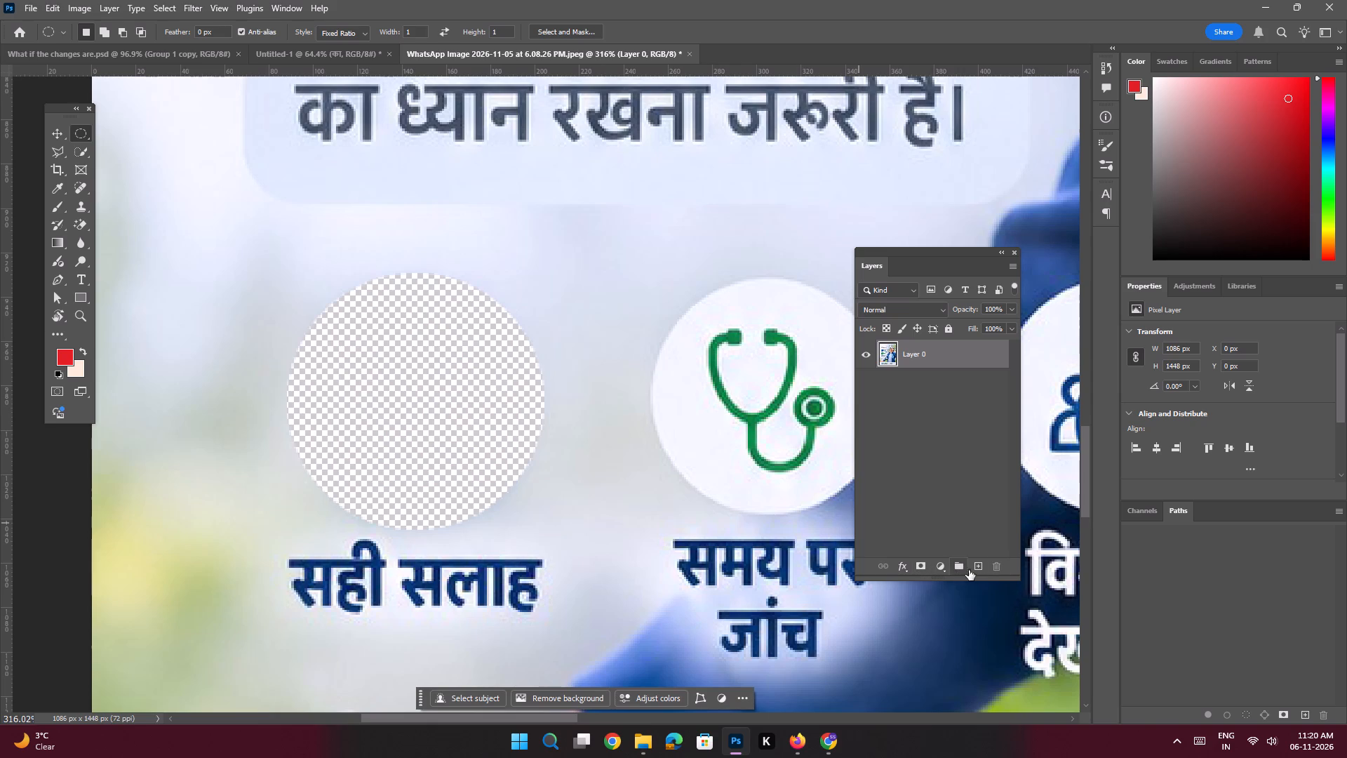
click(980, 569)
key(ctrl+shift+v)
Select the stethoscope icon's circle on the poster layer, about 107 px wide, cut it and paste it in place on a new layer.
key(space)
key(space)
key(space)
key(space)
key(space)
key(space)
key(space)
key(space)
drag(725, 427, 724, 427)
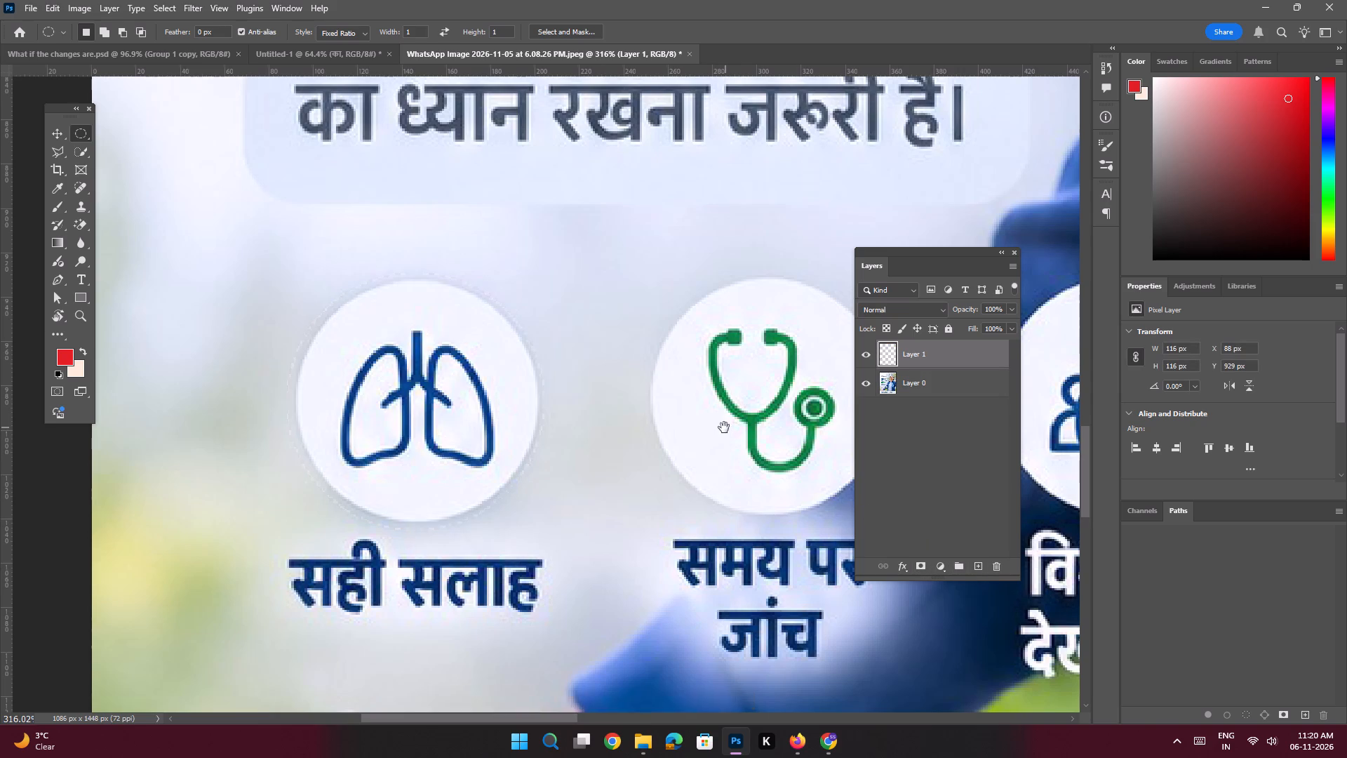
drag(724, 427, 590, 423)
click(916, 383)
key(space)
key(space)
key(space)
key(space)
key(space)
key(space)
key(space)
key(space)
key(space)
key(space)
key(space)
key(space)
key(space)
drag(742, 385, 637, 385)
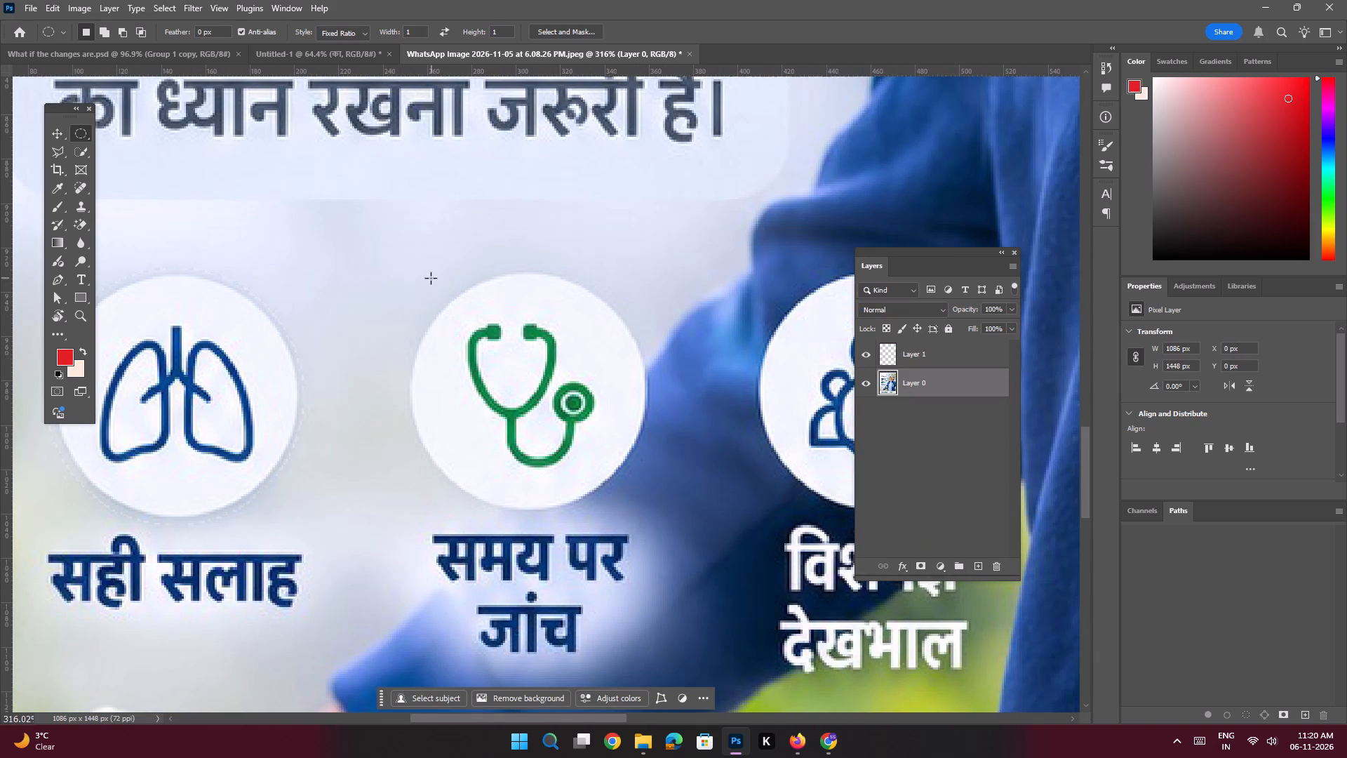
shift+drag(429, 277, 675, 513)
drag(599, 413, 580, 408)
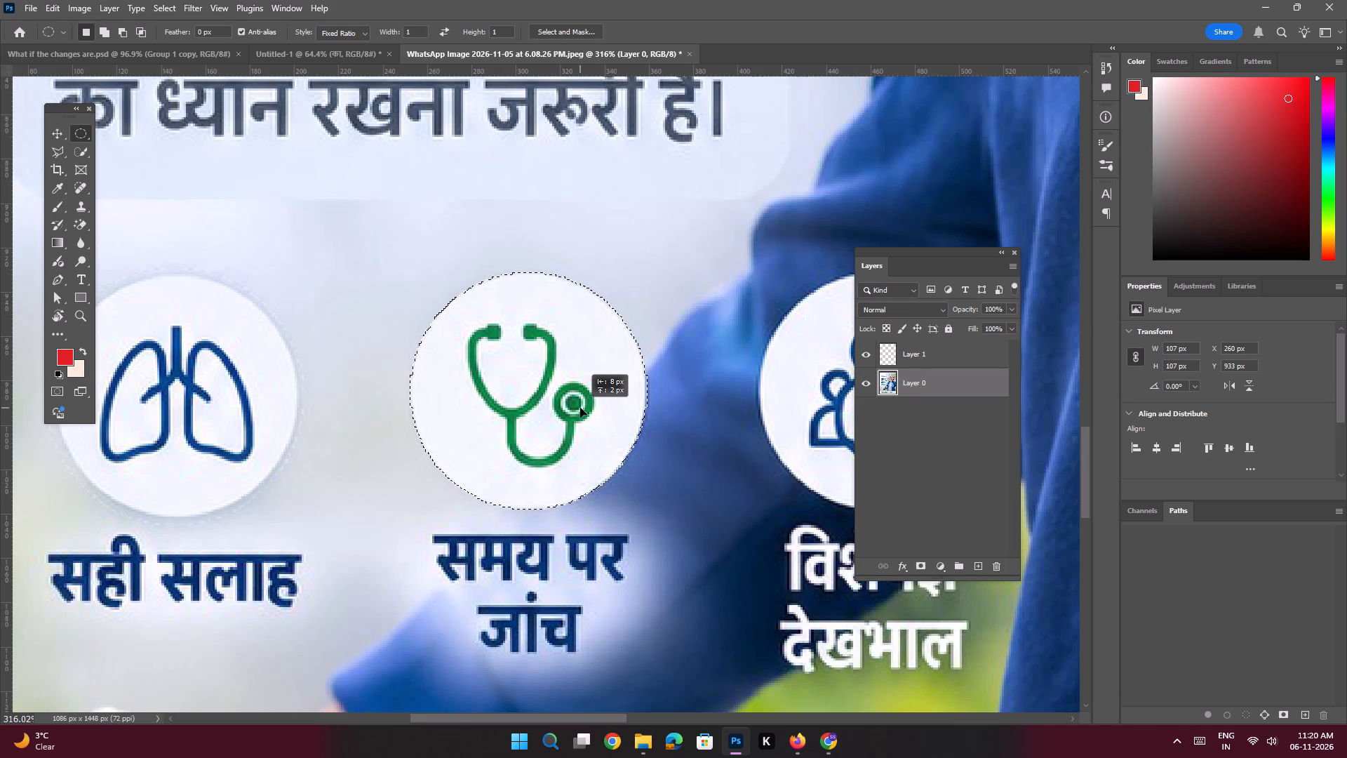
drag(580, 408, 581, 408)
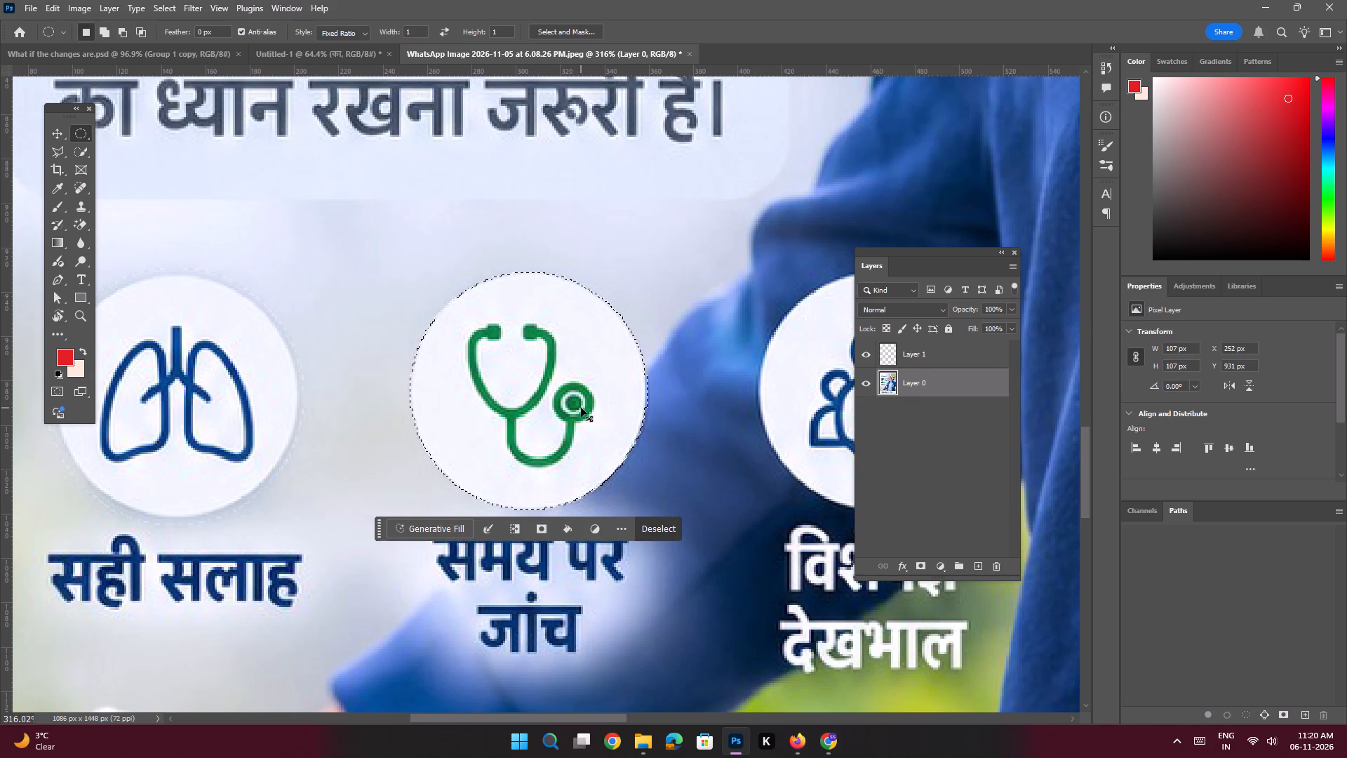
key(ctrl+x)
click(981, 568)
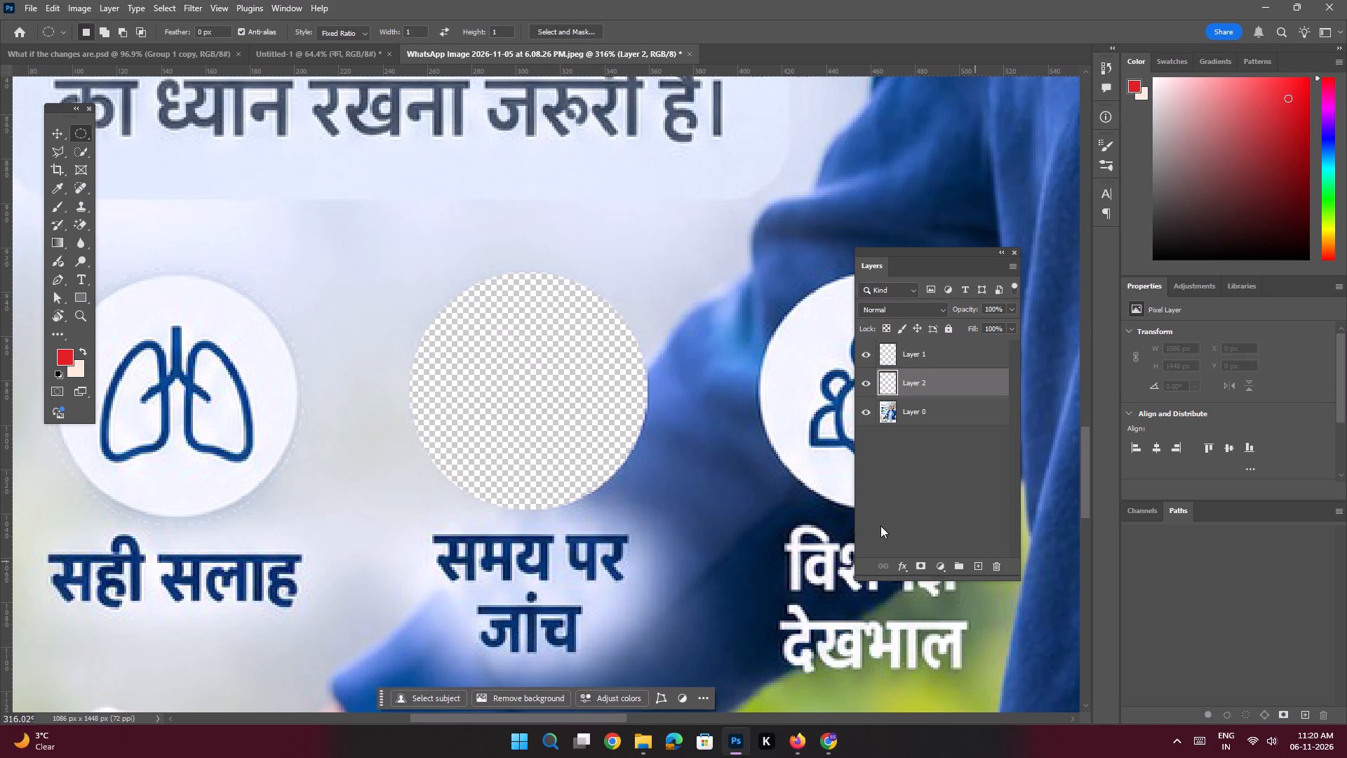
key(ctrl+shift+v)
Select the people-with-cross icon's circle on the poster layer, about 106 px wide, cut it and paste it in place on a new layer.
click(918, 408)
key(space)
key(space)
key(space)
key(space)
key(space)
key(space)
key(space)
key(space)
key(space)
key(space)
key(space)
key(space)
key(space)
key(space)
key(space)
key(space)
key(space)
key(space)
key(space)
key(space)
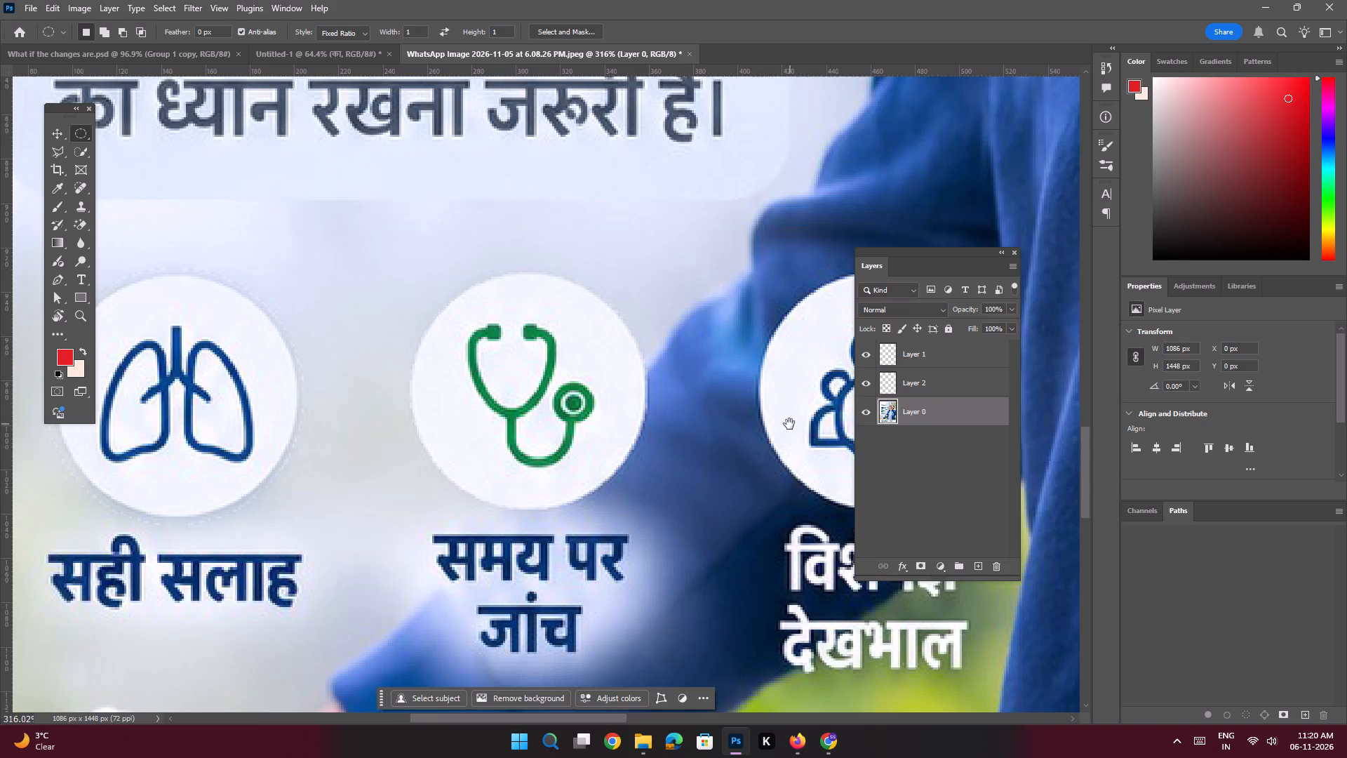
drag(789, 424, 704, 423)
click(682, 419)
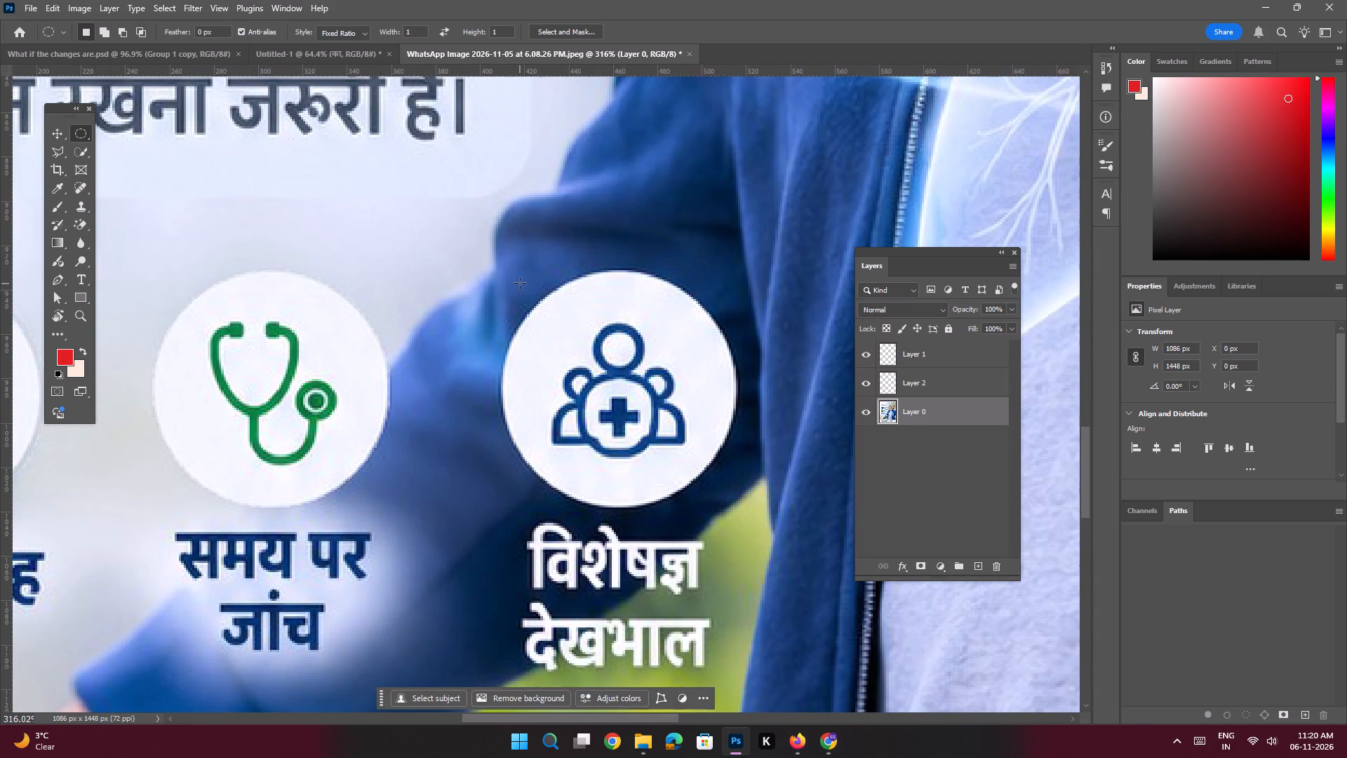
shift+drag(520, 283, 822, 514)
drag(688, 421, 671, 409)
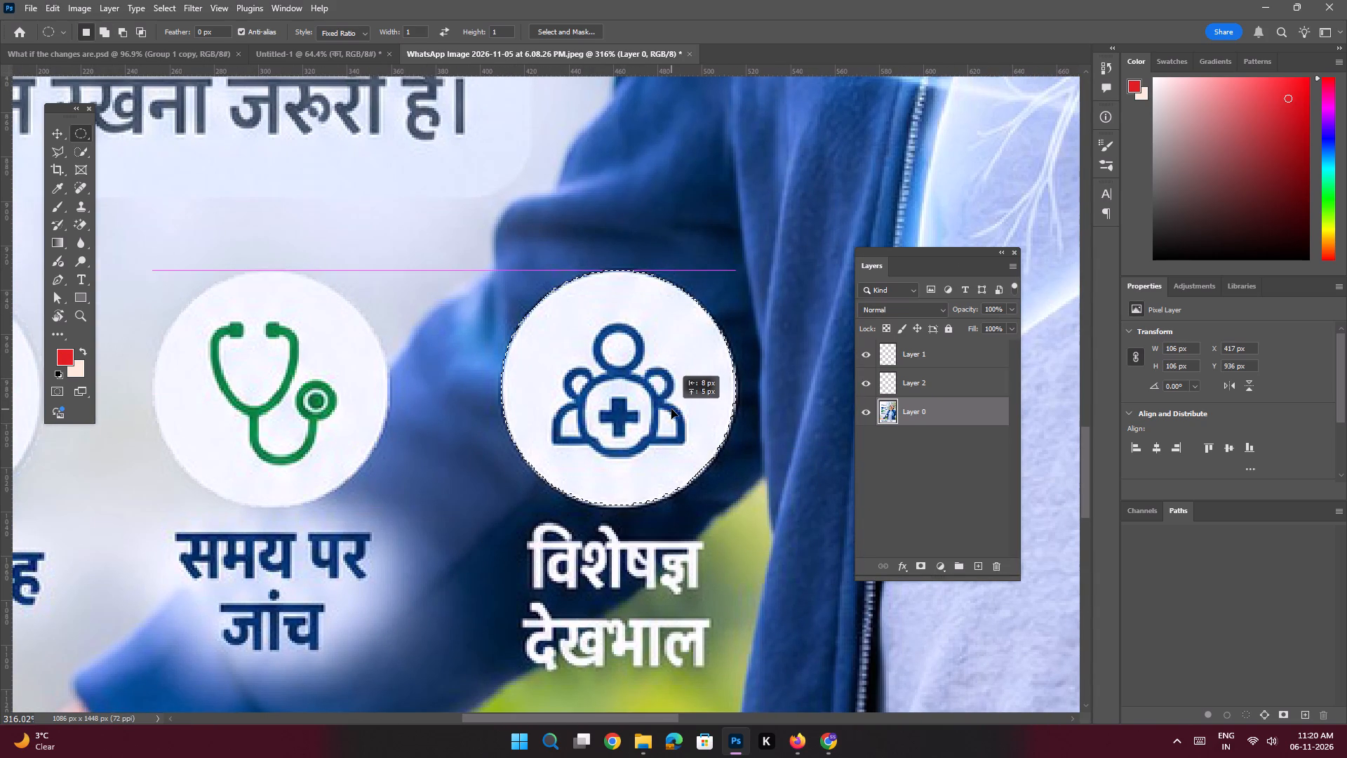
drag(671, 409, 671, 412)
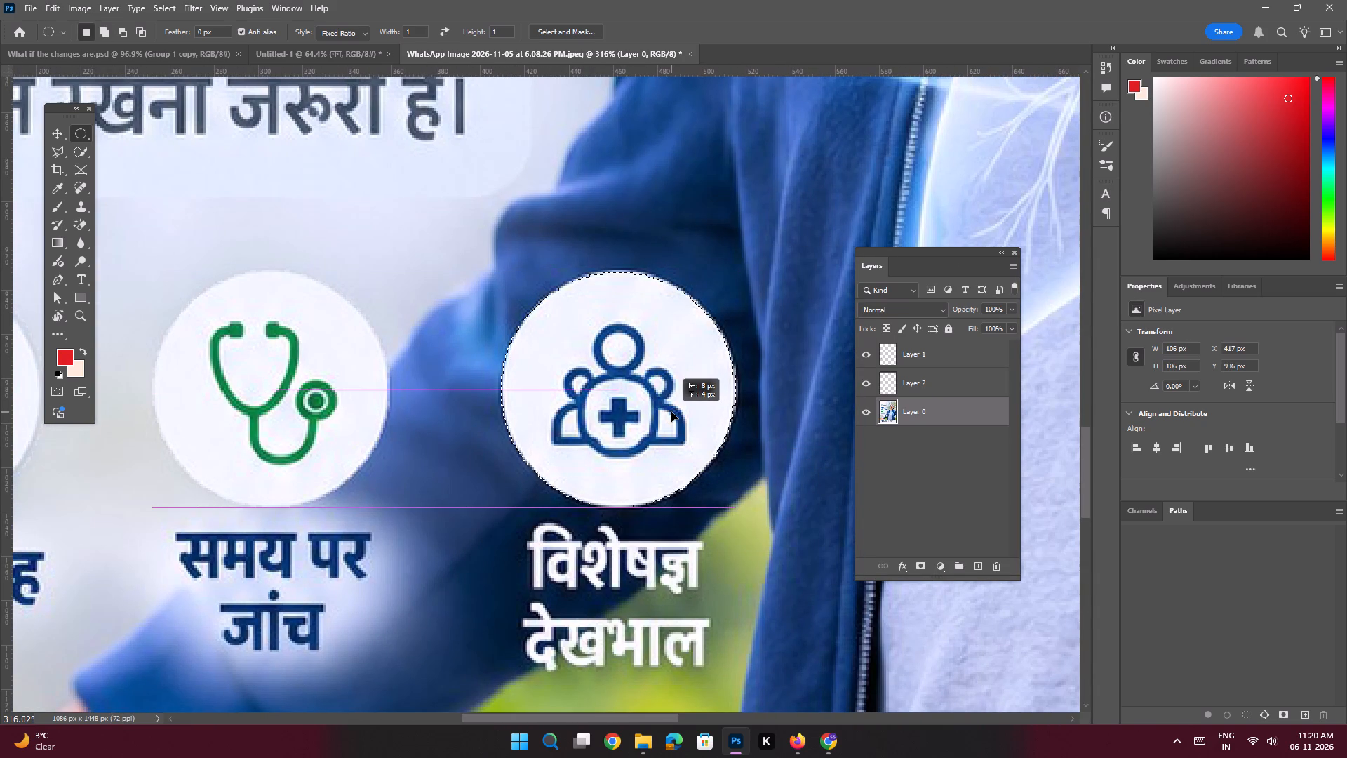
drag(671, 412, 671, 411)
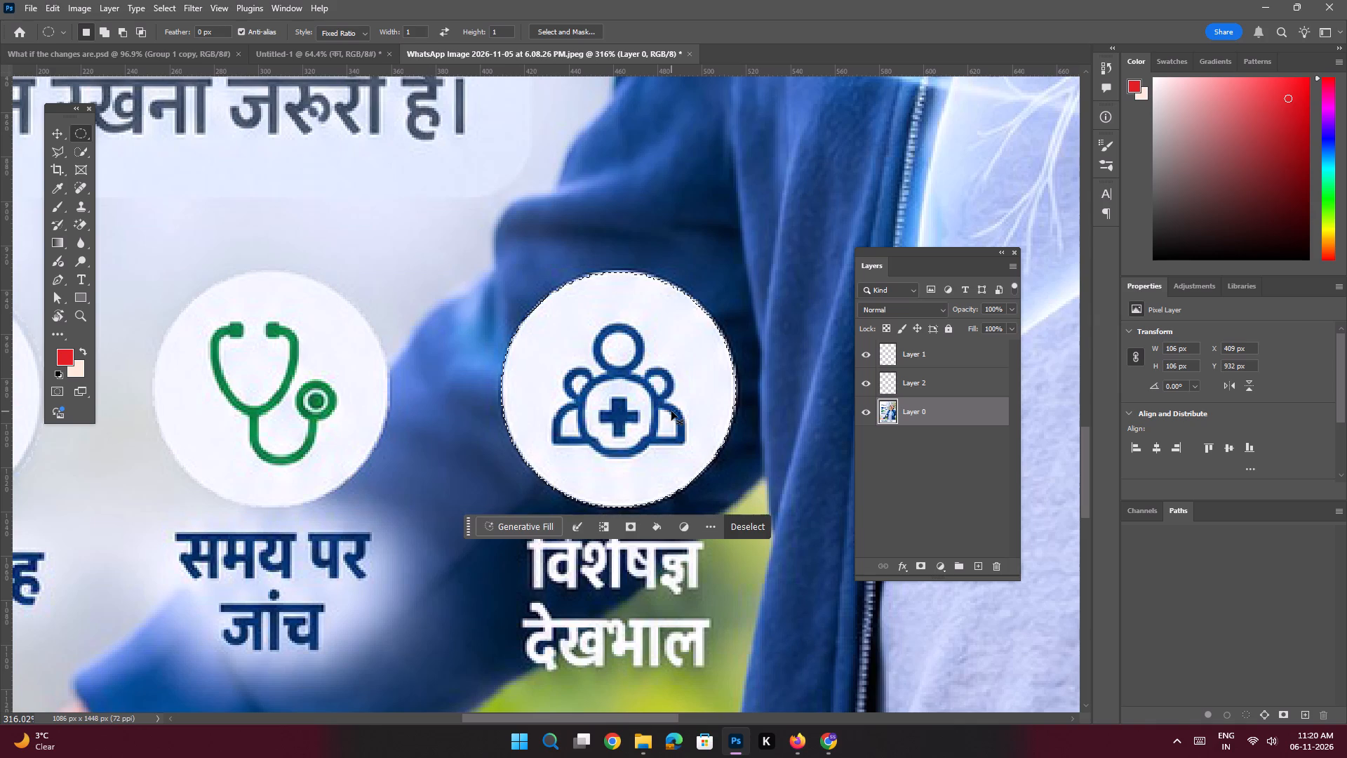
key(ctrl+x)
click(979, 568)
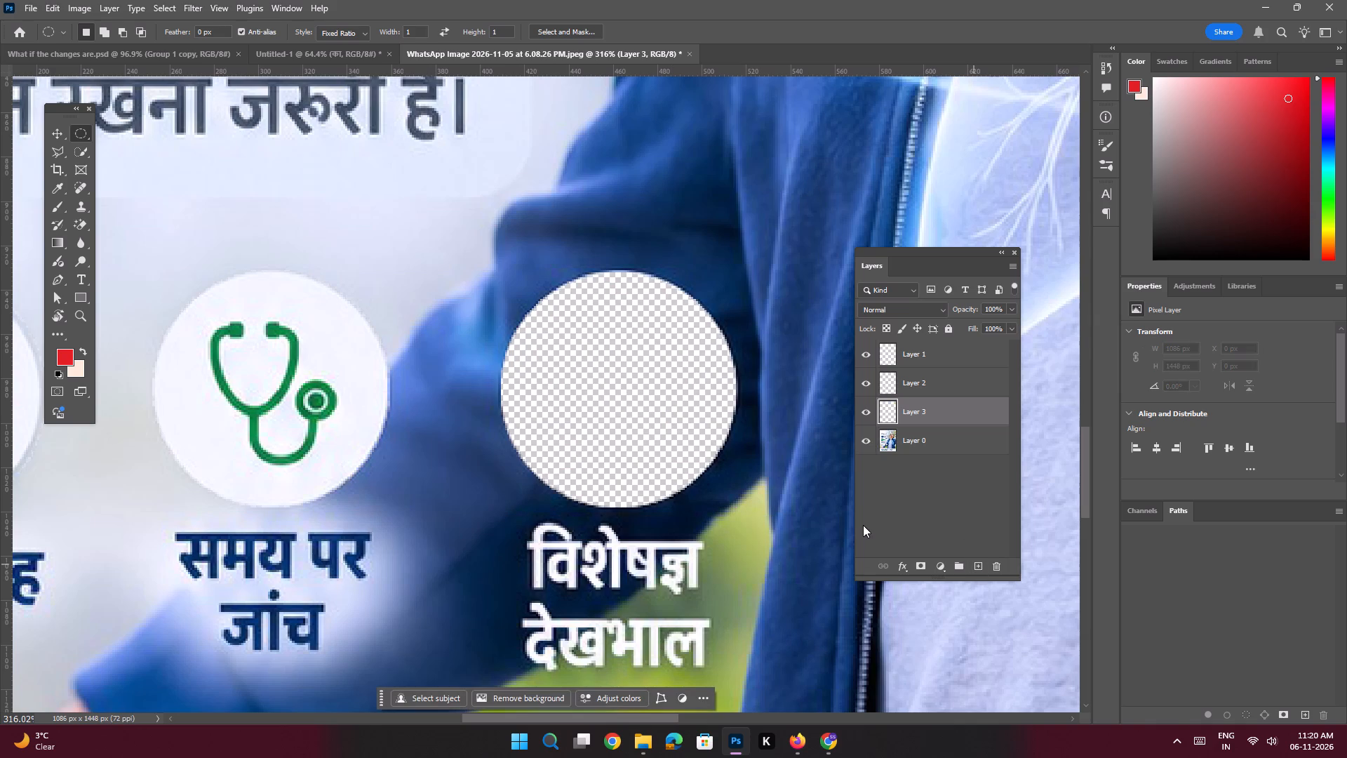
key(ctrl+shift+v)
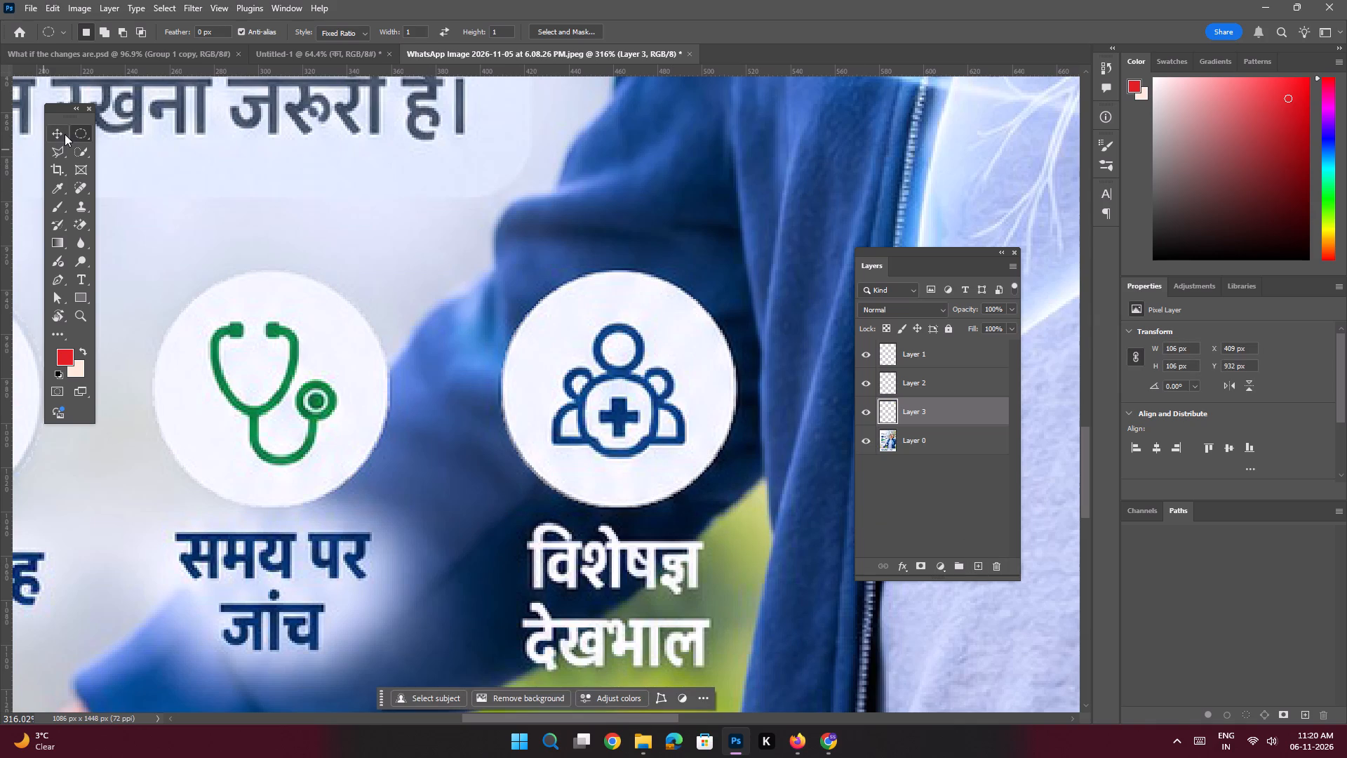
Select the lungs, stethoscope and people icon layers together and transfer them into the Untitled-1 document.
click(65, 134)
key(space)
key(space)
key(space)
key(space)
key(space)
key(space)
key(space)
key(space)
key(space)
key(space)
key(space)
key(space)
key(space)
key(space)
key(space)
key(space)
key(space)
key(space)
key(space)
key(space)
drag(398, 359, 451, 354)
drag(450, 354, 550, 349)
click(544, 342)
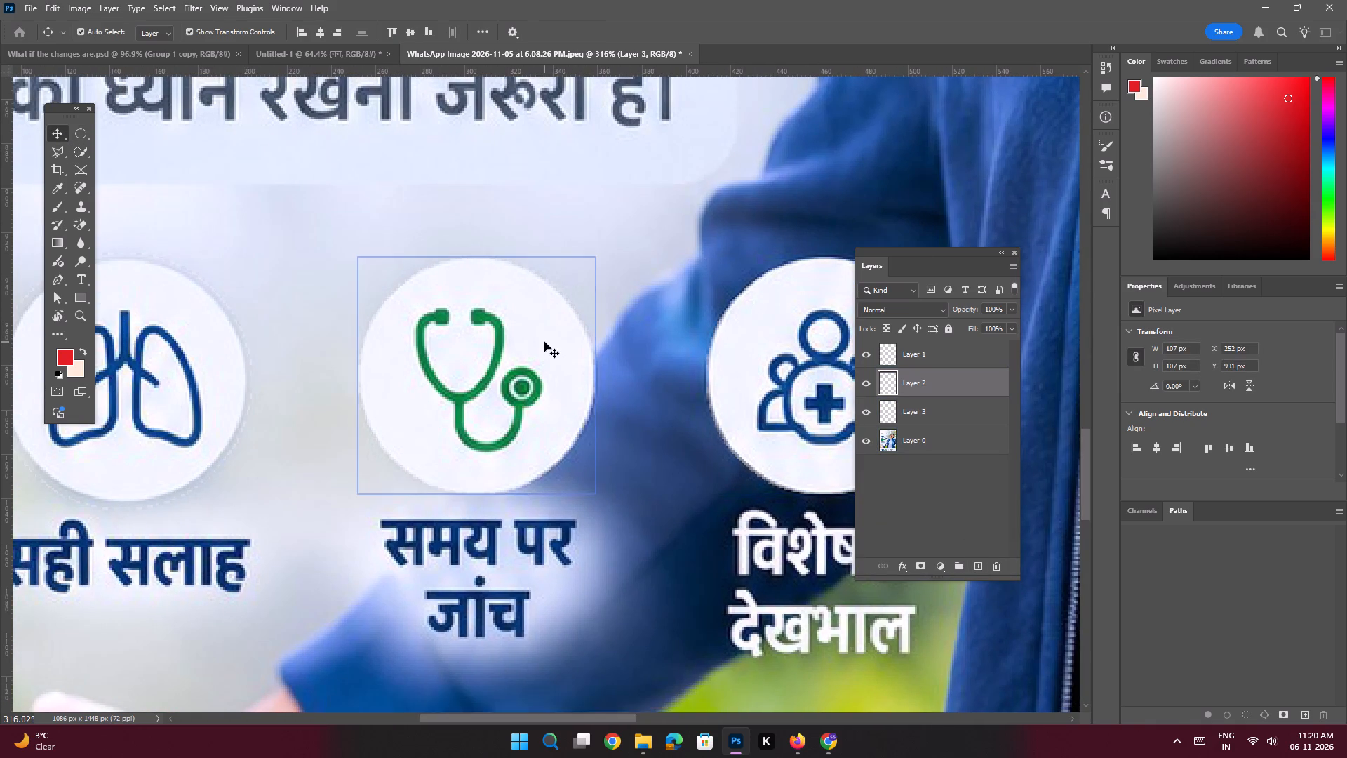
click(234, 347)
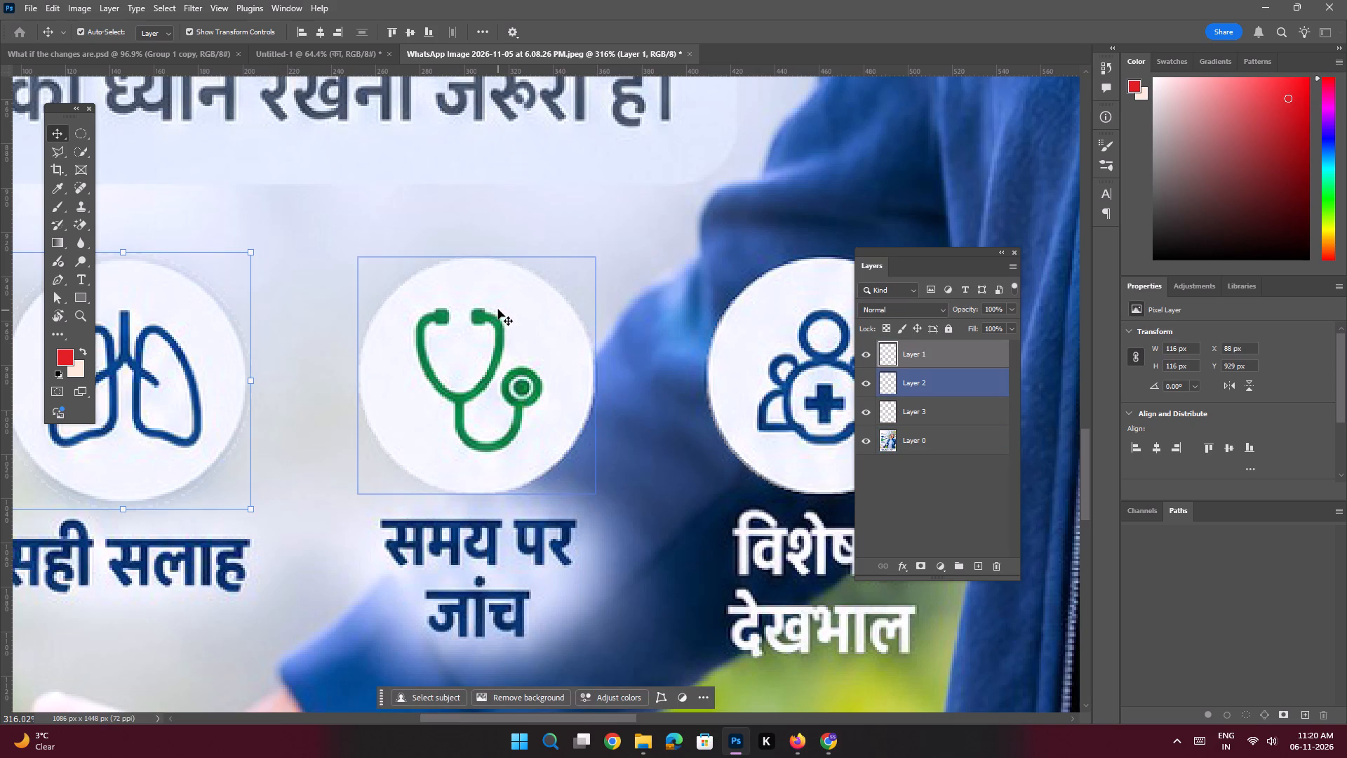
shift+click(498, 300)
shift+click(721, 352)
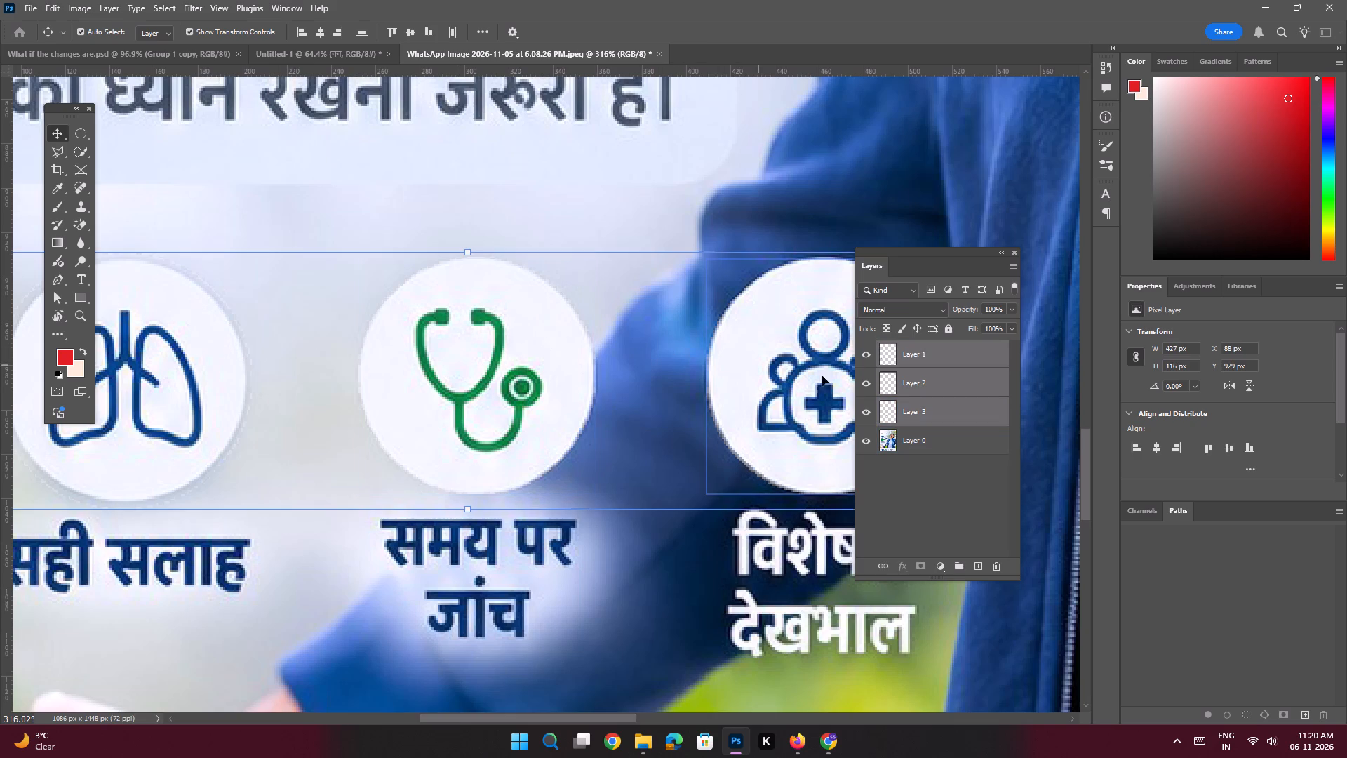
drag(910, 407, 291, 68)
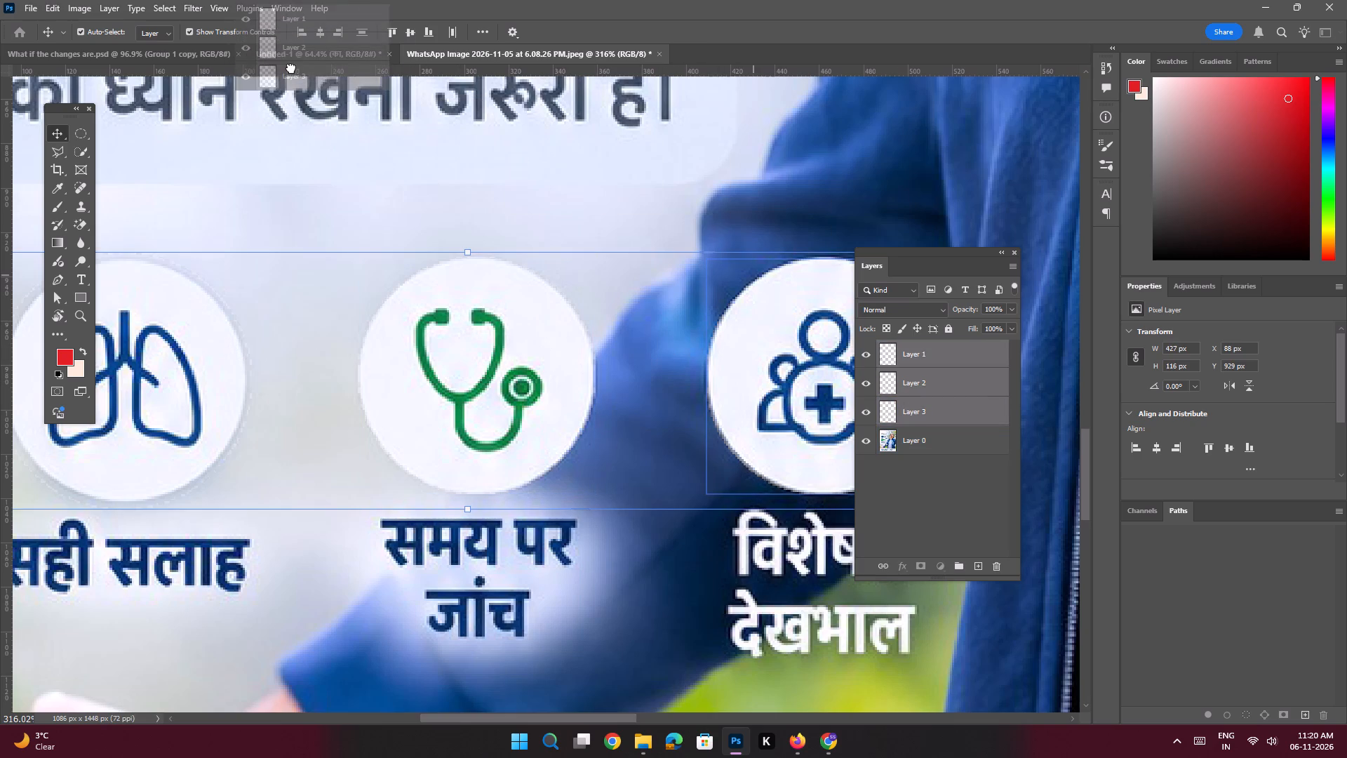
drag(291, 68, 603, 590)
Place the row of three icons below the "ठंडी हवा में..." text, along the text's vertical guide, and deselect it.
key(space)
ctrl+drag(646, 576, 686, 606)
drag(697, 601, 764, 505)
key(space)
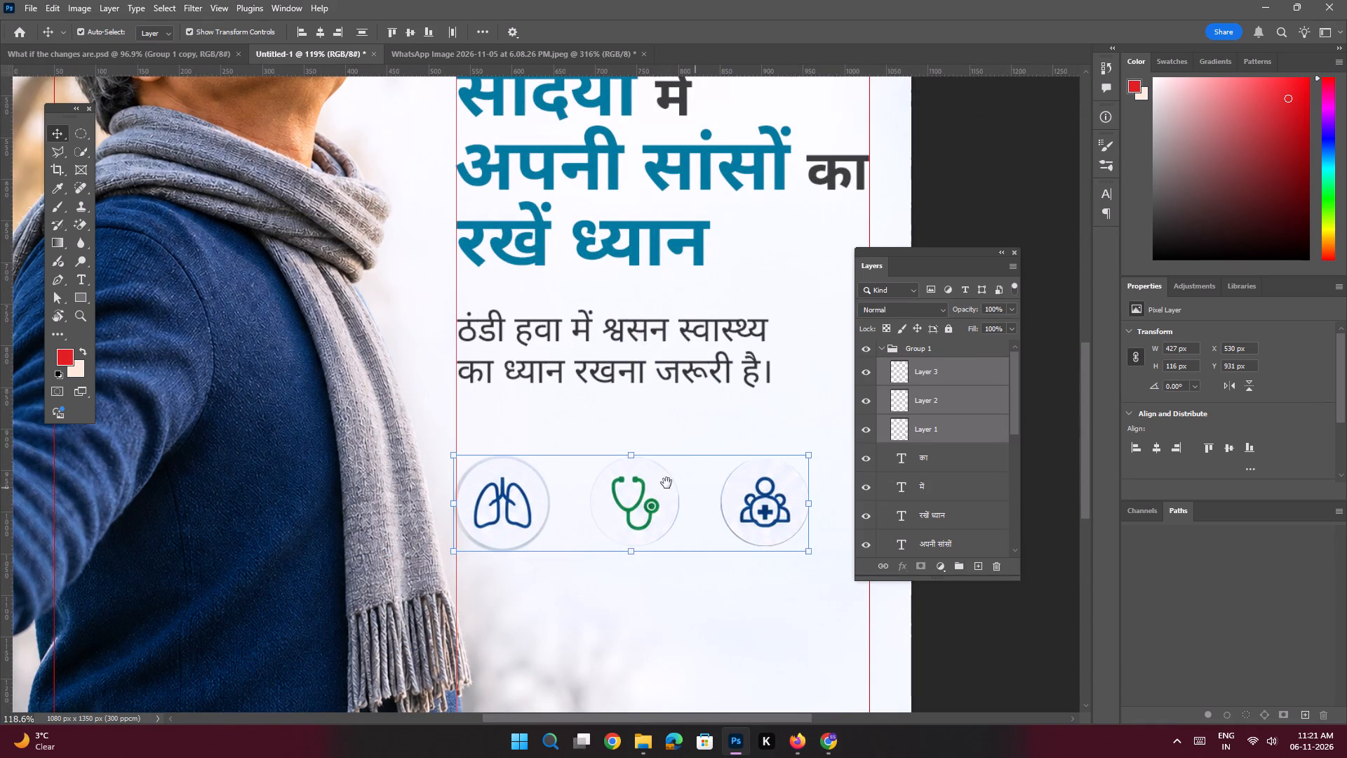
drag(666, 483, 648, 476)
ctrl+drag(673, 512, 634, 498)
drag(689, 490, 657, 486)
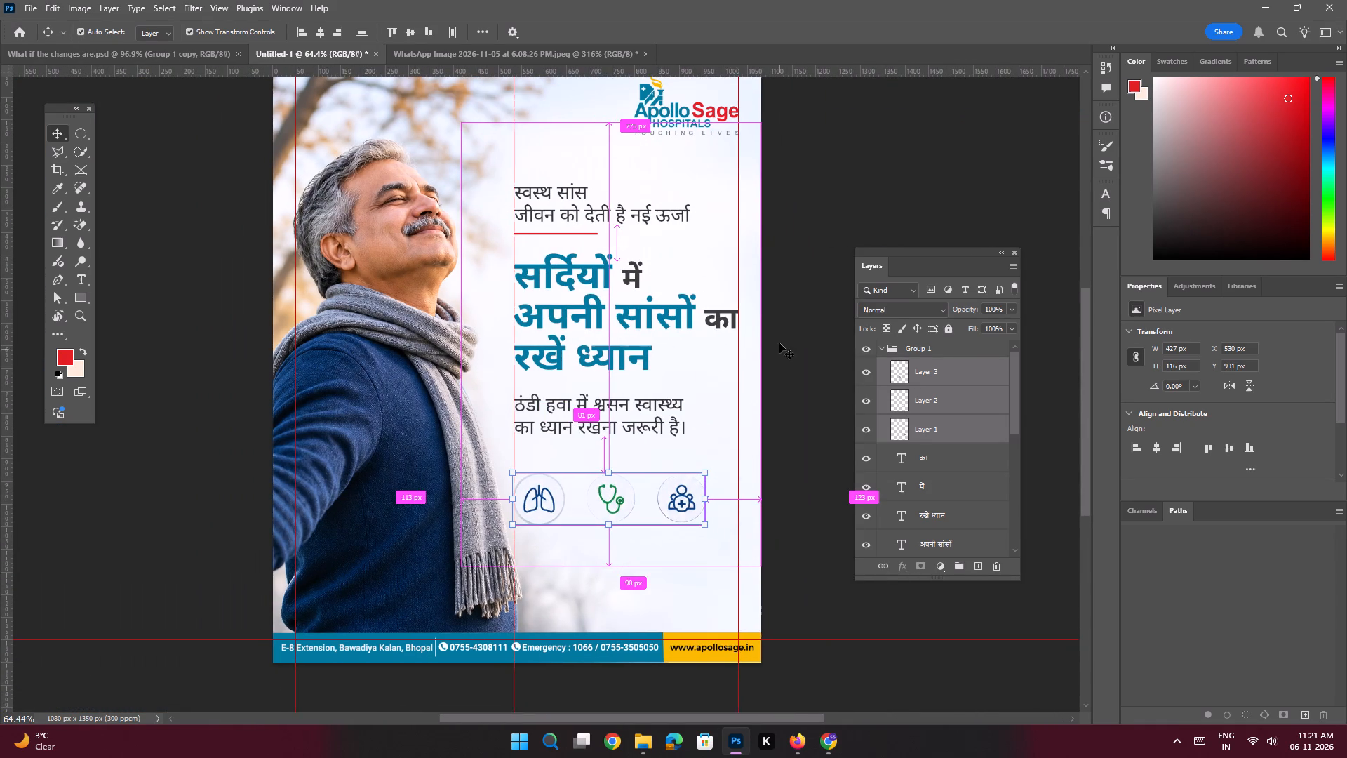
click(783, 340)
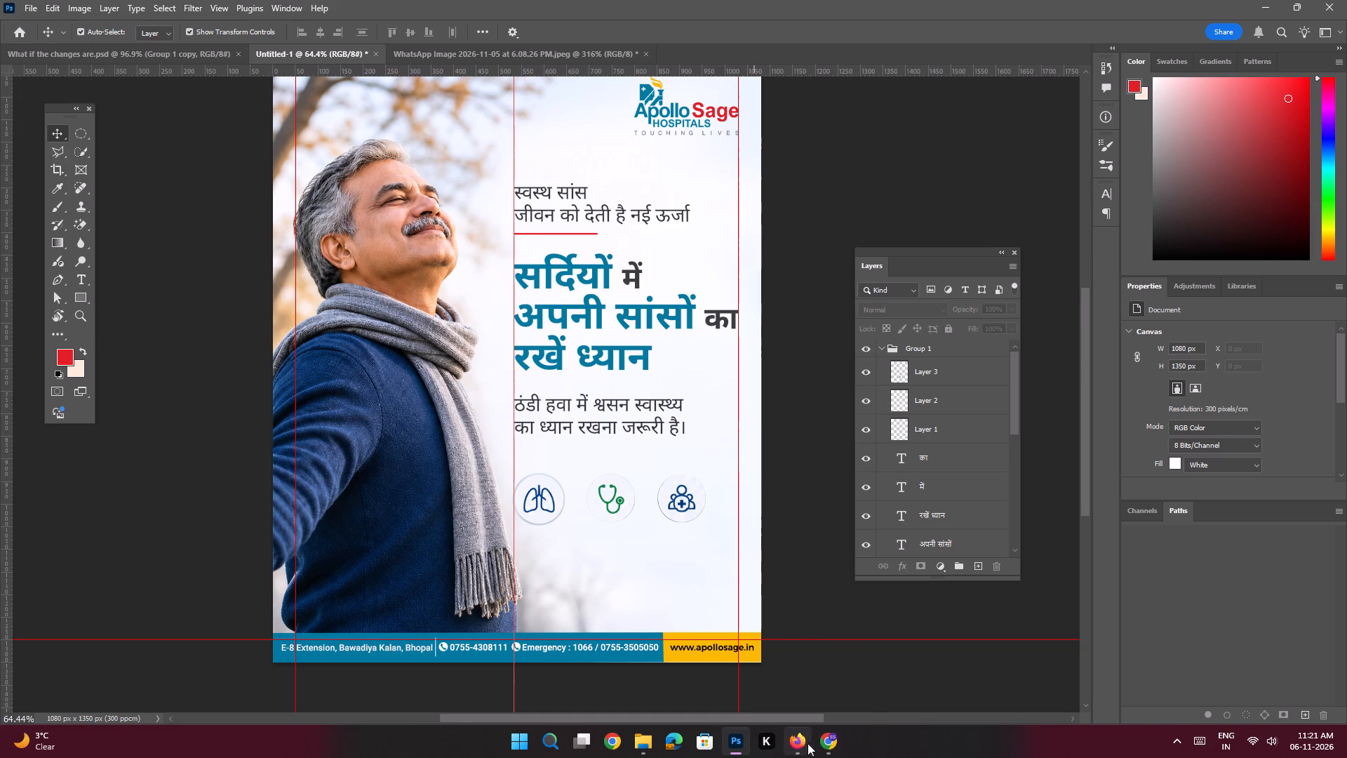
Switch to Chrome, copy the caption "सही सलाह" from the poster in the Google image search, and return to Photoshop.
click(824, 752)
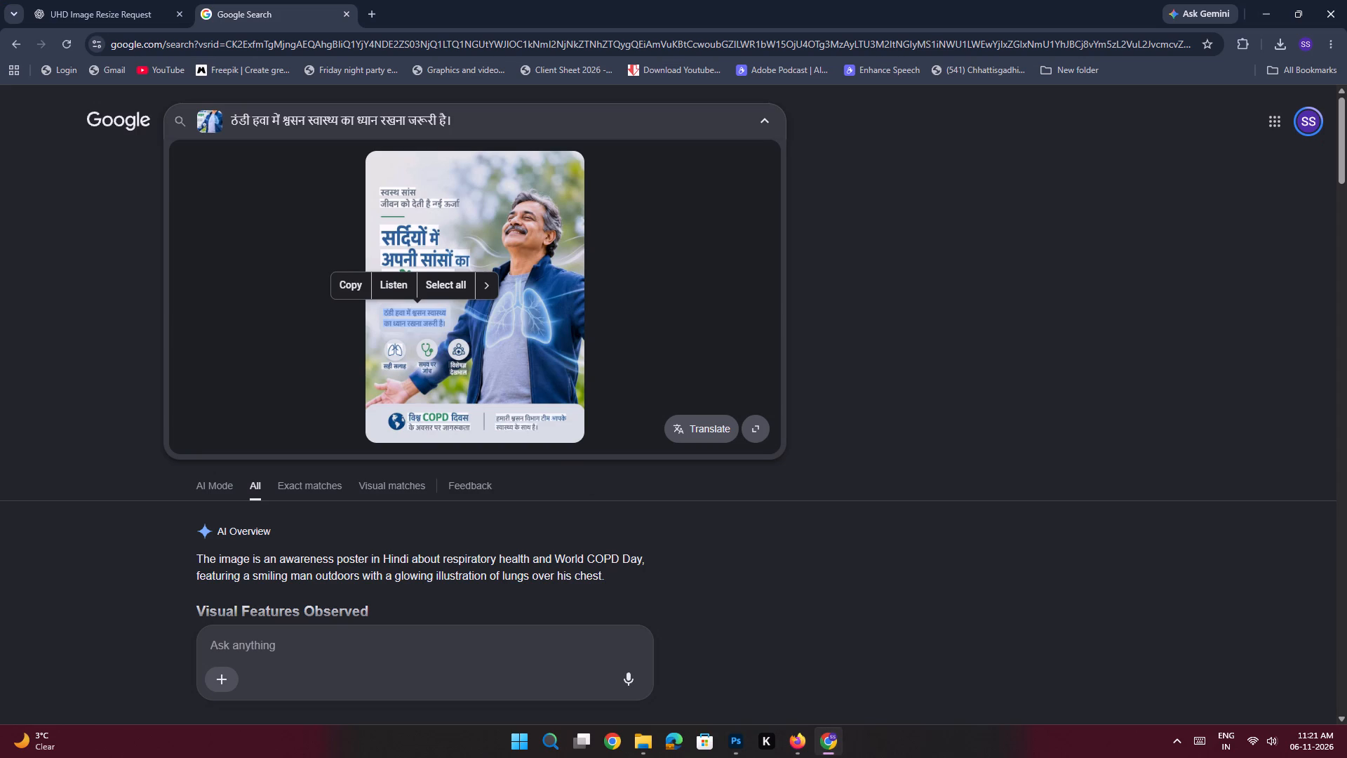
drag(382, 363, 401, 364)
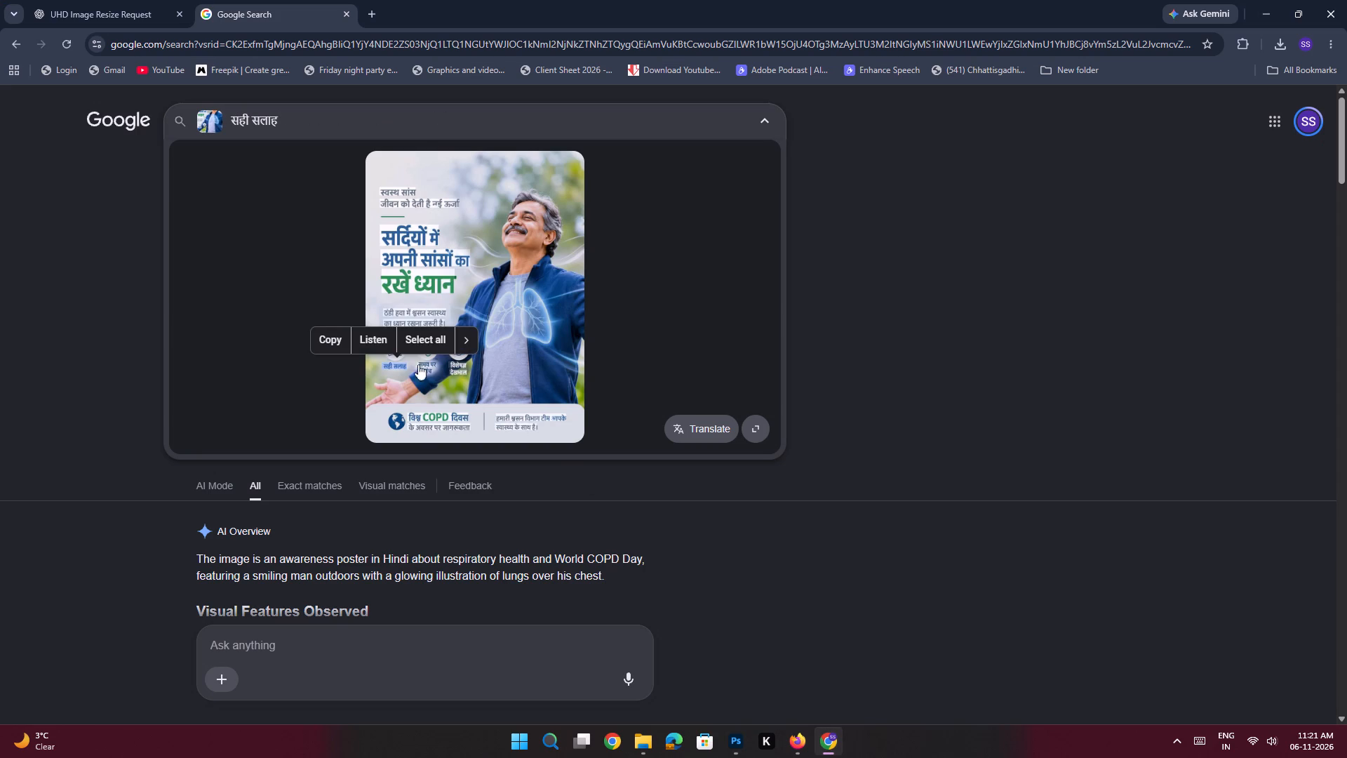
click(343, 340)
key(alt+Tab)
Collapse Group 1 and add a new empty layer above it for the icon captions.
key(space)
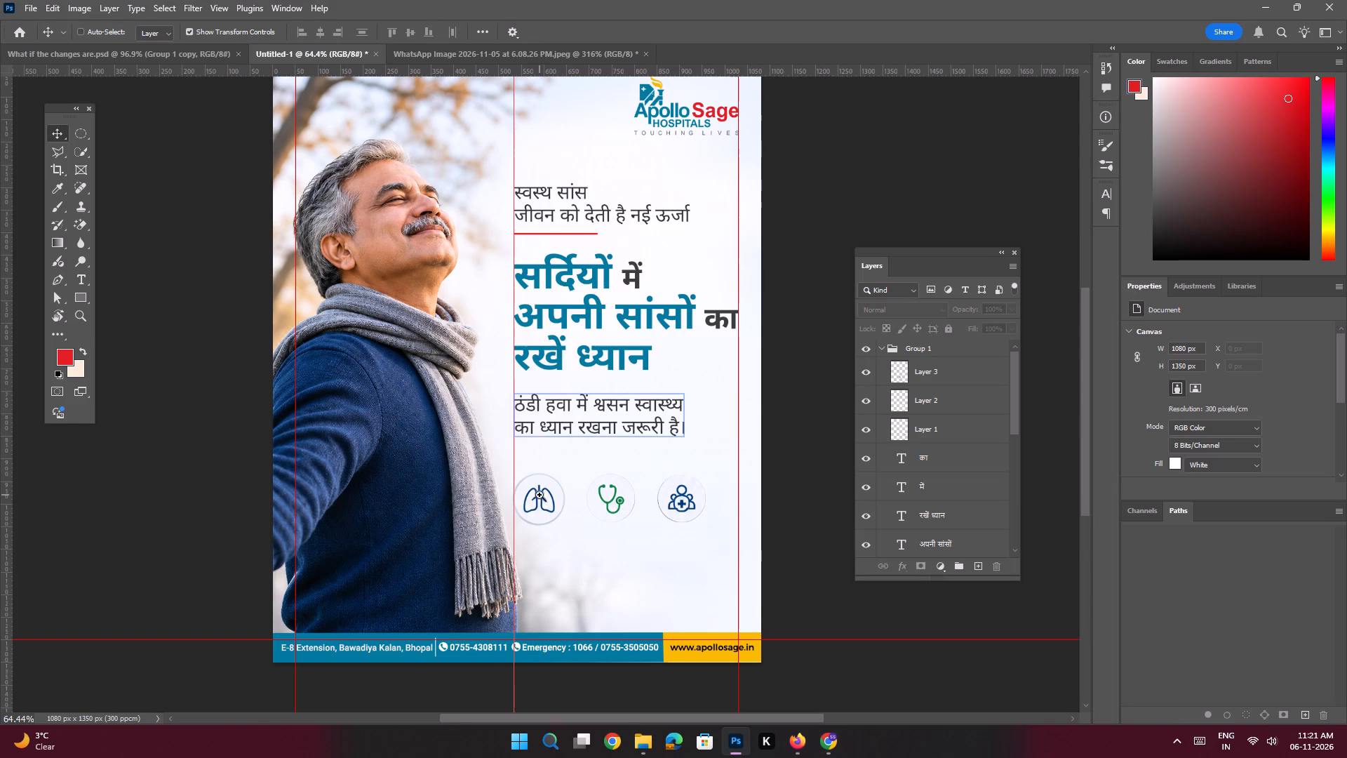
ctrl+drag(540, 495, 558, 515)
click(879, 350)
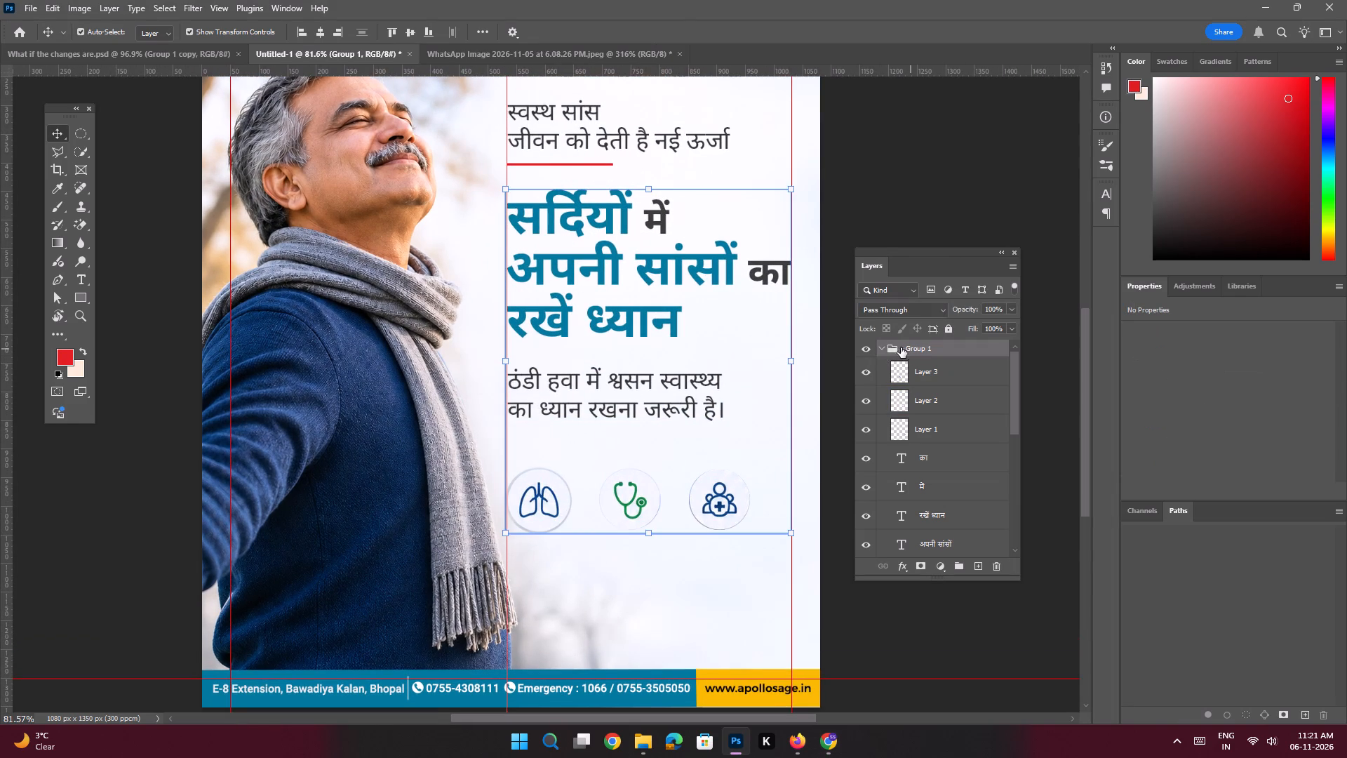
click(886, 347)
click(883, 348)
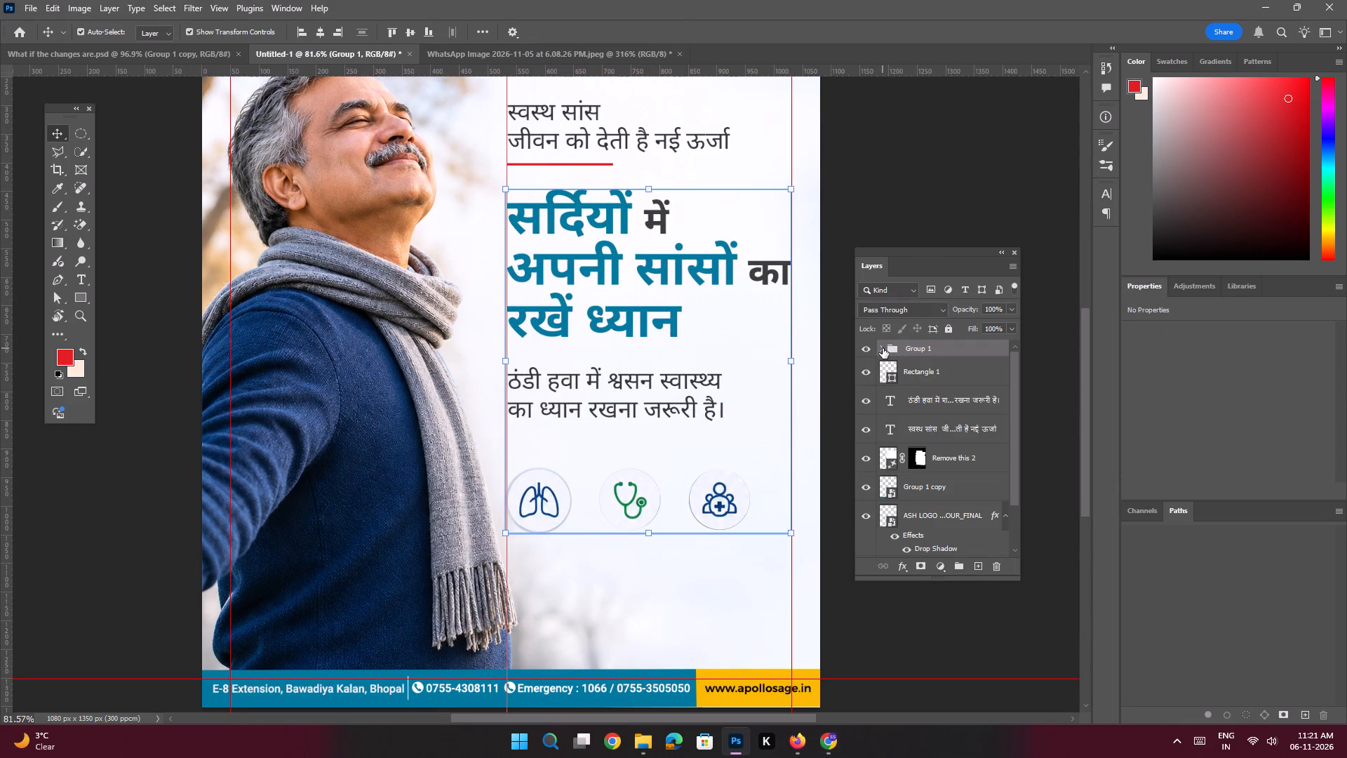
click(977, 564)
key(alt+Tab)
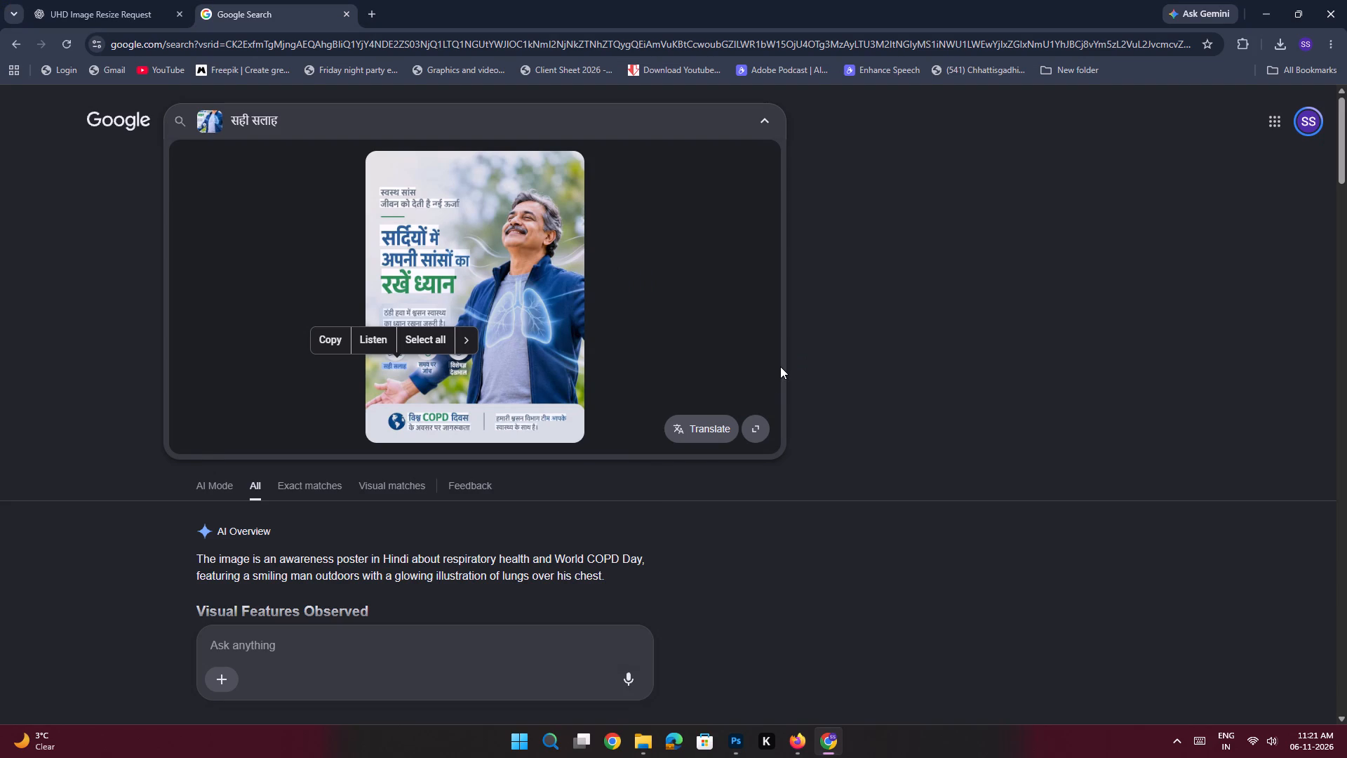
key(alt+Tab)
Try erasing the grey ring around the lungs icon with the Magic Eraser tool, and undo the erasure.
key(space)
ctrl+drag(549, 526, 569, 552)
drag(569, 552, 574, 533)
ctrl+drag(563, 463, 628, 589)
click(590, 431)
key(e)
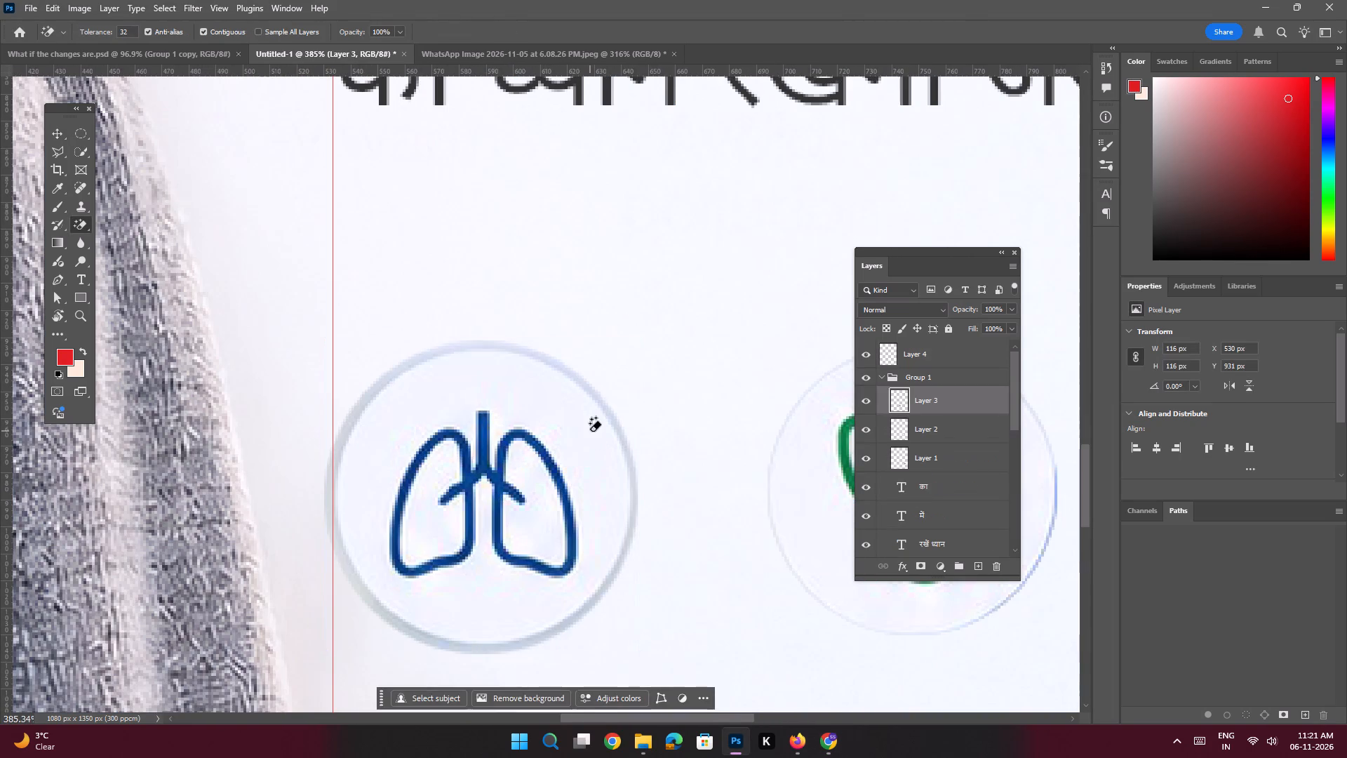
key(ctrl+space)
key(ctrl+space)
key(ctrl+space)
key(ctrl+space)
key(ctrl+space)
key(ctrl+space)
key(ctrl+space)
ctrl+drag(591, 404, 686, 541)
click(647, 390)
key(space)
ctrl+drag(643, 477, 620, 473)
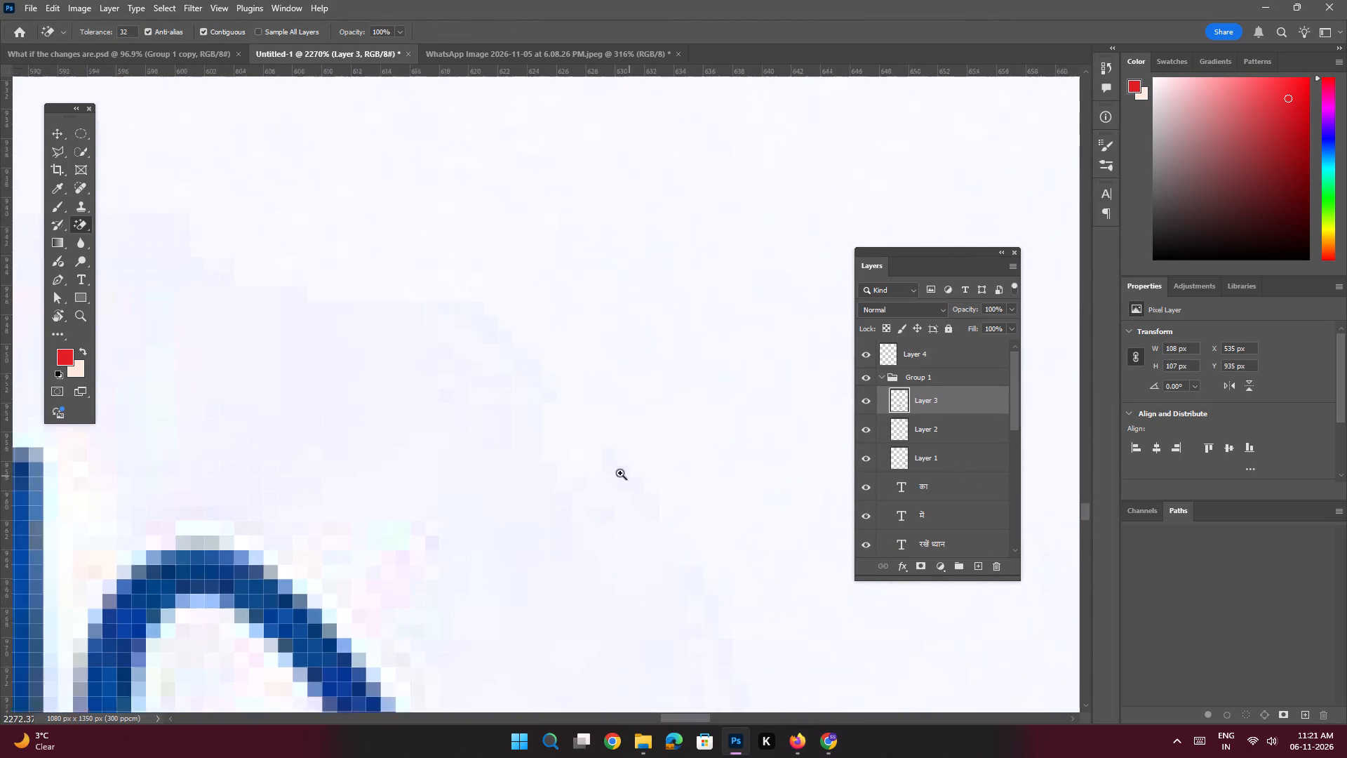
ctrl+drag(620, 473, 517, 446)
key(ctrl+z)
Collapse Group 1 in the layer stack.
key(ctrl+space)
key(ctrl+space)
key(ctrl+space)
key(ctrl+space)
key(ctrl+space)
key(ctrl+space)
key(ctrl+space)
key(ctrl+space)
key(ctrl+space)
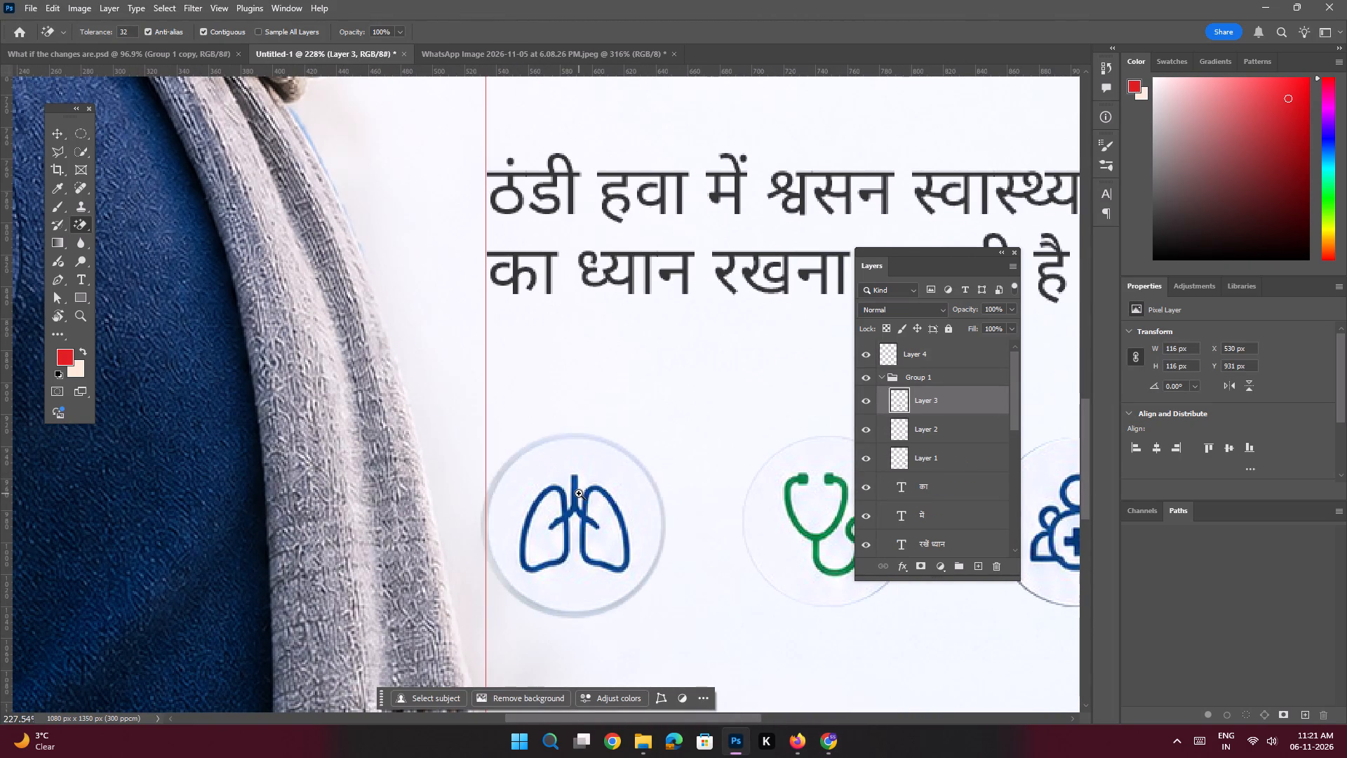
click(882, 377)
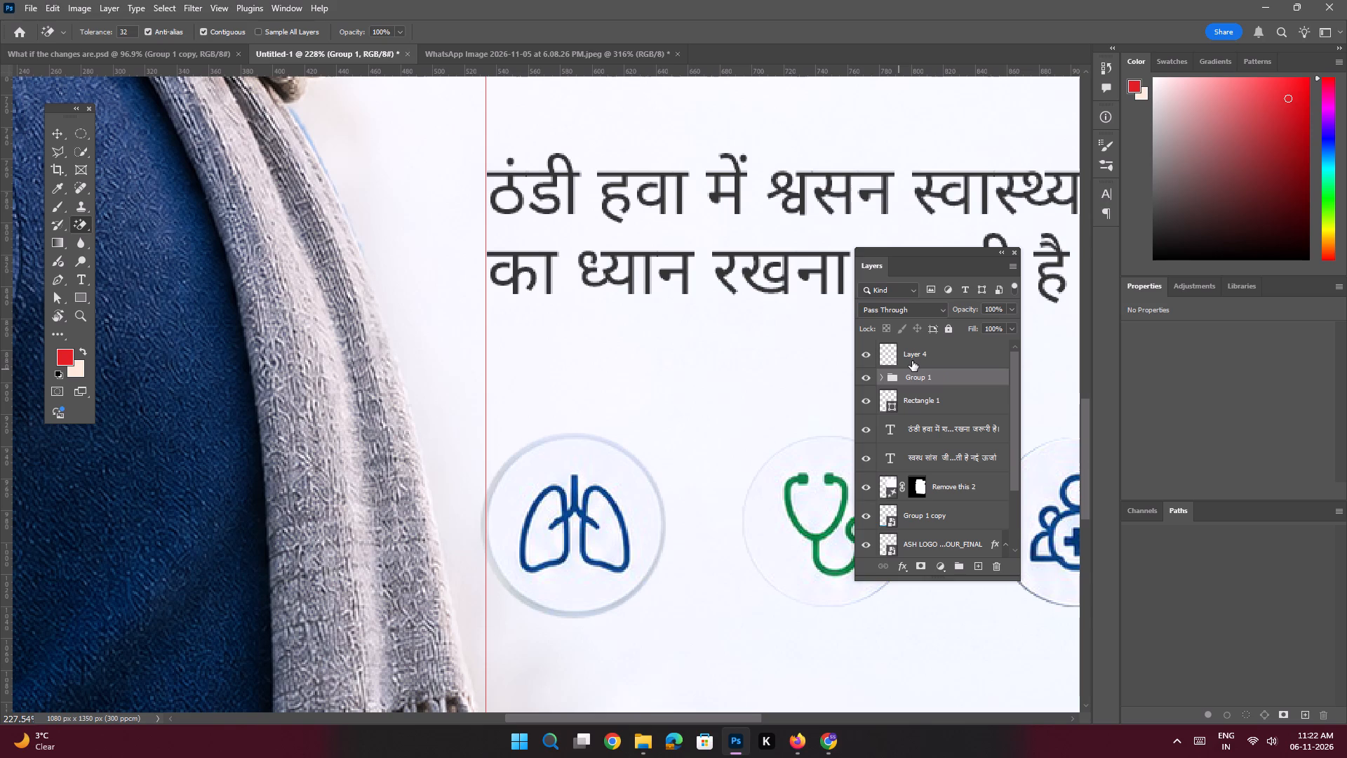
Add the copied caption "सही सलाह" as text on the empty Layer 4, below the lungs icon.
click(912, 359)
key(space)
key(space)
key(space)
key(space)
key(space)
key(space)
key(space)
key(space)
key(space)
key(space)
key(space)
key(space)
key(space)
drag(601, 514, 574, 278)
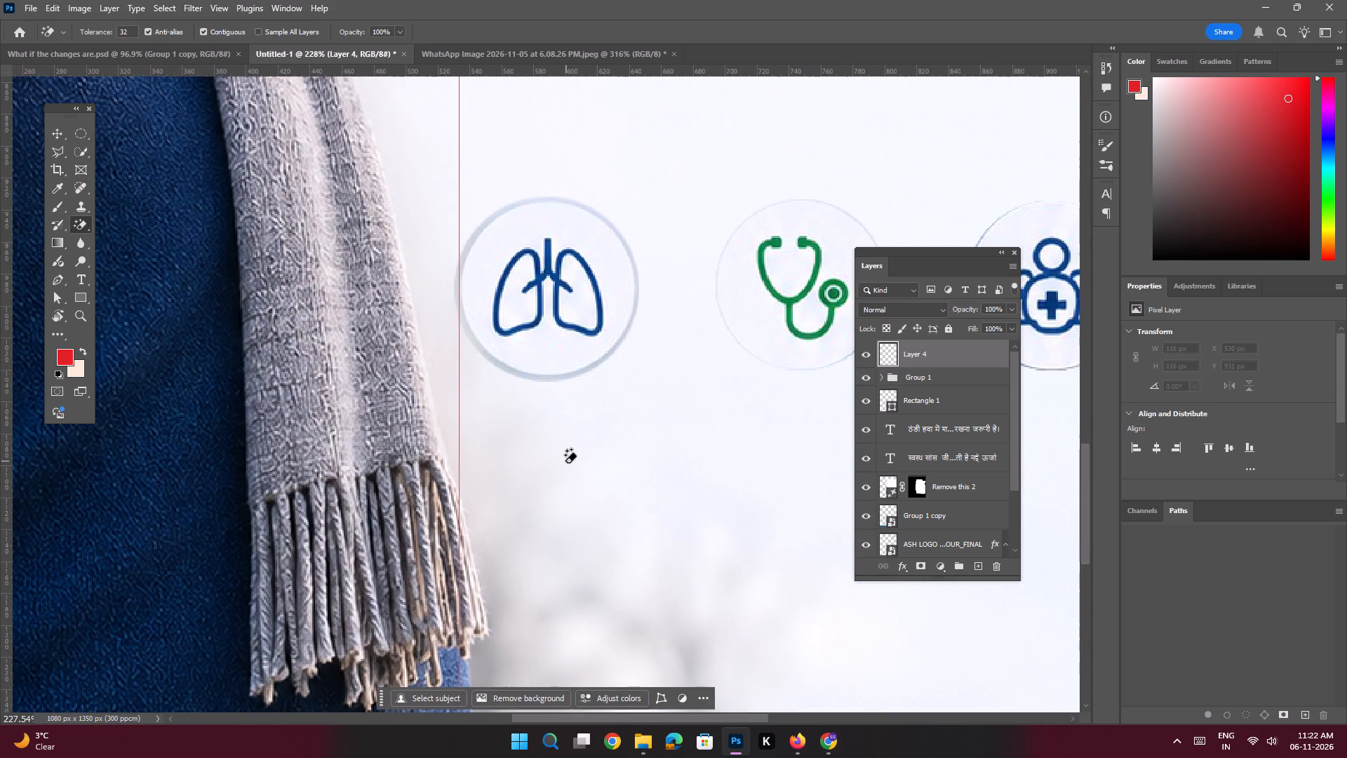
key(t)
click(520, 464)
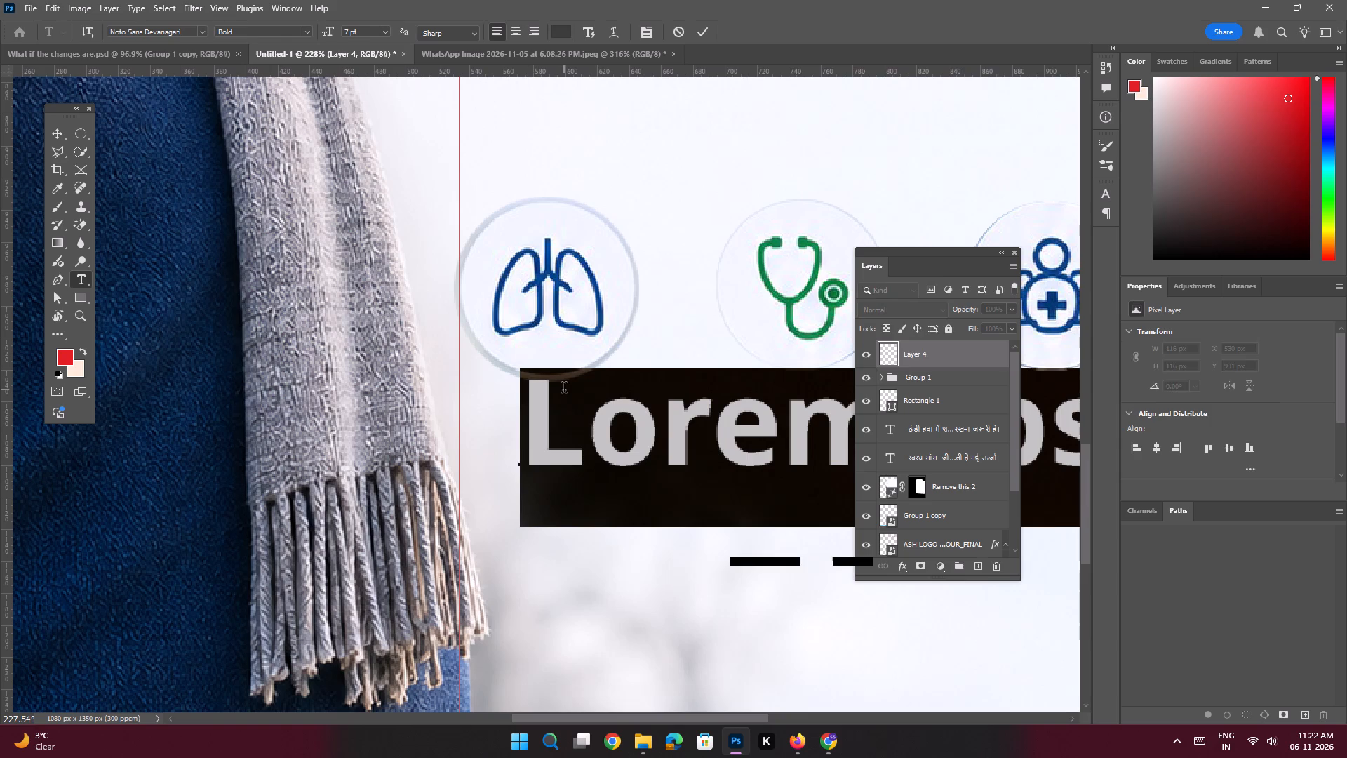
key(ctrl+v)
click(61, 136)
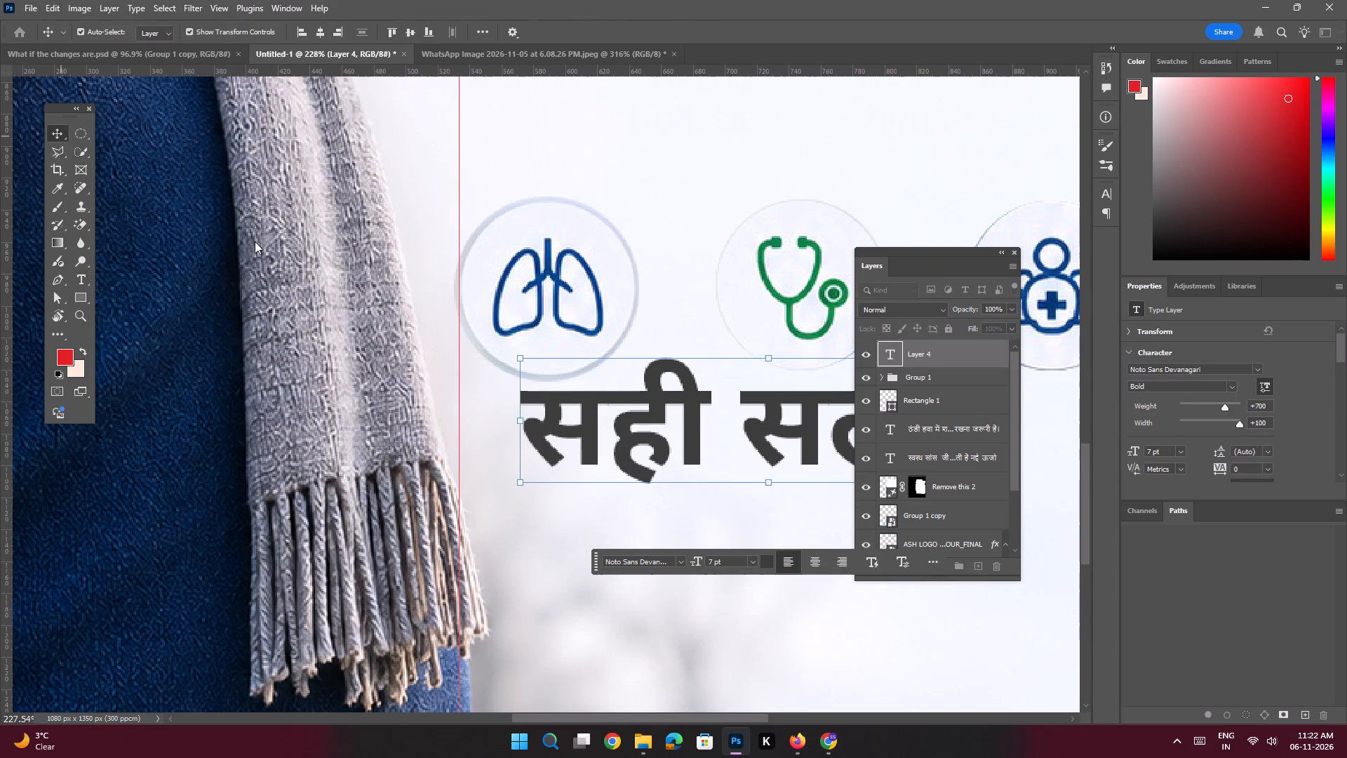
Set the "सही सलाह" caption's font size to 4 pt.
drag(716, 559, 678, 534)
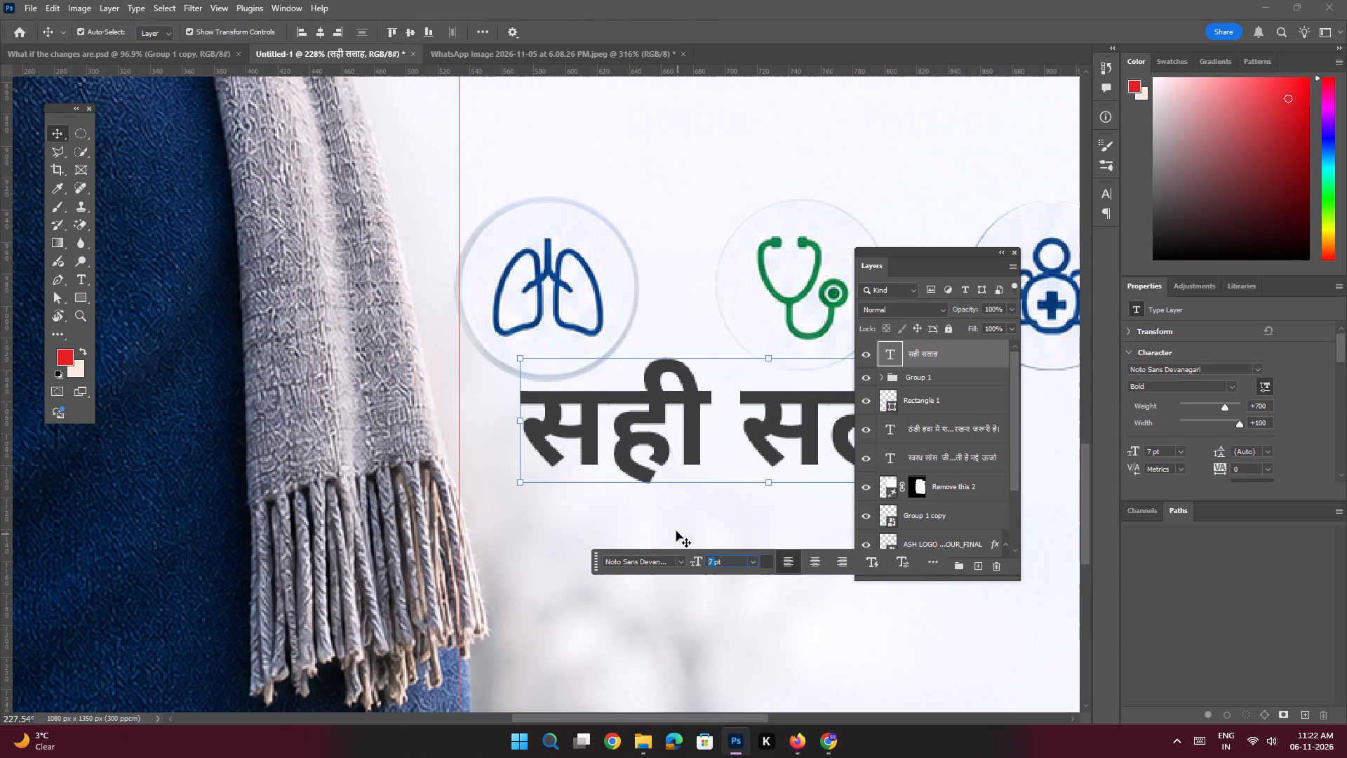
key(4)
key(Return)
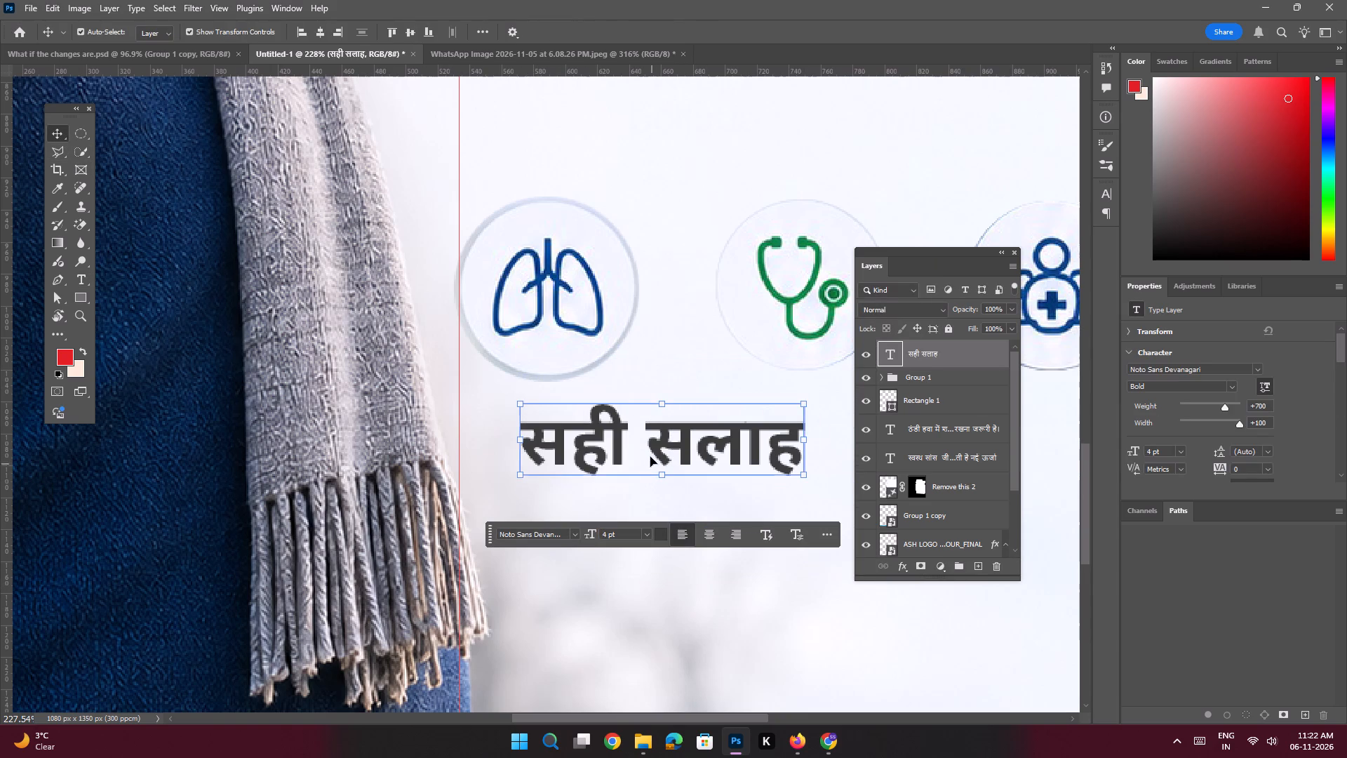
Move the "सही सलाह" caption sideways so it sits beneath the lungs icon.
drag(652, 450, 624, 449)
double_click(624, 449)
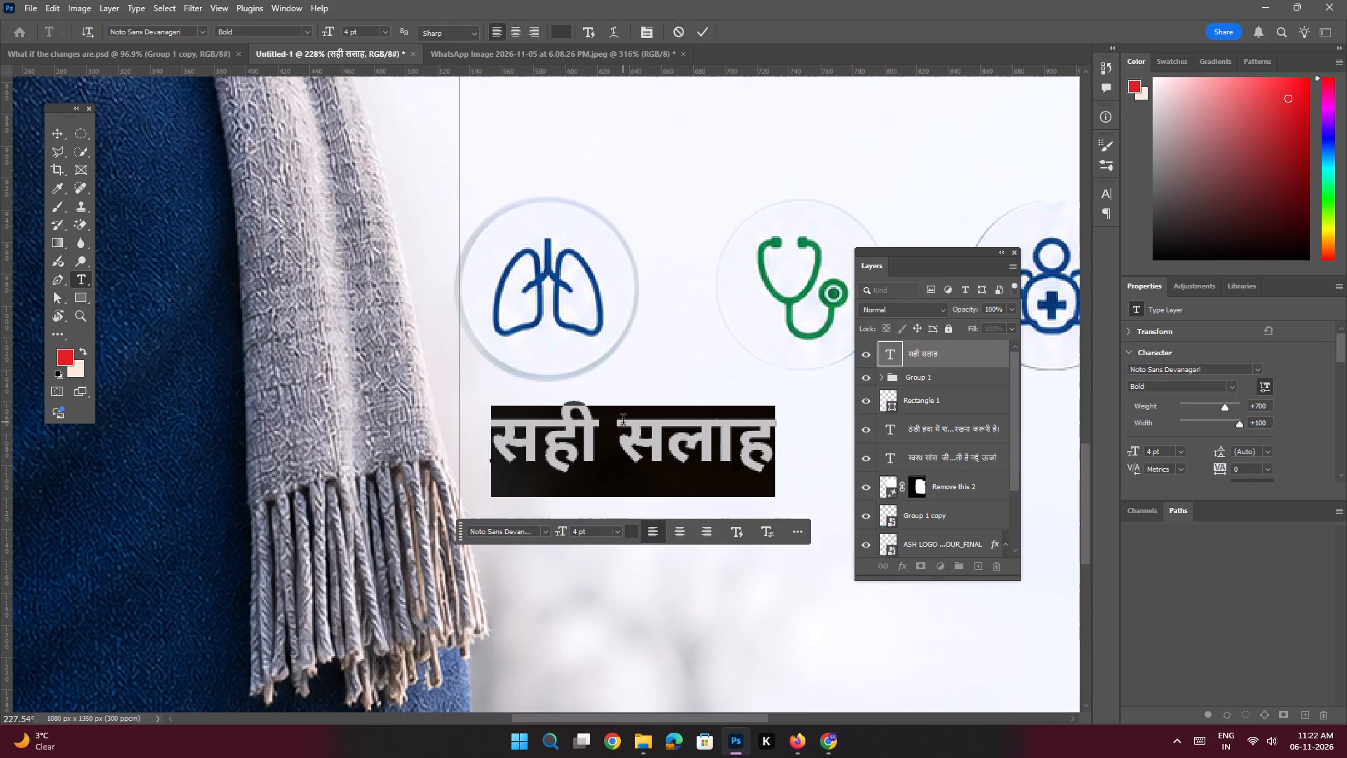
key(Return)
shift+drag(627, 432, 564, 432)
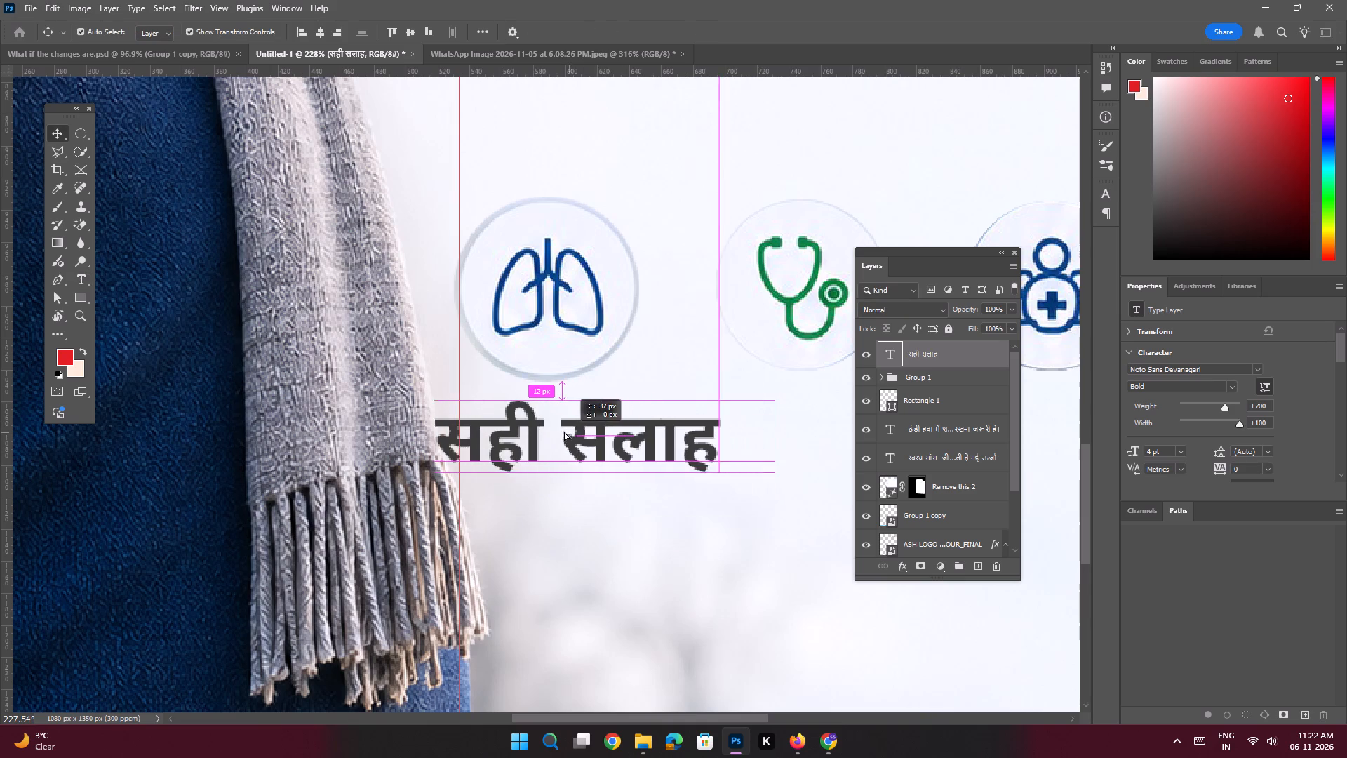
shift+drag(564, 432, 553, 431)
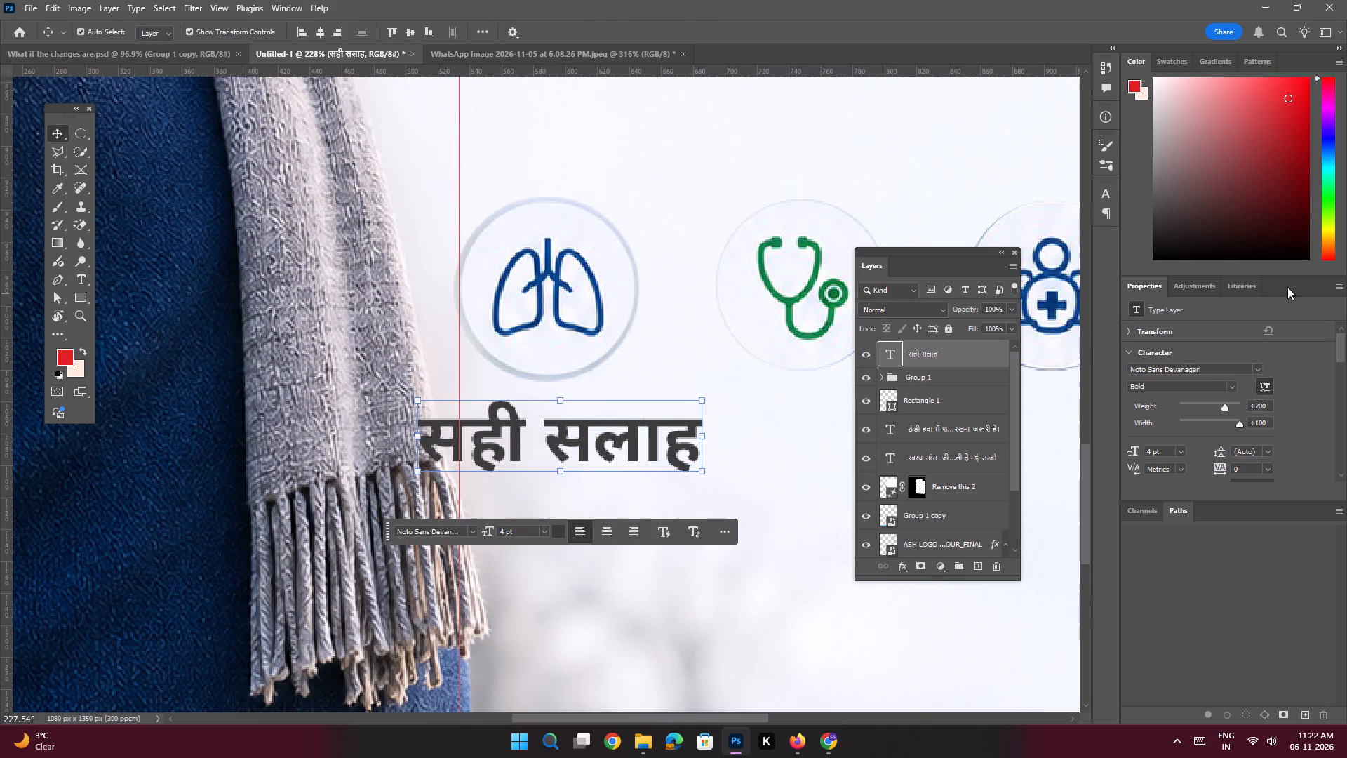
Set the "सही सलाह" caption to SemiBold at 3 pt and centre it beneath the lungs icon.
click(1235, 386)
click(1153, 493)
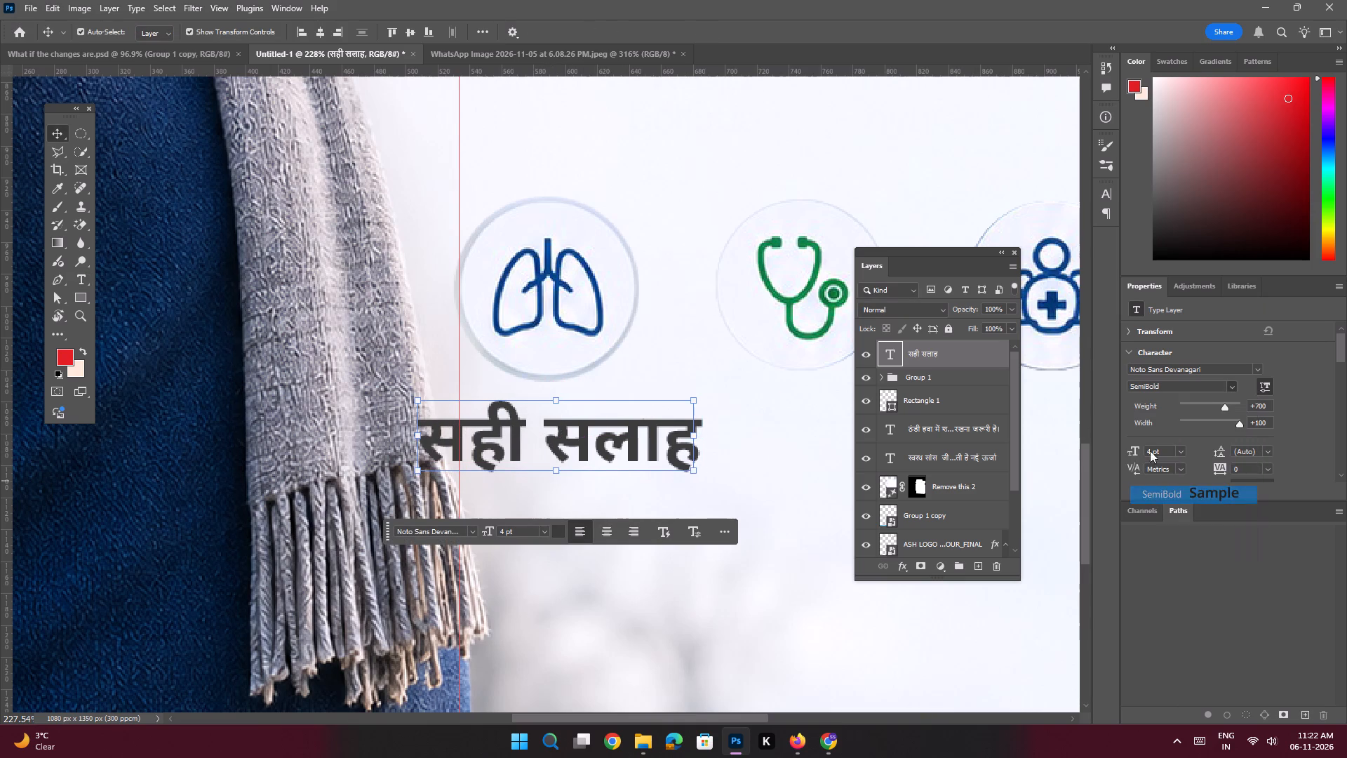
shift+click(606, 444)
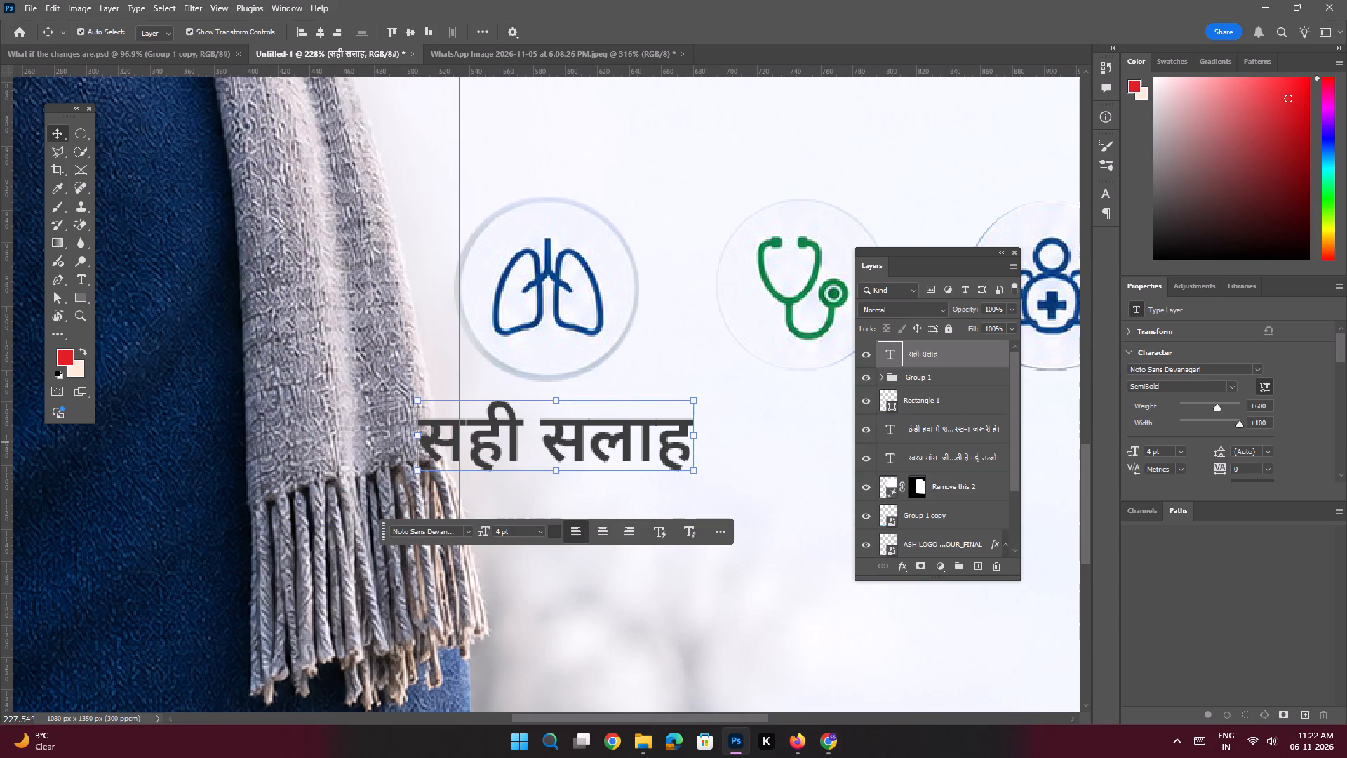
drag(1154, 449, 1123, 441)
key(3)
key(Return)
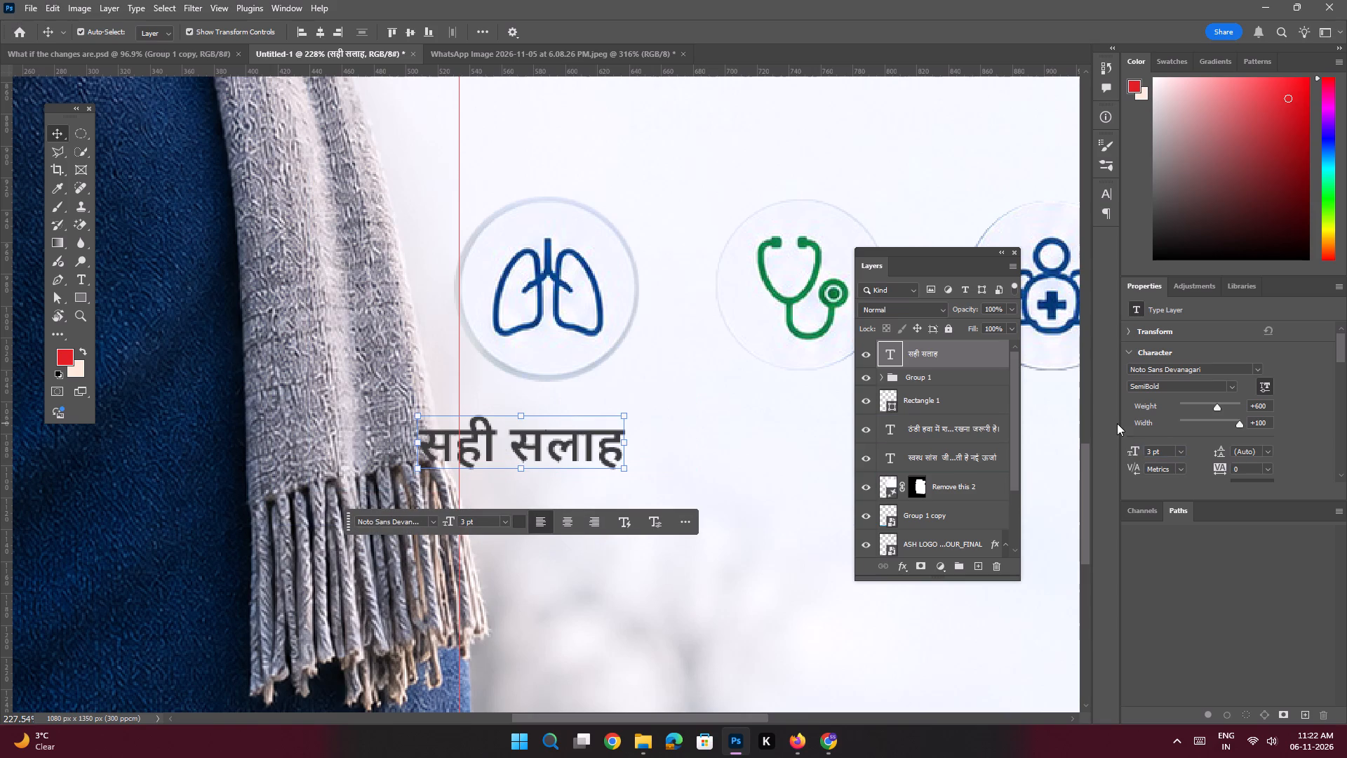
shift+drag(582, 438, 607, 438)
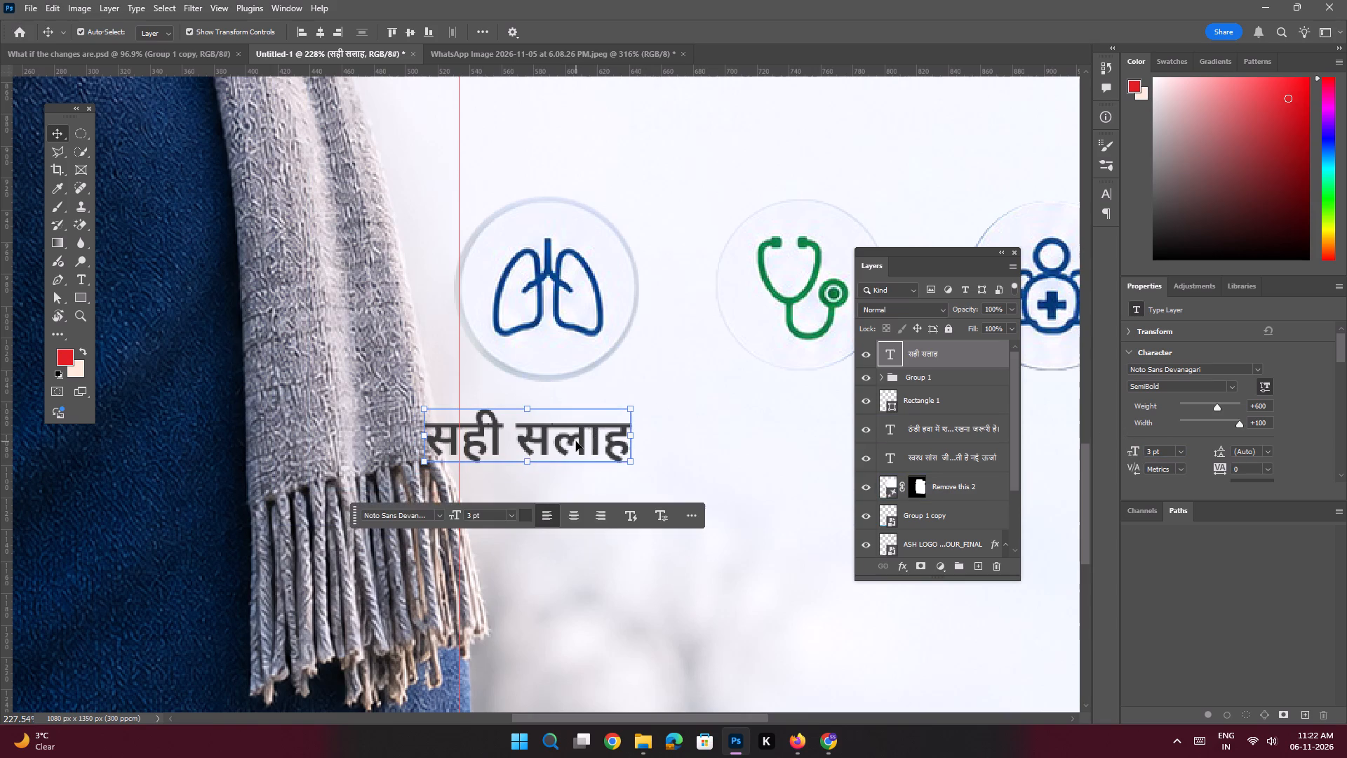
shift+drag(576, 441, 593, 442)
Switch to Chrome, copy the caption "समय पर जांच" from the poster in the Google image search, and return to Photoshop.
key(alt+Tab)
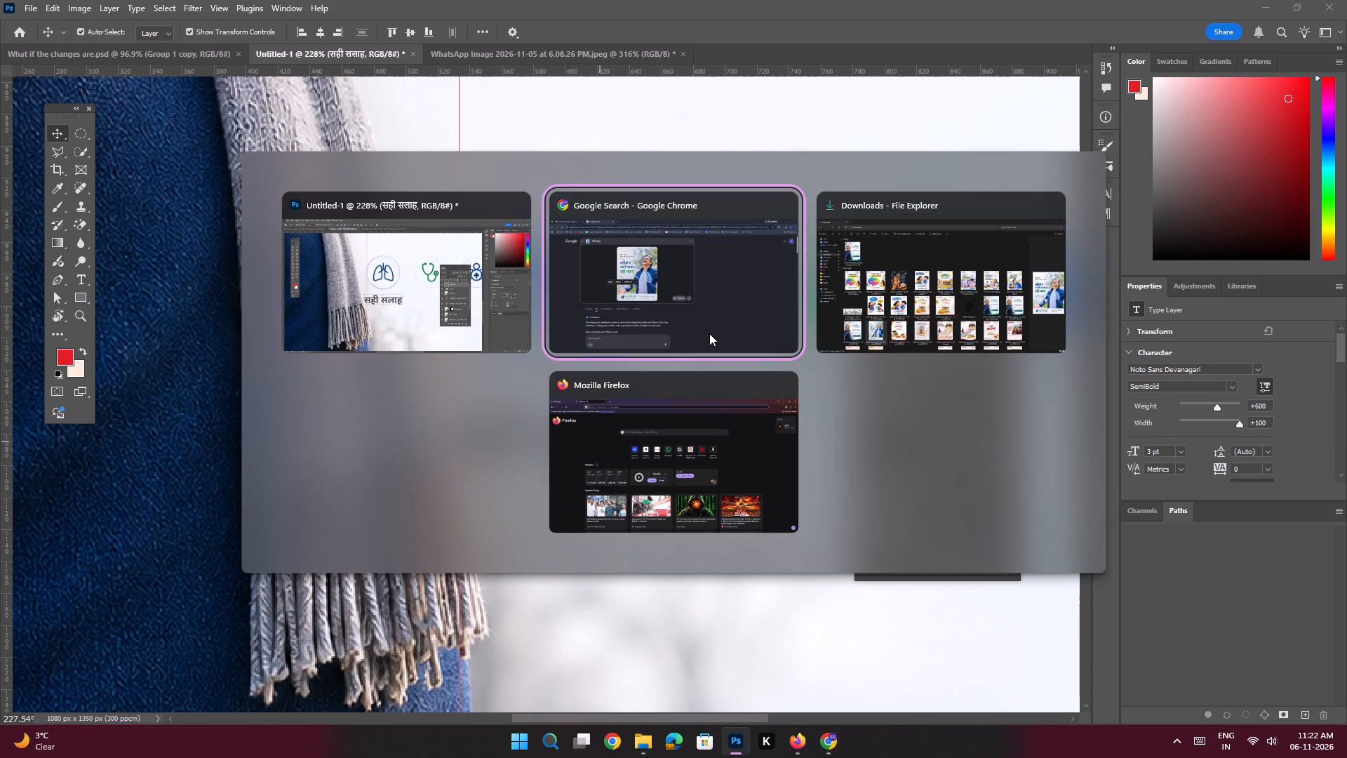
alt+click(703, 331)
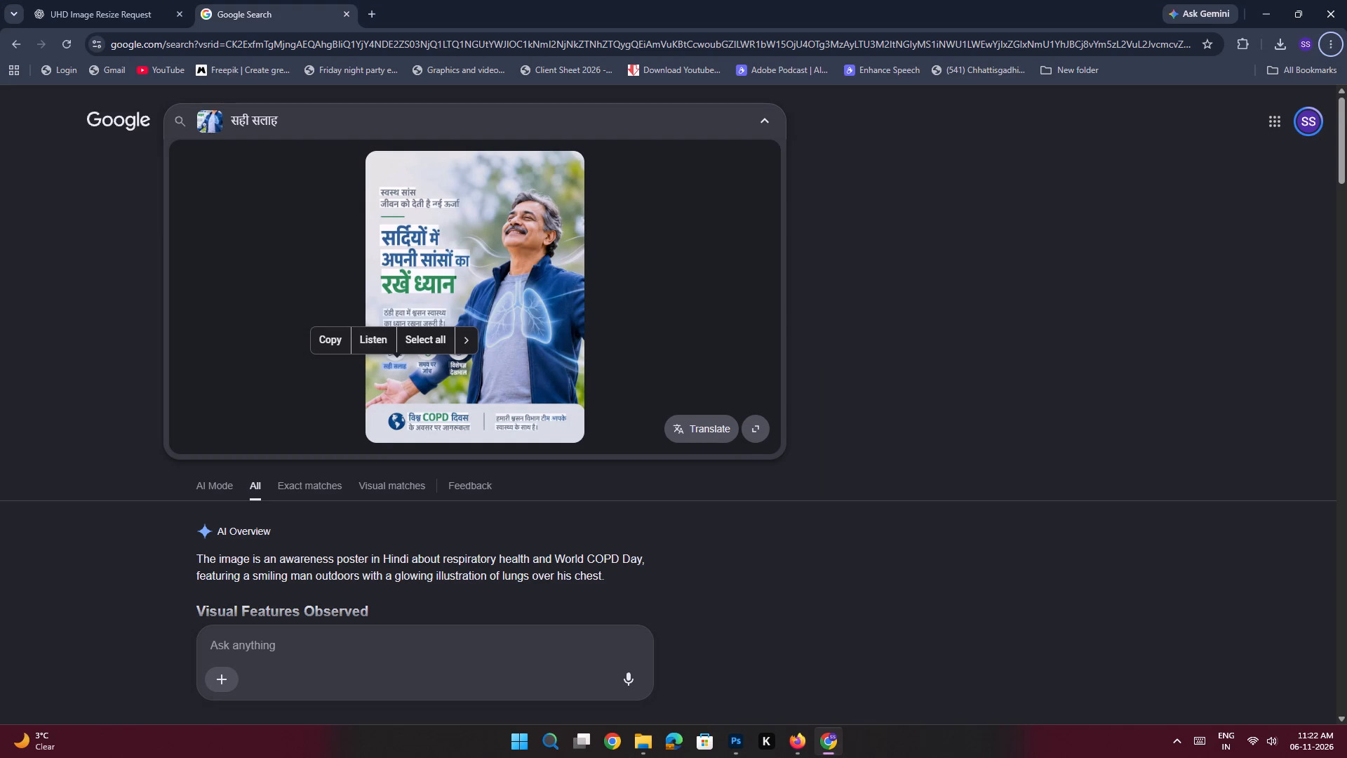
drag(431, 372, 421, 363)
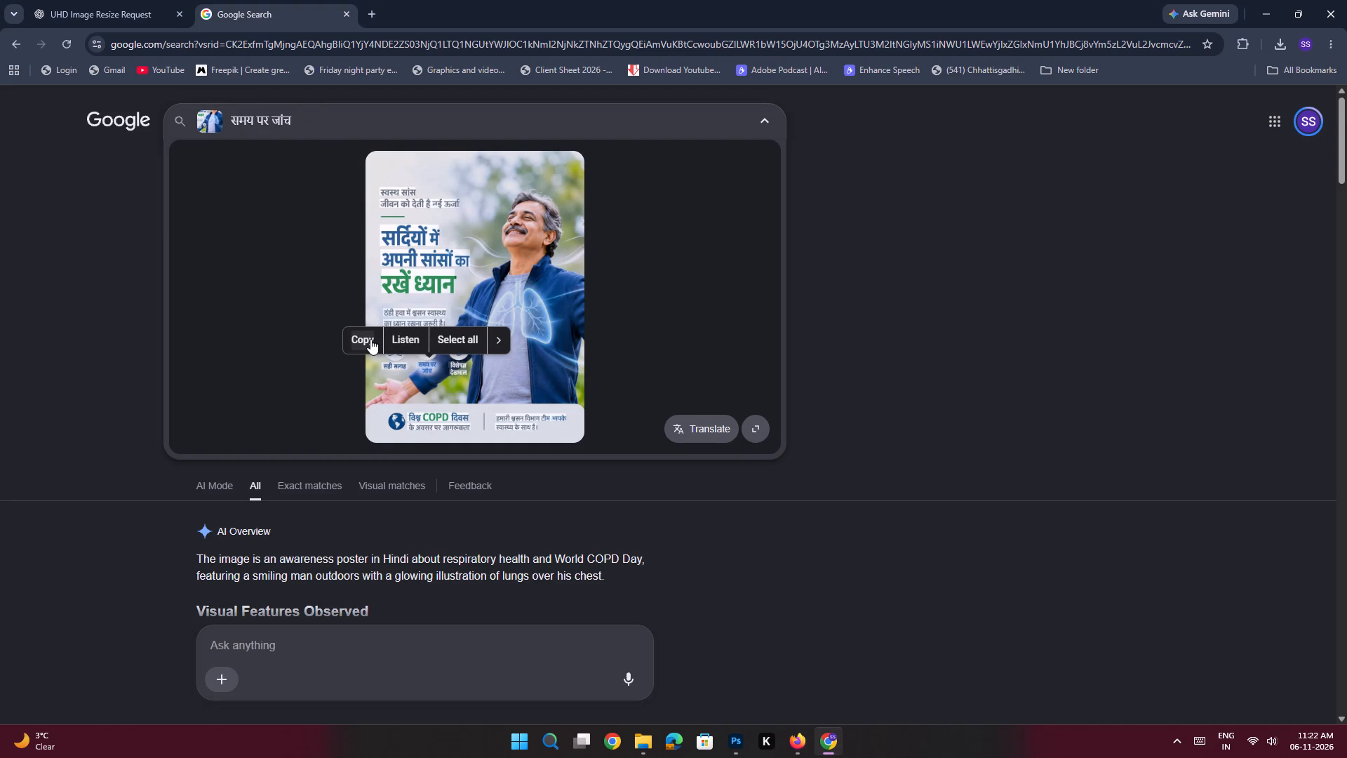
click(370, 339)
key(alt+Tab)
Duplicate the "सही सलाह" caption and place the copy level with it beneath the stethoscope icon.
alt+shift+drag(632, 434, 721, 437)
key(space)
key(space)
key(space)
key(space)
key(space)
key(space)
key(space)
key(space)
key(space)
drag(721, 437, 582, 431)
shift+drag(559, 432, 754, 436)
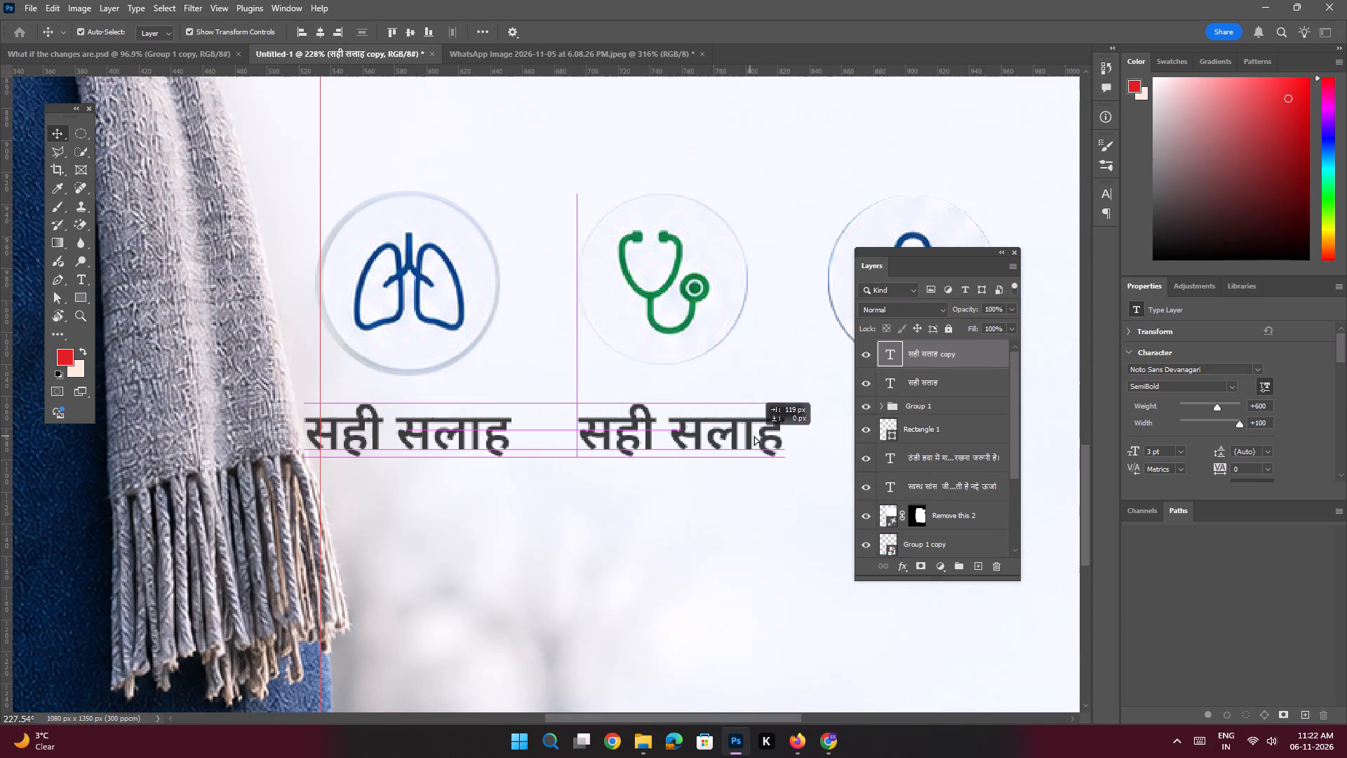
shift+drag(754, 436, 723, 434)
Replace the duplicate caption's text under the stethoscope icon with the copied "समय पर जांच".
key(shift+space)
key(shift+space)
key(shift+space)
key(shift+space)
key(shift+space)
key(shift+space)
drag(701, 420, 627, 419)
double_click(622, 429)
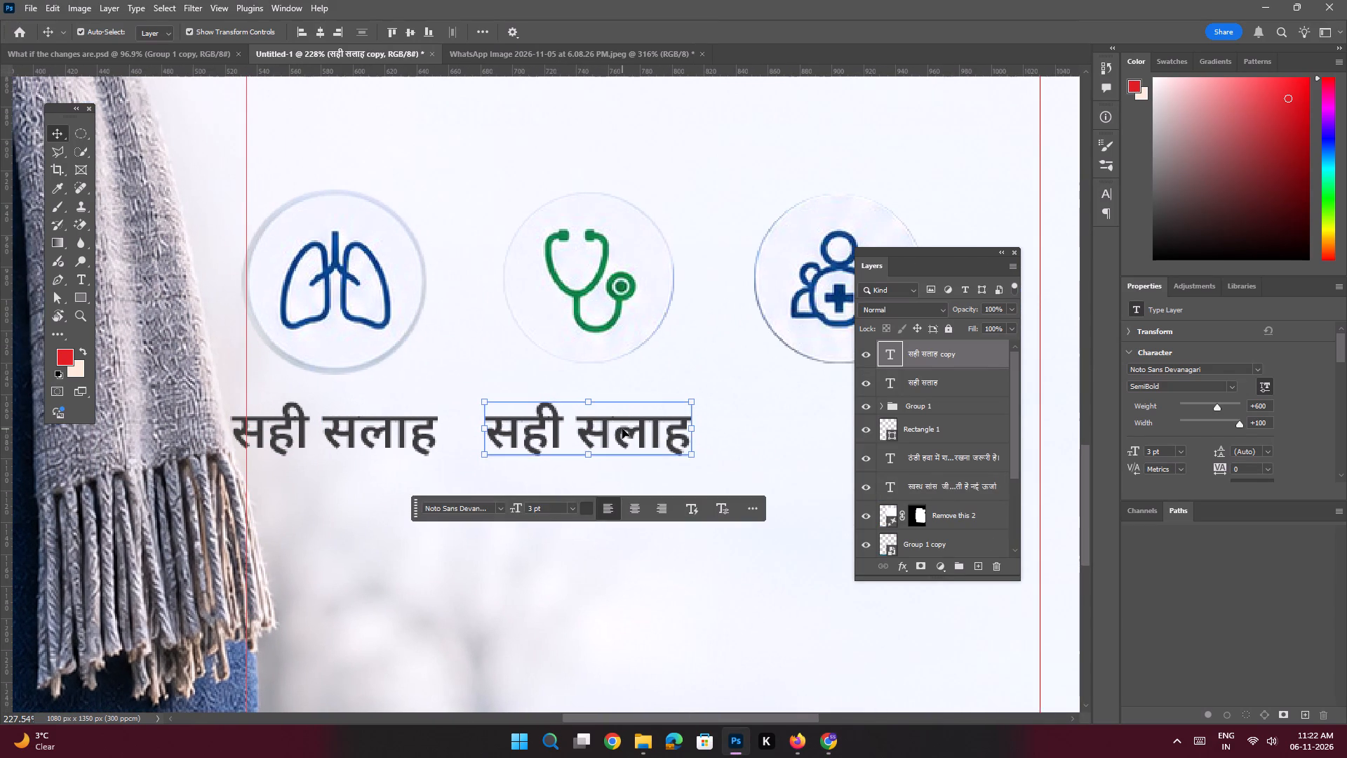
key(ctrl+v)
key(Return)
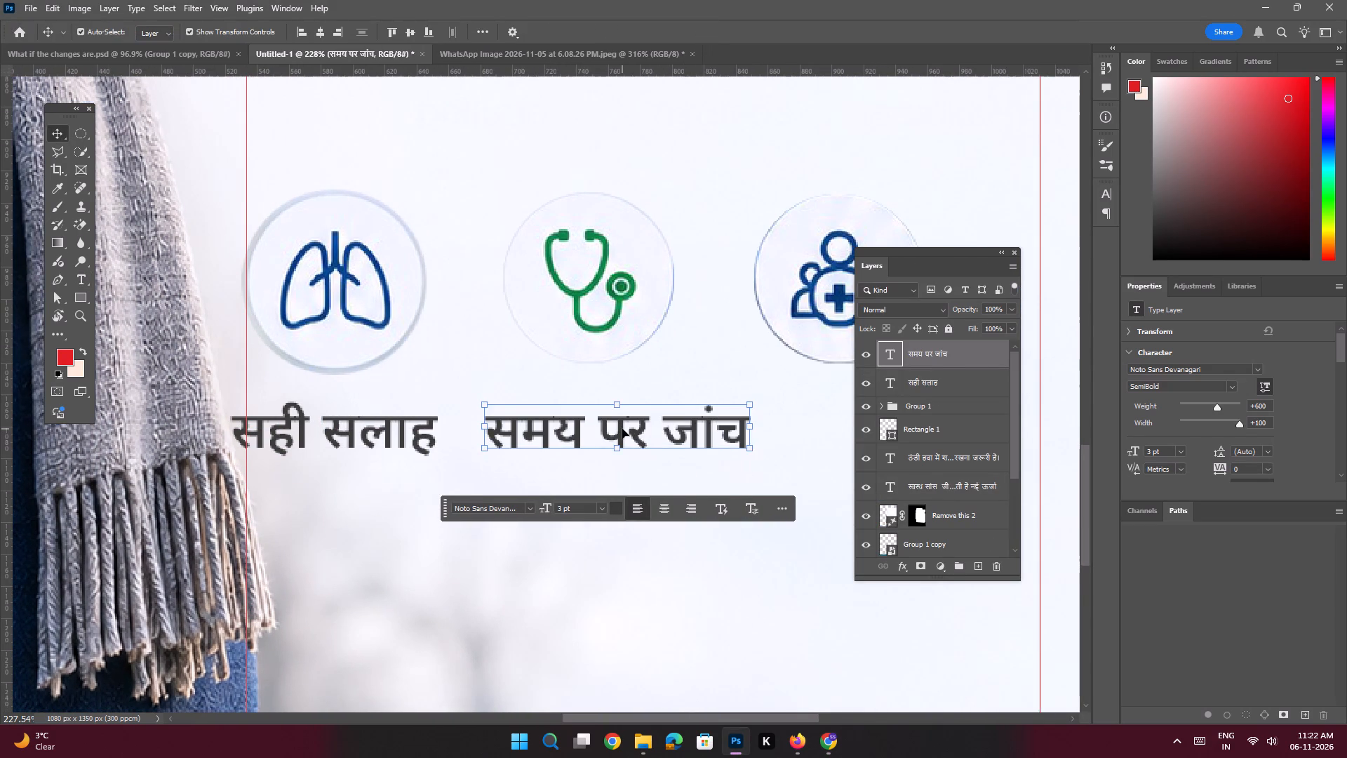
Break the caption into "समय पर" and "जांच" on two lines, centre-align it, and centre it beneath the stethoscope icon.
double_click(622, 429)
click(659, 423)
key(Return)
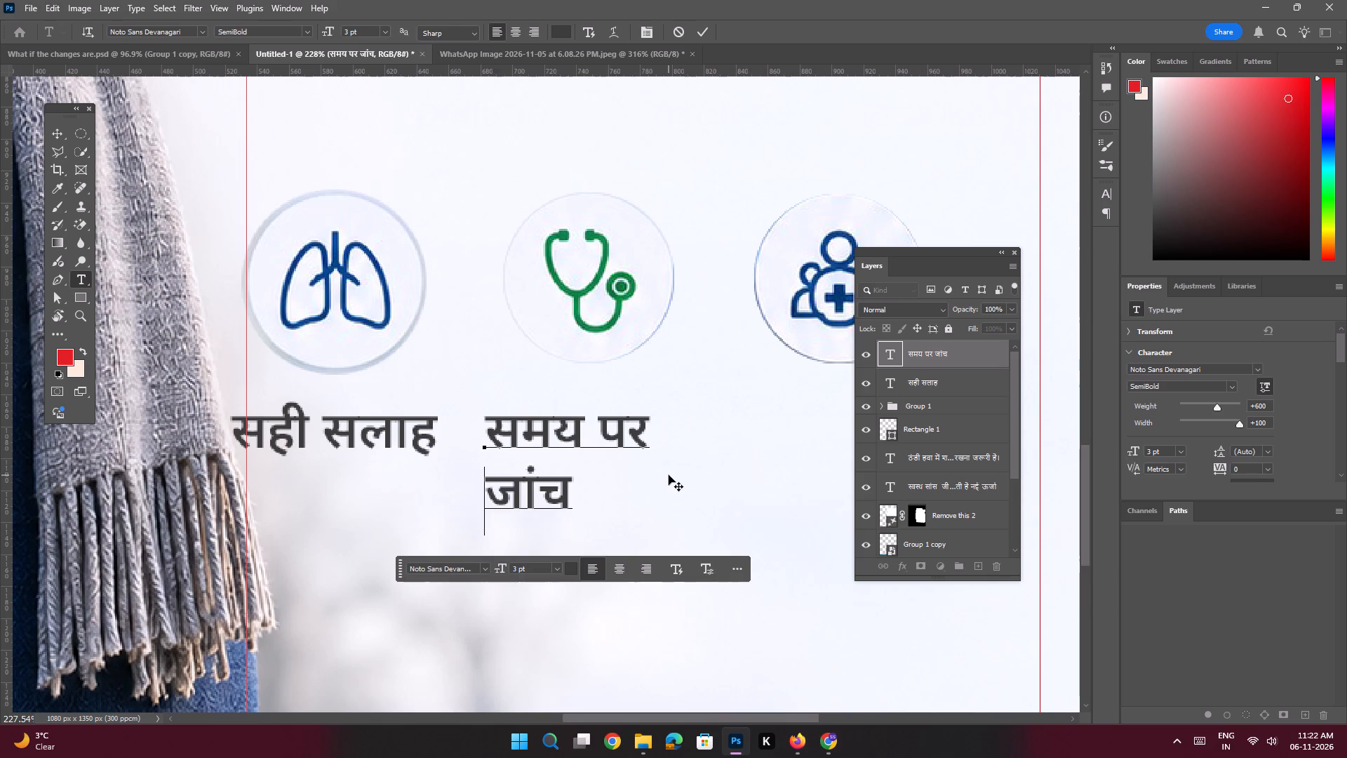
key(Return)
click(617, 576)
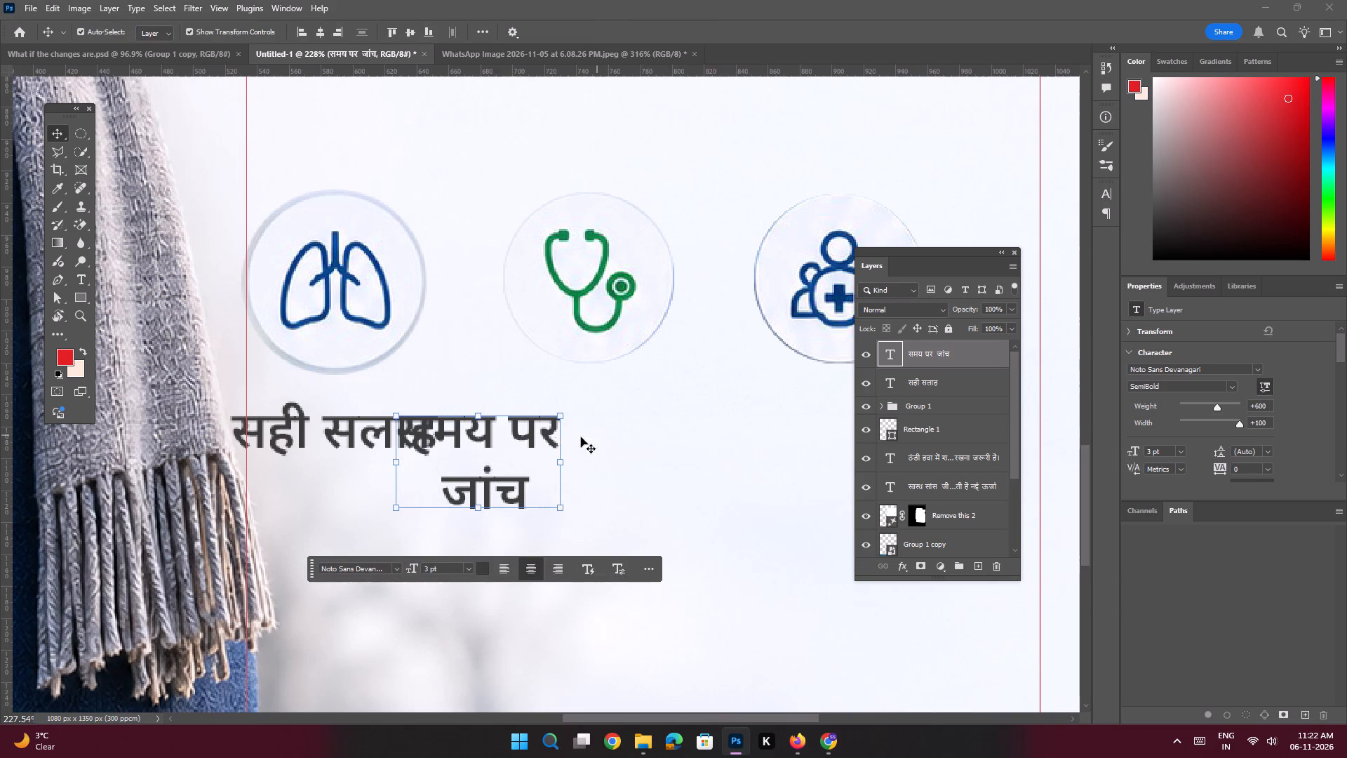
shift+drag(504, 435, 611, 435)
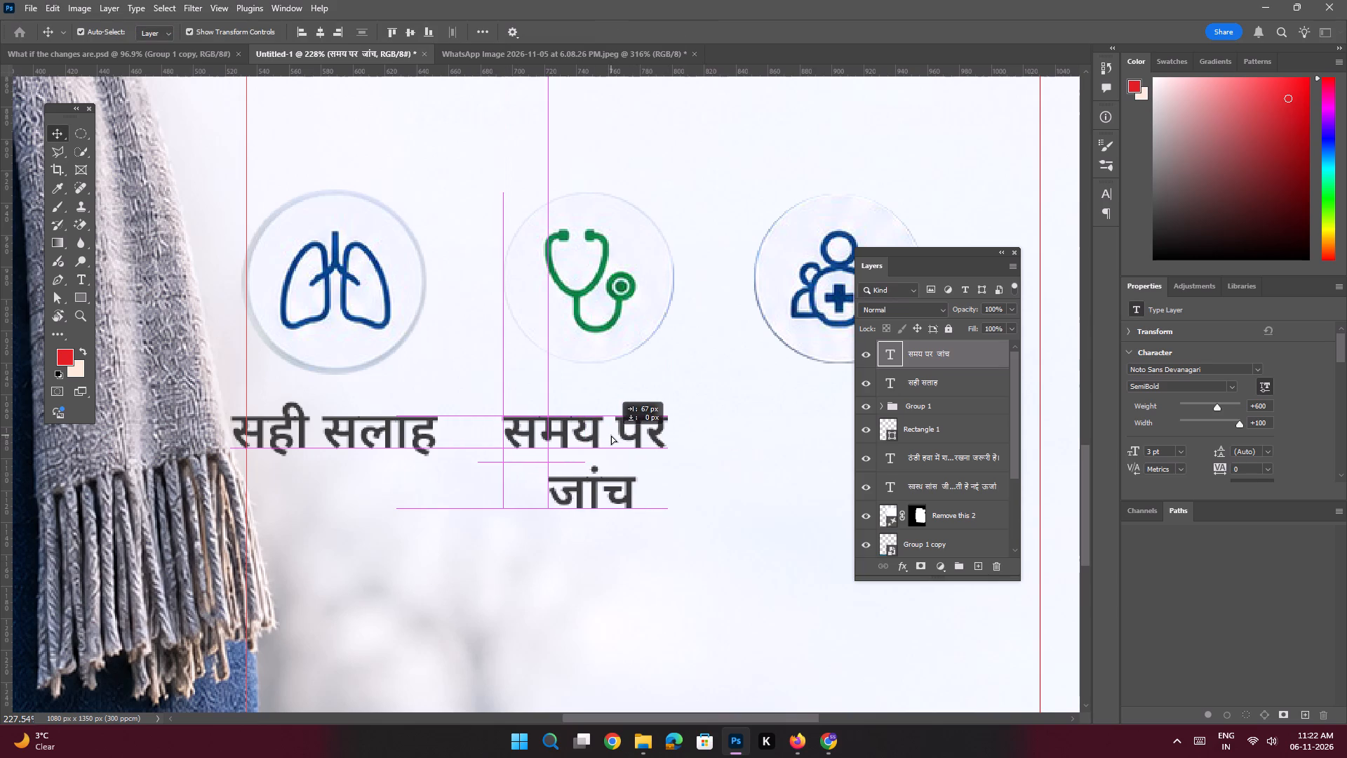
shift+drag(611, 435, 613, 435)
Switch to Chrome, copy the caption "विशेषज्ञ देखभाल" from the poster, and return to Photoshop.
key(alt+Tab)
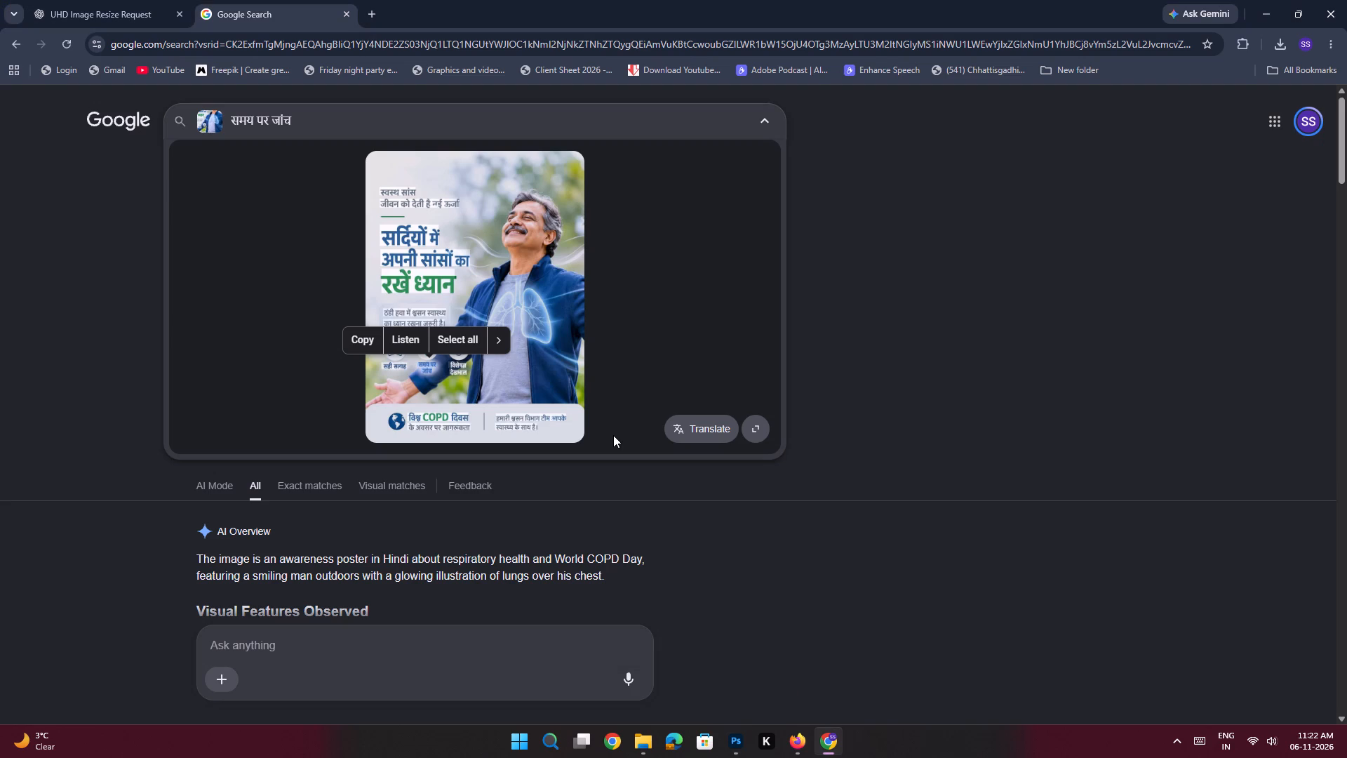
drag(469, 371, 460, 368)
drag(460, 368, 454, 368)
drag(449, 365, 465, 372)
click(387, 338)
key(alt+Tab)
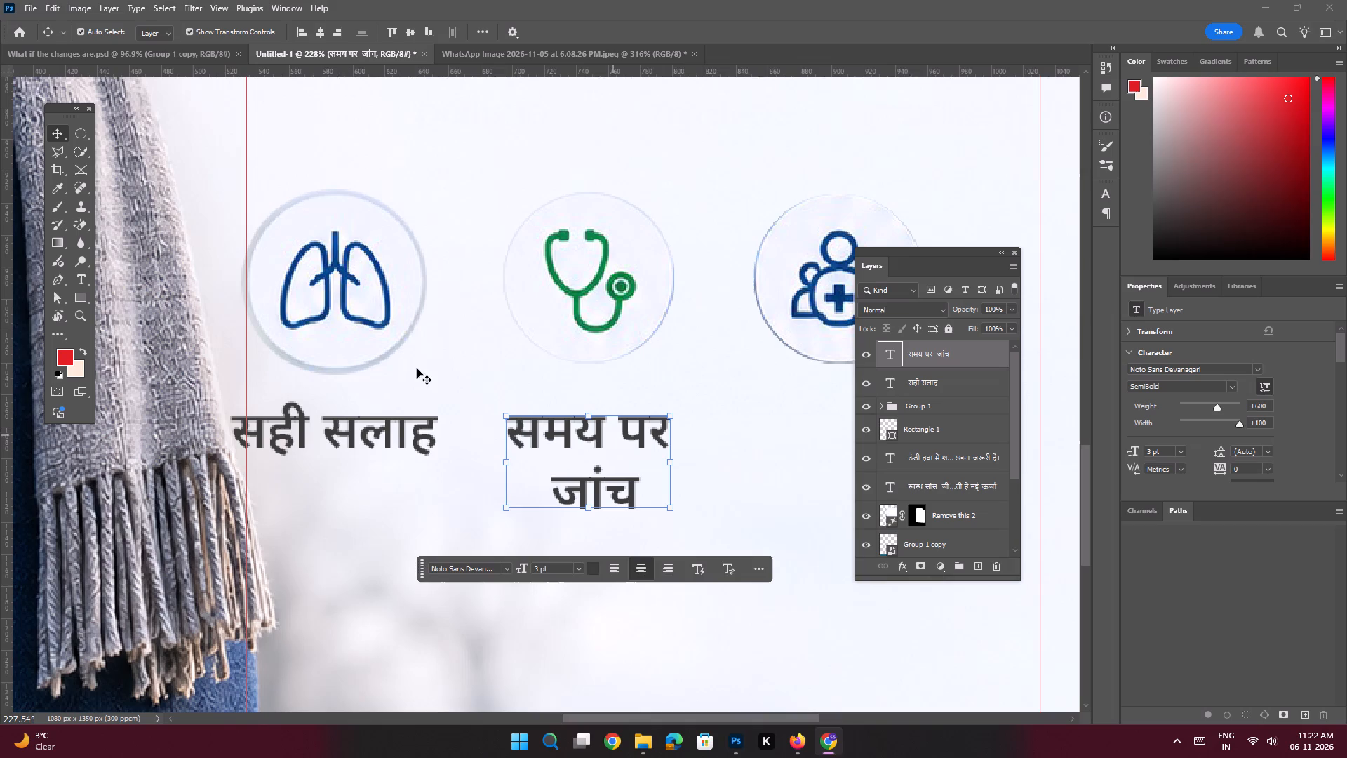
Insert a space before "समय" in the stethoscope caption to balance its first line over "जांच".
key(space)
key(space)
key(space)
key(space)
key(space)
key(space)
key(space)
key(space)
drag(548, 418, 503, 414)
double_click(518, 427)
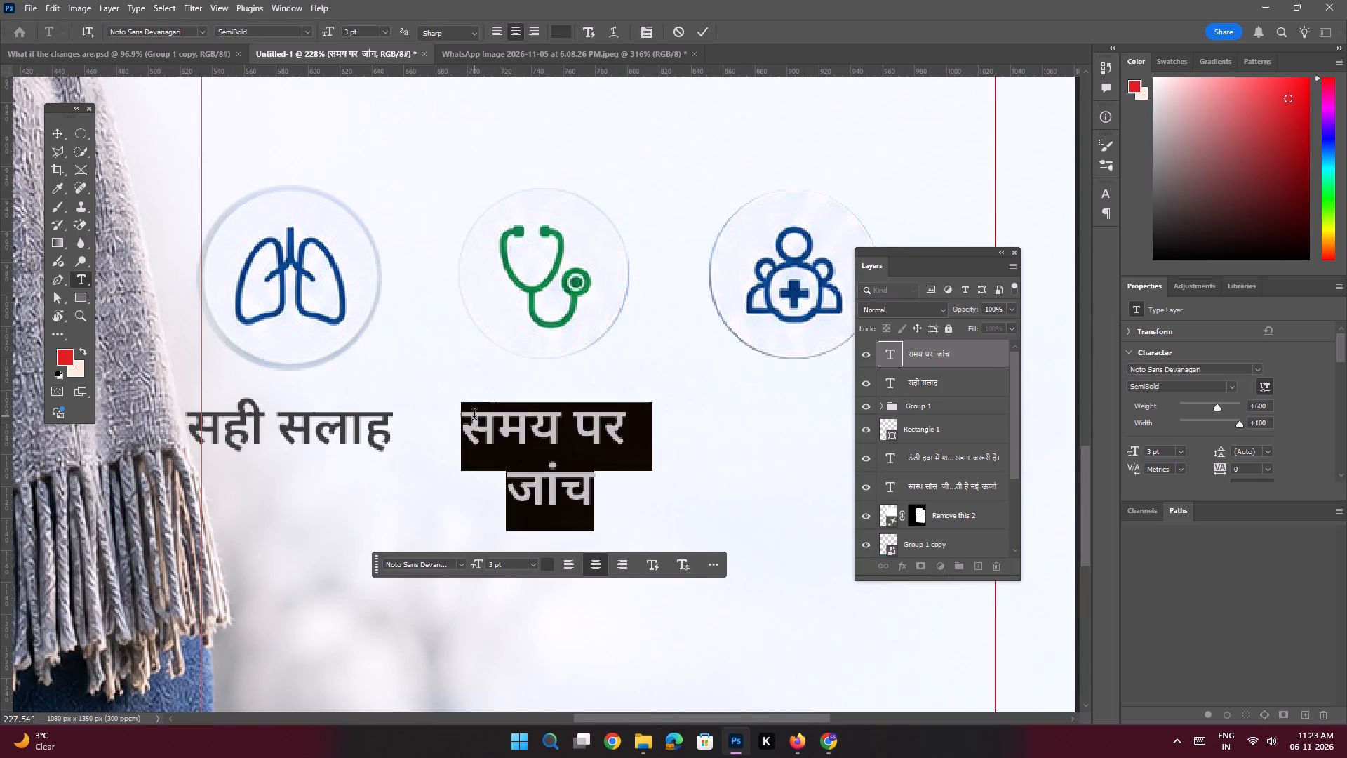
click(474, 416)
key(space)
key(Return)
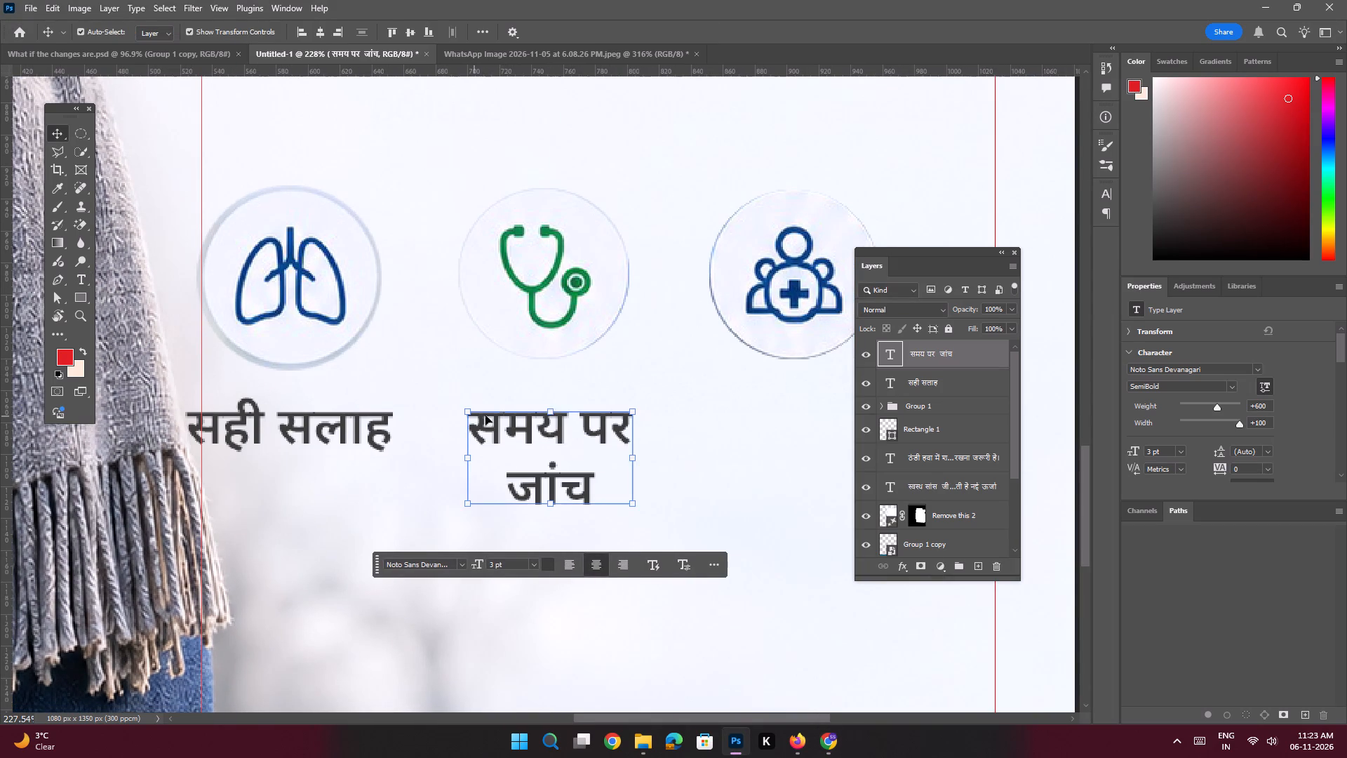
Duplicate the "समय पर जांच" caption and place the copy level with it beneath the blue people-with-cross icon.
key(space)
key(space)
key(space)
key(space)
key(space)
key(space)
key(space)
key(space)
key(space)
key(space)
key(space)
drag(557, 413, 410, 401)
alt+shift+drag(400, 416, 612, 423)
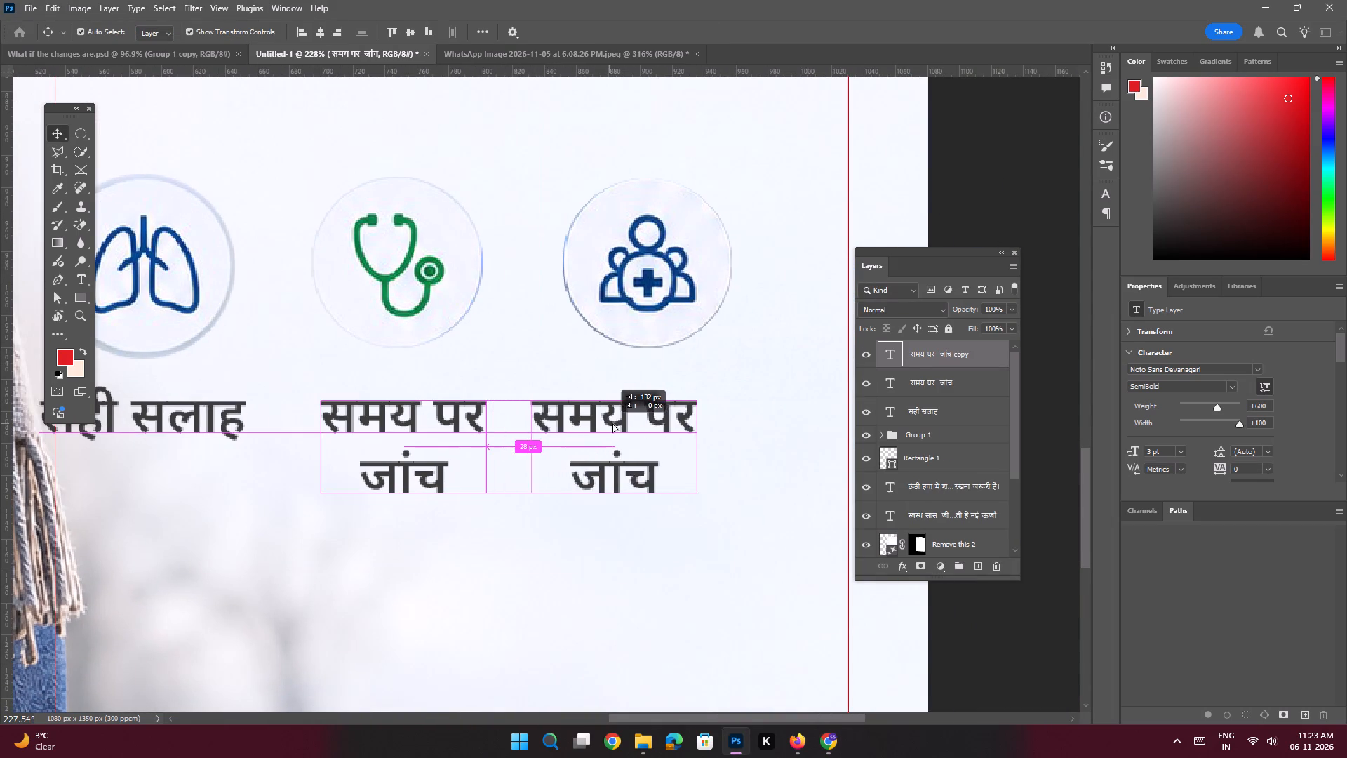
alt+shift+drag(612, 423, 638, 423)
Replace the duplicate caption's text with the copied "विशेषज्ञ देखभाल" and put "देखभाल" on a second line.
double_click(638, 423)
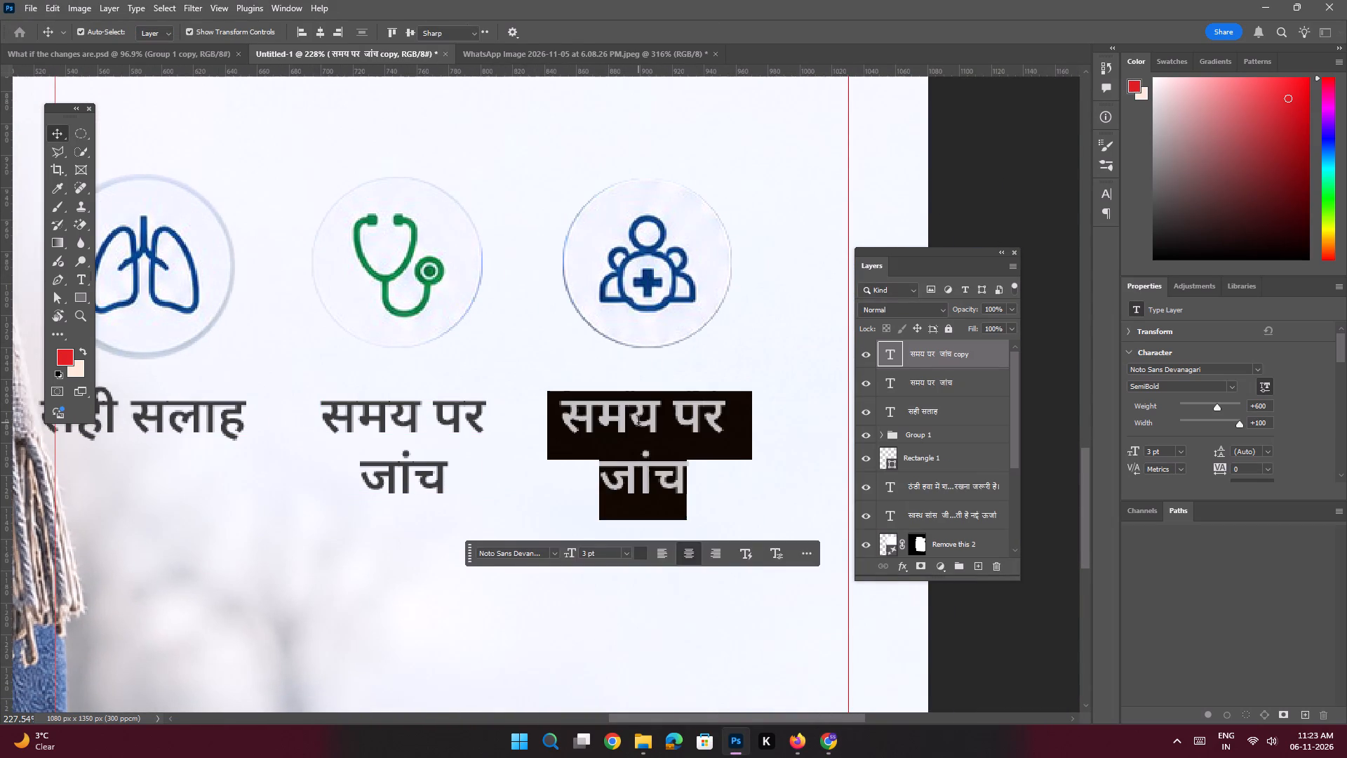
key(ctrl+v)
key(Return)
double_click(657, 423)
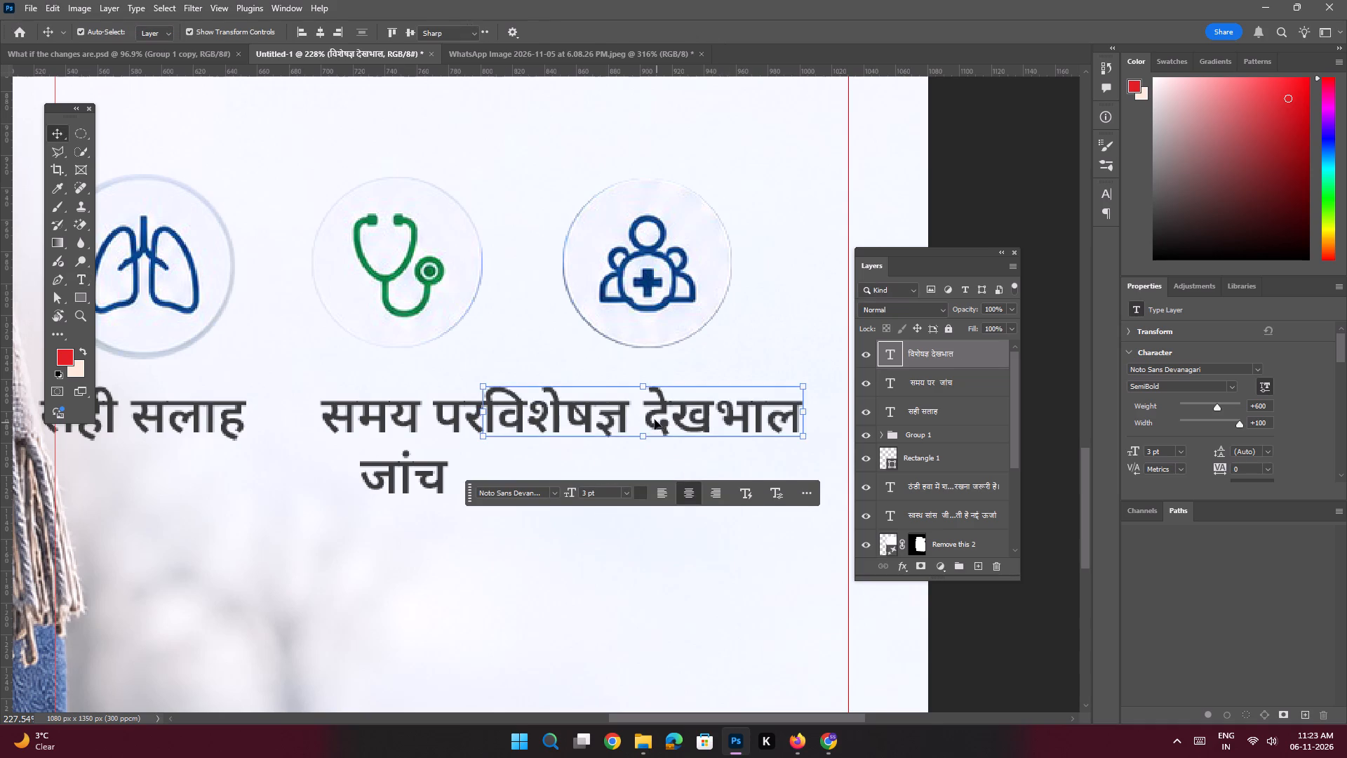
click(645, 404)
key(Return)
key(Return)
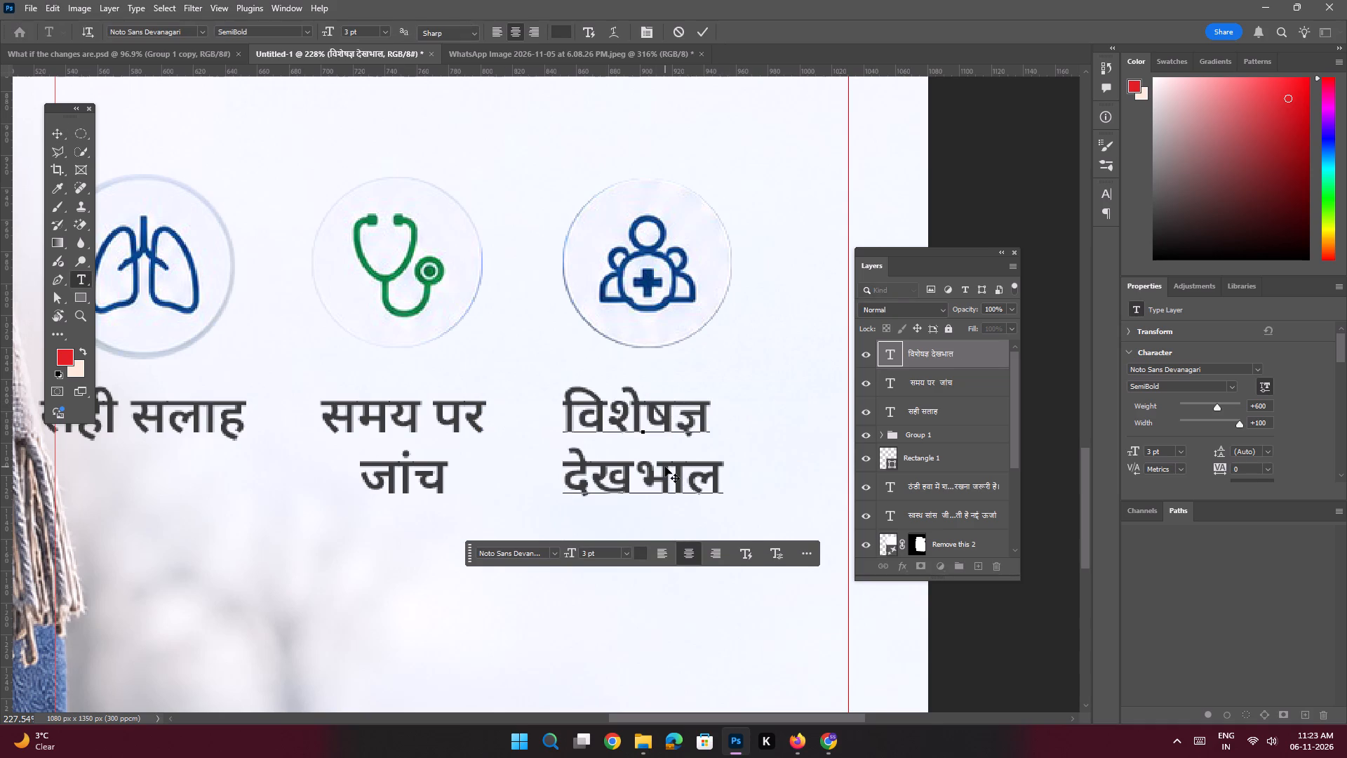
Insert a space before "विशेषज्ञ" to balance the first line over "देखभाल".
double_click(631, 426)
click(572, 407)
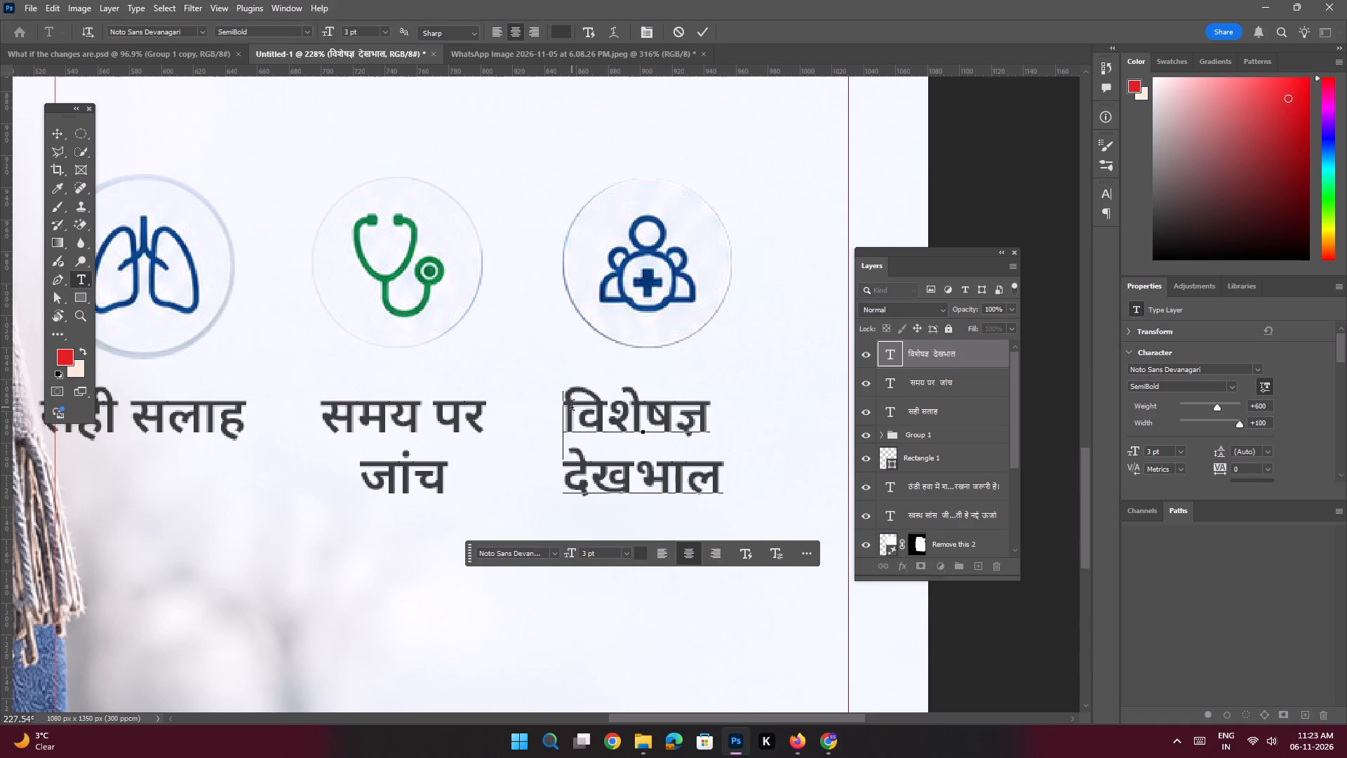
key(space)
key(Return)
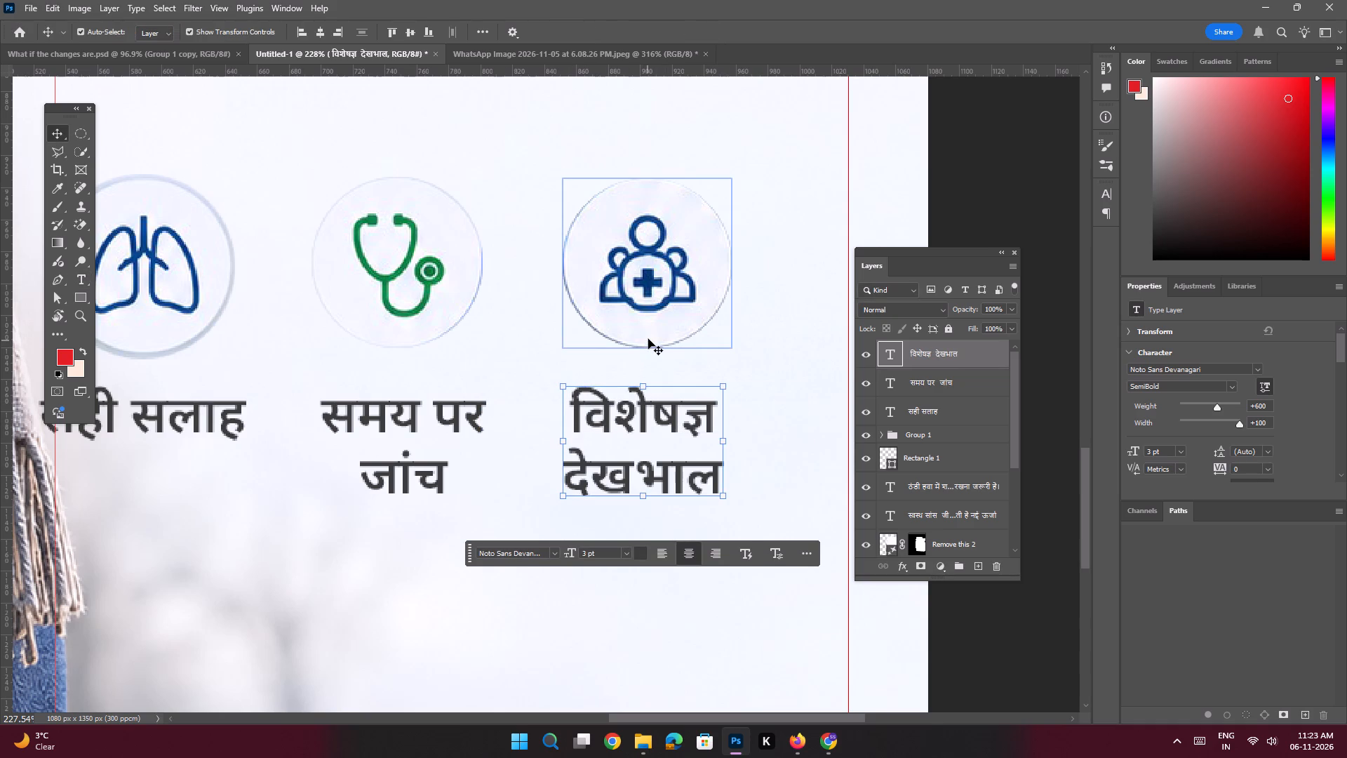
Select the lungs, stethoscope and people icons together with their three captions and shift them about 50 px to the right.
shift+click(648, 339)
shift+click(453, 411)
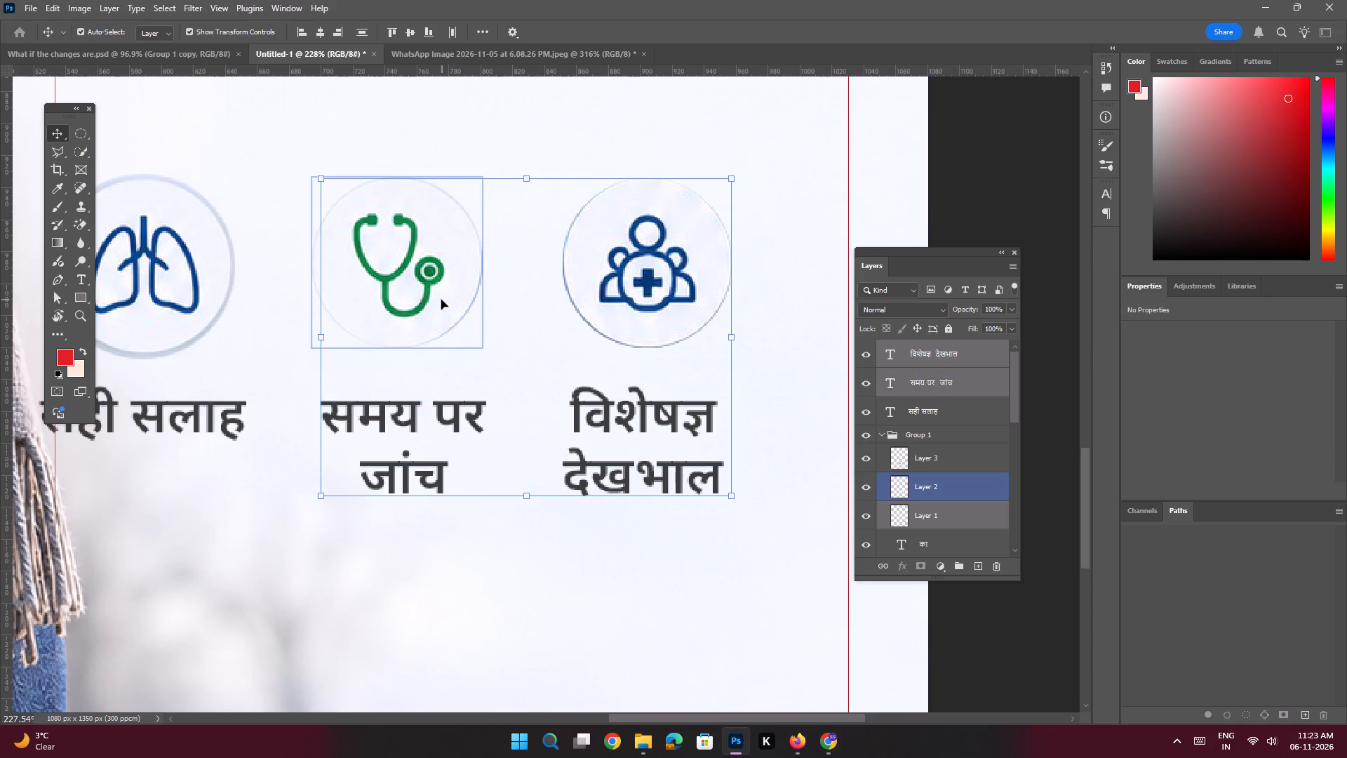
shift+click(441, 300)
key(space)
key(space)
key(space)
key(space)
key(space)
key(space)
key(space)
key(space)
key(space)
key(space)
key(space)
drag(284, 355, 433, 357)
shift+click(316, 415)
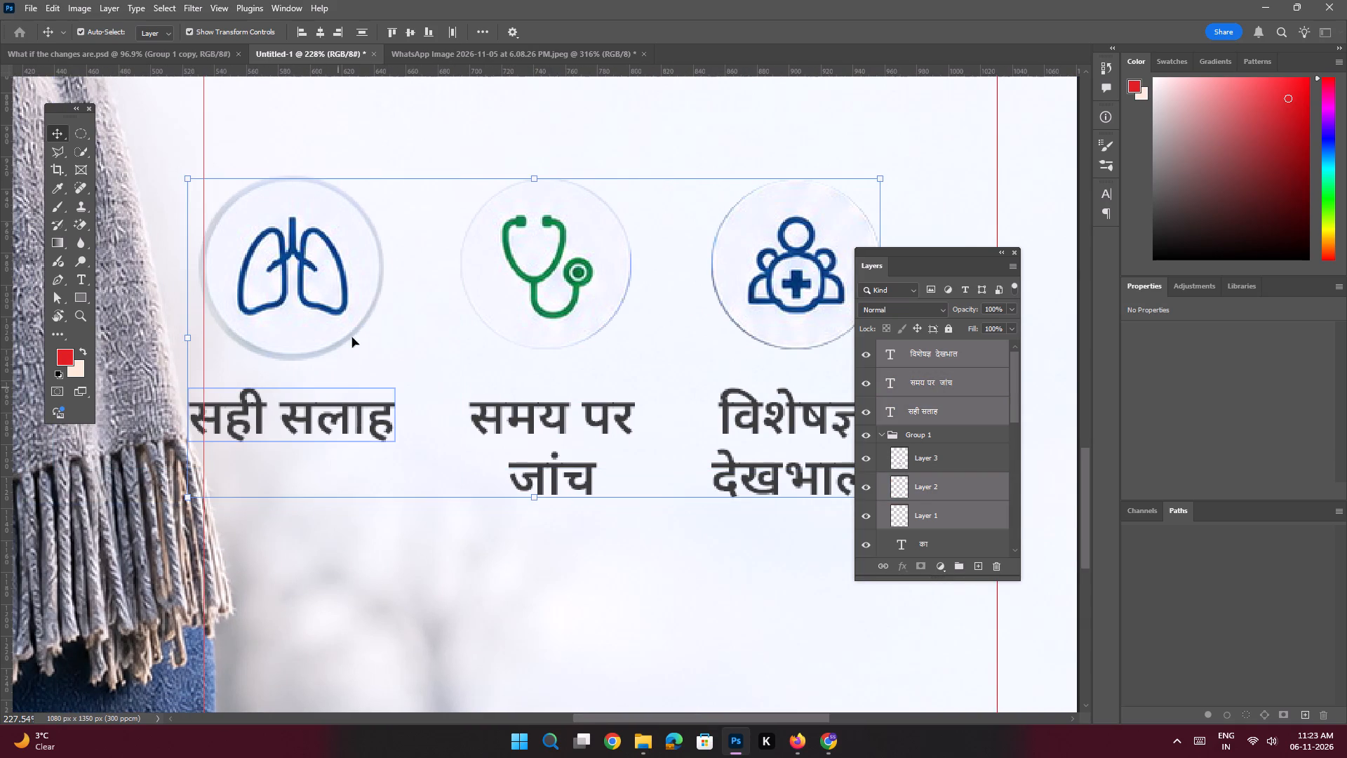
shift+click(352, 304)
key(shift+Right)
key(shift+Right)
key(shift+Right)
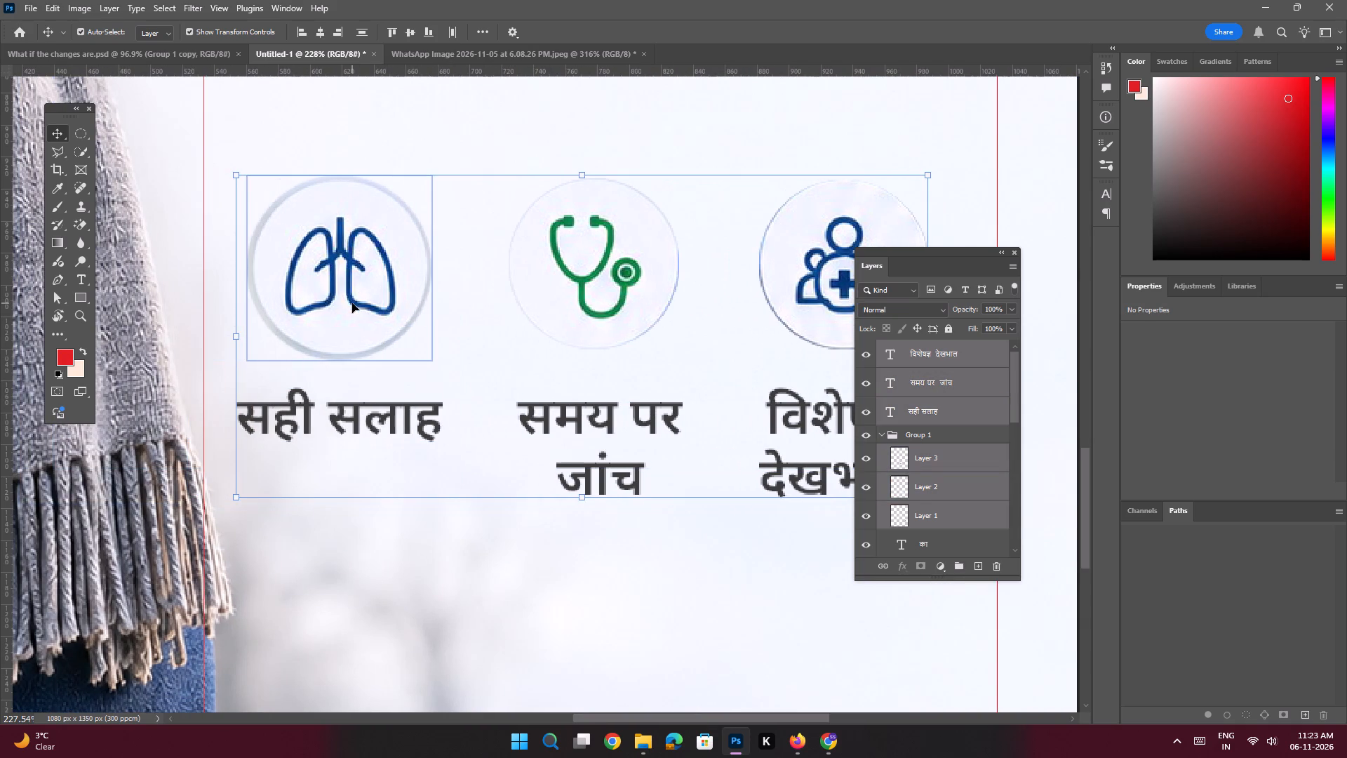
key(ctrl+space)
key(ctrl+space)
key(ctrl+space)
key(ctrl+space)
key(ctrl+space)
key(ctrl+space)
key(ctrl+space)
key(ctrl+space)
key(ctrl+space)
key(ctrl+space)
key(ctrl+space)
key(ctrl+space)
key(ctrl+space)
key(ctrl+space)
key(ctrl+space)
key(ctrl+space)
key(ctrl+space)
key(ctrl+space)
key(ctrl+space)
key(ctrl+space)
ctrl+drag(417, 298, 363, 290)
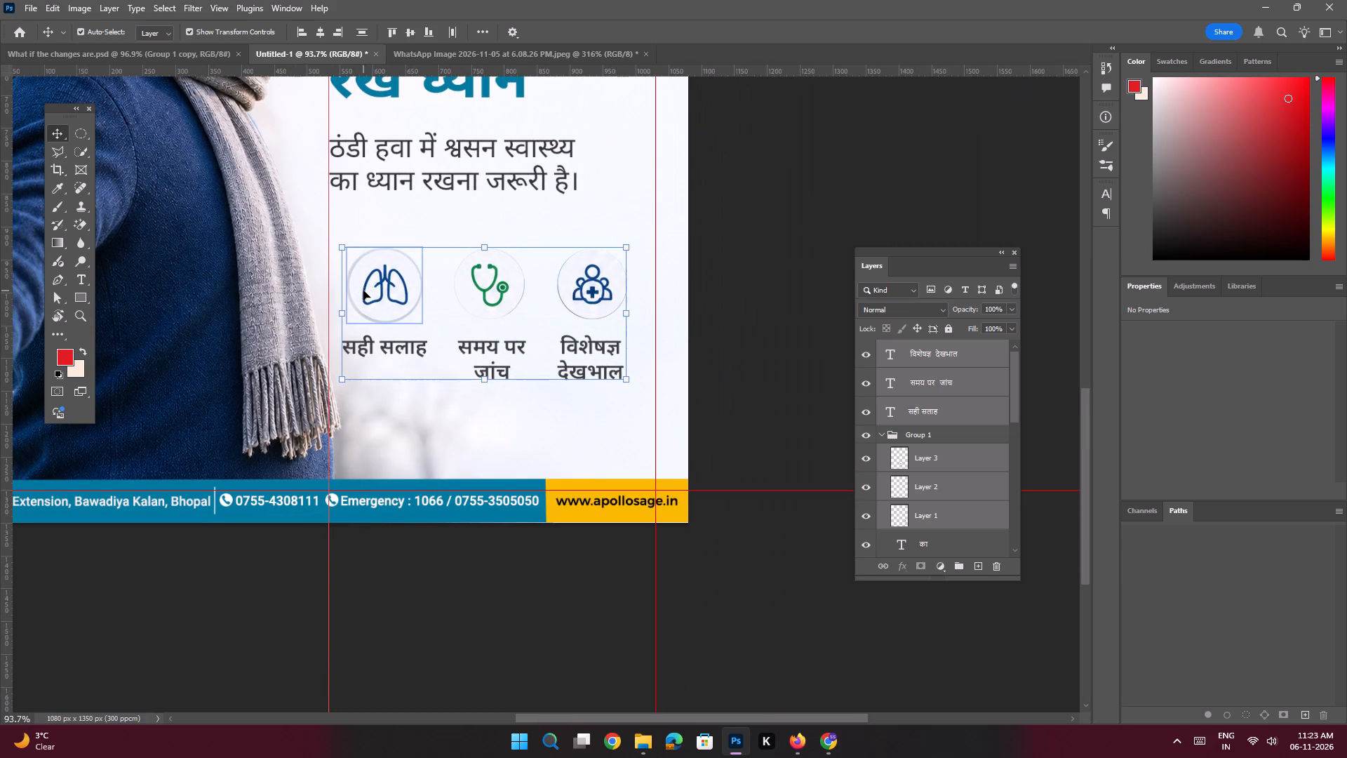
key(shift+Right)
key(shift+Right)
key(shift+Left)
key(shift+Right)
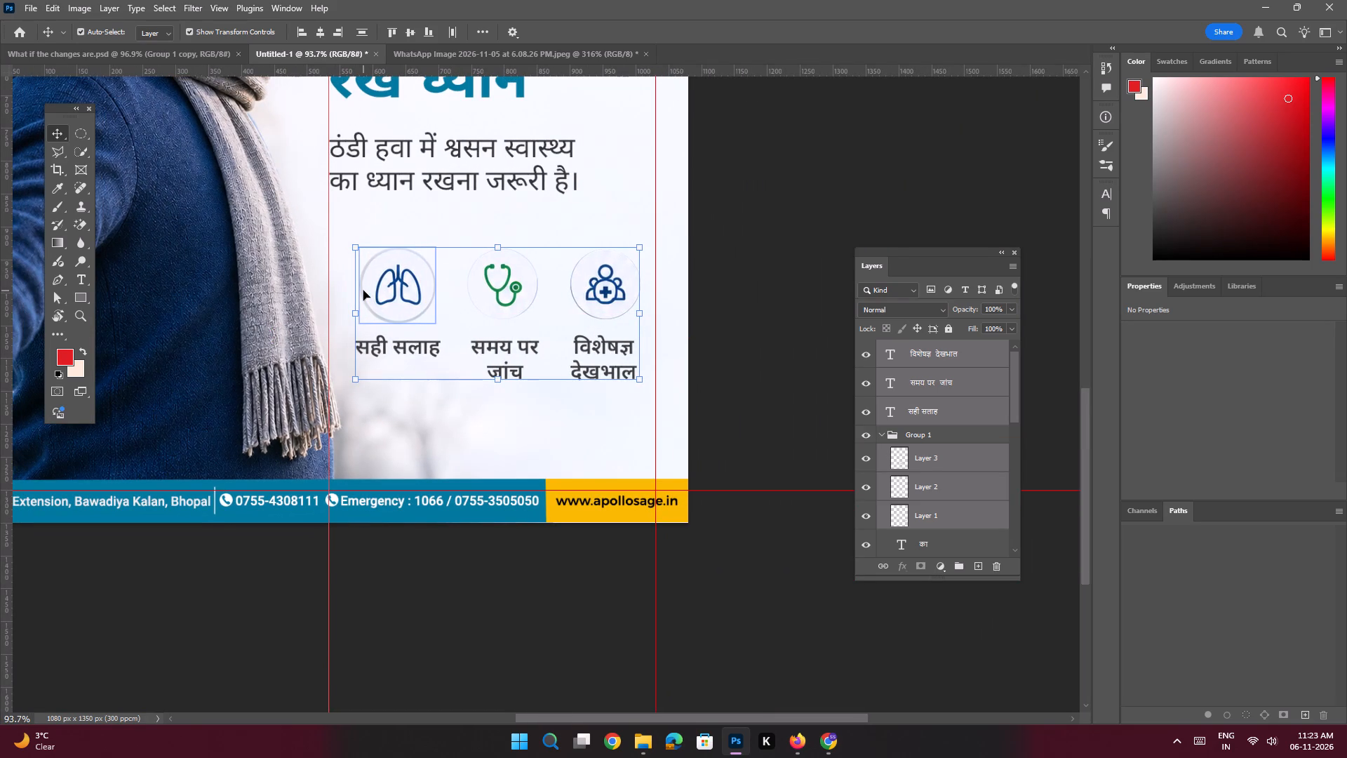
click(721, 294)
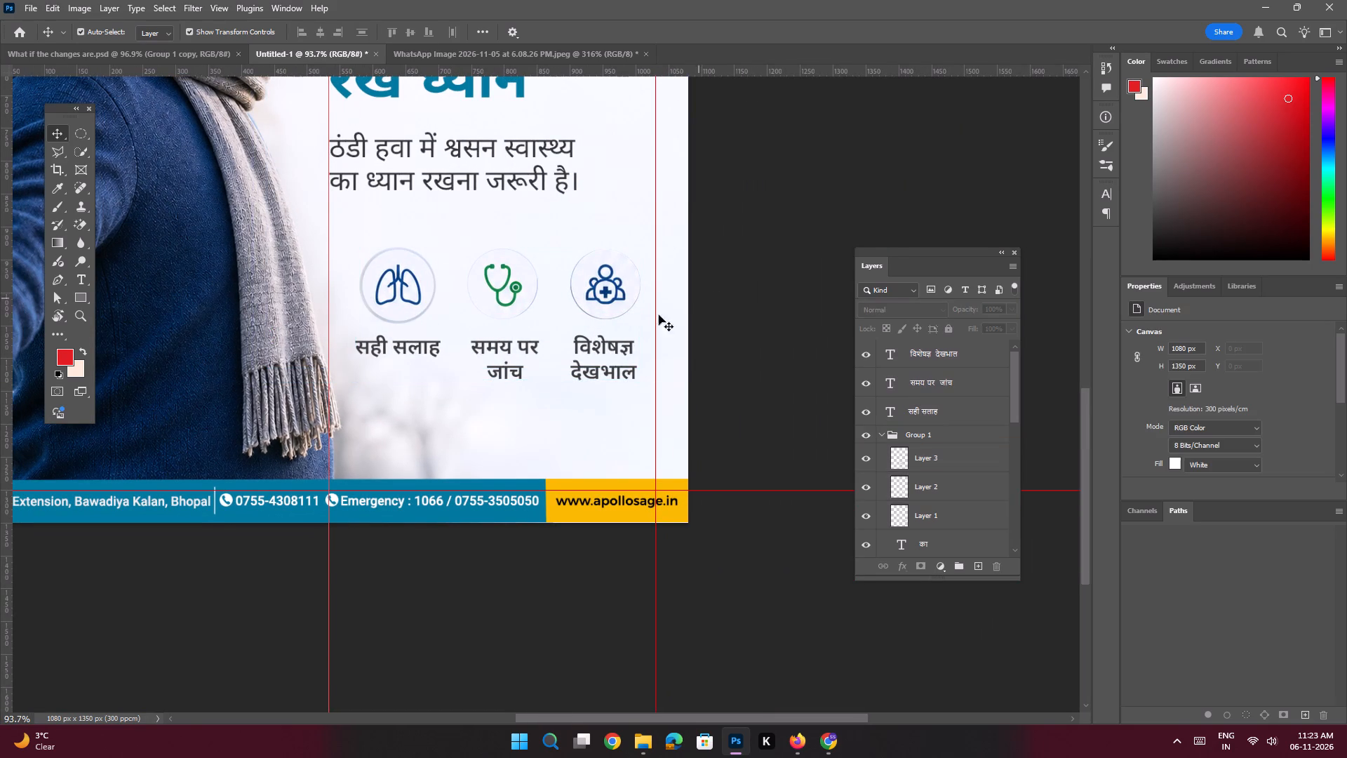
Use a 3 px Eraser on the lungs icon layer to thin the outer edge of its thick grey ring along the bottom.
key(space)
ctrl+drag(410, 265, 479, 394)
drag(480, 328, 485, 343)
ctrl+drag(473, 298, 481, 319)
click(481, 319)
key(e)
key(space)
ctrl+drag(509, 302, 530, 338)
right_click(79, 226)
click(138, 221)
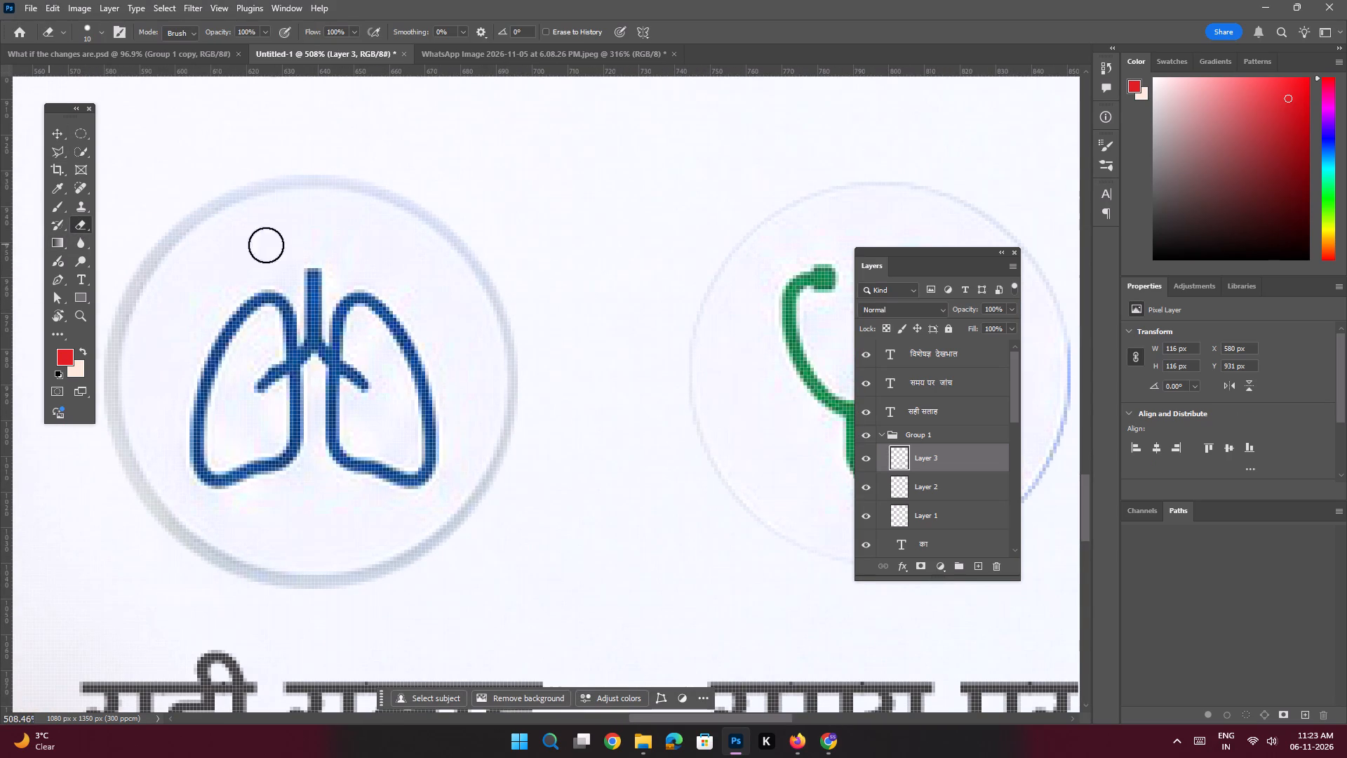
alt+right_drag(448, 226, 469, 481)
text([[[[[[[)
key(ctrl+space)
key(ctrl+space)
key(ctrl+space)
key(ctrl+space)
key(ctrl+space)
ctrl+drag(444, 530, 476, 564)
drag(460, 559, 579, 495)
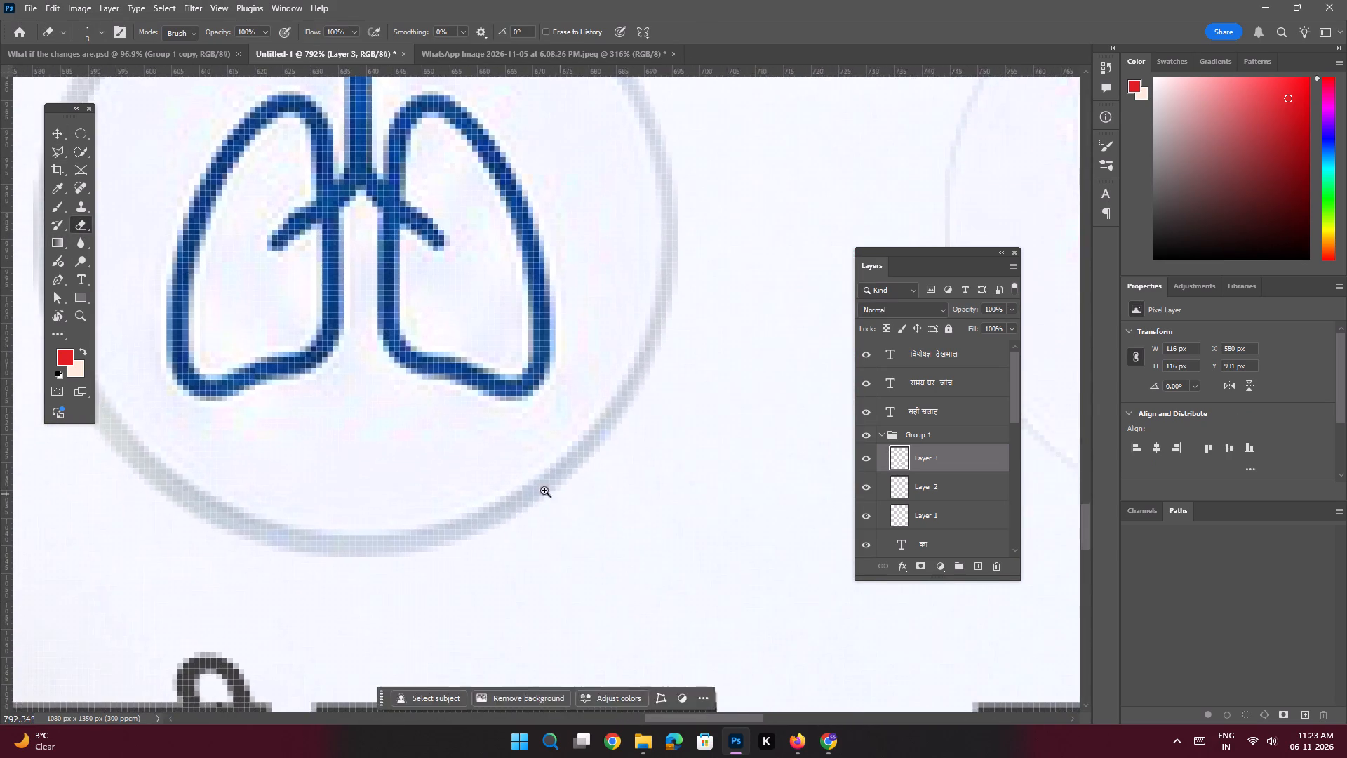
ctrl+drag(535, 481, 563, 532)
drag(545, 519, 555, 486)
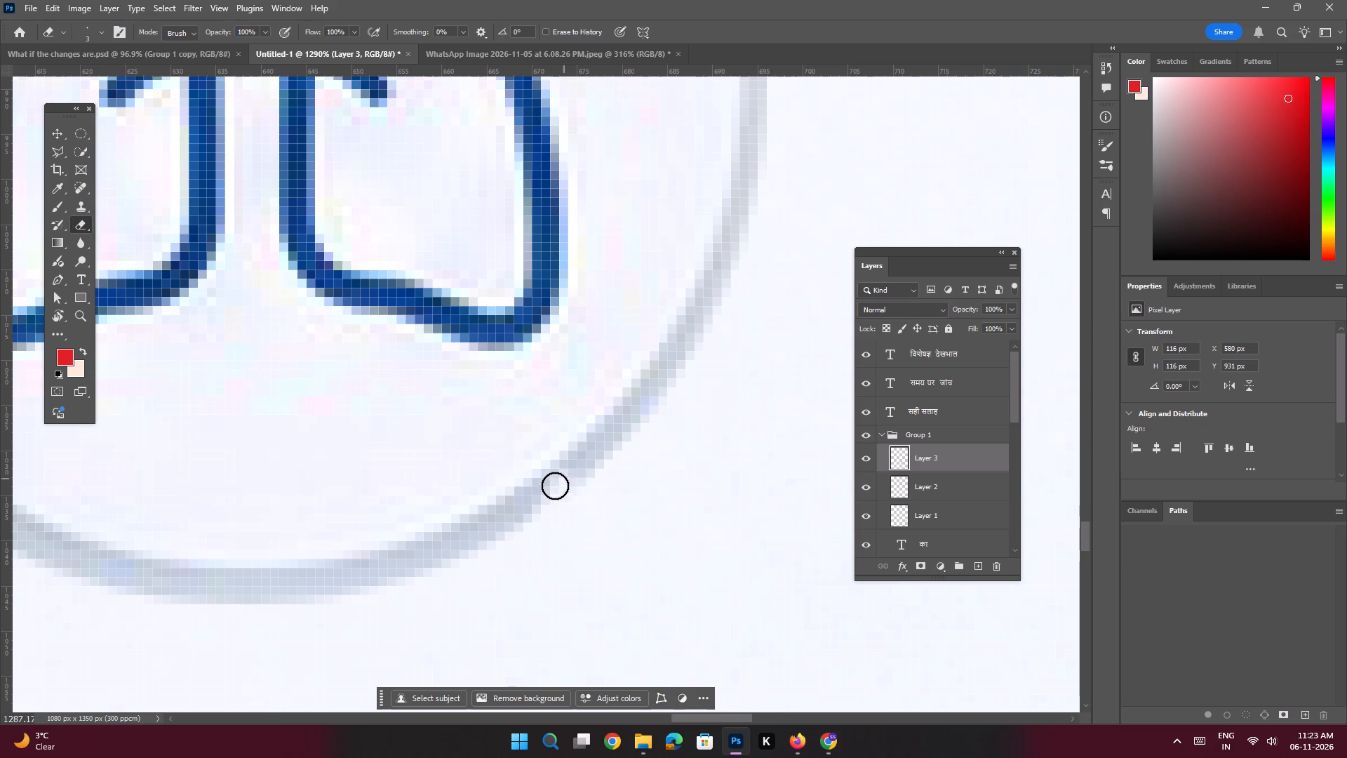
drag(555, 486, 396, 568)
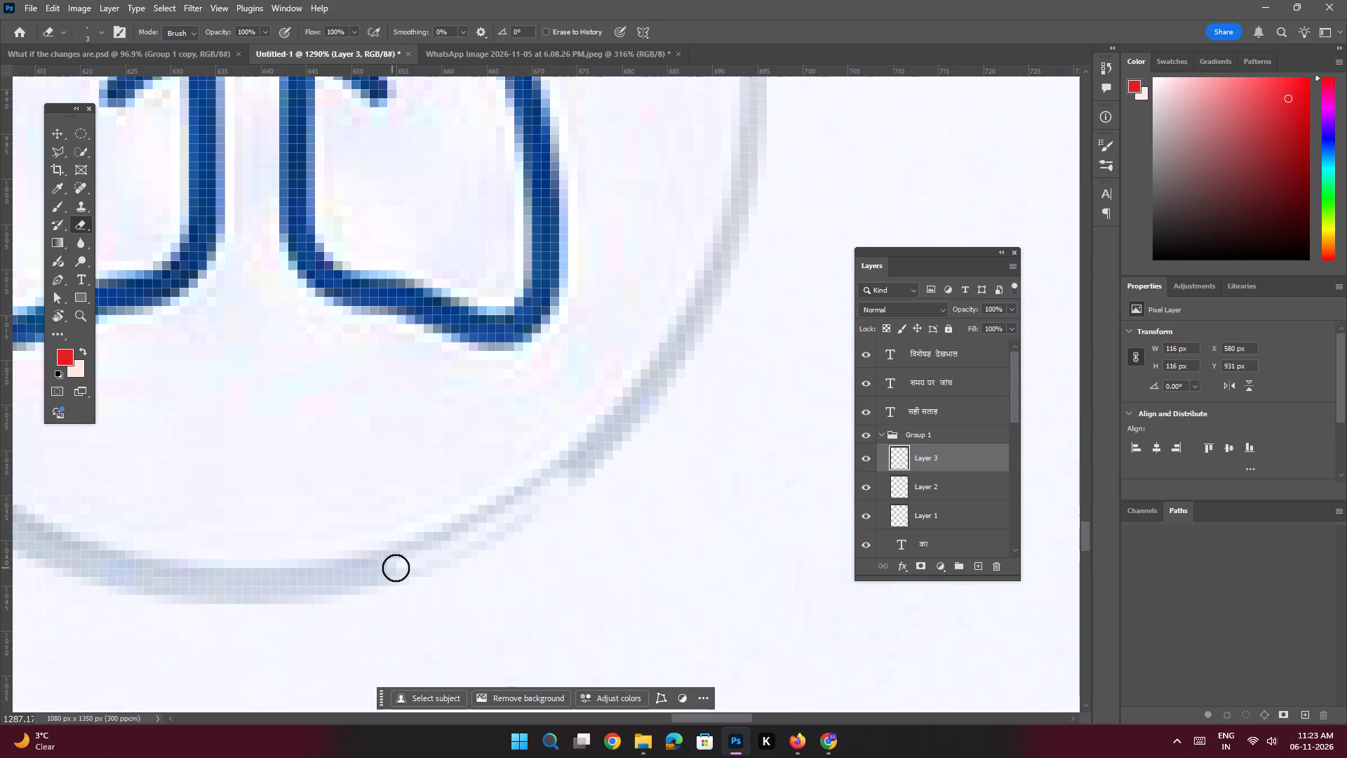
drag(396, 568, 363, 575)
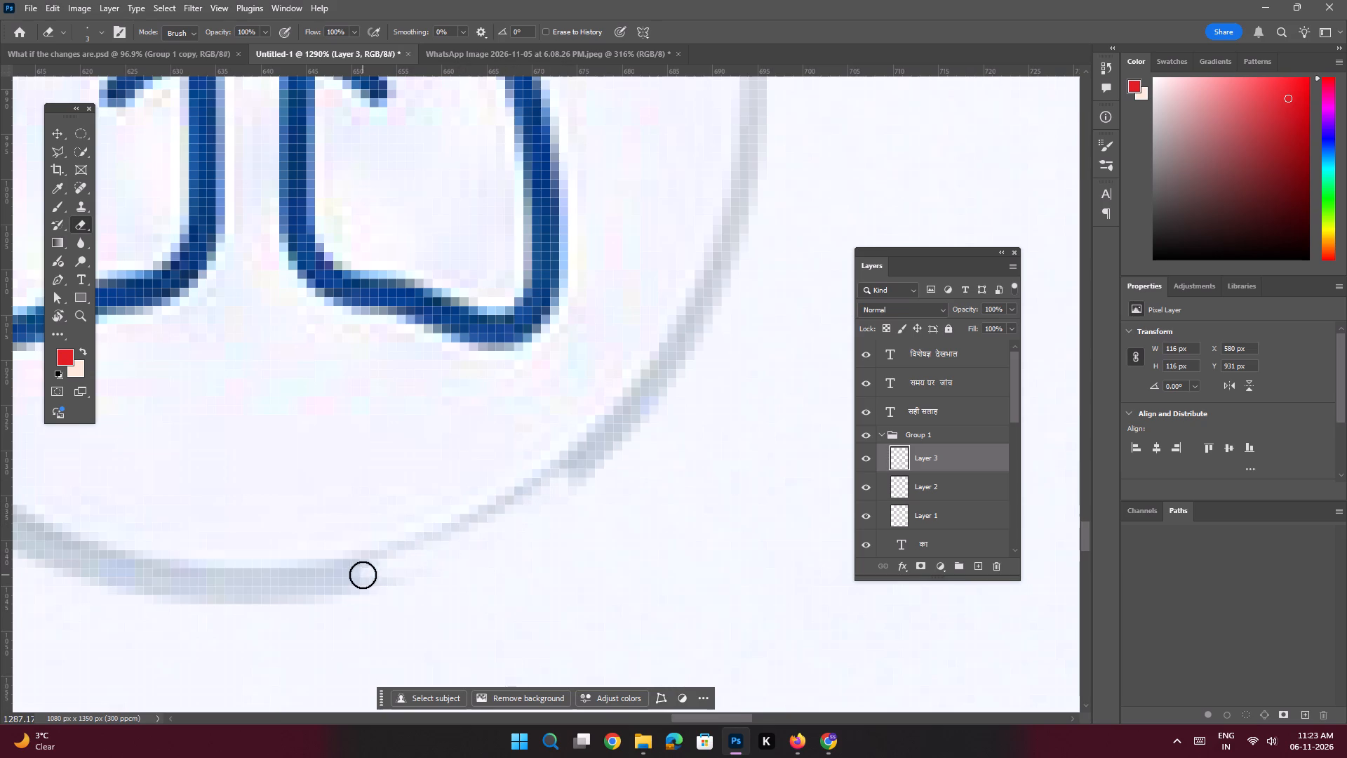
drag(363, 575, 172, 590)
key(space)
key(space)
key(space)
key(space)
key(space)
key(space)
drag(172, 590, 430, 583)
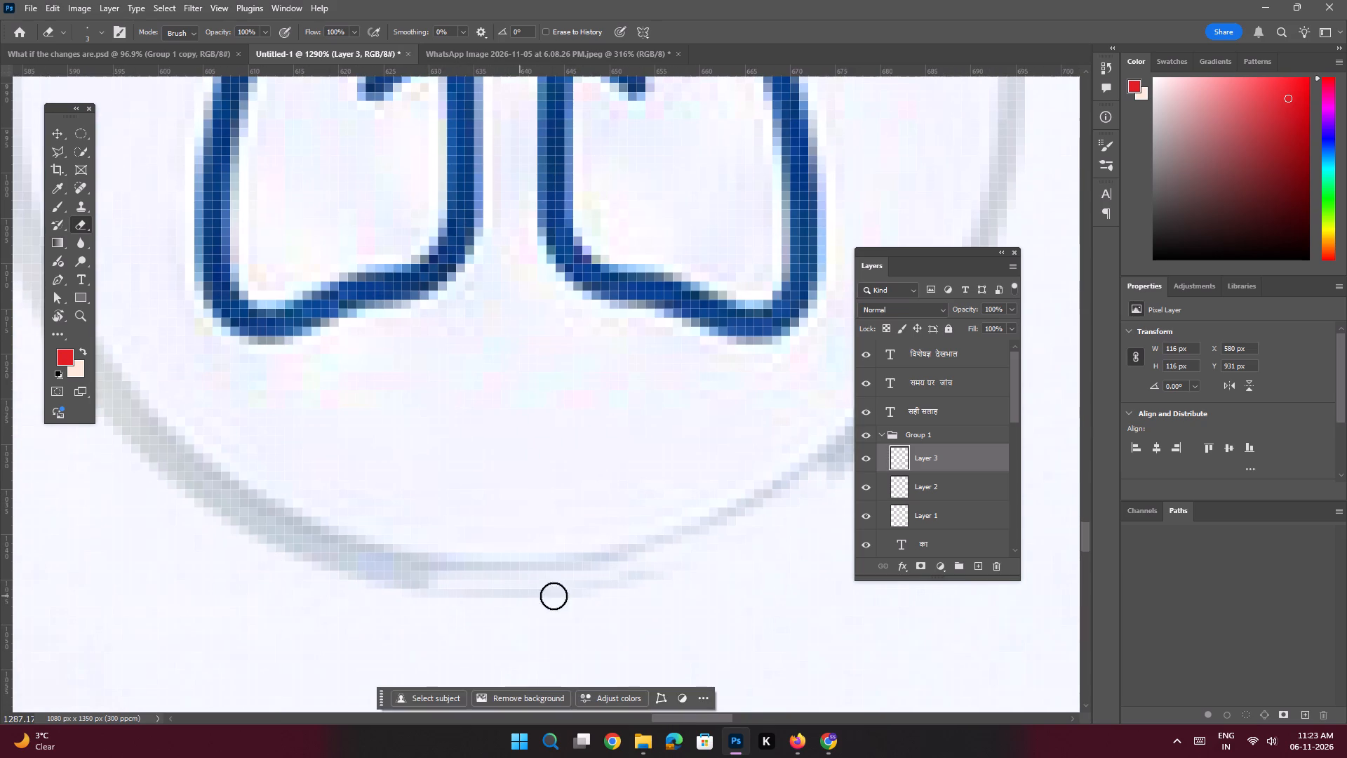
drag(650, 583, 259, 540)
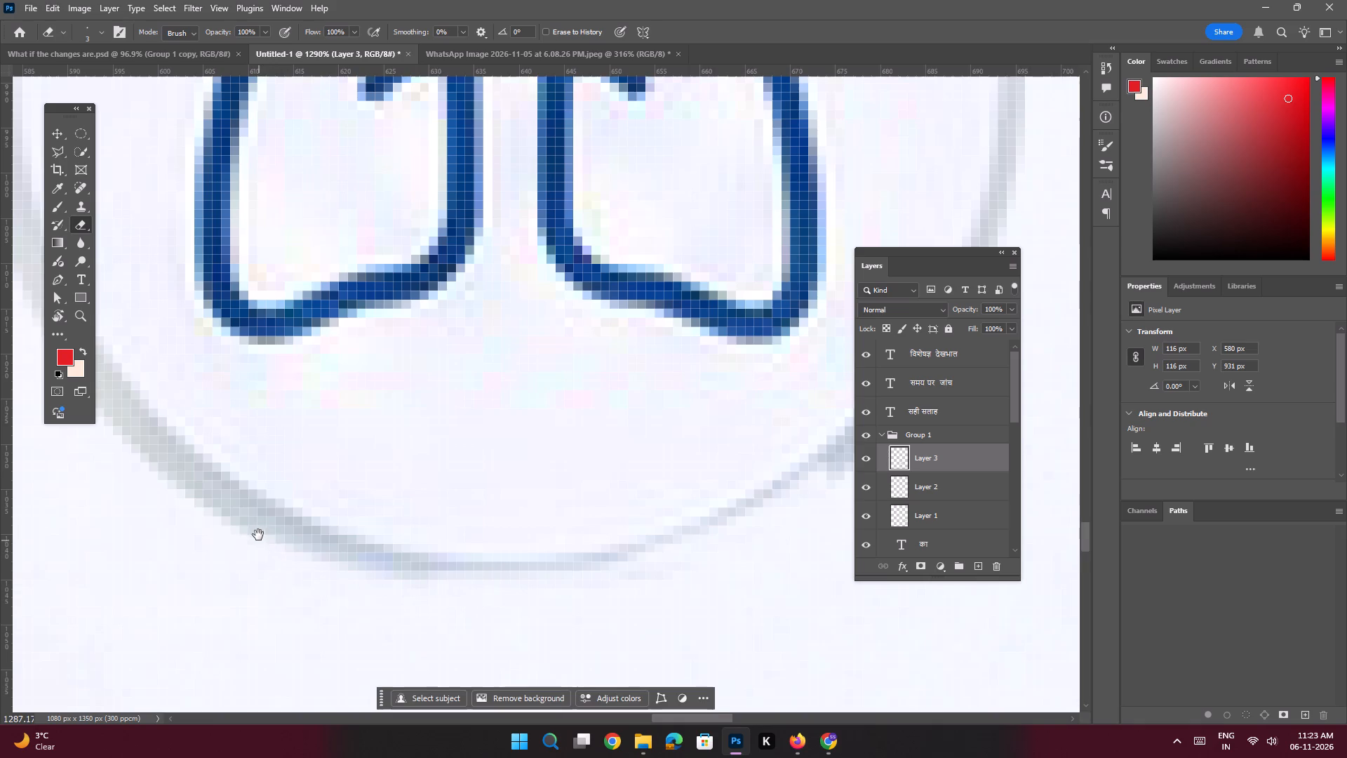
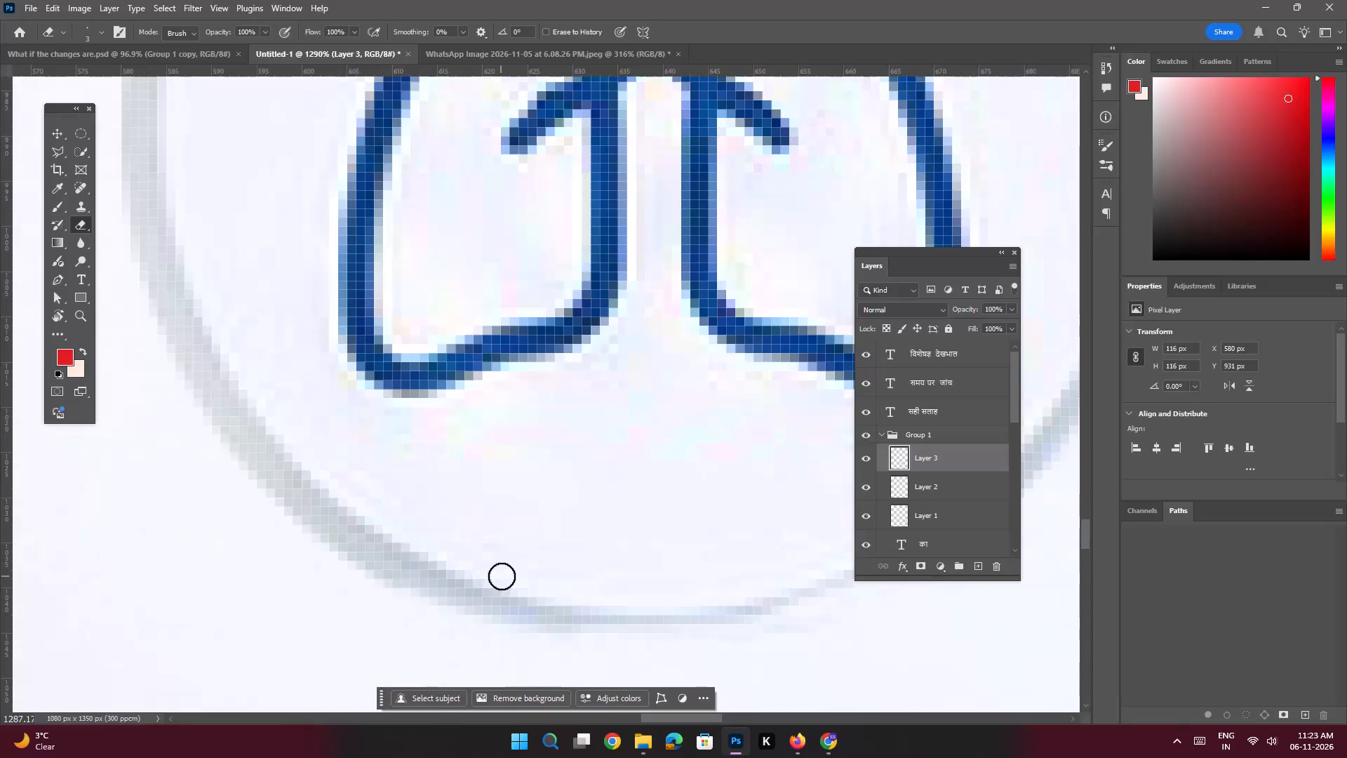
Erase the outer edge of the lungs icon's grey ring along its lower-left arc with the 3 px Eraser.
key(space)
key(space)
key(space)
key(space)
key(space)
key(space)
drag(502, 576, 563, 533)
drag(569, 580, 564, 579)
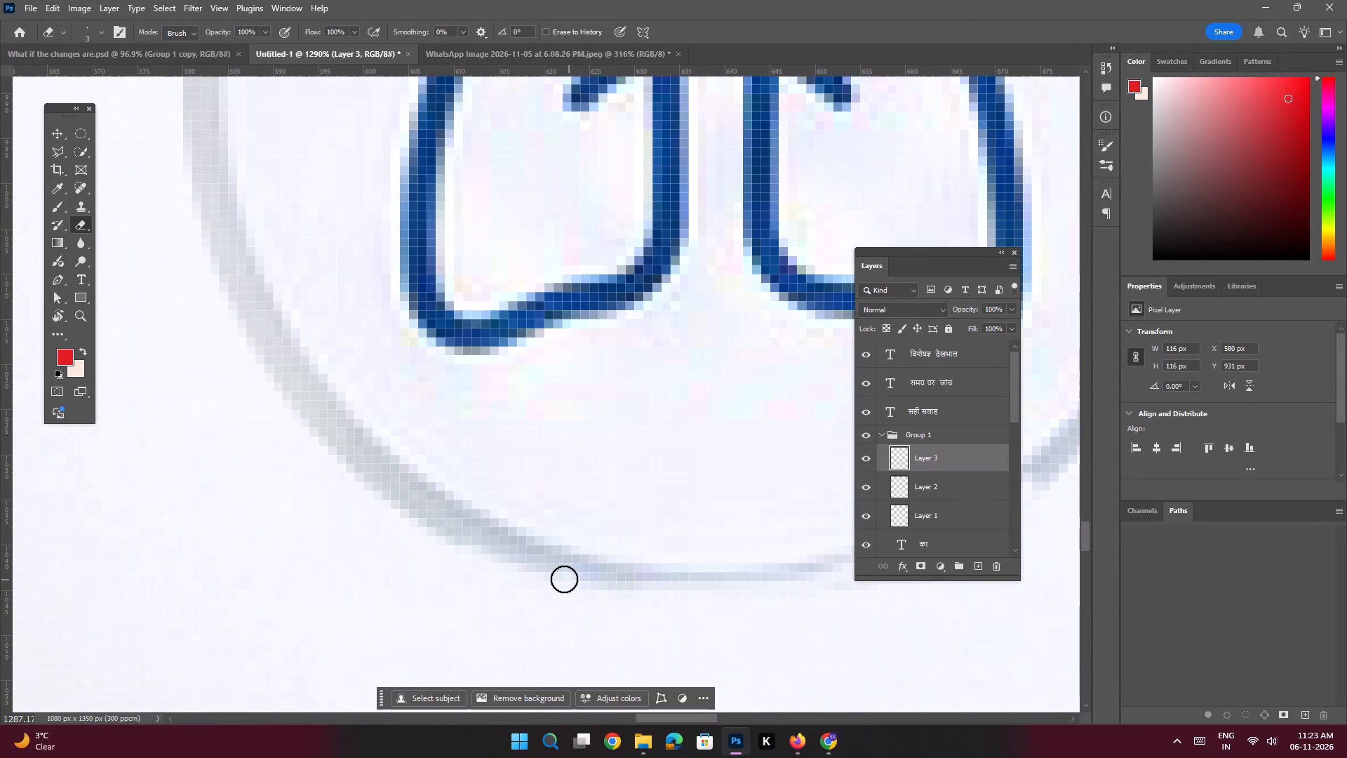
drag(564, 579, 311, 401)
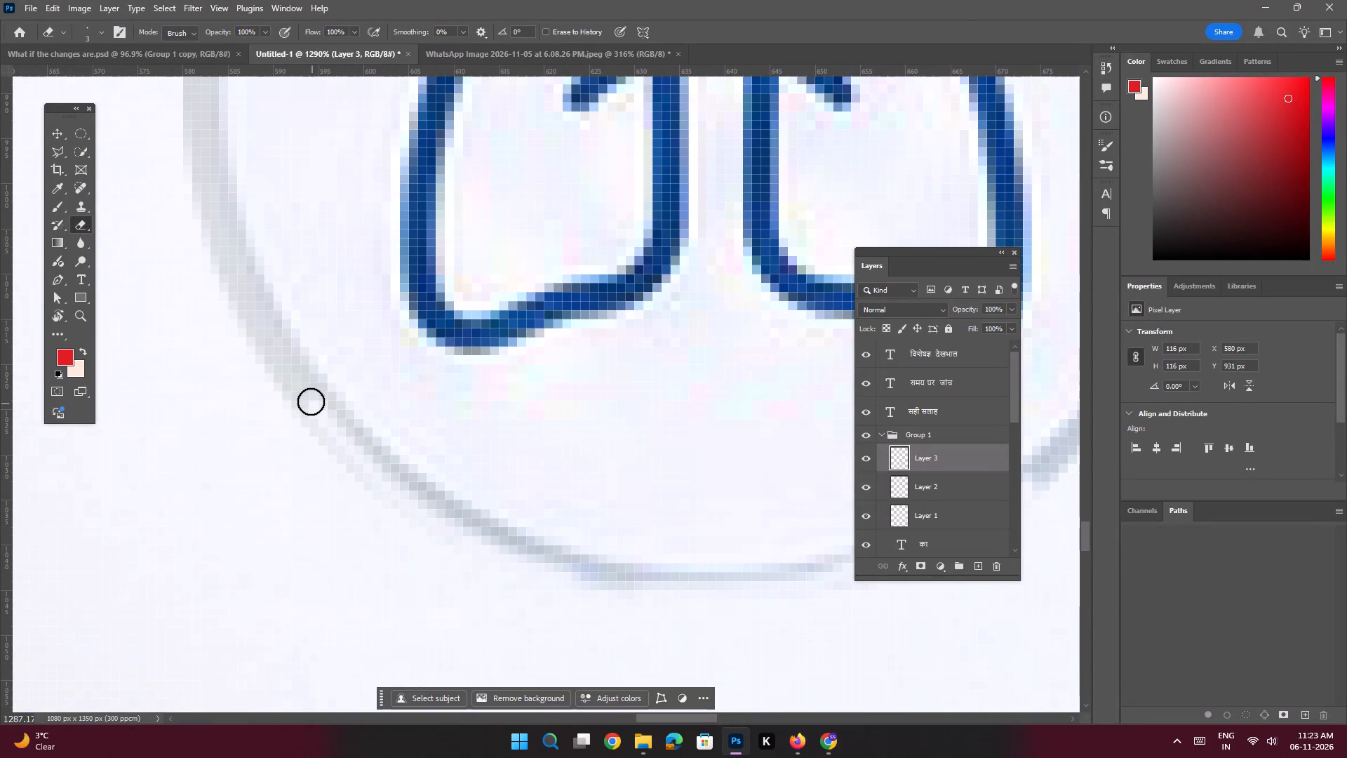
drag(311, 401, 558, 576)
drag(558, 576, 429, 501)
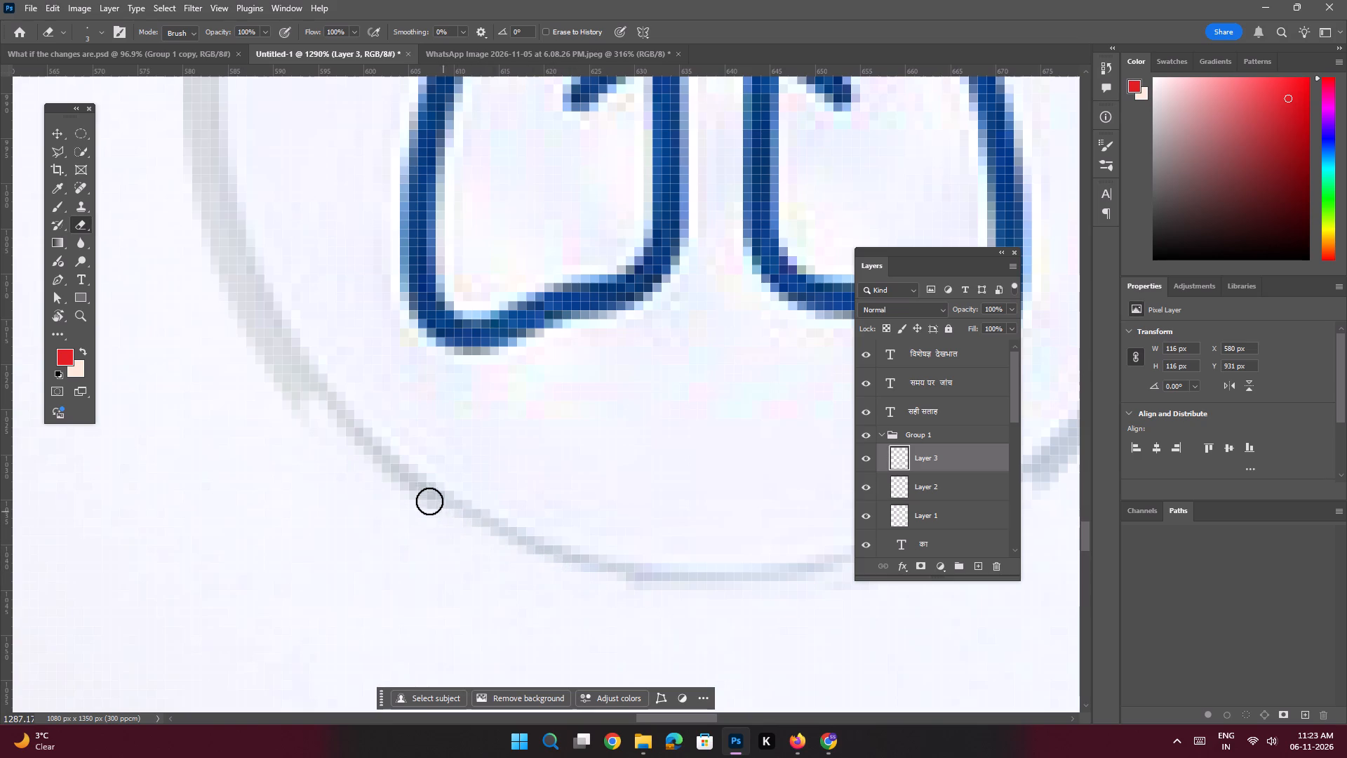
drag(429, 501, 294, 373)
Enlarge the Eraser to 5 px and thin the outer edge of the lungs icon's ring along its left side.
key(space)
key(space)
key(space)
key(space)
key(space)
key(space)
key(space)
key(space)
key(space)
key(space)
drag(294, 373, 456, 566)
alt+right_drag(419, 484, 463, 625)
text(]])
key(space)
key(space)
drag(437, 581, 470, 523)
drag(492, 564, 445, 467)
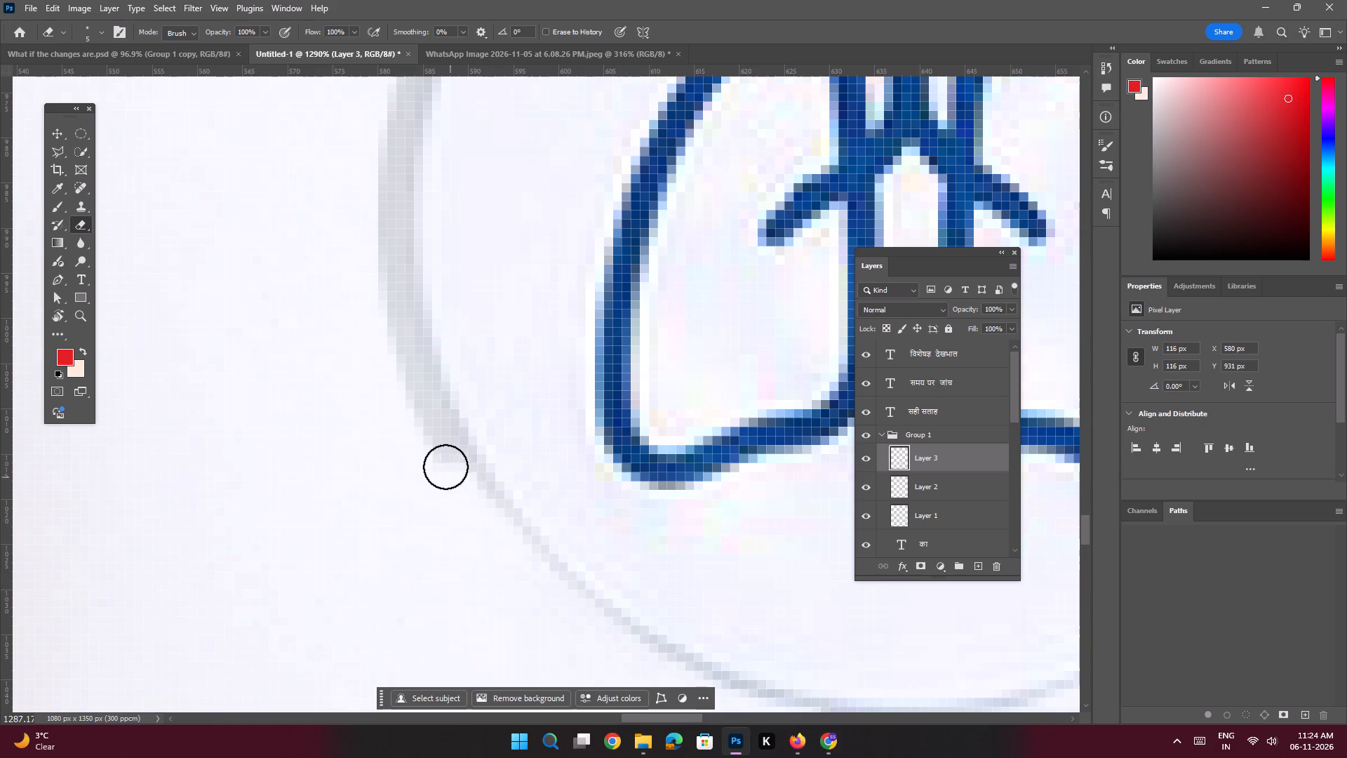
drag(445, 467, 399, 347)
key(space)
key(space)
key(space)
key(space)
key(space)
key(space)
key(space)
key(space)
key(space)
key(space)
key(space)
key(space)
key(space)
drag(399, 347, 415, 566)
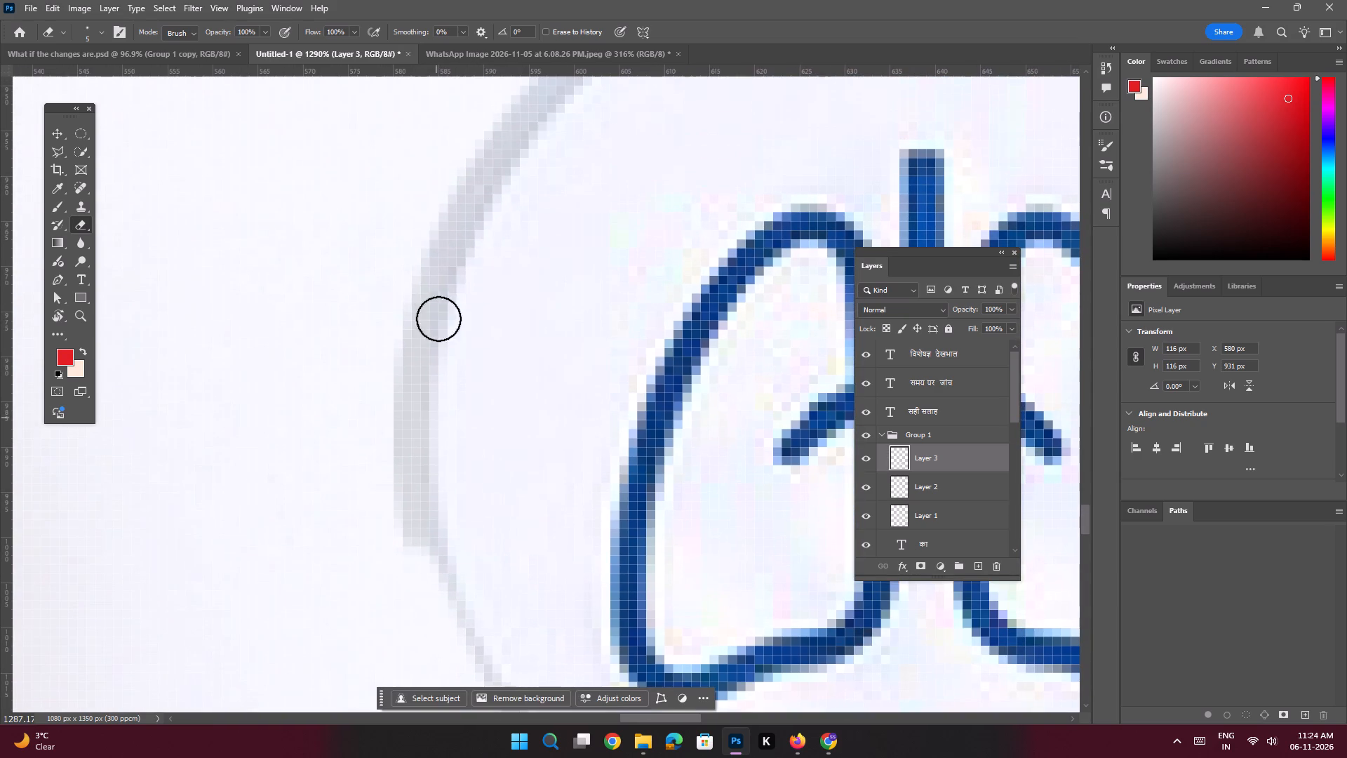
drag(430, 239, 409, 362)
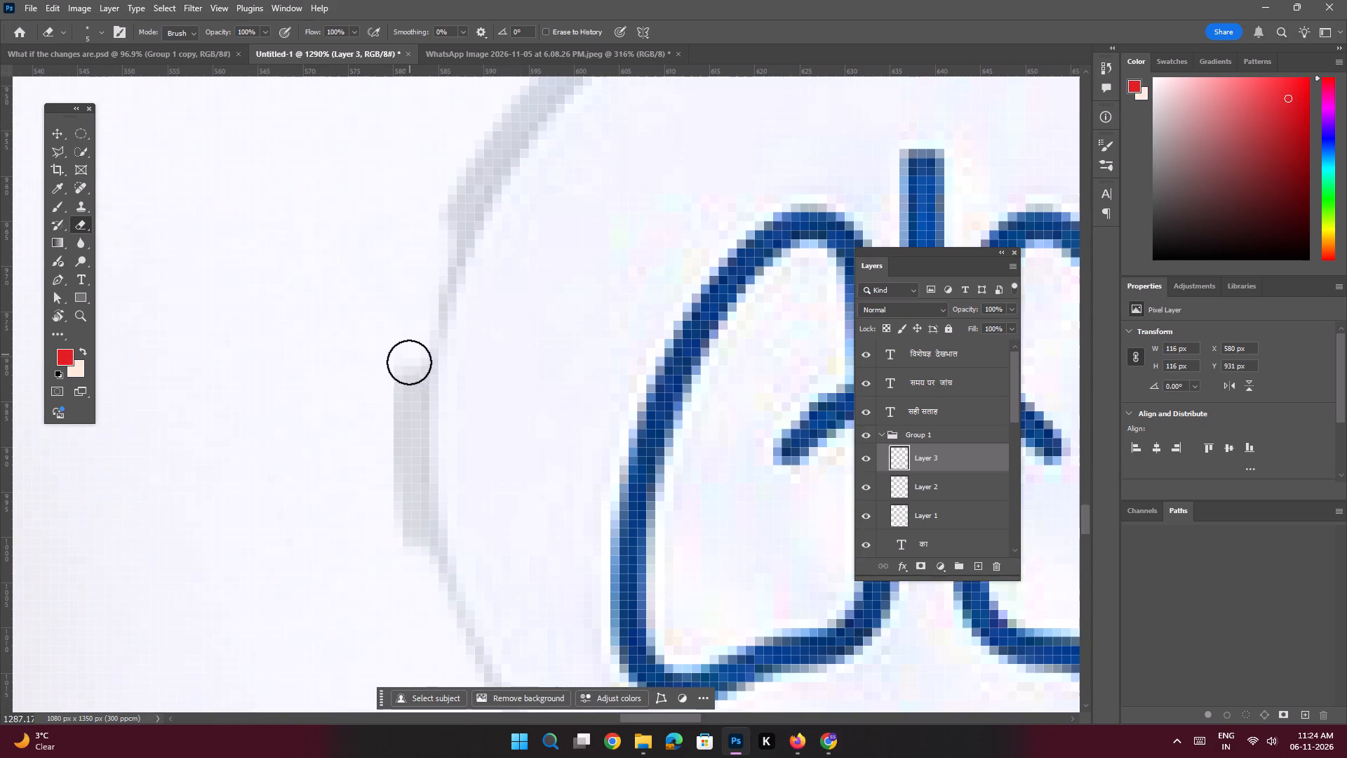
drag(409, 362, 409, 557)
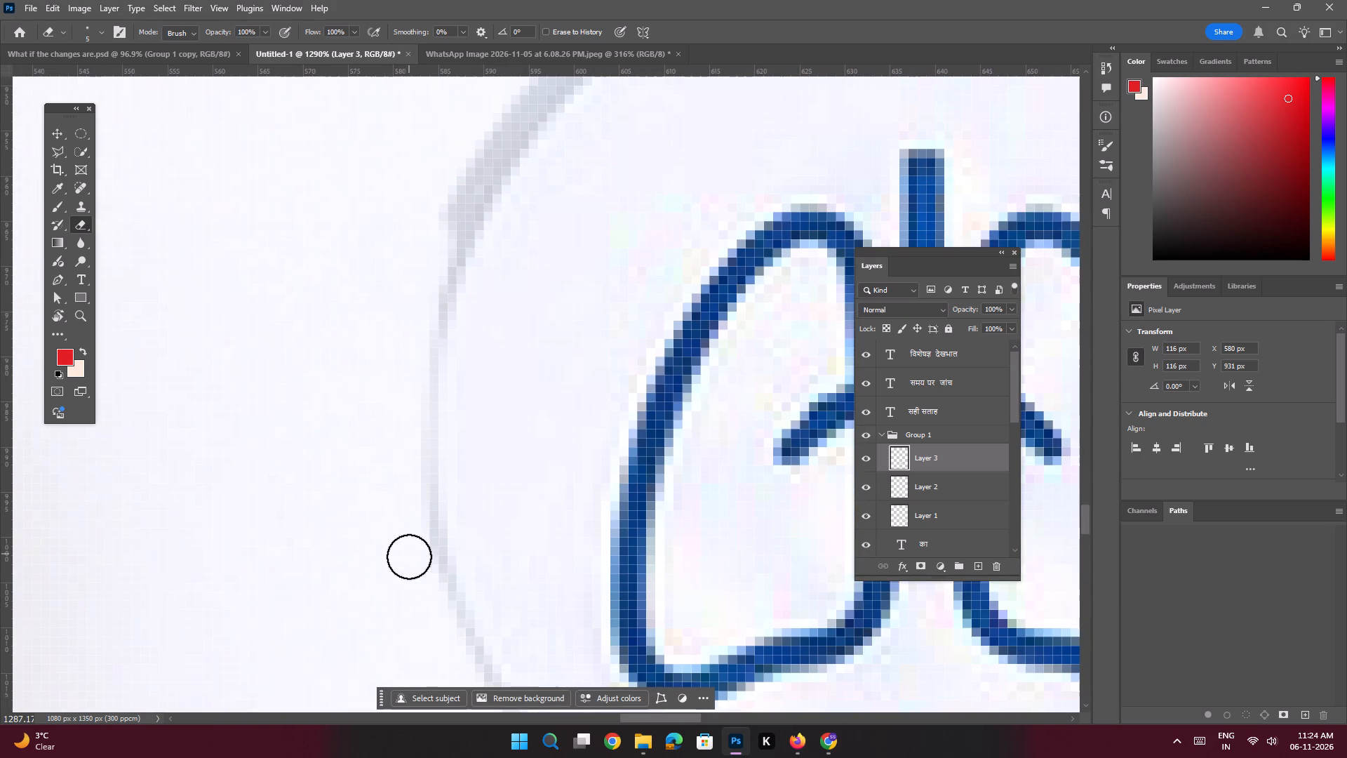
drag(409, 557, 421, 587)
Erase the outer edge of the lungs icon's ring along its upper-left arc, leaving only a thin line.
key(space)
key(space)
key(space)
key(space)
key(space)
key(space)
key(space)
key(space)
key(space)
key(space)
key(space)
key(space)
key(space)
key(space)
key(space)
key(space)
drag(429, 338, 349, 538)
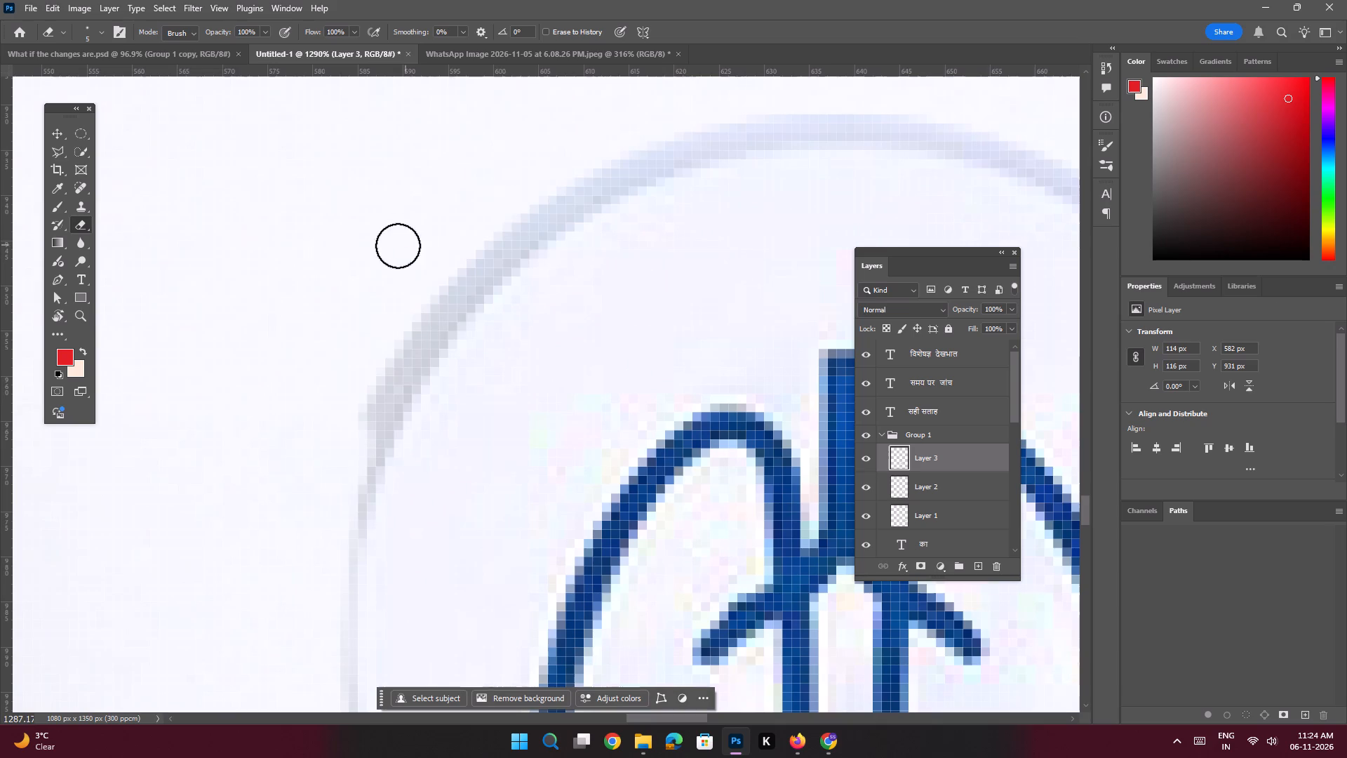
drag(594, 159, 540, 219)
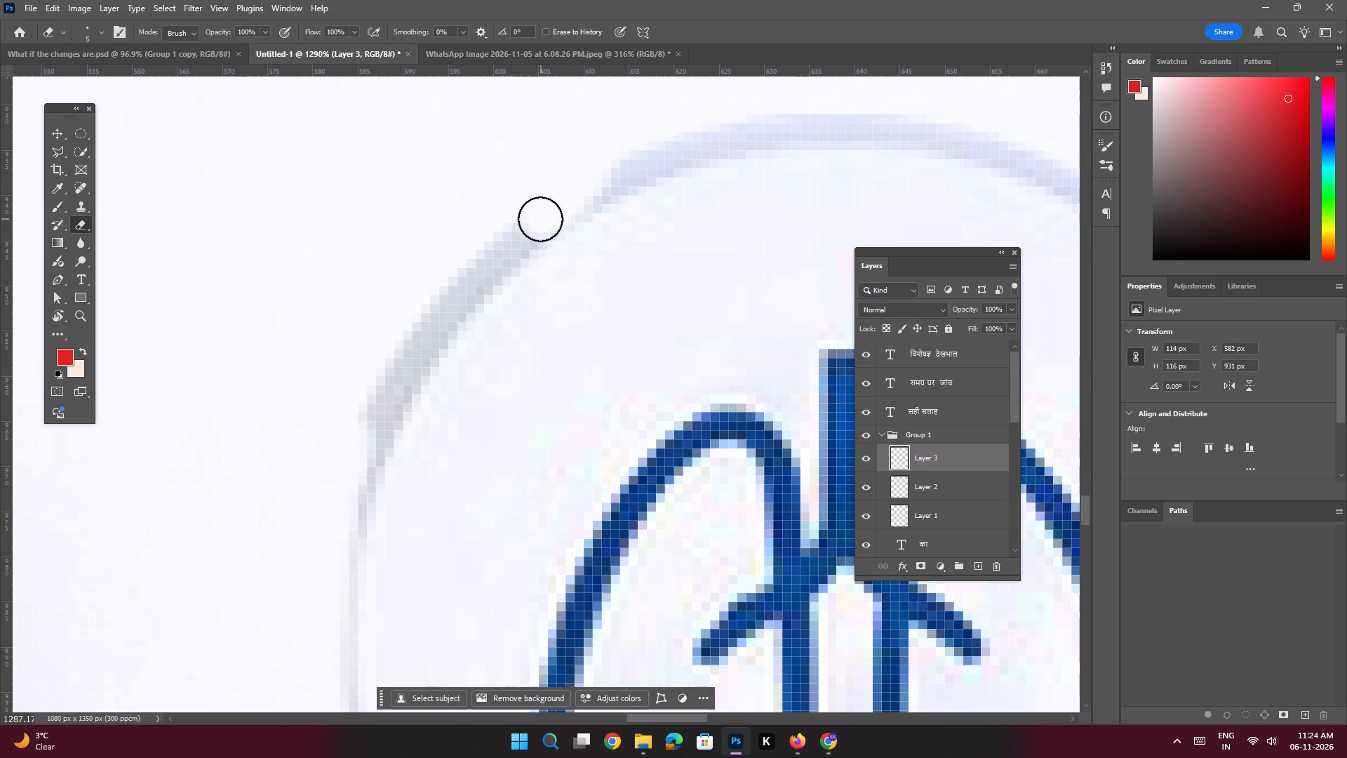
drag(540, 219, 387, 378)
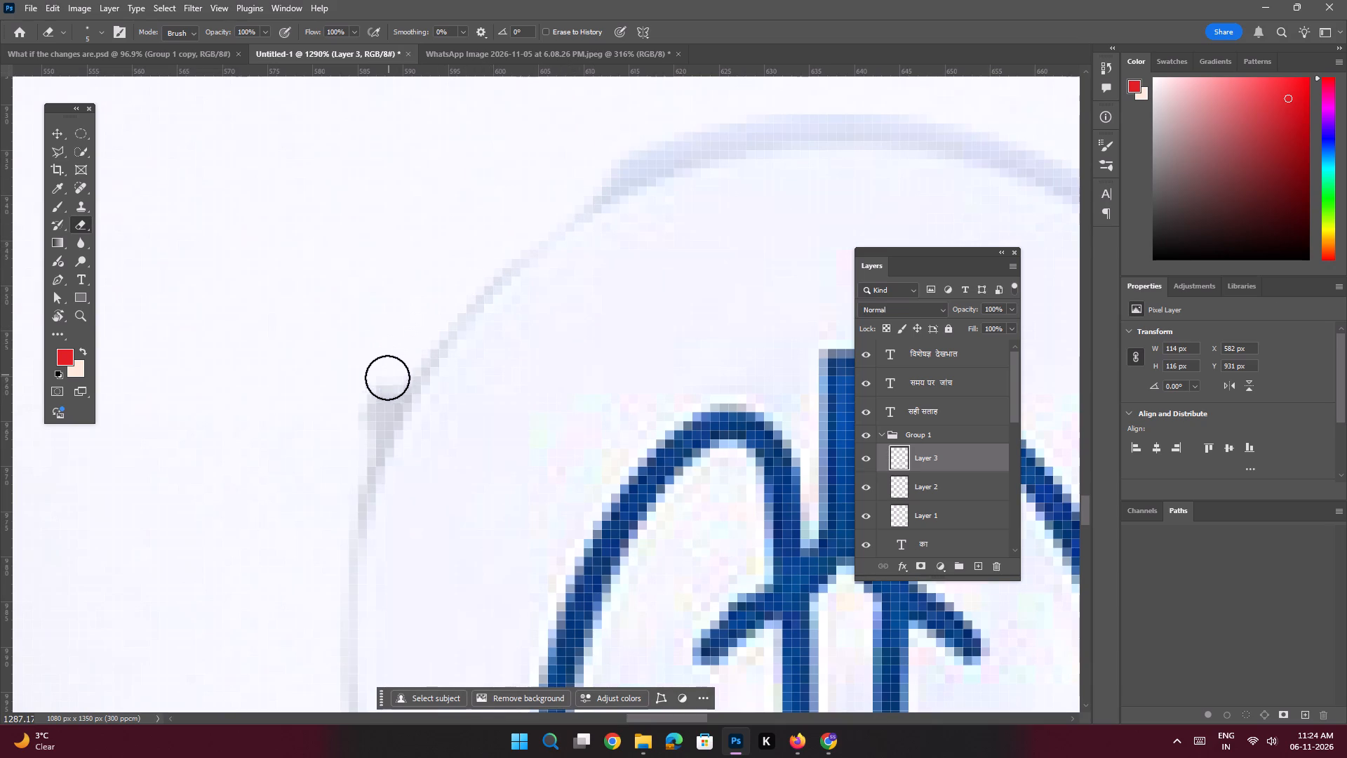
drag(387, 378, 346, 474)
Thin the lungs icon's ring across its top, erasing the thick outer band and the leftover bump beside the upper-left arc.
key(space)
key(space)
key(space)
key(space)
key(space)
key(space)
key(space)
key(space)
key(space)
key(space)
key(space)
key(space)
key(space)
key(space)
key(space)
key(space)
key(space)
key(space)
key(space)
key(space)
drag(491, 248, 261, 440)
drag(391, 342, 274, 312)
drag(638, 273, 599, 273)
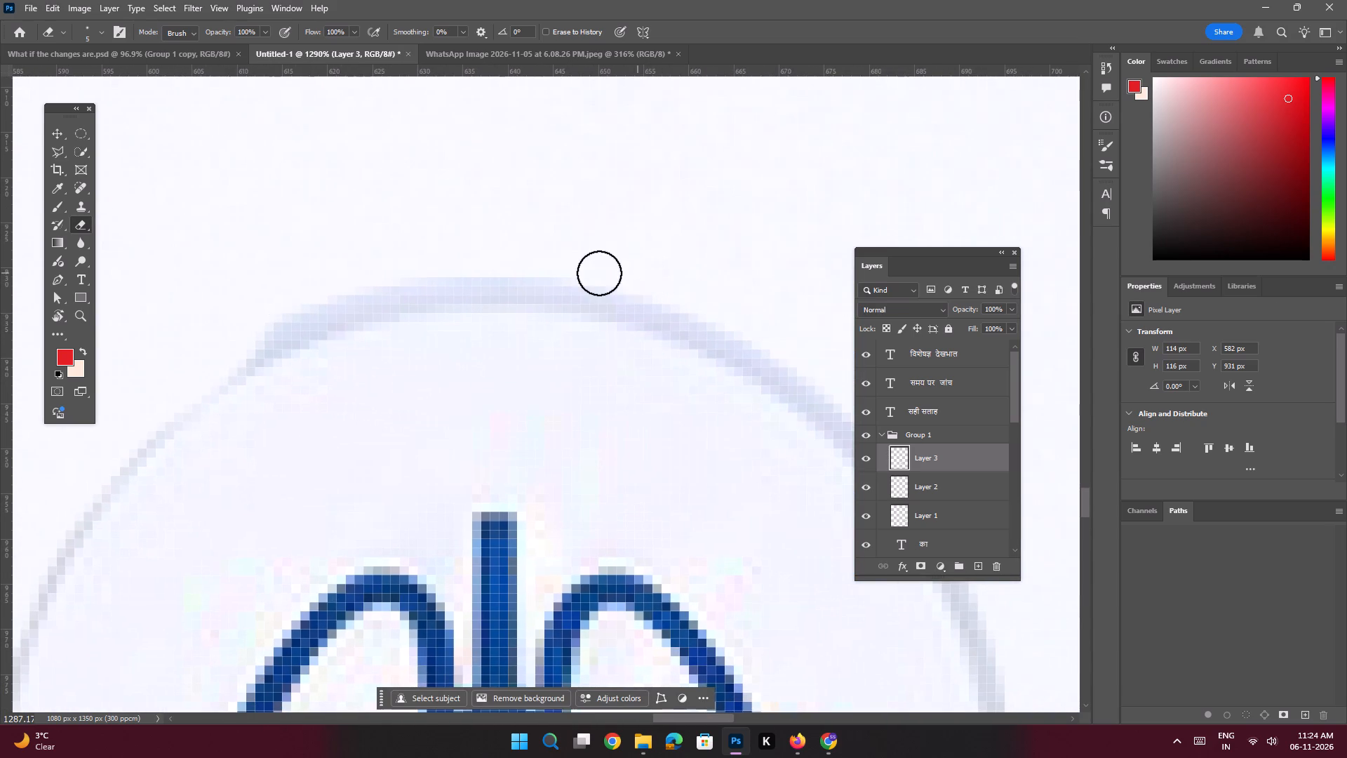
drag(599, 273, 293, 321)
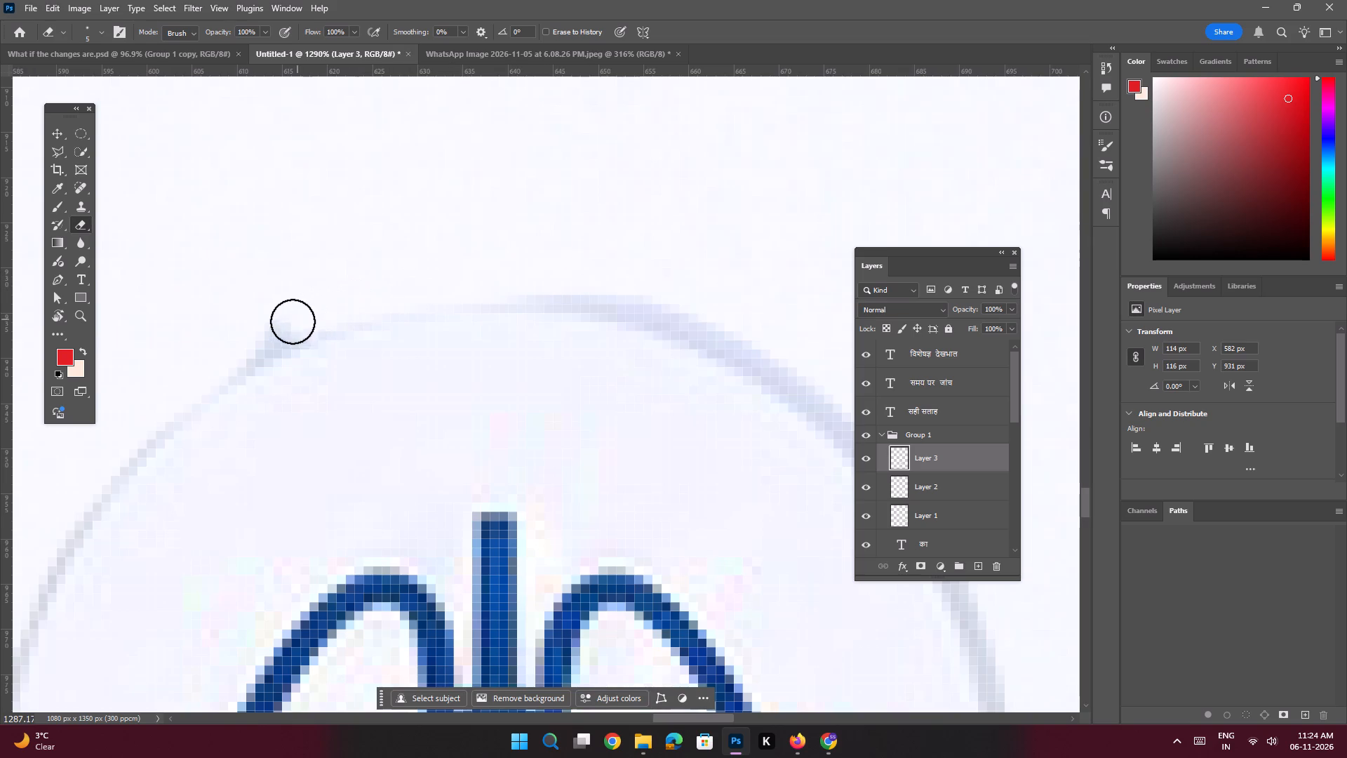
drag(293, 321, 294, 315)
Erase the outer edge of the lungs icon's ring from just past the top along its upper-right arc.
key(space)
key(space)
key(space)
key(space)
key(space)
key(space)
key(space)
key(space)
key(space)
key(space)
key(space)
key(space)
key(space)
key(space)
key(space)
key(space)
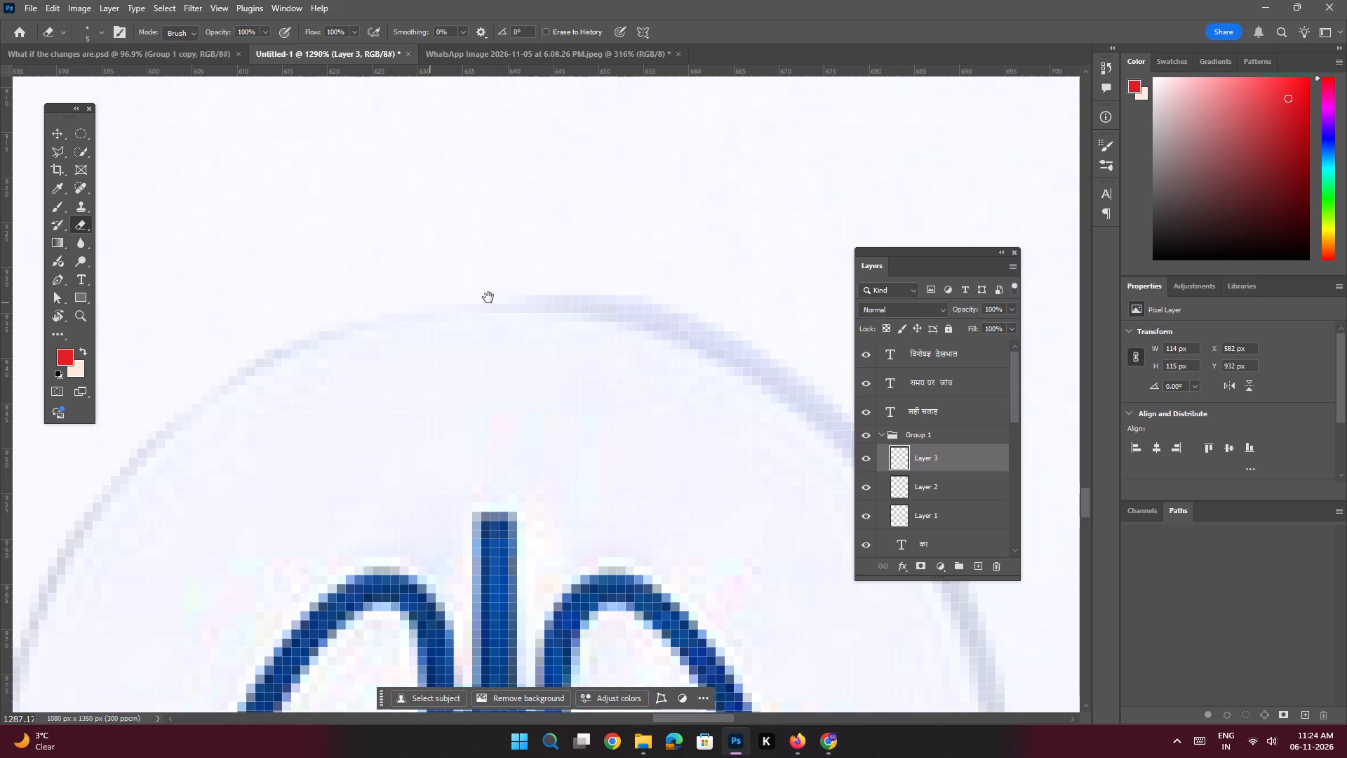
drag(511, 289, 203, 237)
drag(220, 224, 220, 223)
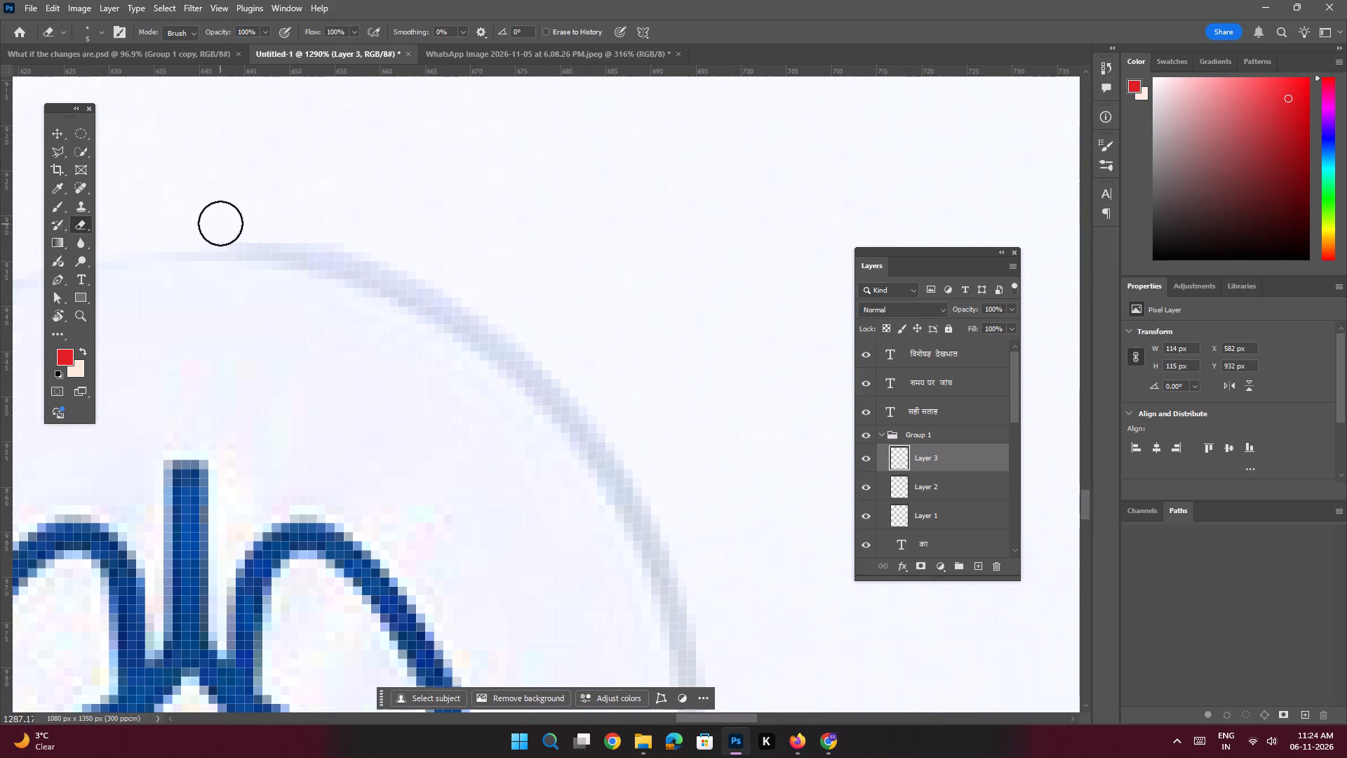
drag(220, 223, 439, 286)
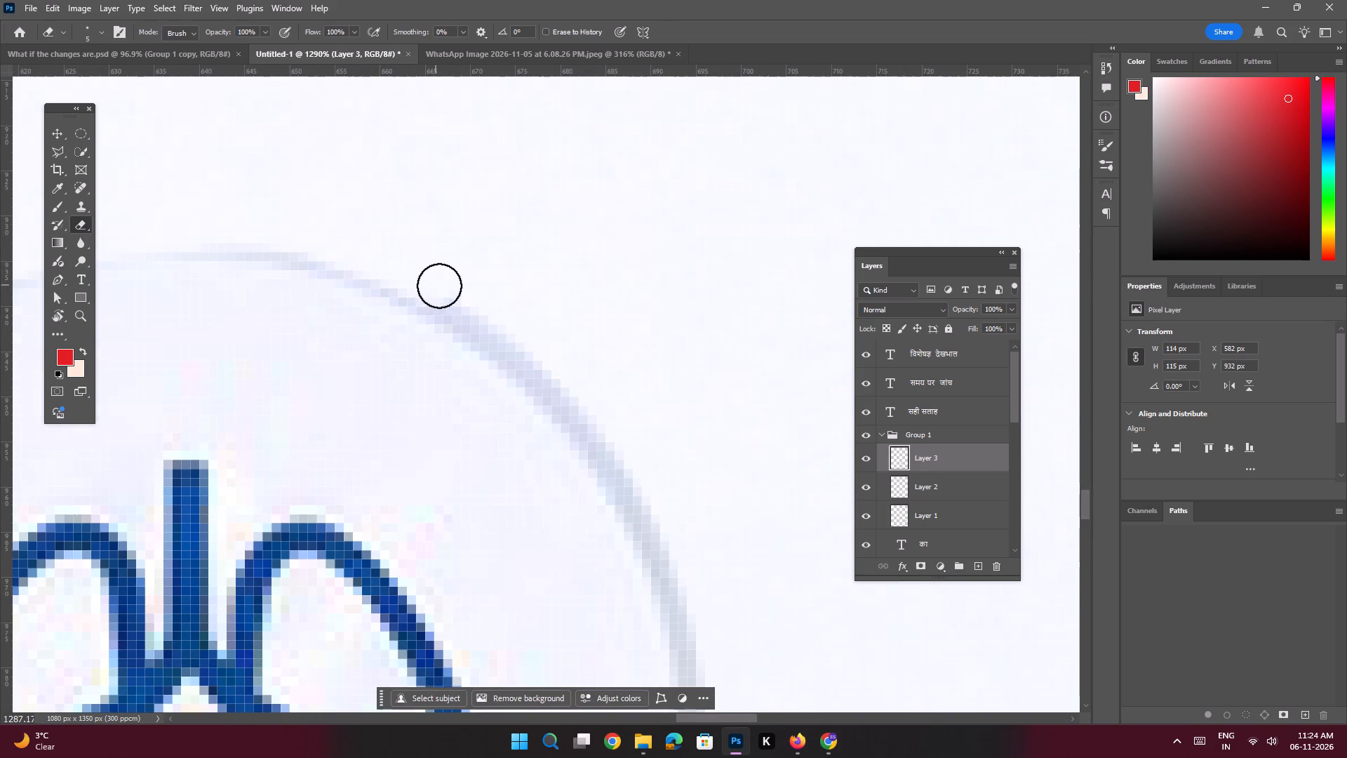
drag(439, 286, 465, 298)
drag(389, 256, 301, 239)
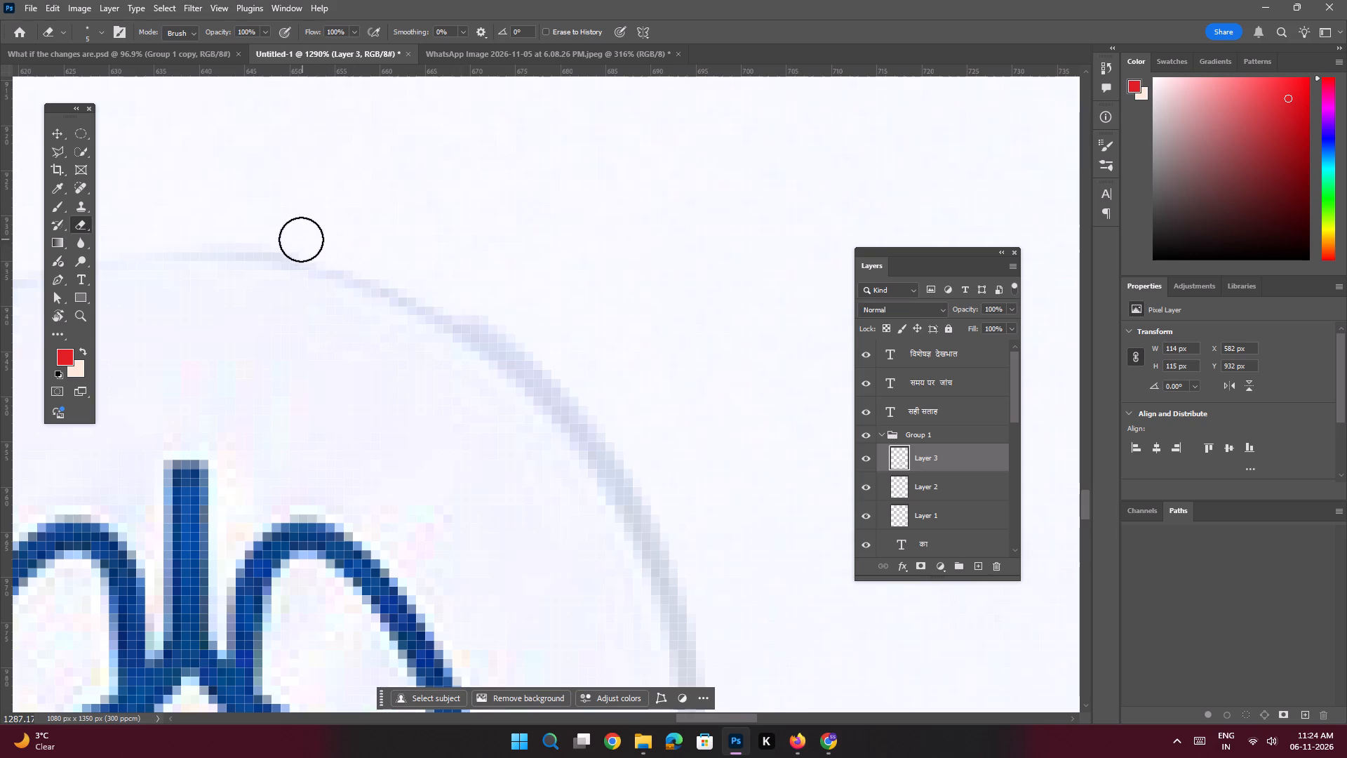
drag(301, 239, 285, 232)
key(space)
key(space)
key(space)
key(space)
key(space)
key(space)
key(space)
key(space)
key(space)
key(space)
drag(431, 295, 325, 217)
drag(330, 211, 332, 210)
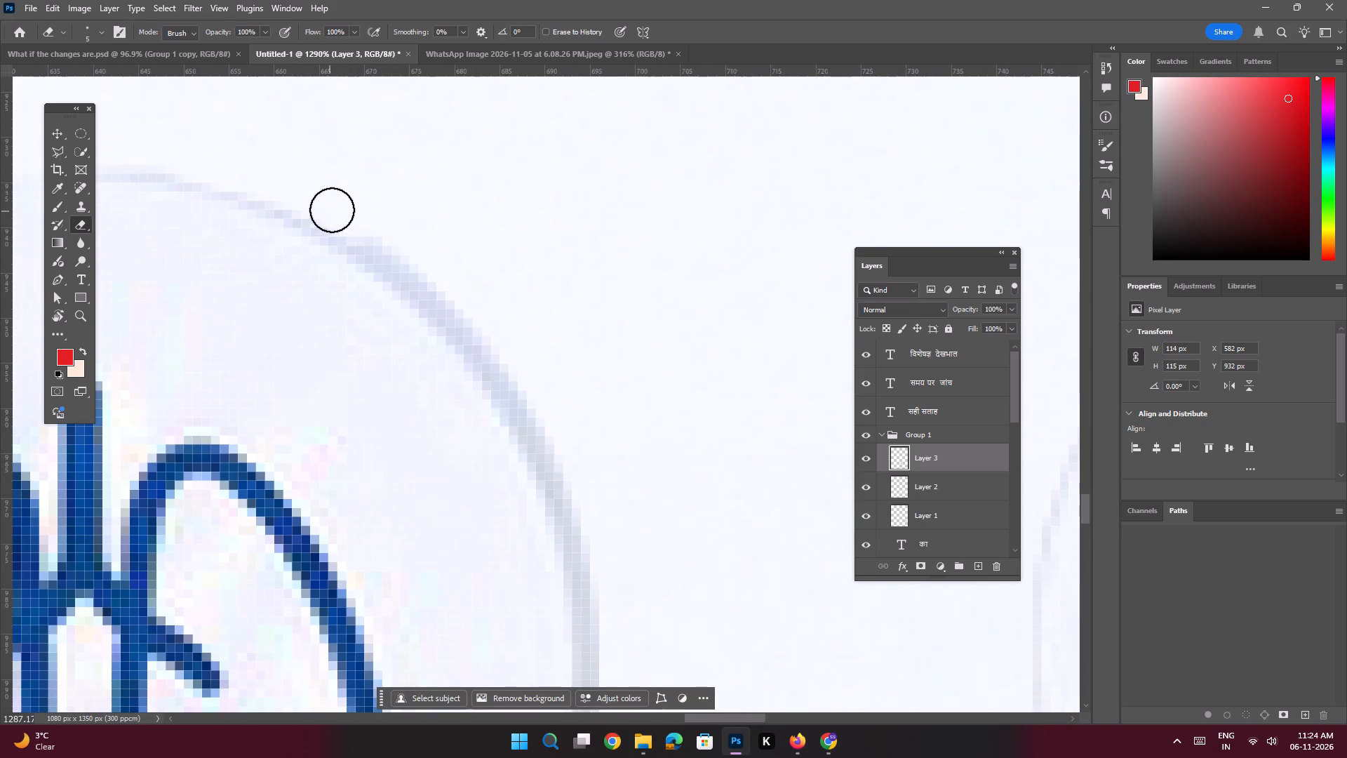
drag(332, 210, 481, 330)
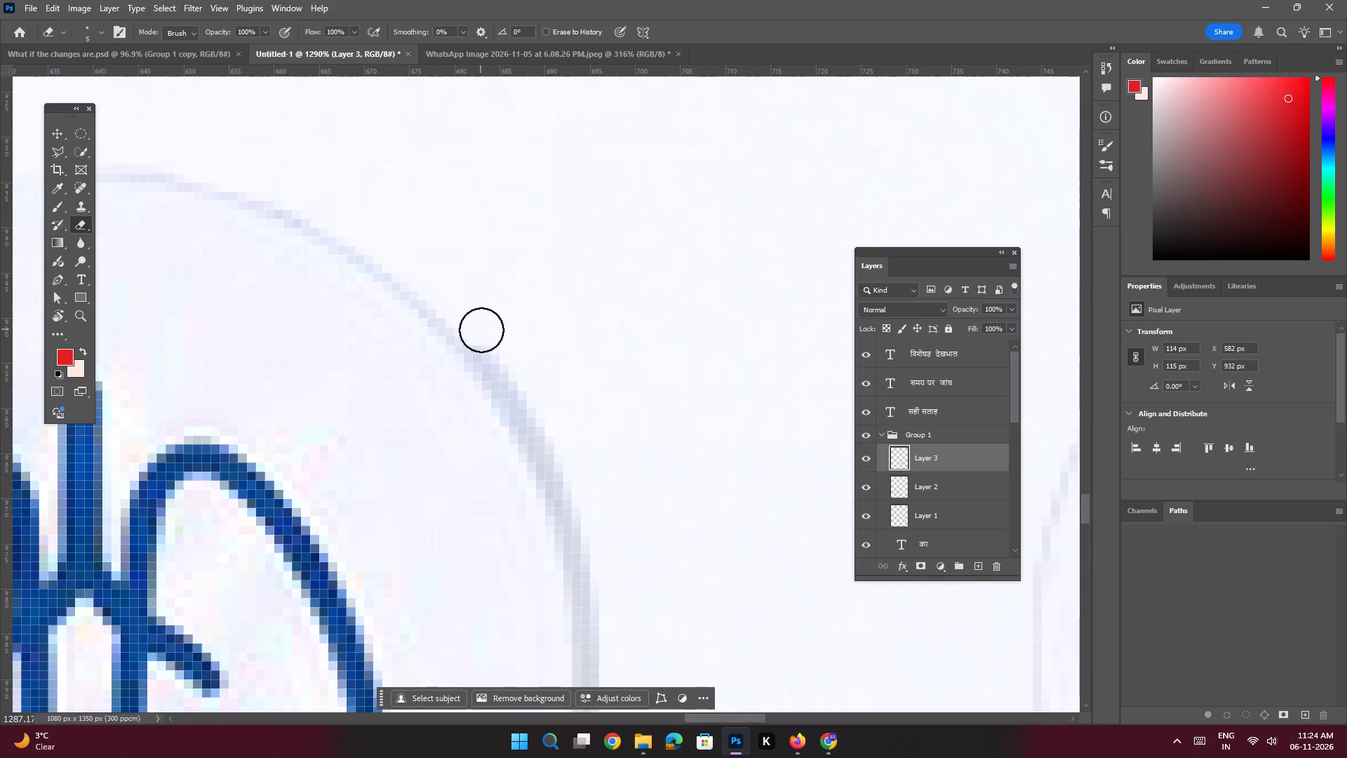
drag(481, 330, 525, 385)
Thin the outer edge of the lungs icon's ring down its right side.
key(space)
key(space)
key(space)
key(space)
key(space)
key(space)
key(space)
drag(535, 401, 495, 284)
drag(480, 263, 527, 366)
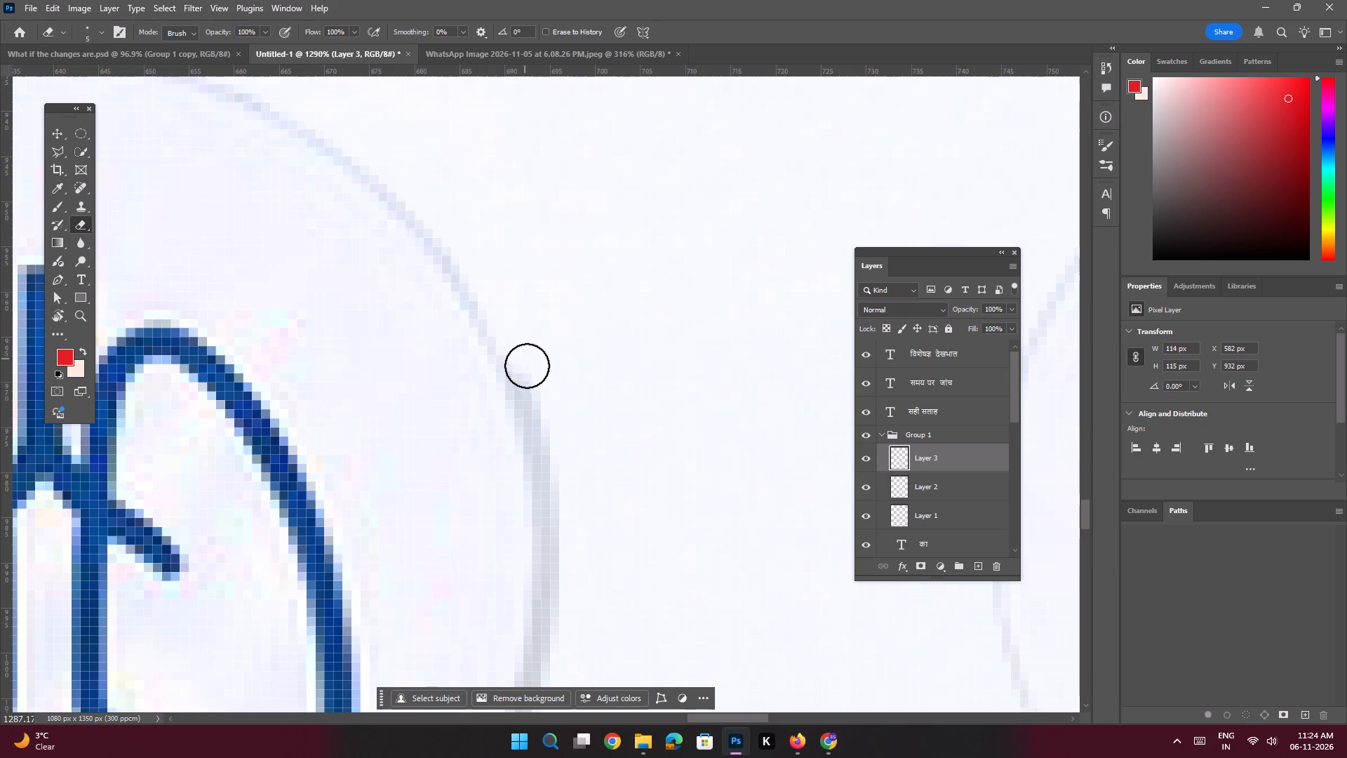
drag(527, 366, 557, 473)
key(space)
key(space)
key(space)
key(space)
key(space)
key(space)
key(space)
key(space)
drag(556, 476, 584, 197)
drag(585, 201, 587, 354)
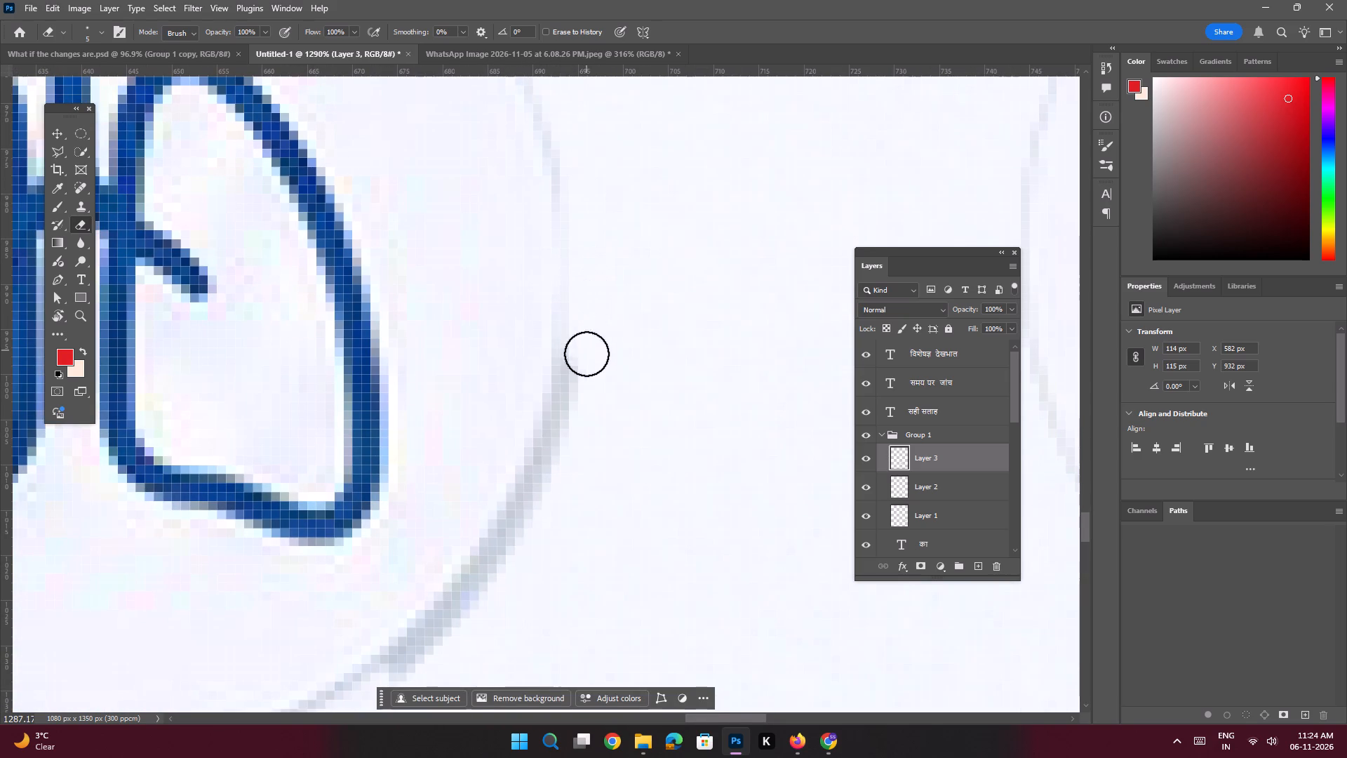
drag(587, 354, 544, 486)
Erase the thick outer band and leftover bump along the lungs icon's ring on its lower-right arc.
key(space)
key(space)
key(space)
key(space)
key(space)
key(space)
key(space)
key(space)
drag(540, 487, 697, 160)
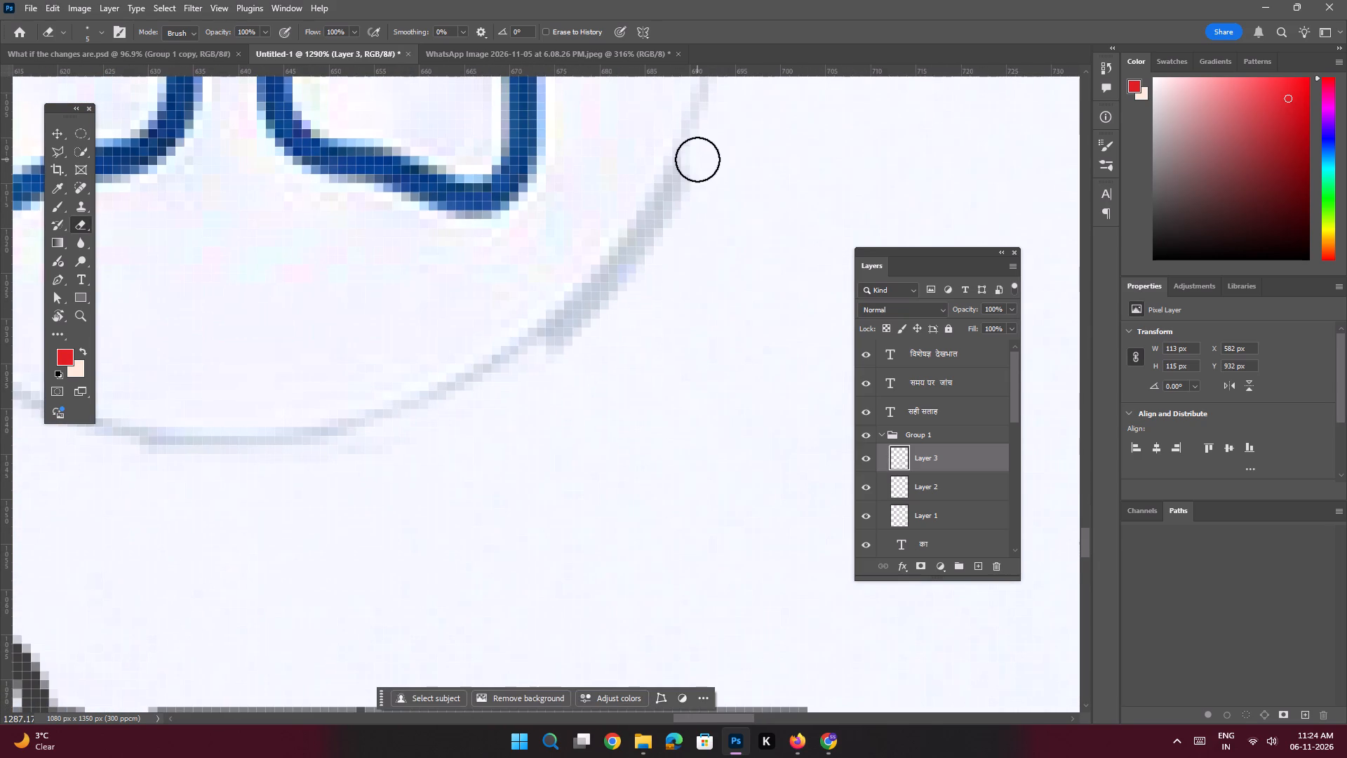
drag(702, 157, 612, 302)
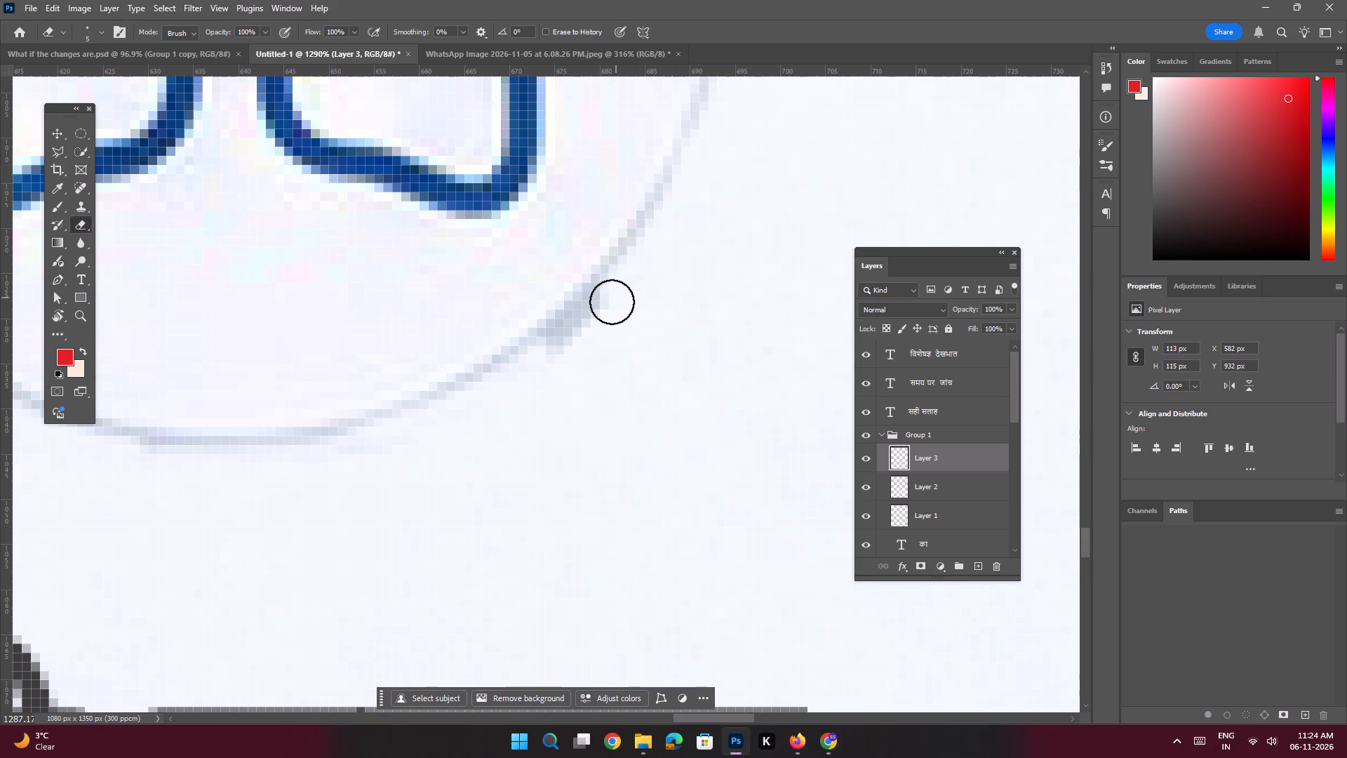
drag(612, 302, 537, 375)
Thin the lungs icon's ring further along its lower-right arc, erasing the remaining grey edge down toward the bottom.
key(space)
ctrl+drag(570, 320, 433, 269)
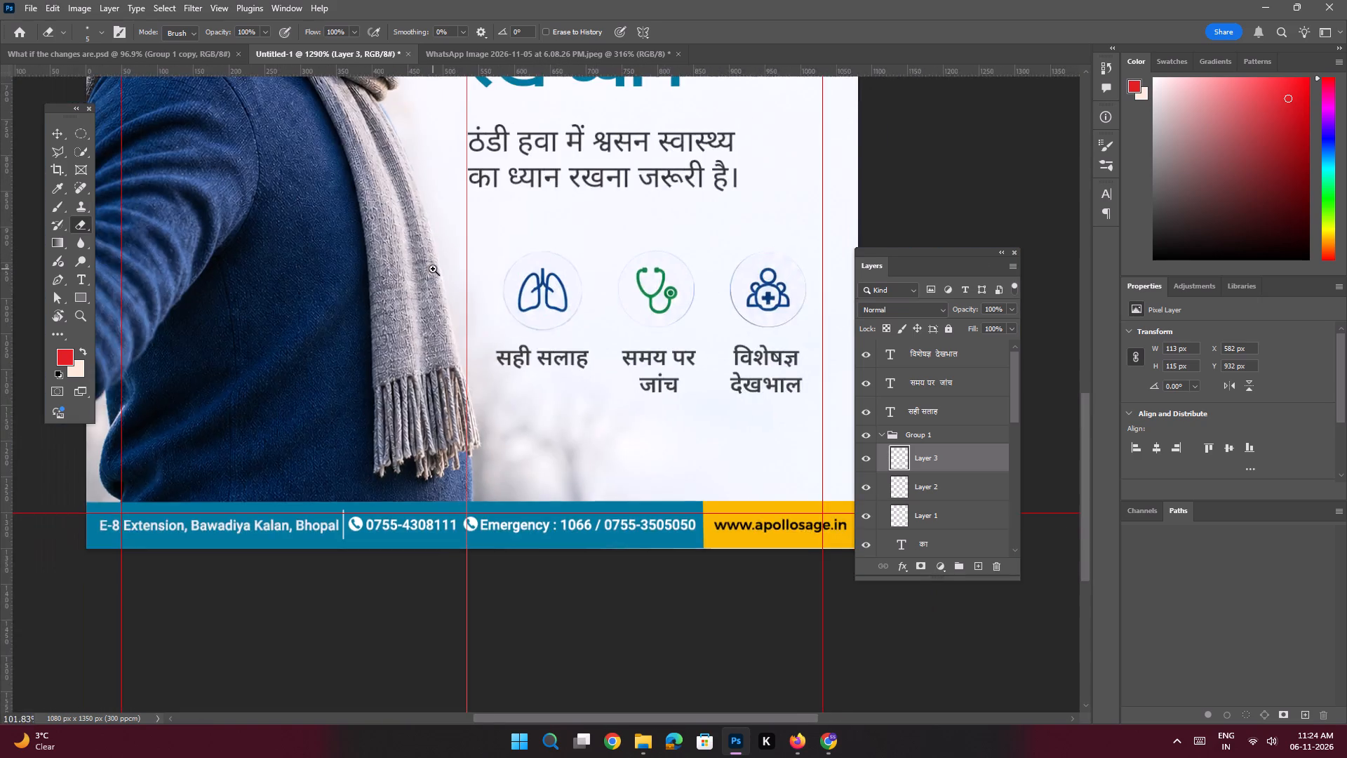
ctrl+drag(433, 269, 606, 440)
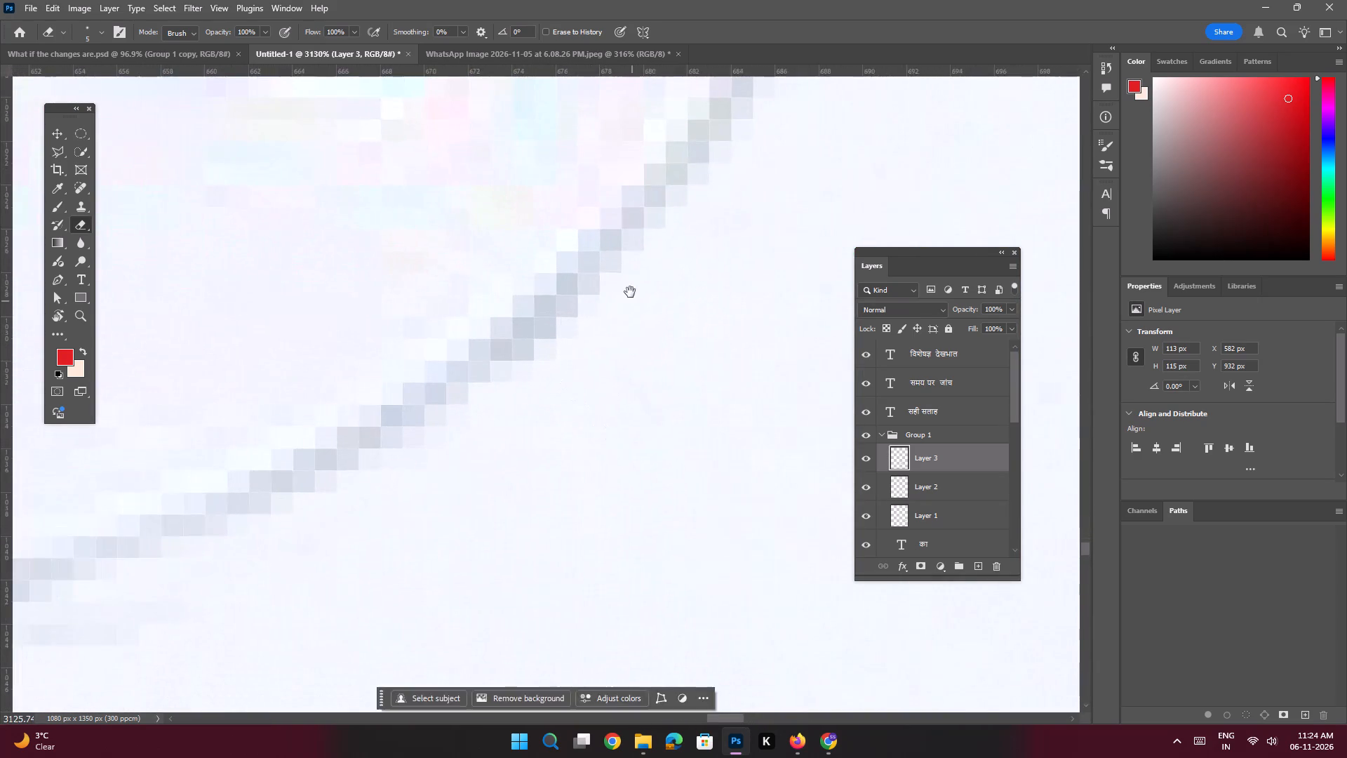
drag(627, 277, 483, 528)
ctrl+drag(590, 400, 516, 380)
key(space)
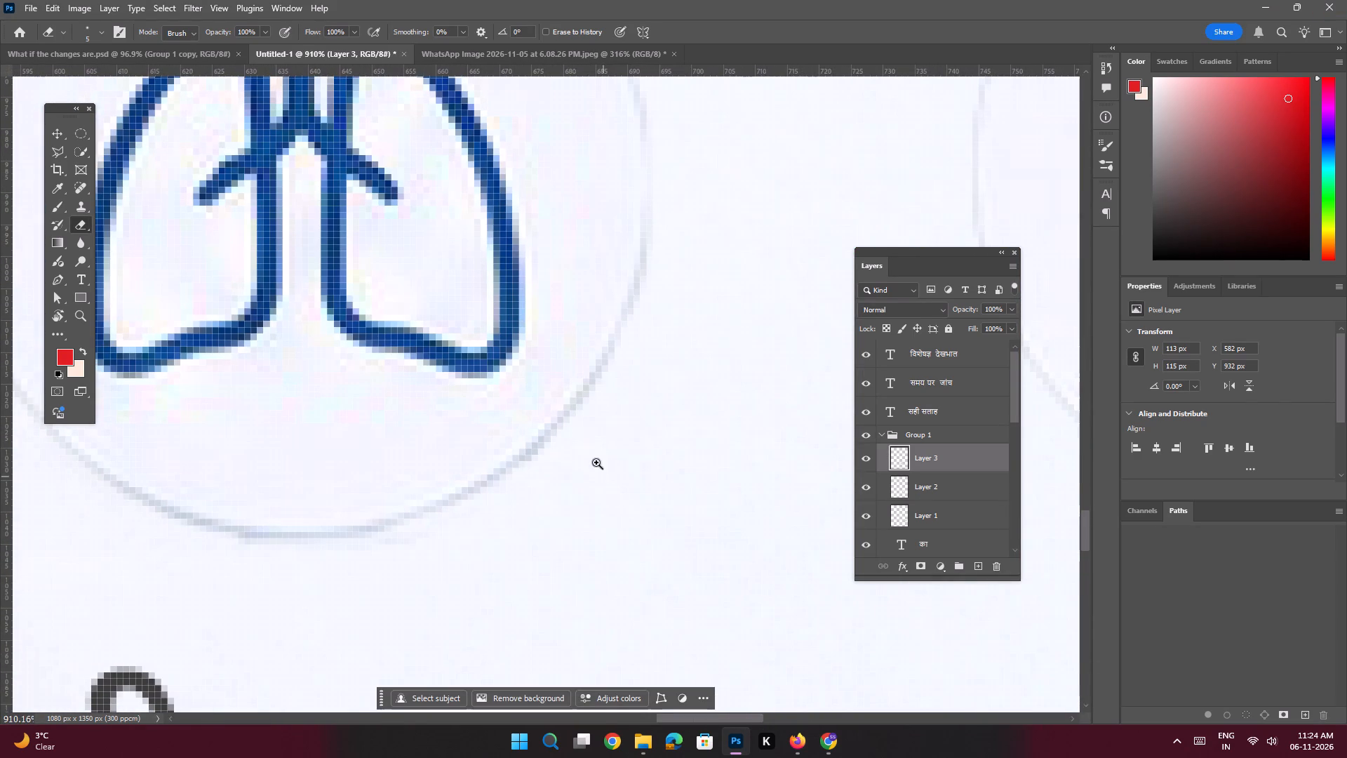
ctrl+drag(584, 427, 601, 436)
drag(652, 305, 621, 358)
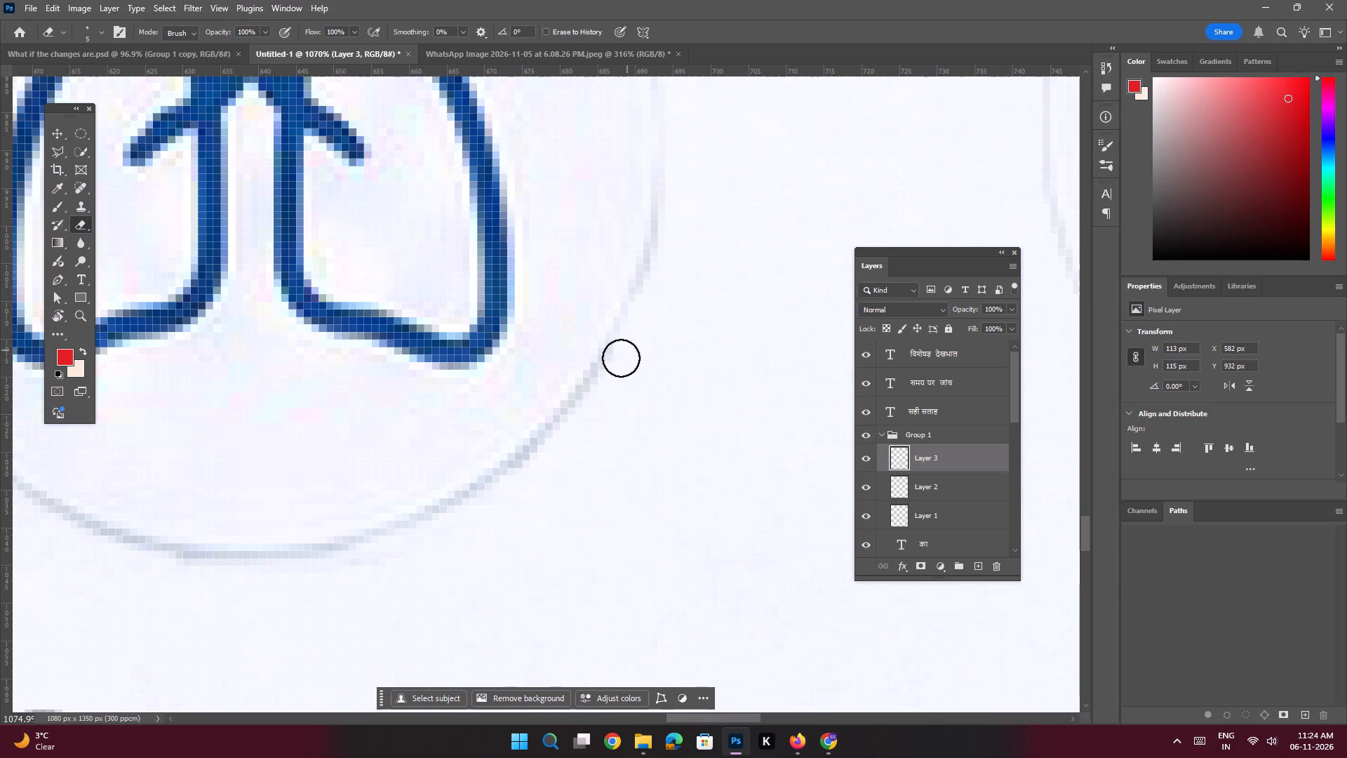
drag(621, 358, 516, 484)
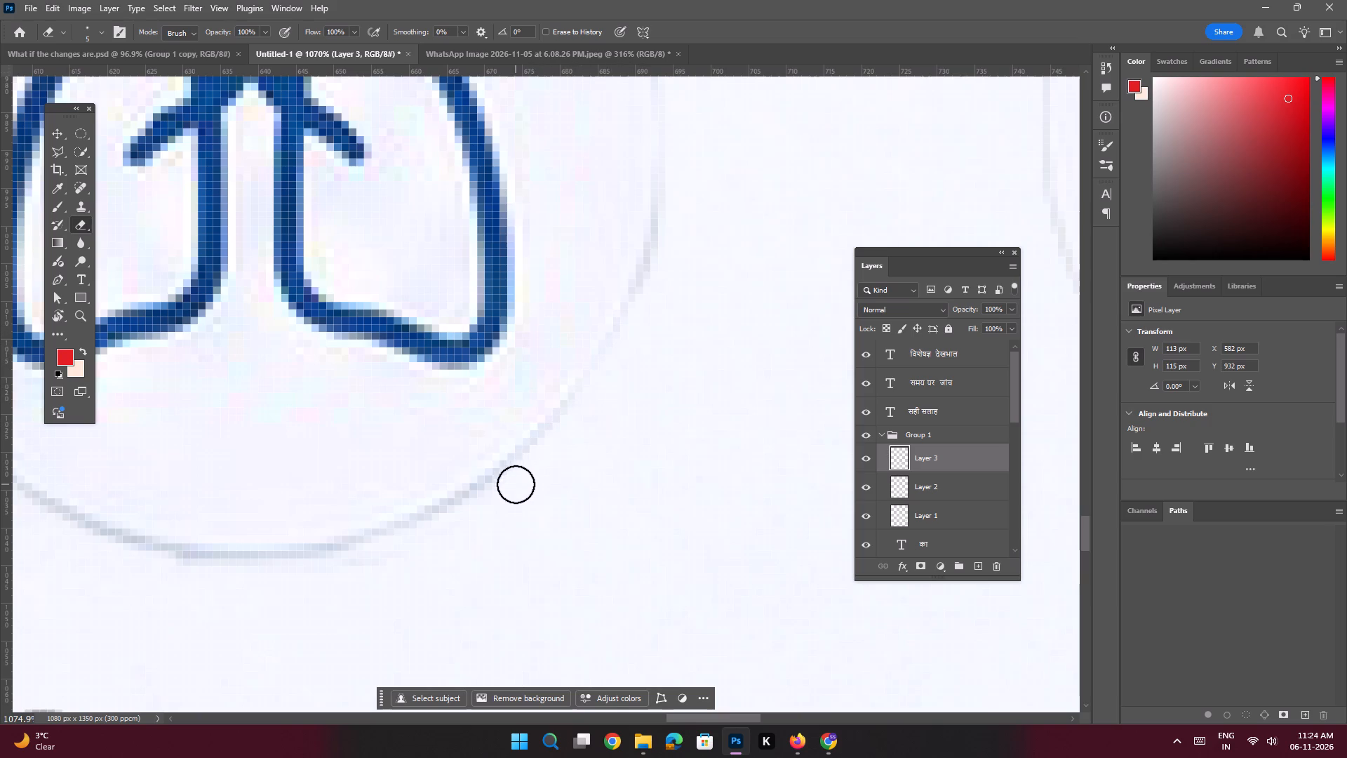
drag(516, 484, 471, 520)
key(space)
key(space)
key(space)
key(space)
key(space)
key(space)
drag(480, 514, 546, 472)
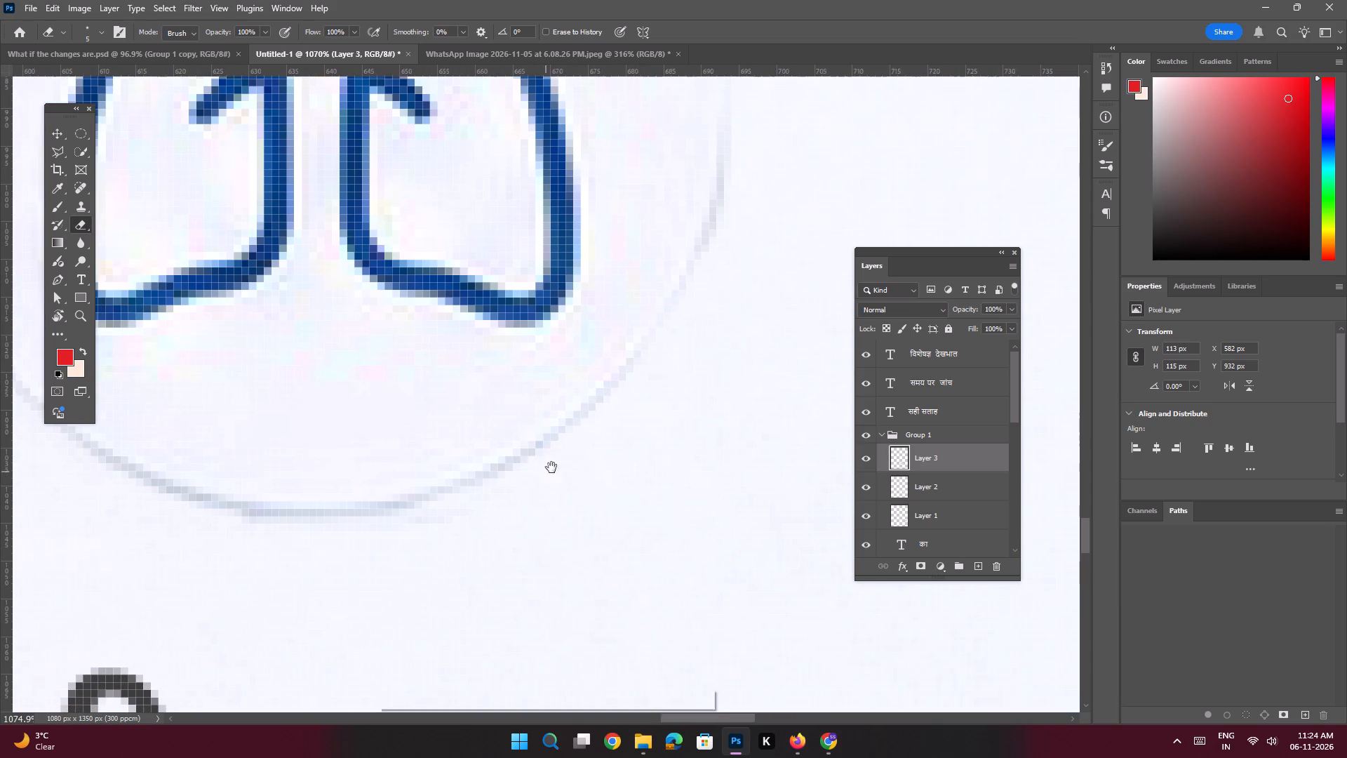
drag(645, 380, 537, 470)
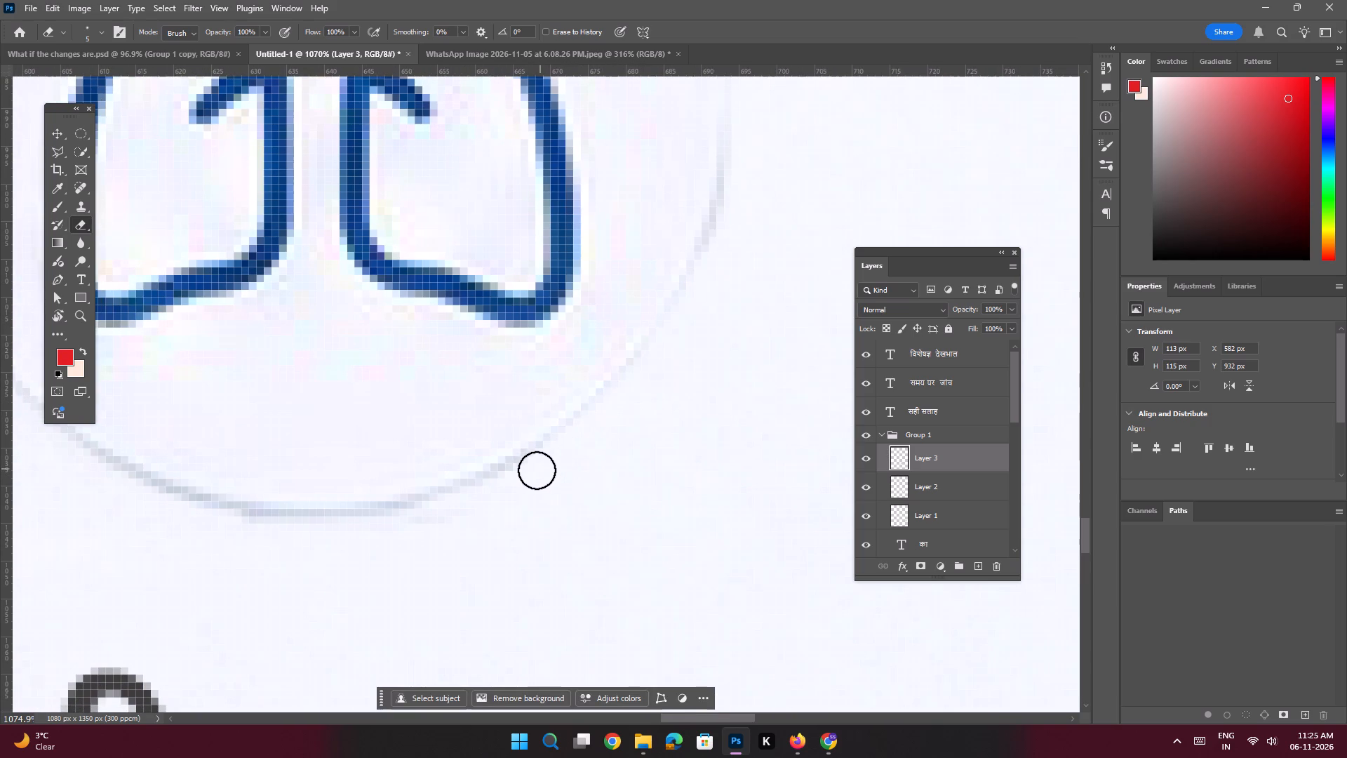
drag(537, 470, 479, 498)
Erase the outer grey edge of the lungs icon's ring across its bottom.
key(space)
key(space)
key(space)
key(space)
key(space)
key(space)
key(space)
key(space)
drag(476, 500, 615, 425)
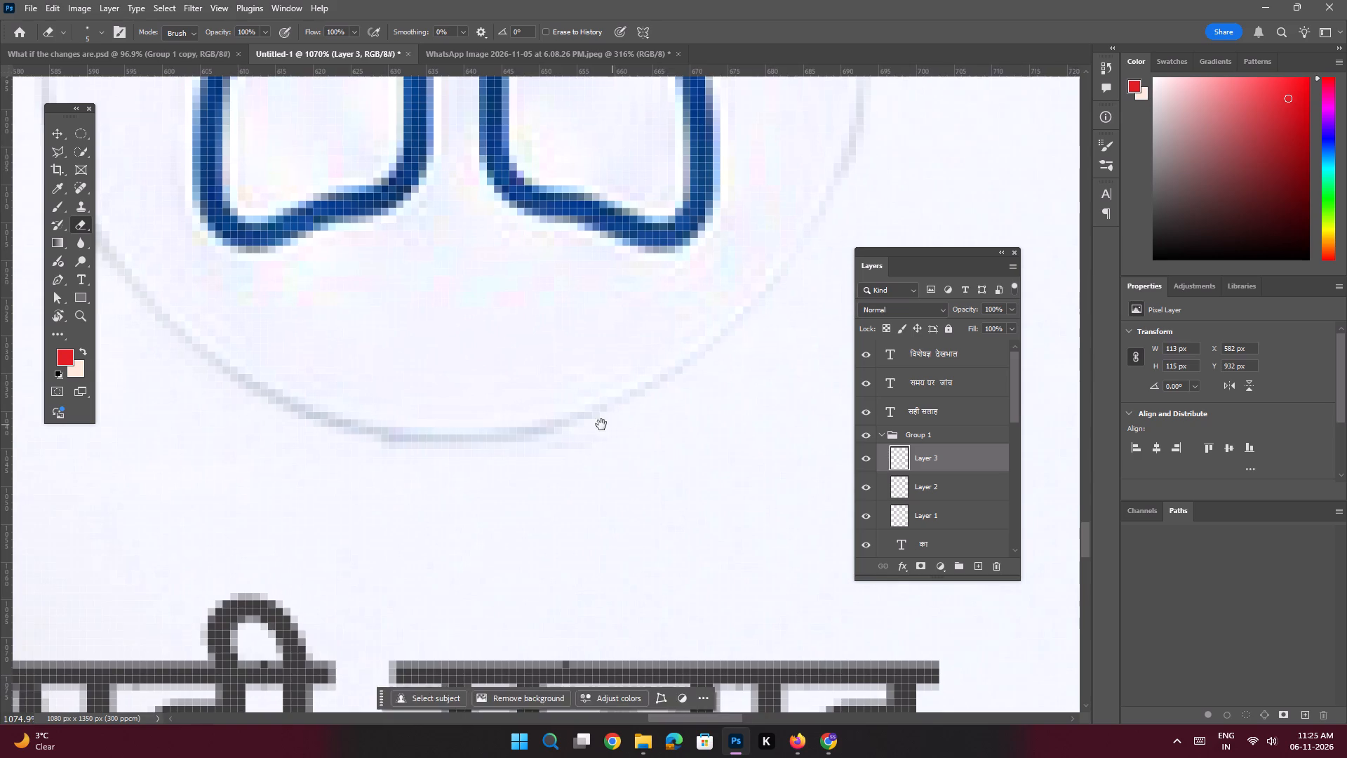
ctrl+drag(539, 422, 558, 443)
drag(601, 446, 501, 454)
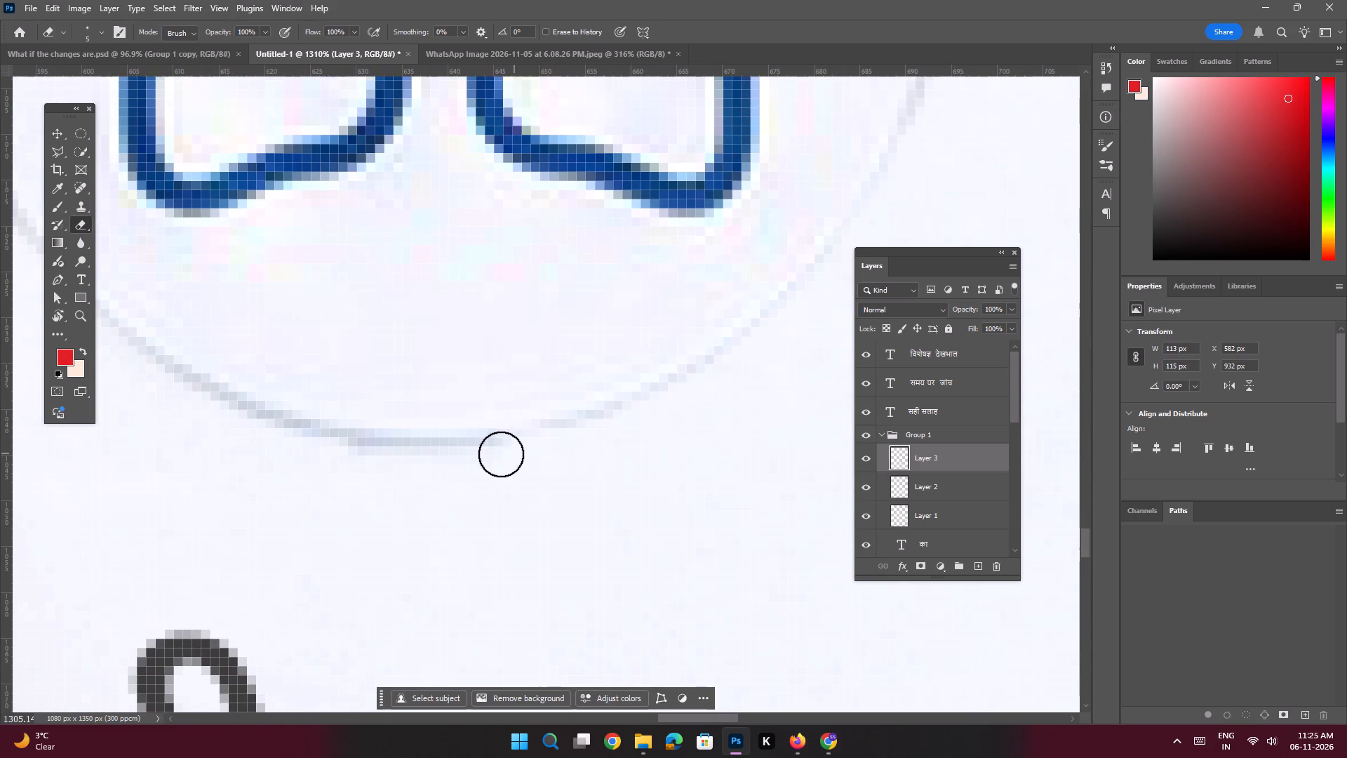
drag(501, 454, 275, 440)
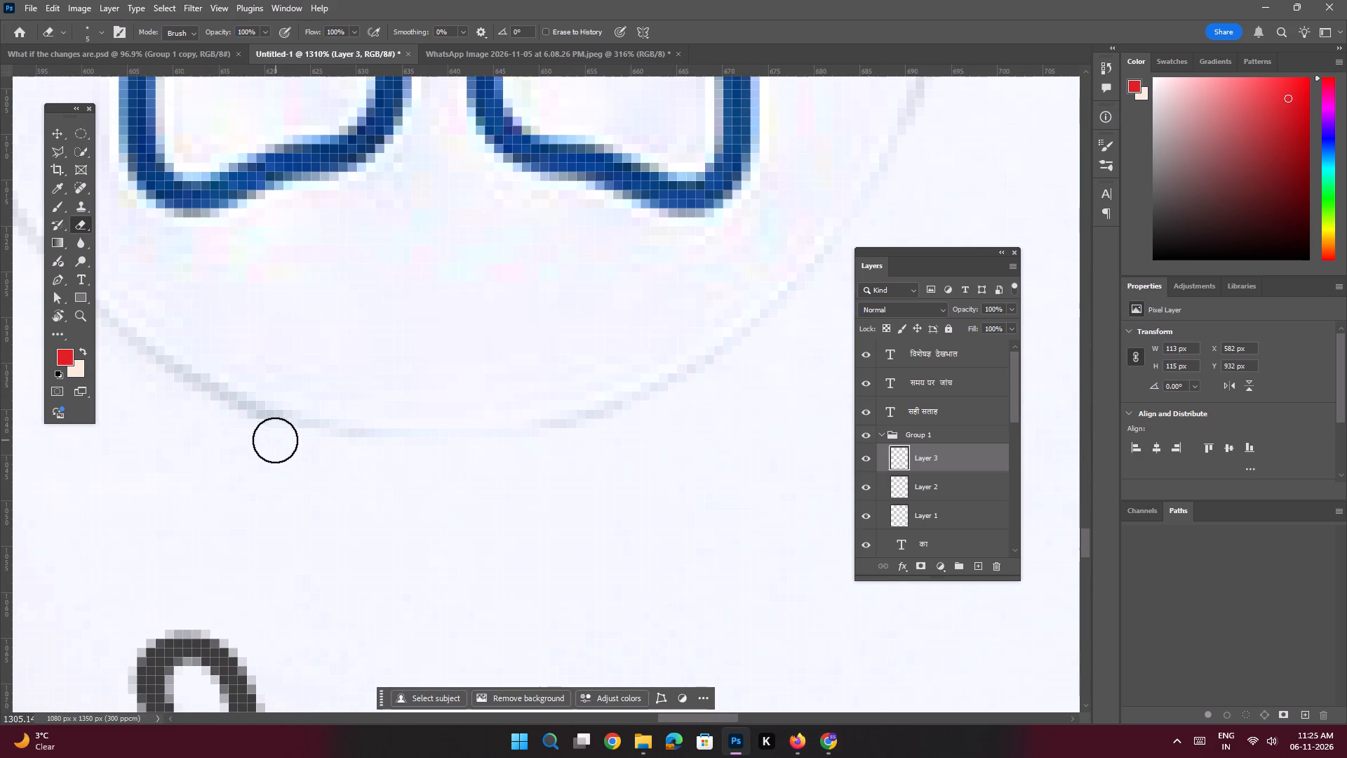
drag(275, 440, 274, 439)
Erase the outer grey edge of the lungs icon's ring along its lower-left arc.
key(space)
key(space)
key(space)
key(space)
key(space)
key(space)
key(space)
key(space)
key(space)
key(space)
key(space)
drag(280, 436, 523, 549)
drag(527, 552, 491, 543)
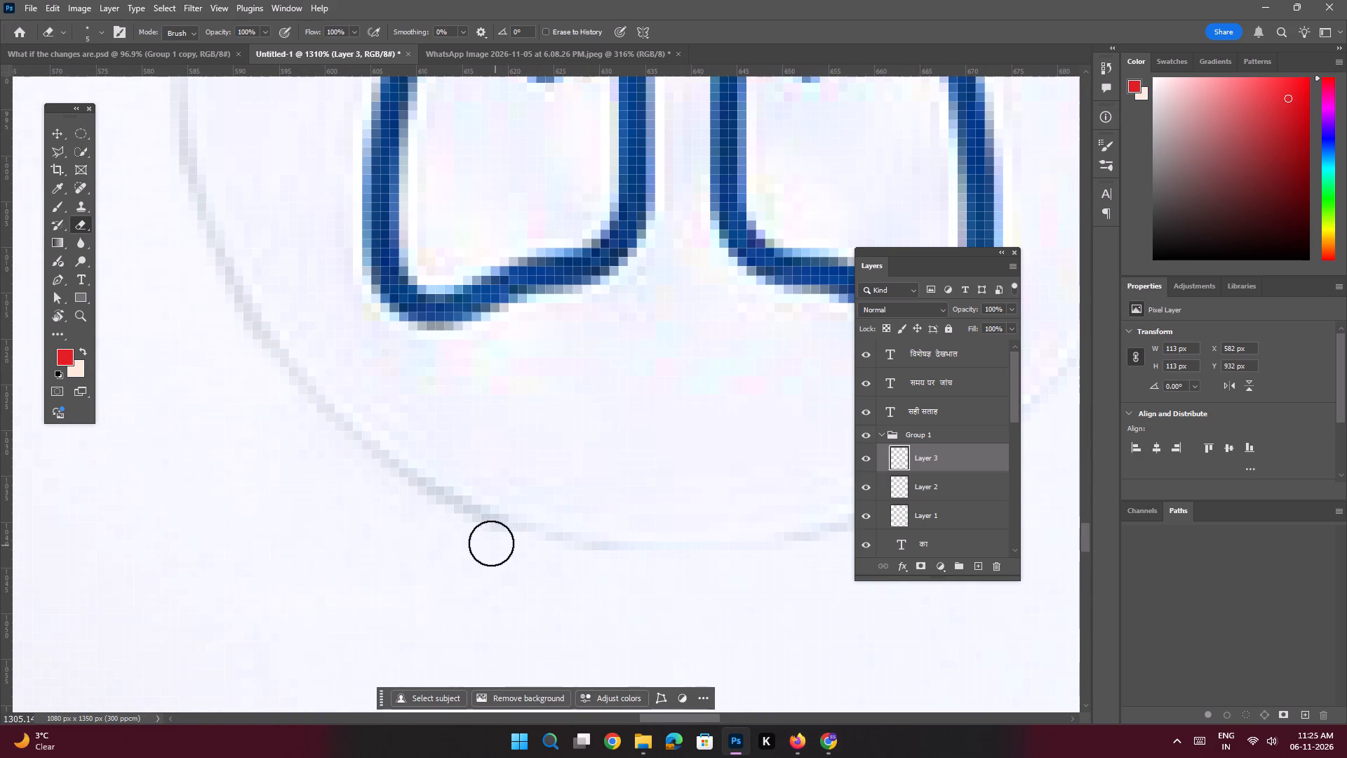
drag(491, 543, 286, 394)
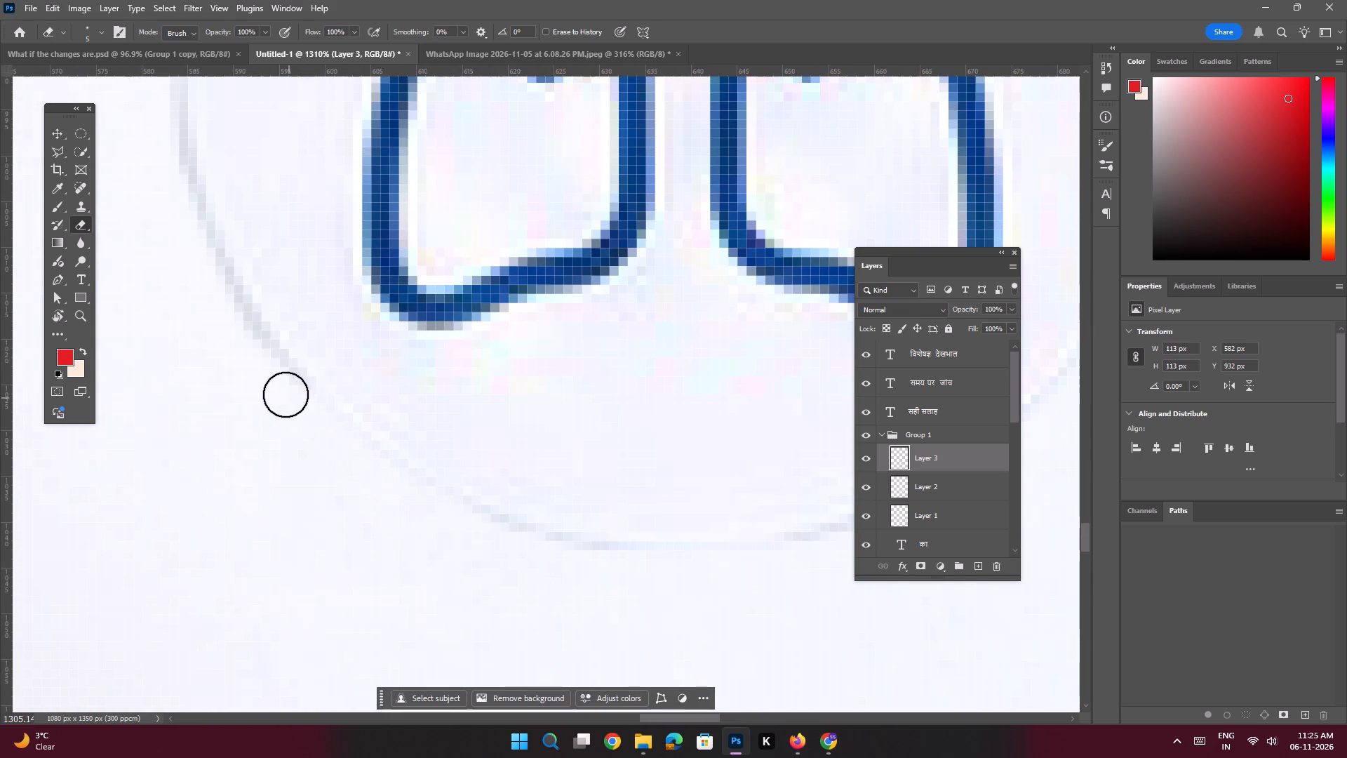
drag(286, 394, 275, 385)
Thin the lungs icon's ring from the end of the lower-left arc up the lower part of its left side.
key(space)
key(space)
key(space)
key(space)
key(space)
key(space)
key(space)
key(space)
key(space)
key(space)
key(space)
key(space)
key(space)
drag(294, 370, 434, 492)
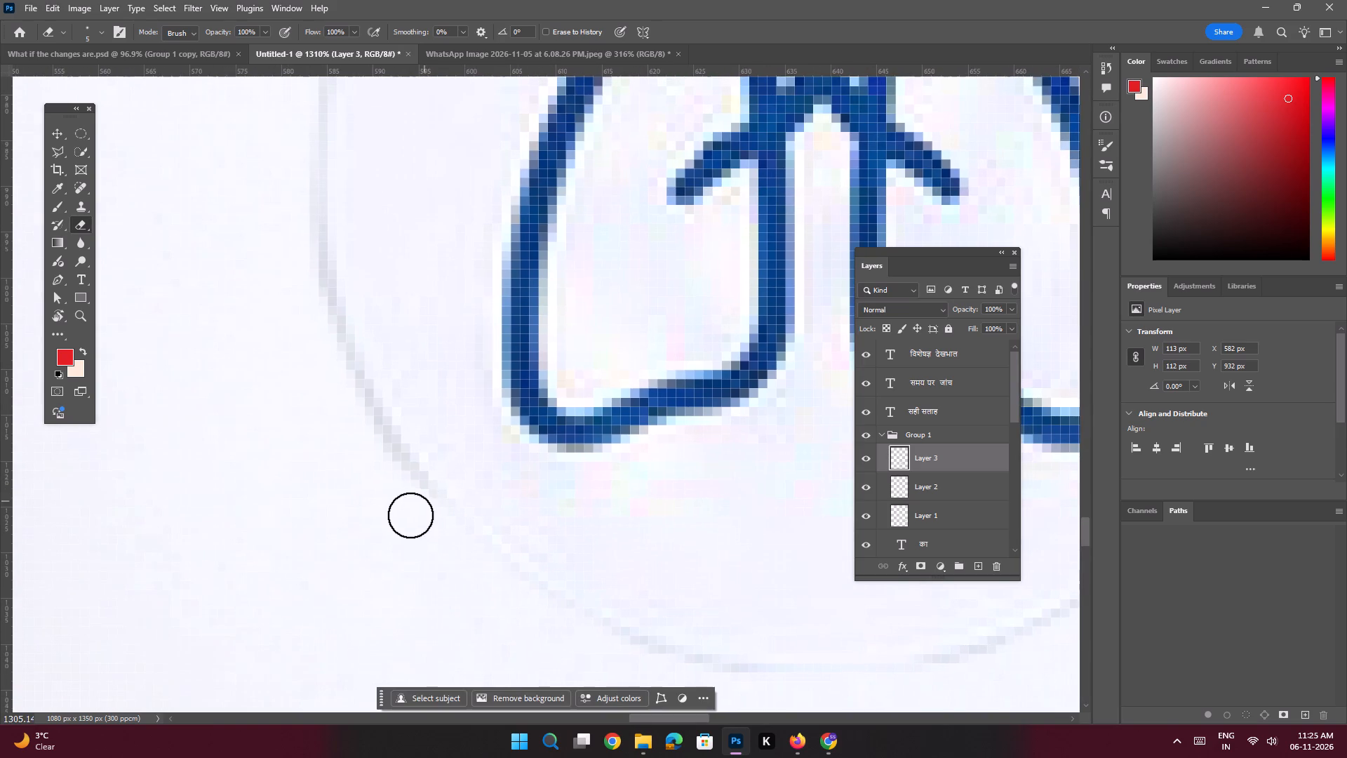
drag(417, 510, 348, 416)
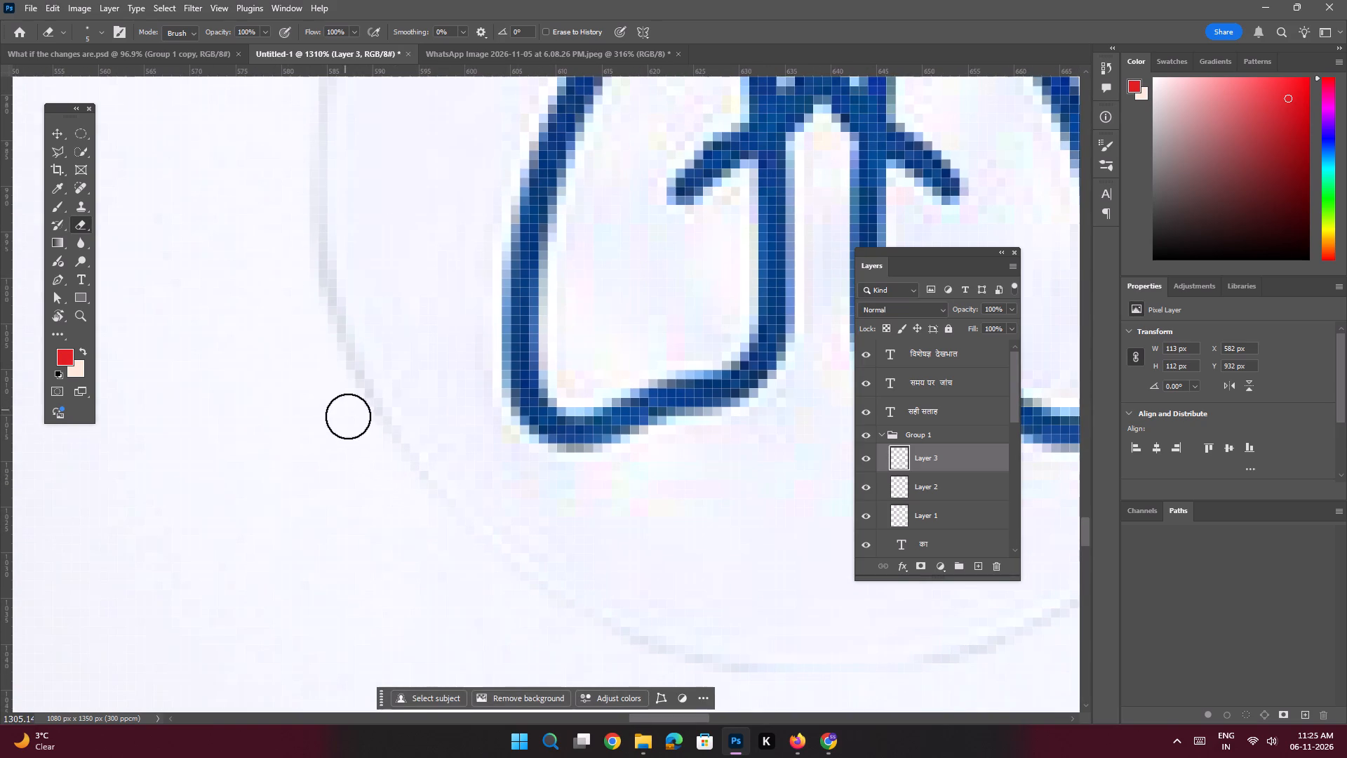
drag(348, 416, 307, 293)
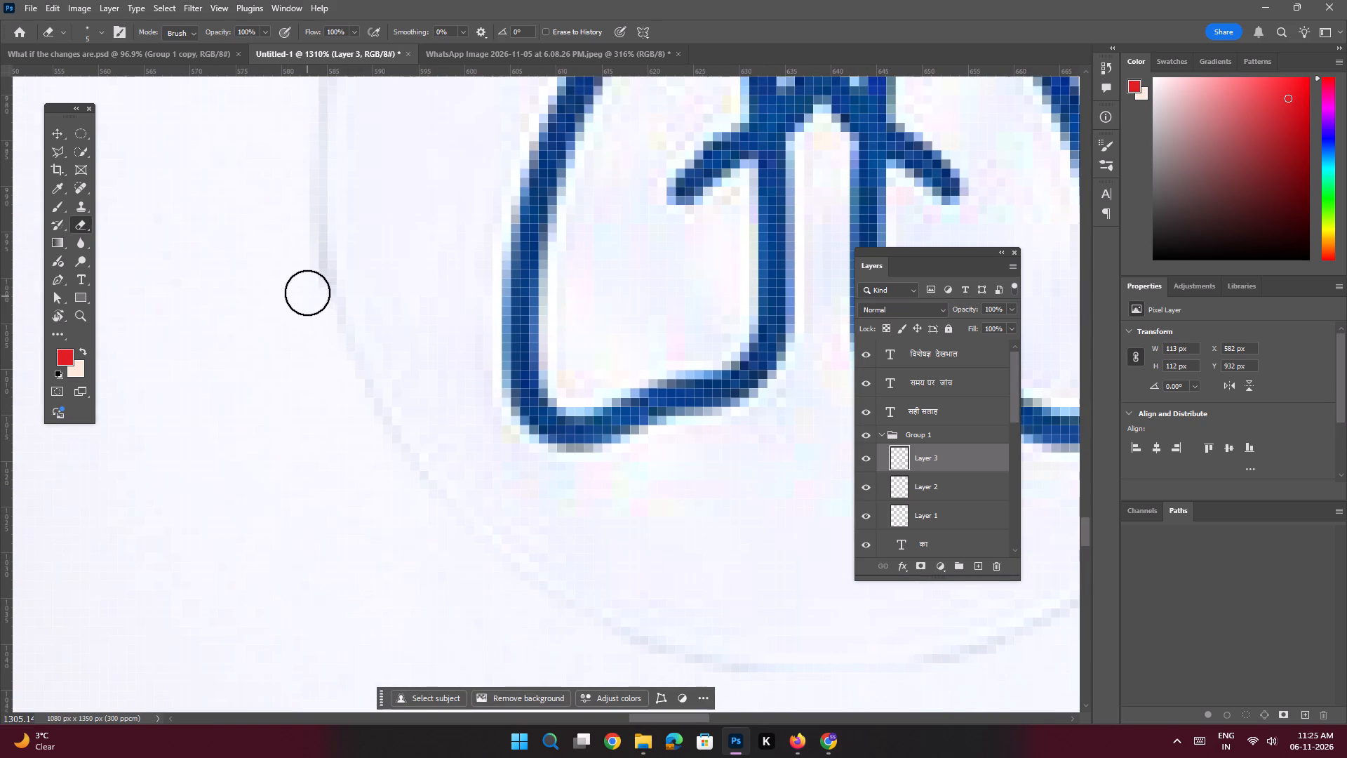
Erase the outer grey edge of the lungs icon's ring up the middle of its left side.
key(space)
key(space)
key(space)
key(space)
key(space)
key(space)
key(space)
key(space)
key(space)
key(space)
drag(307, 292, 399, 527)
drag(399, 525, 397, 458)
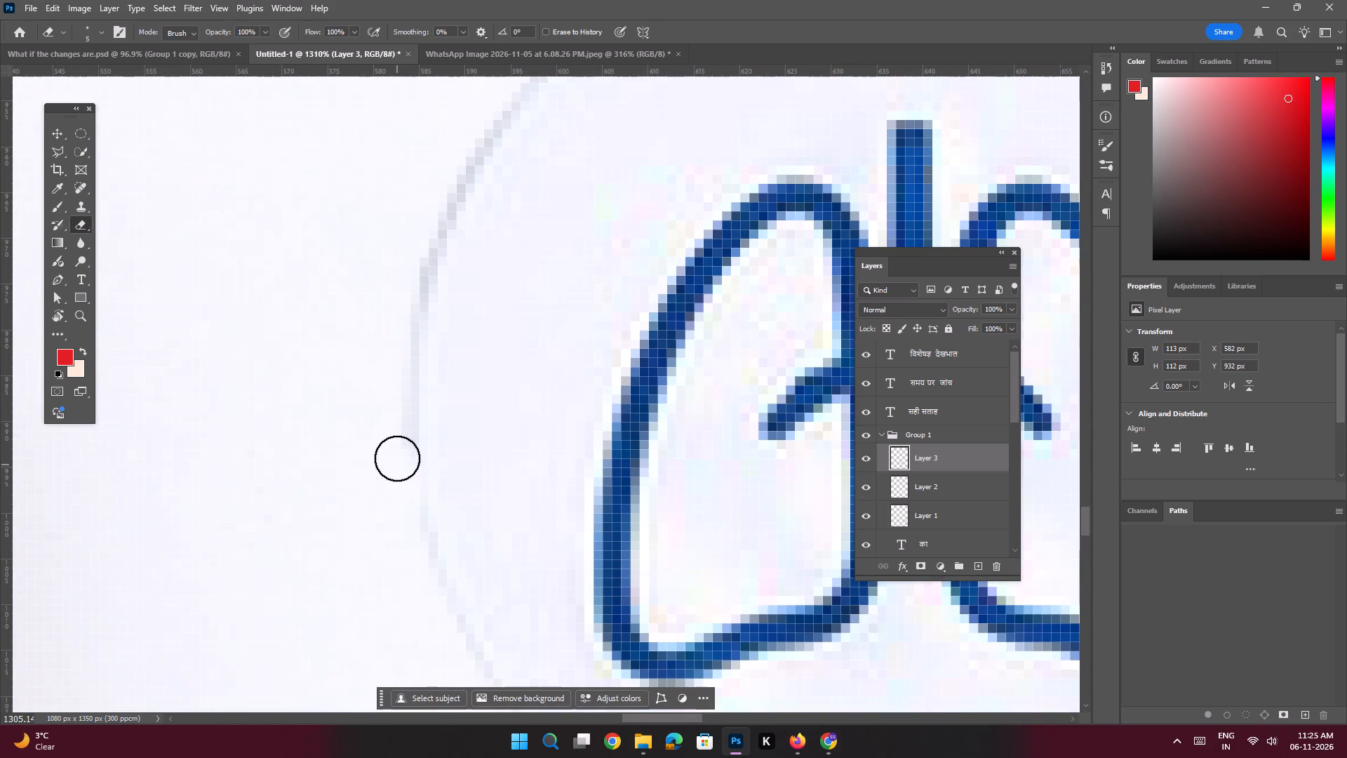
drag(397, 458, 397, 289)
Fade the lungs icon's ring along its upper-left arc by erasing its outer grey edge down to the left side.
key(space)
key(space)
key(space)
key(space)
key(space)
key(space)
key(space)
key(space)
drag(397, 289, 280, 604)
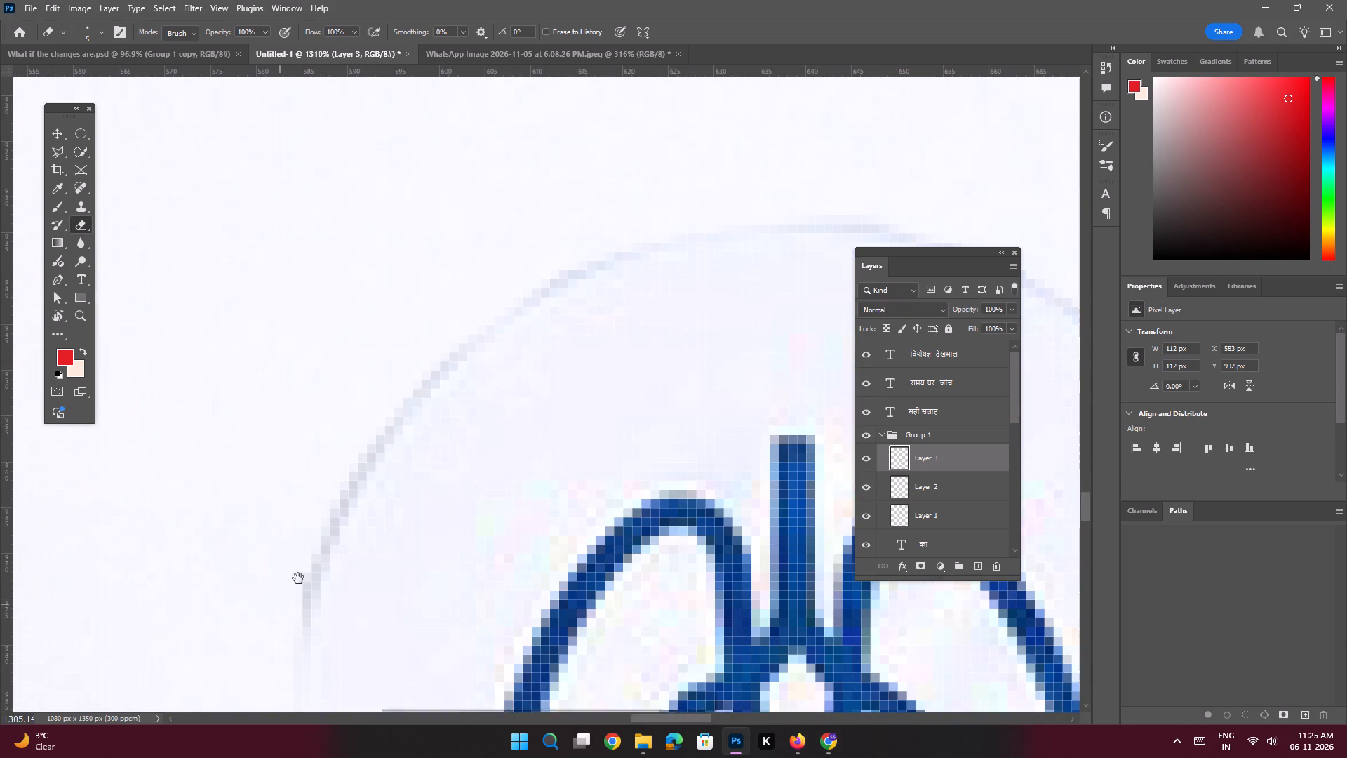
drag(633, 201, 568, 253)
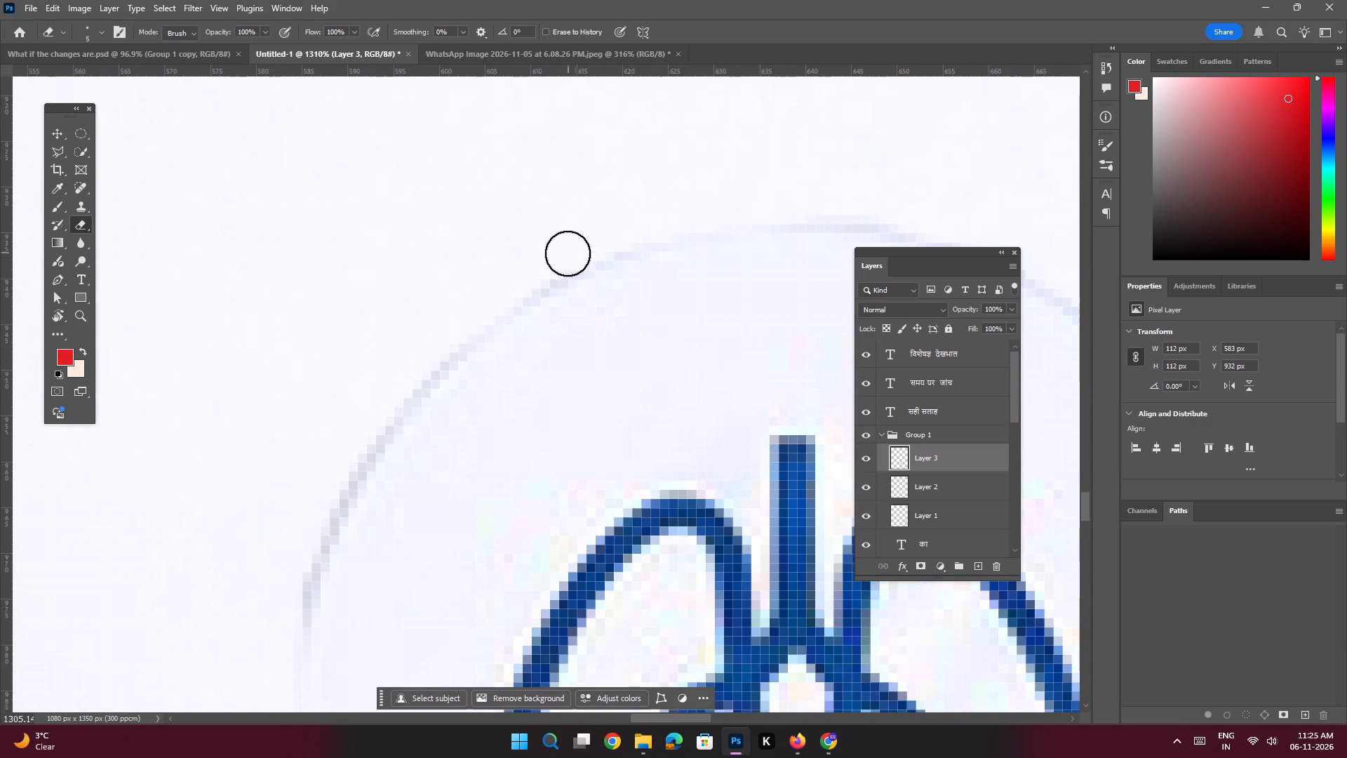
drag(568, 253, 380, 401)
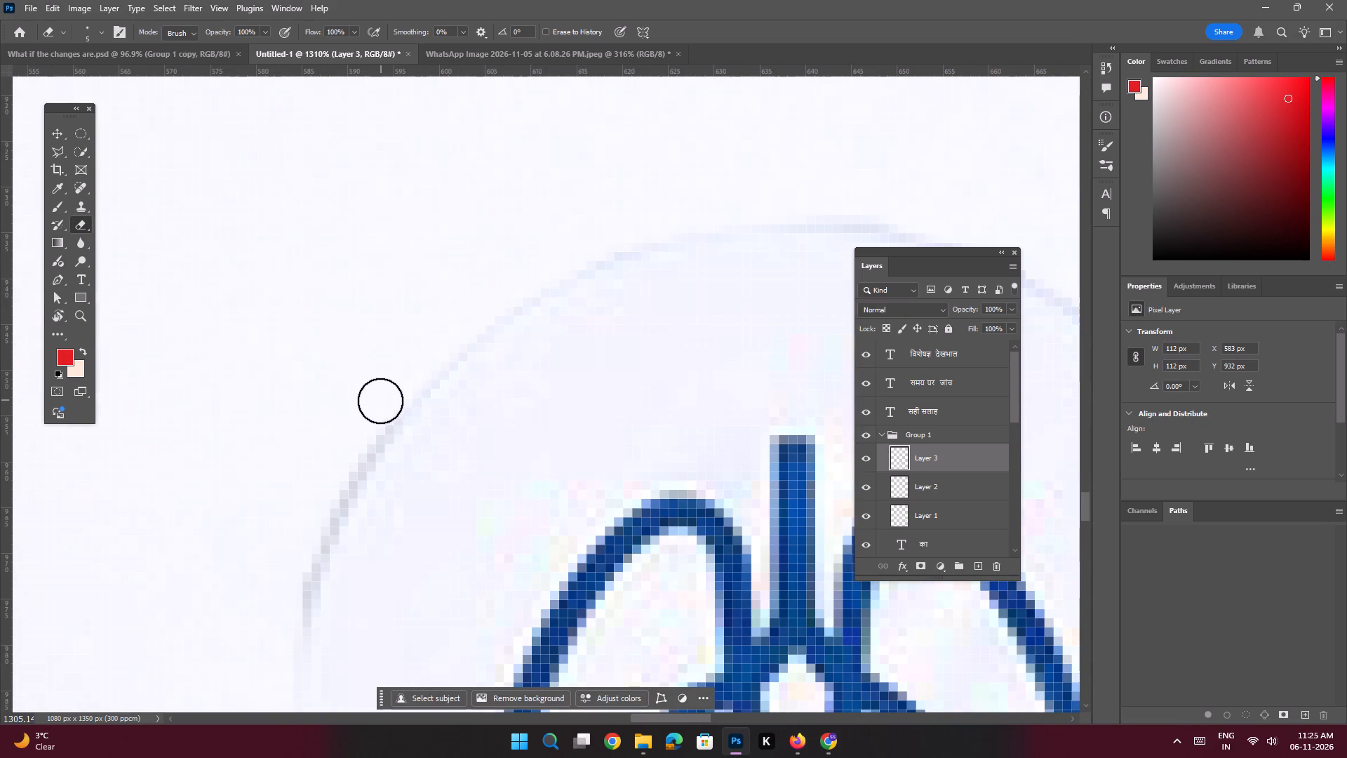
drag(380, 401, 301, 564)
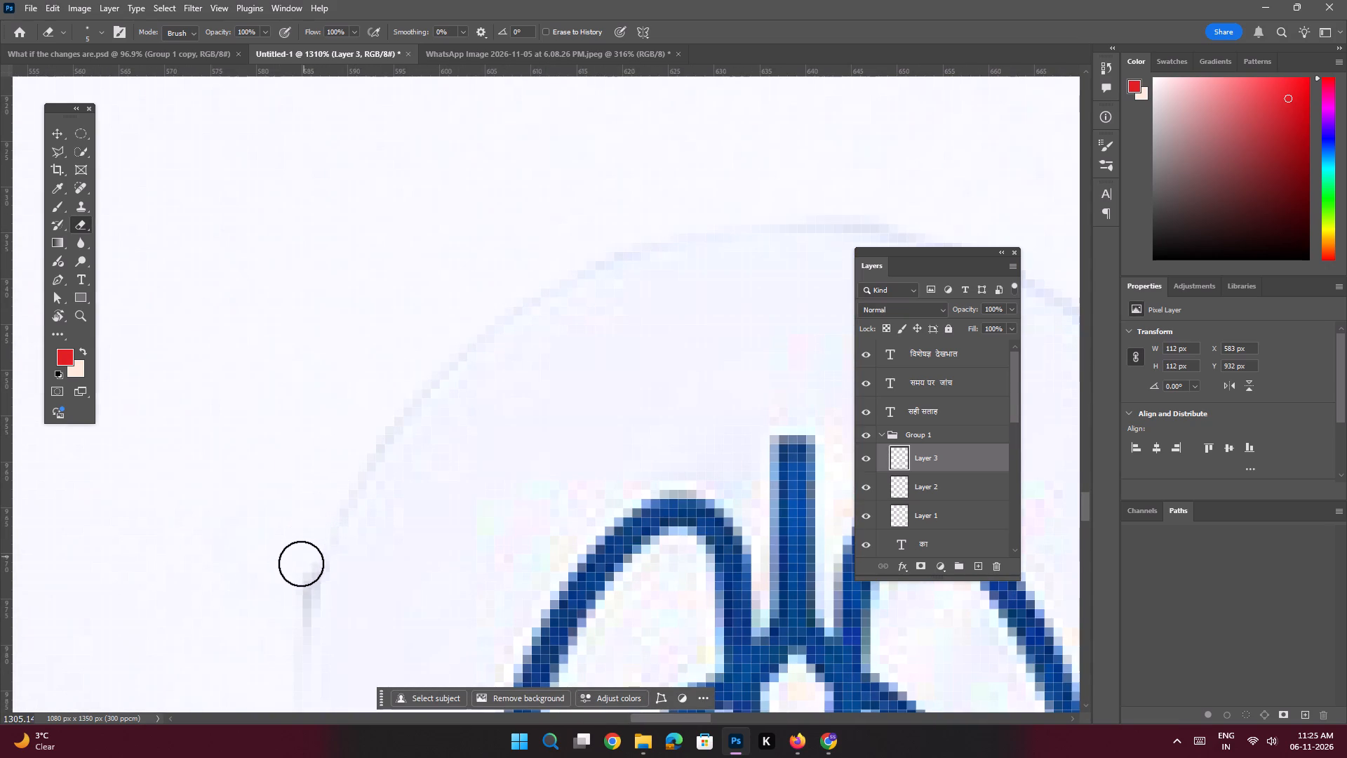
drag(301, 564, 283, 634)
Erase the leftover grey segment of the lungs icon's ring on the lower part of its right side.
key(ctrl+space)
key(ctrl+space)
key(ctrl+space)
key(ctrl+space)
key(ctrl+space)
key(ctrl+space)
key(ctrl+space)
key(ctrl+space)
key(ctrl+space)
key(ctrl+space)
key(ctrl+space)
key(ctrl+space)
key(ctrl+space)
key(ctrl+space)
key(ctrl+space)
key(ctrl+space)
key(ctrl+space)
key(ctrl+space)
key(ctrl+space)
key(ctrl+space)
ctrl+drag(431, 471, 391, 455)
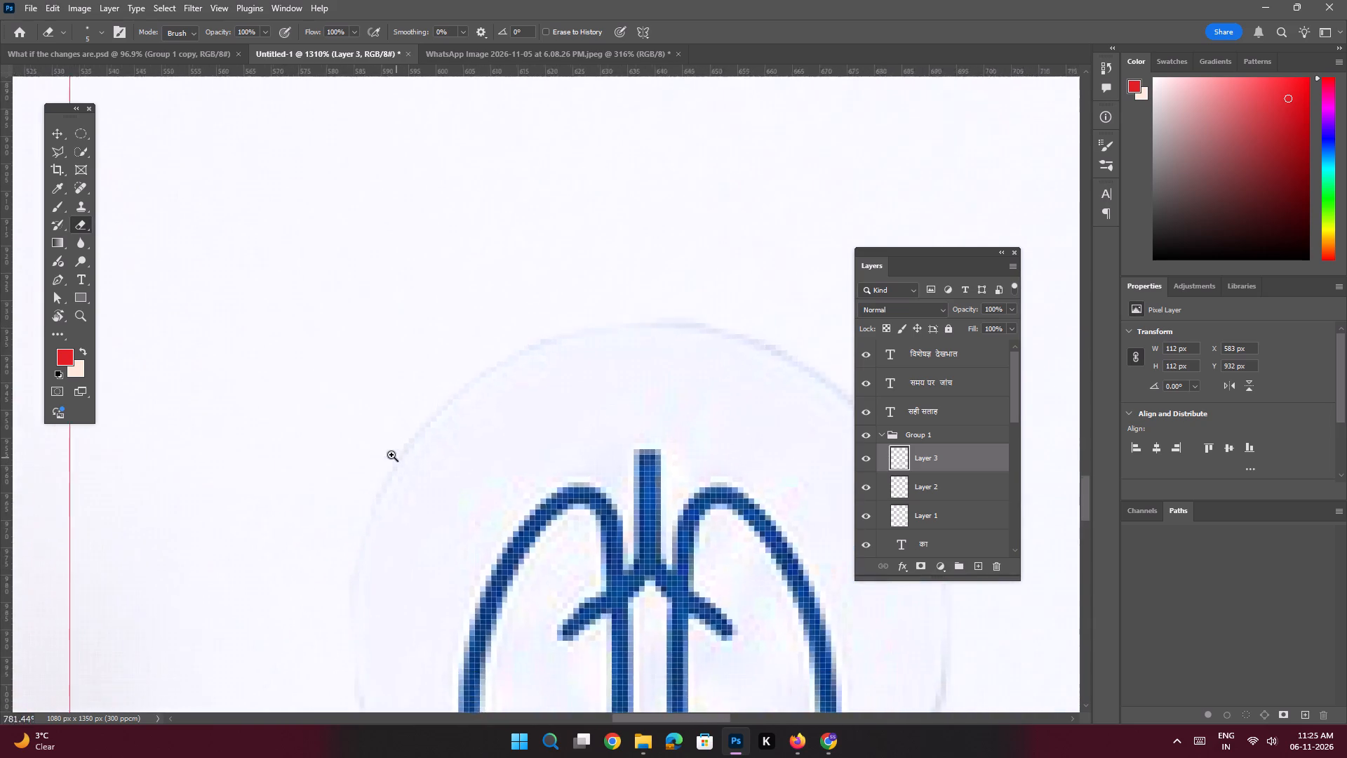
ctrl+drag(391, 455, 317, 391)
ctrl+drag(511, 526, 596, 590)
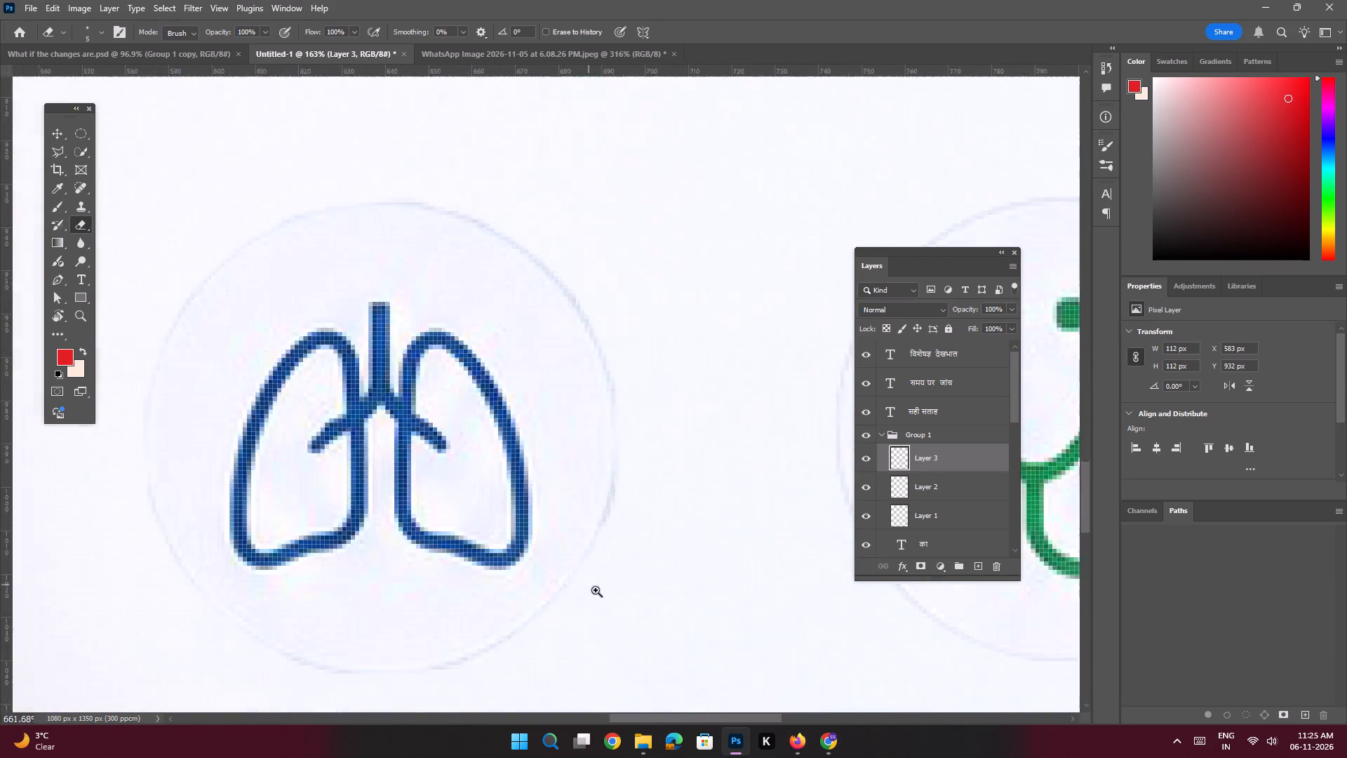
ctrl+drag(596, 590, 636, 618)
drag(703, 498, 542, 472)
ctrl+drag(601, 438, 614, 456)
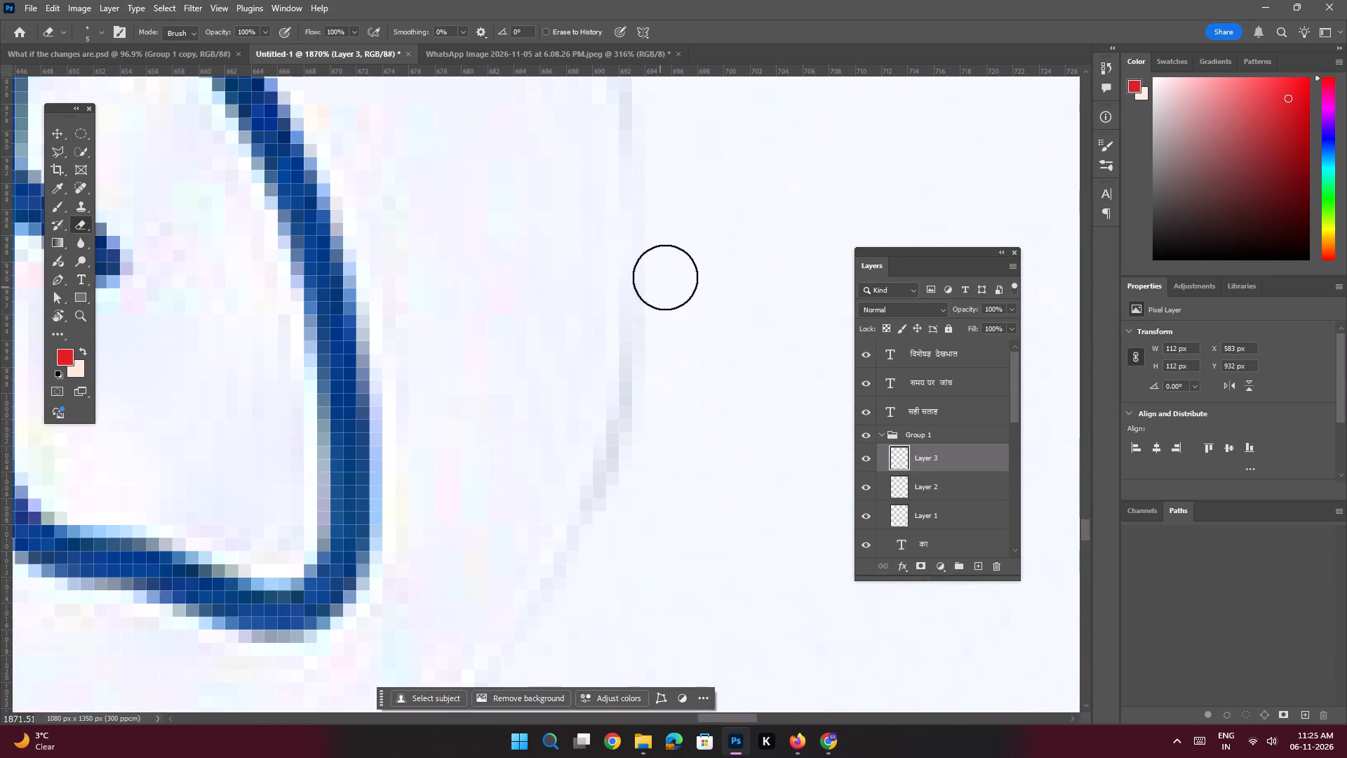
drag(666, 275, 578, 612)
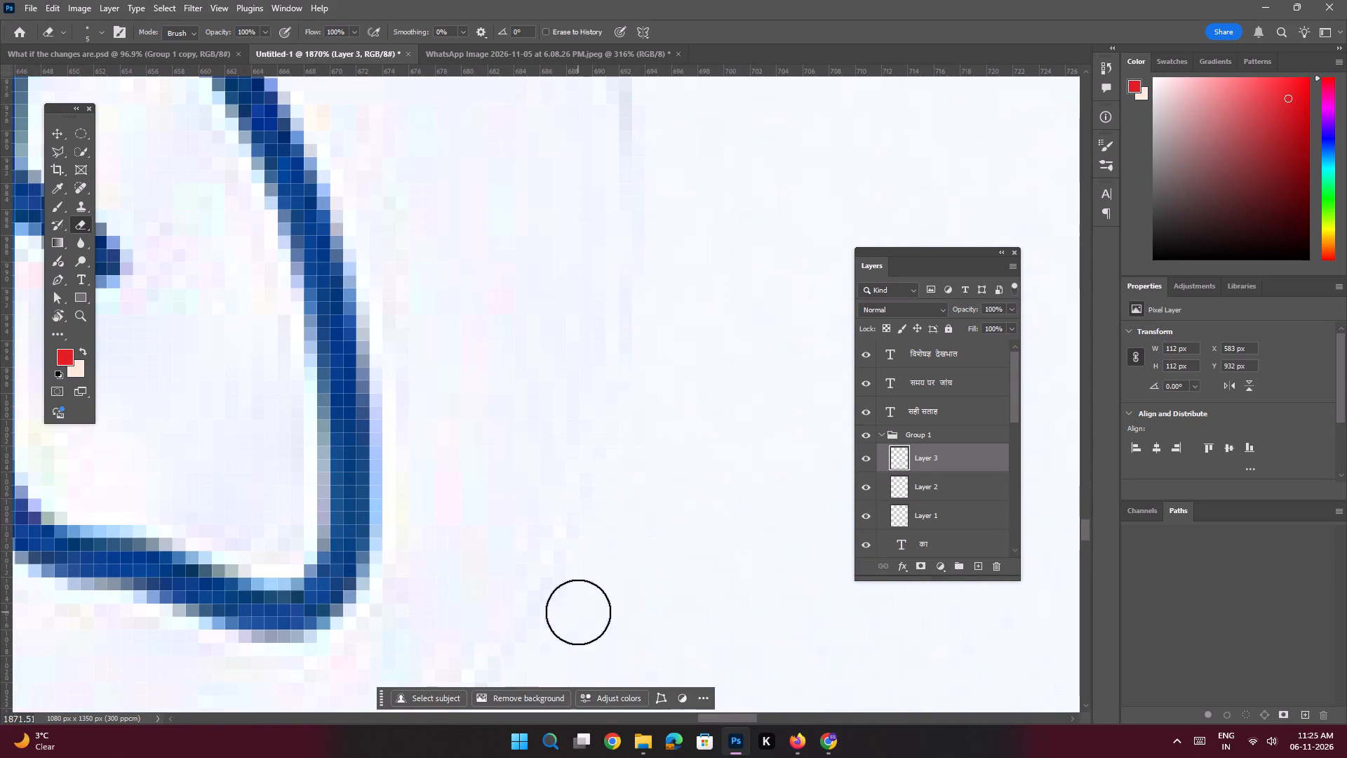
drag(578, 612, 577, 613)
Erase the remaining grey edge of the lungs icon's ring up the upper part of its right side.
key(space)
key(space)
key(space)
key(space)
key(space)
key(space)
key(space)
key(space)
key(space)
key(space)
key(space)
key(space)
key(space)
key(space)
drag(640, 234, 625, 373)
click(625, 373)
drag(631, 407, 634, 398)
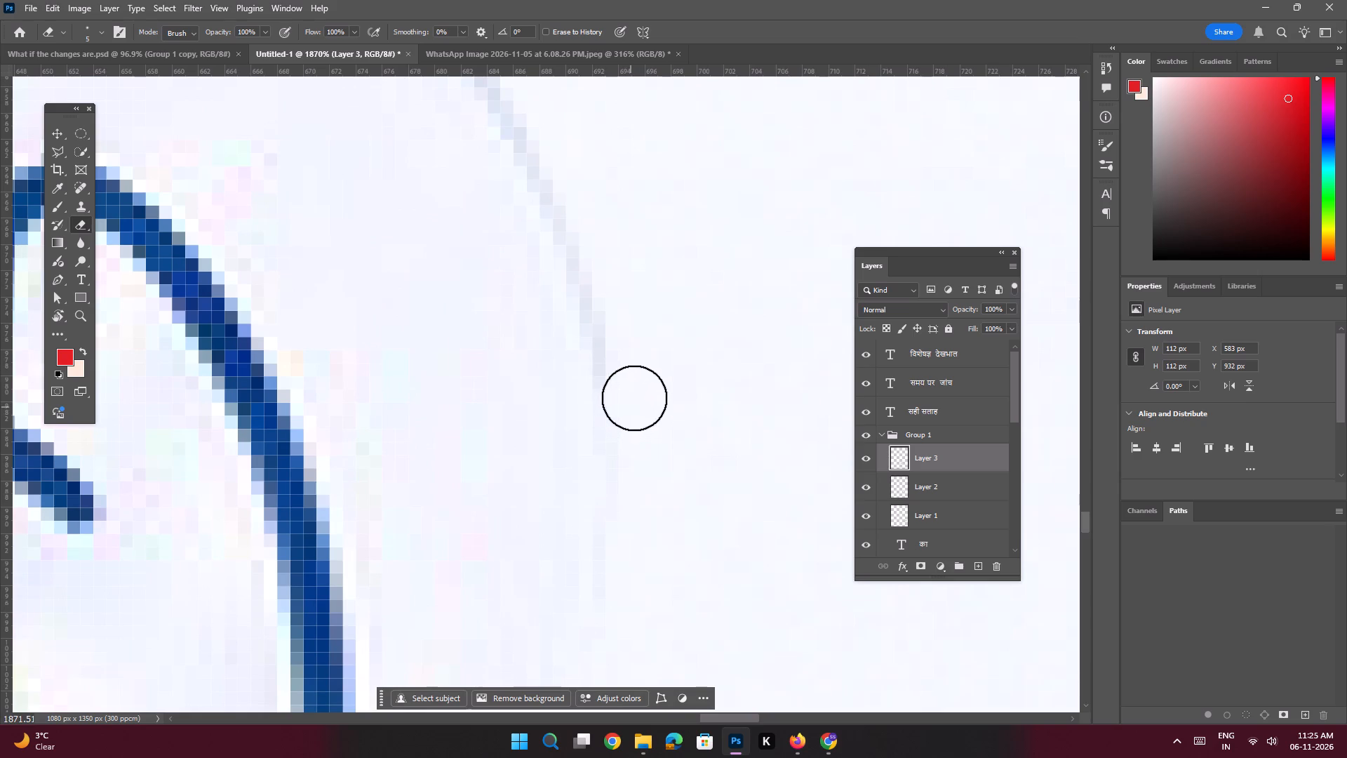
drag(634, 398, 584, 208)
Erase the outer grey edge of the lungs icon's ring along its upper-right arc.
key(space)
key(space)
key(space)
key(space)
key(space)
key(space)
key(space)
key(space)
drag(584, 208, 646, 437)
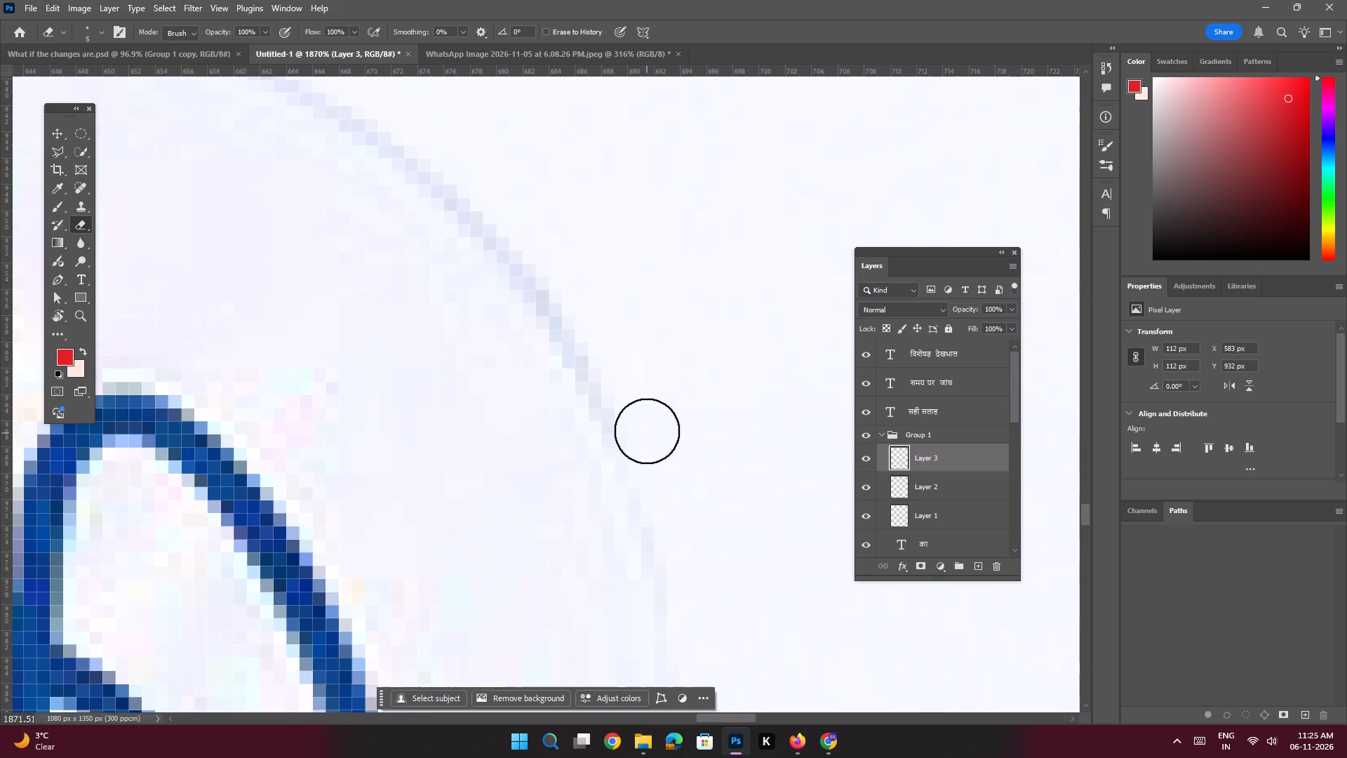
drag(647, 423, 505, 203)
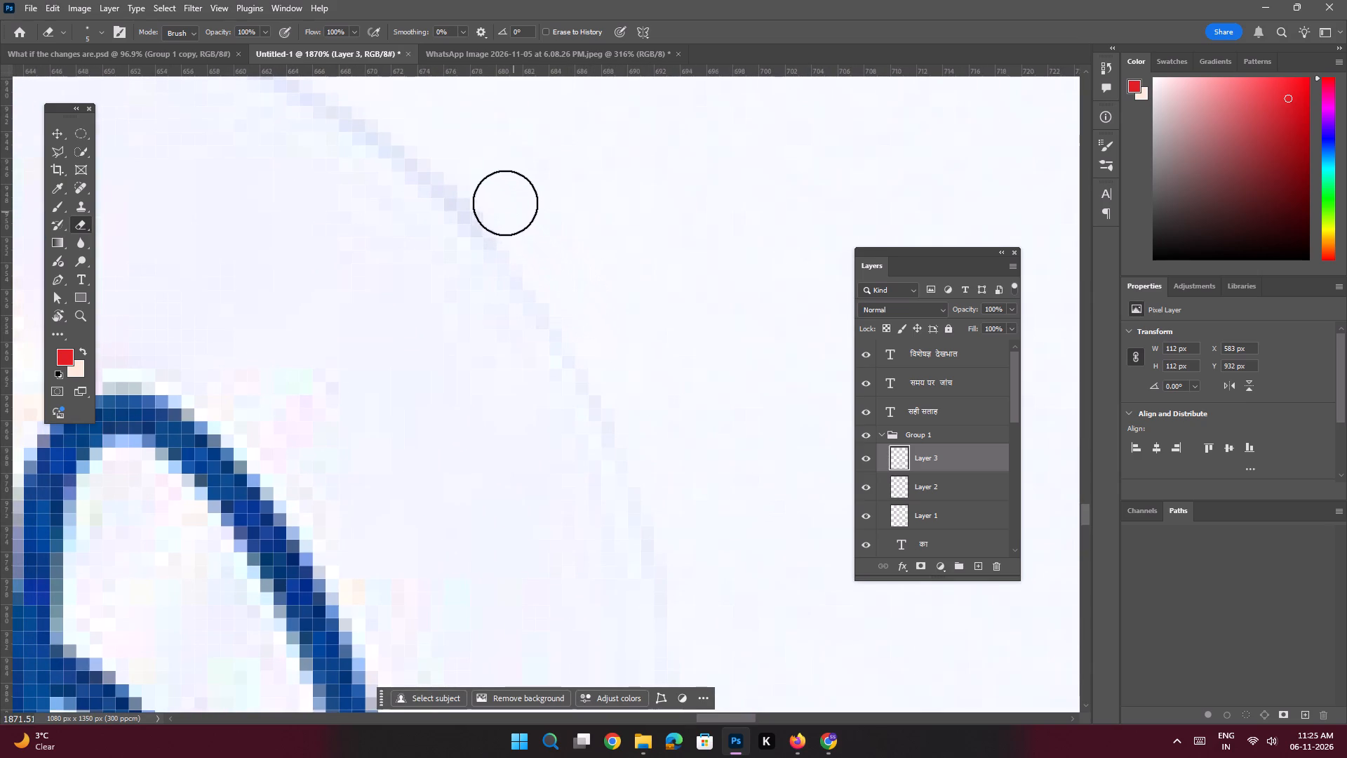
drag(505, 203, 488, 192)
Erase the grey outer edge of the lungs icon's ring along its lower-right arc to the bottom.
key(ctrl+space)
key(ctrl+space)
key(ctrl+space)
key(ctrl+space)
key(ctrl+space)
key(ctrl+space)
key(ctrl+space)
key(ctrl+space)
key(ctrl+space)
key(ctrl+space)
key(ctrl+space)
key(ctrl+space)
key(ctrl+space)
key(ctrl+space)
key(ctrl+space)
key(ctrl+space)
key(ctrl+space)
key(ctrl+space)
key(ctrl+space)
key(ctrl+space)
ctrl+drag(578, 381, 453, 321)
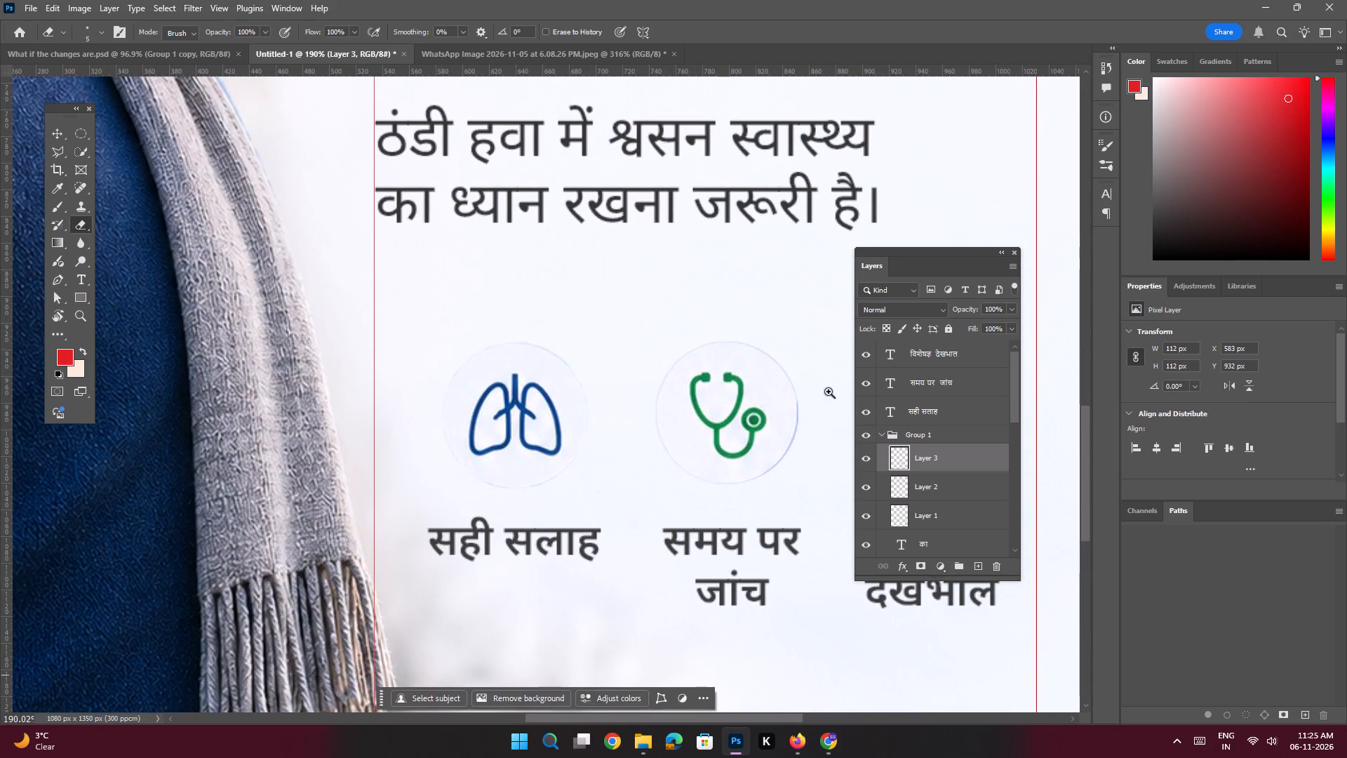
ctrl+drag(544, 476, 686, 595)
drag(681, 585, 637, 556)
ctrl+drag(660, 559, 631, 553)
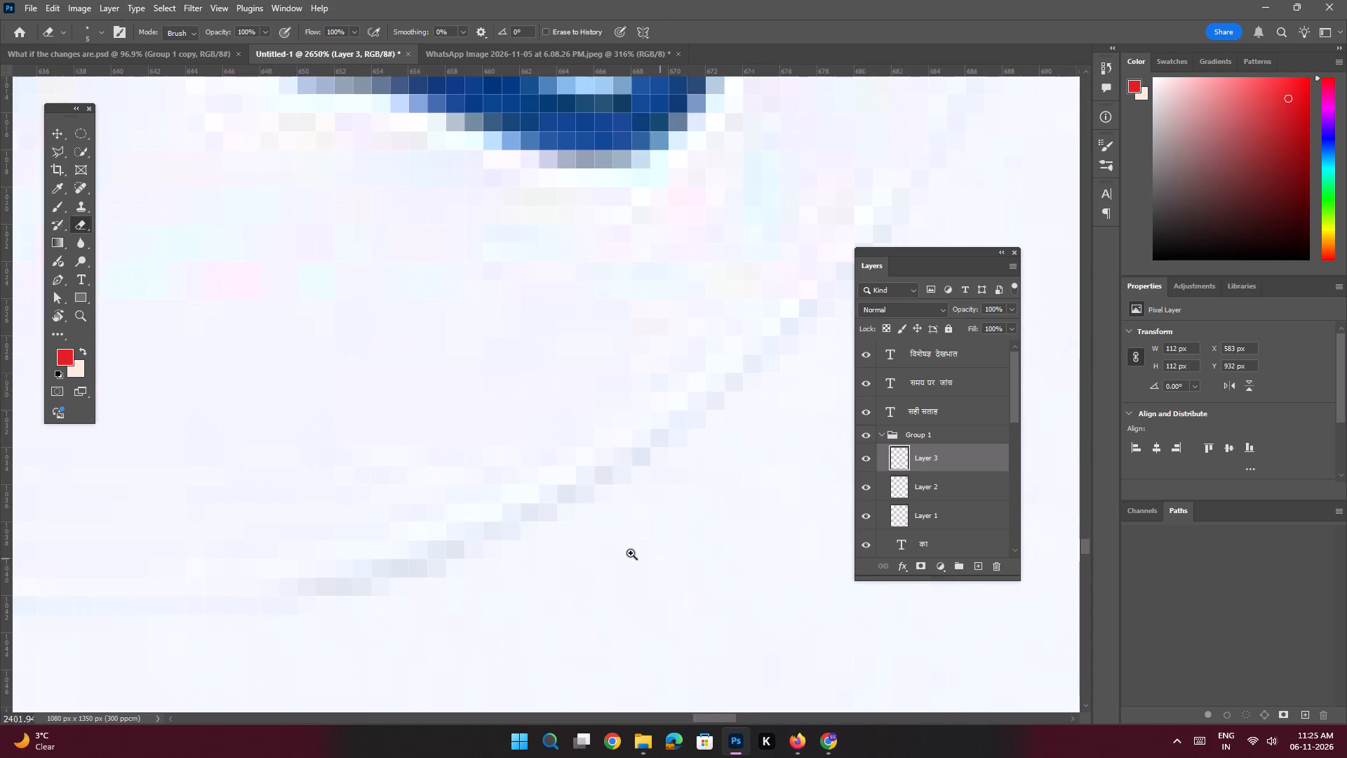
ctrl+drag(631, 553, 617, 547)
drag(732, 474, 649, 536)
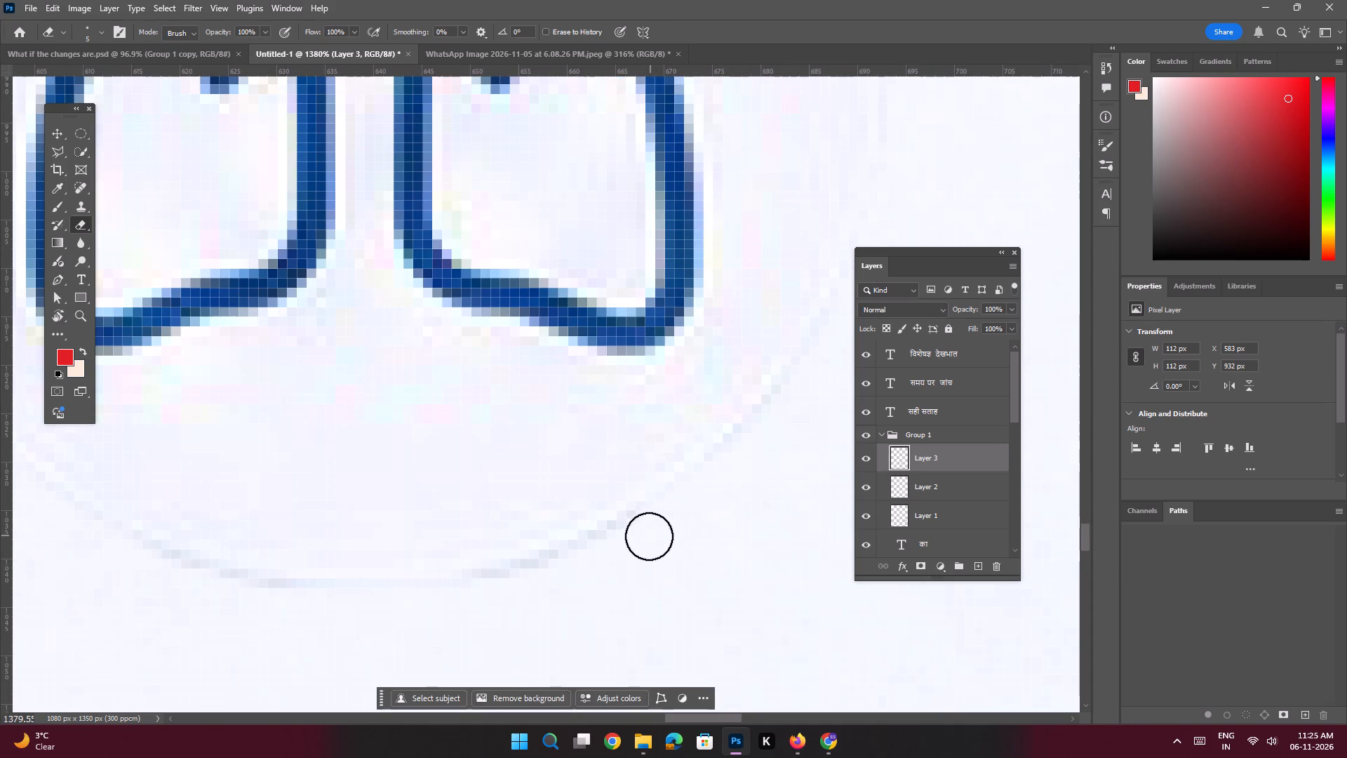
drag(649, 536, 462, 603)
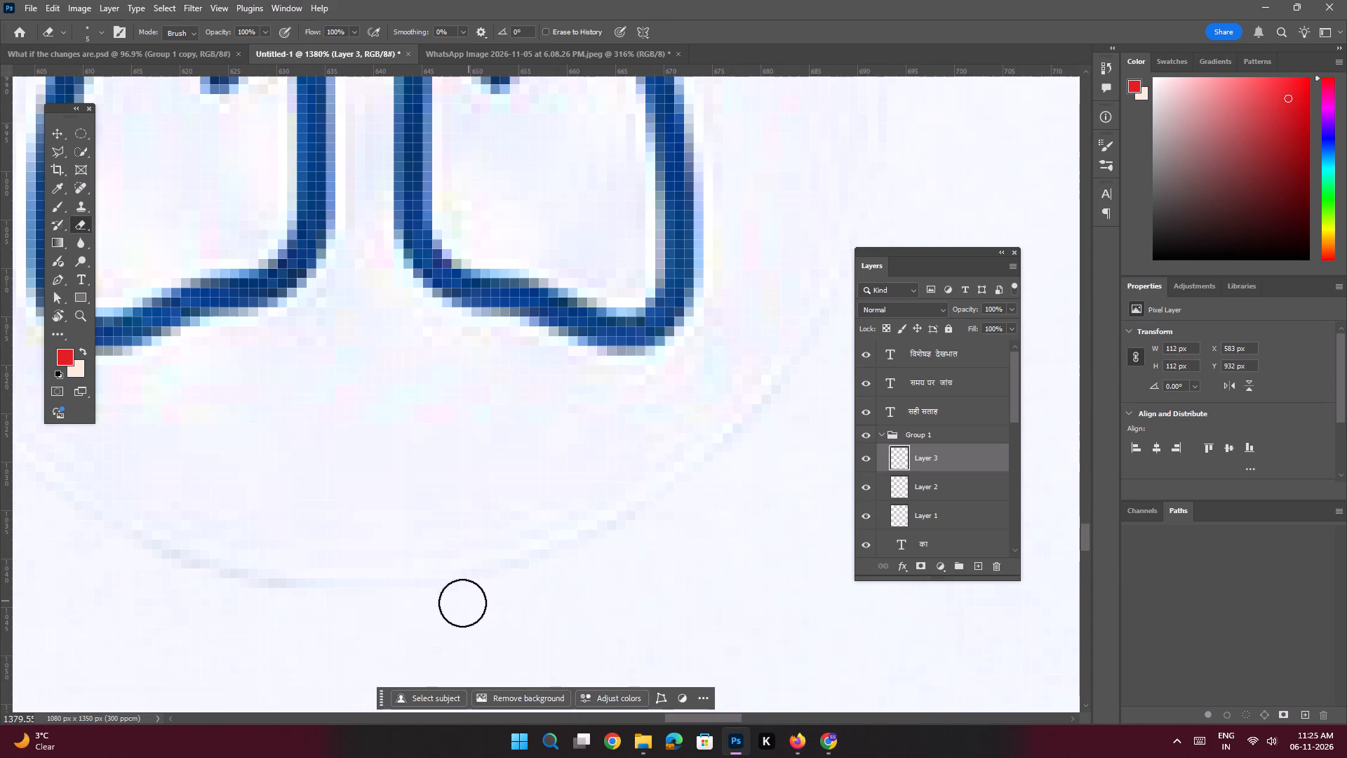
drag(462, 603, 461, 603)
Erase the grey outer edge of the lungs icon's ring from the bottom along its lower-left arc.
key(space)
key(space)
key(space)
key(space)
key(space)
key(space)
key(space)
key(space)
key(space)
key(space)
key(space)
key(space)
key(space)
key(space)
key(space)
drag(442, 593, 709, 611)
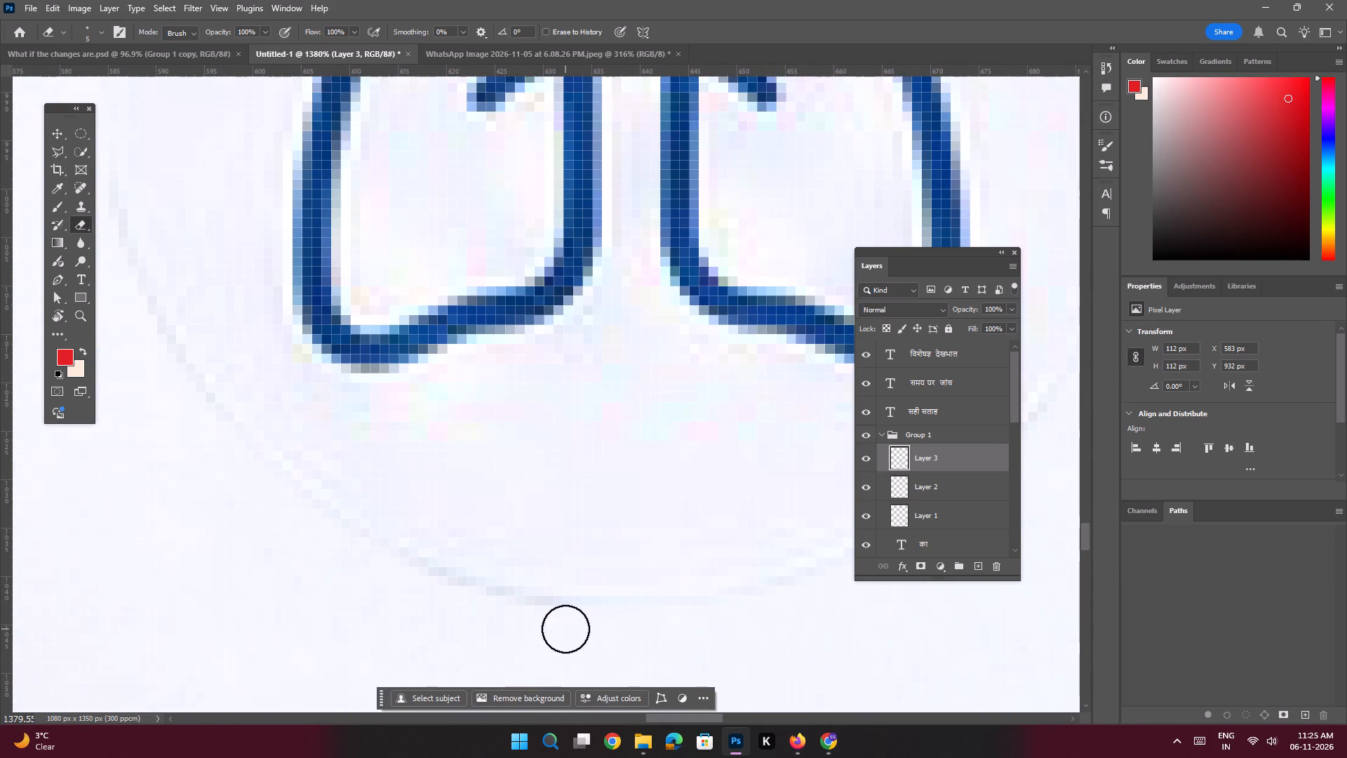
drag(565, 629, 399, 580)
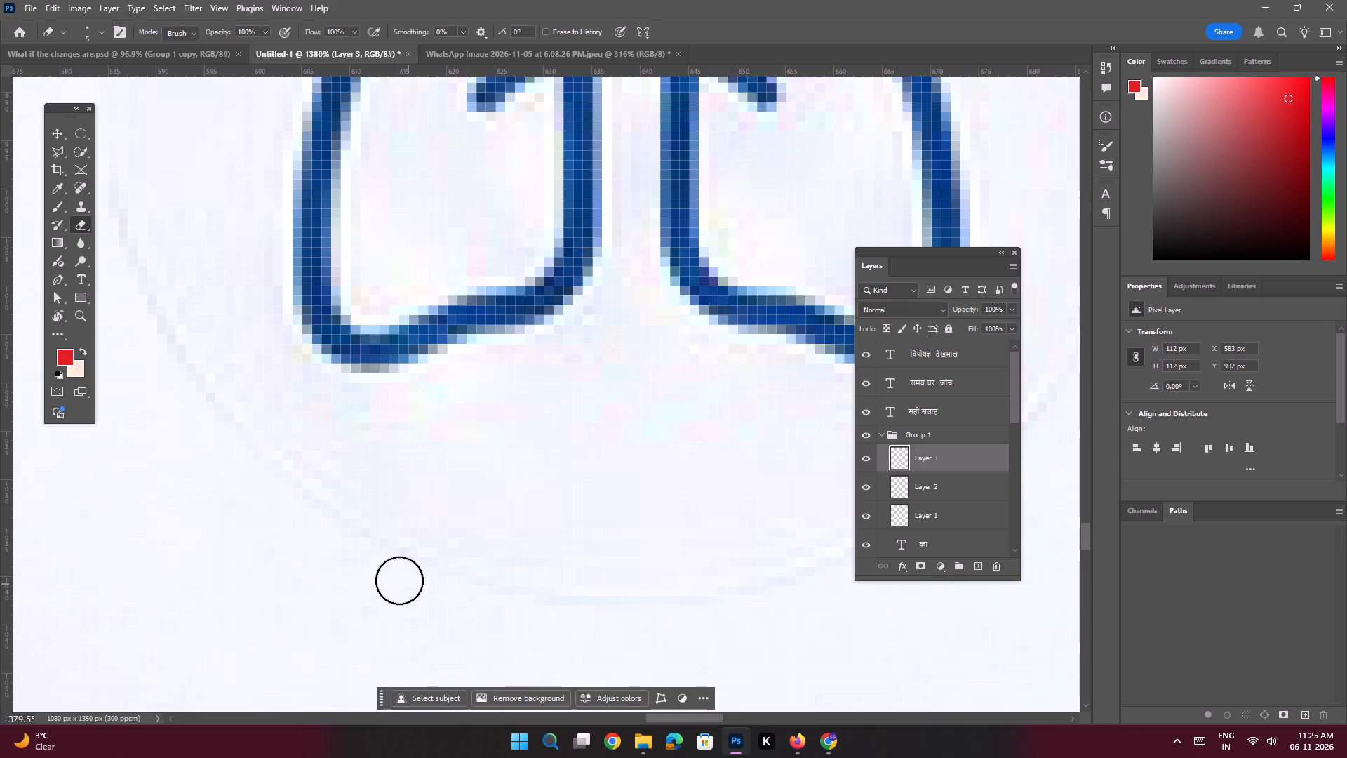
drag(399, 580, 379, 574)
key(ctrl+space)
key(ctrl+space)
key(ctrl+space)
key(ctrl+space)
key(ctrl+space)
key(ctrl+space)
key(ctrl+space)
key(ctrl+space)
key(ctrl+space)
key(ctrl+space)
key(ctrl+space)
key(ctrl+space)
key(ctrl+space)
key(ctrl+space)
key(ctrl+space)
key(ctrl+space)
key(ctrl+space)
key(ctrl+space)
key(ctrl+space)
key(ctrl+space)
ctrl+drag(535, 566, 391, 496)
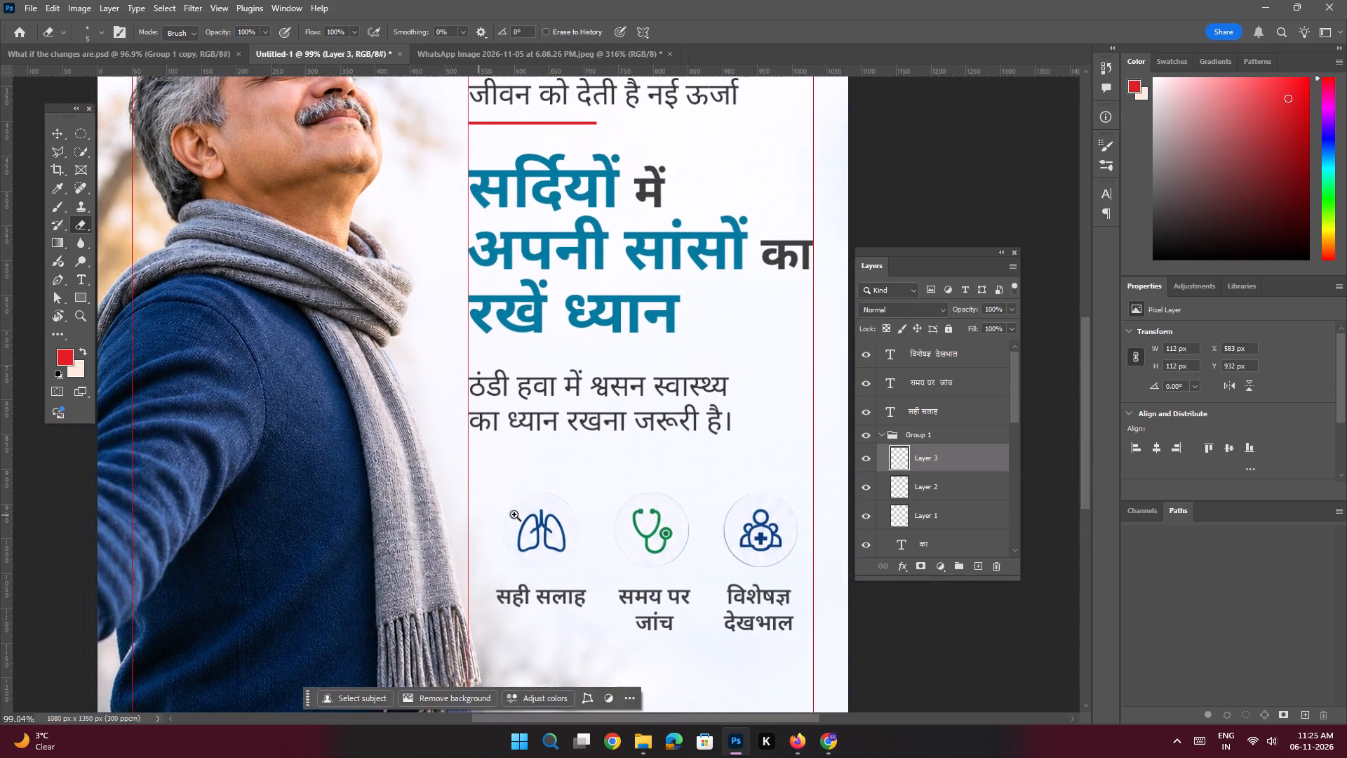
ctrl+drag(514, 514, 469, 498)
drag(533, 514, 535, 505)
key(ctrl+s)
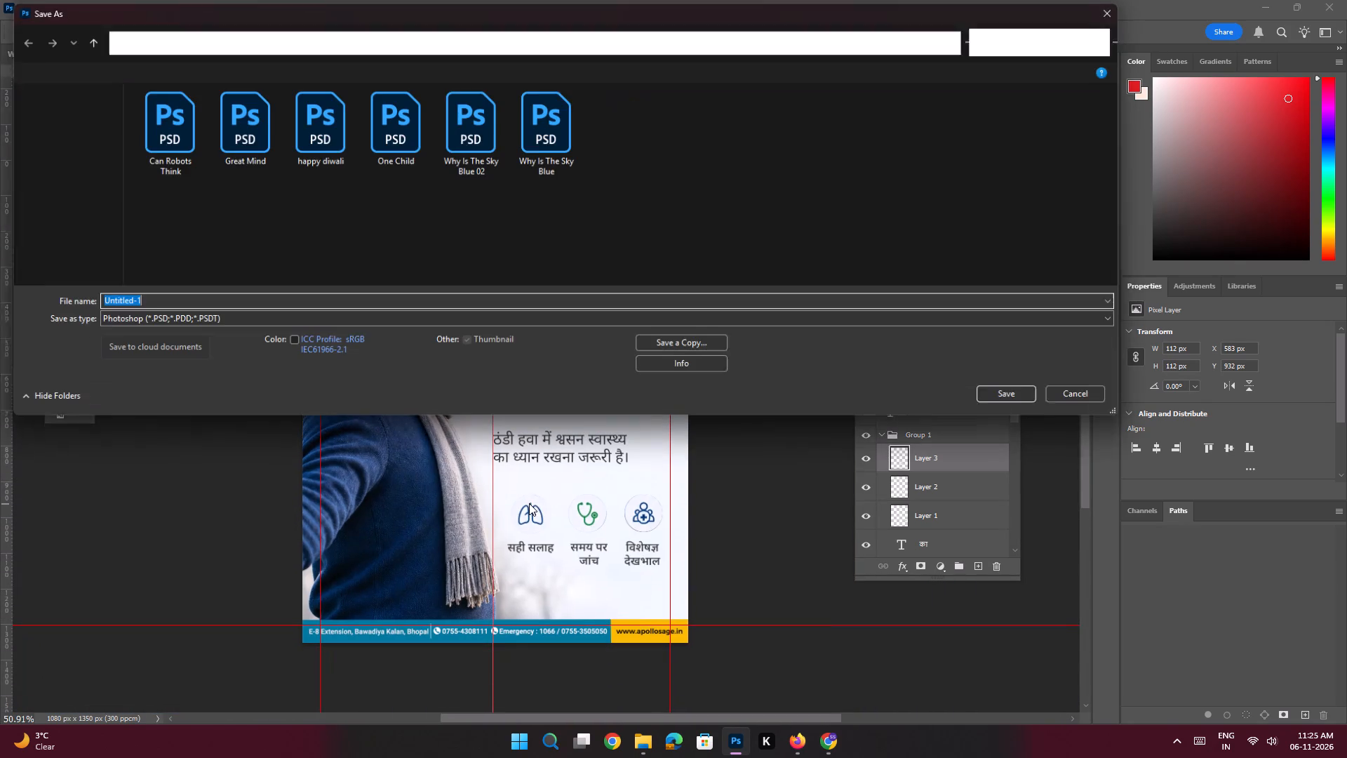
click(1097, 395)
Copy the first line, स्वस्थ सांस, from the intro text above the red line.
click(56, 133)
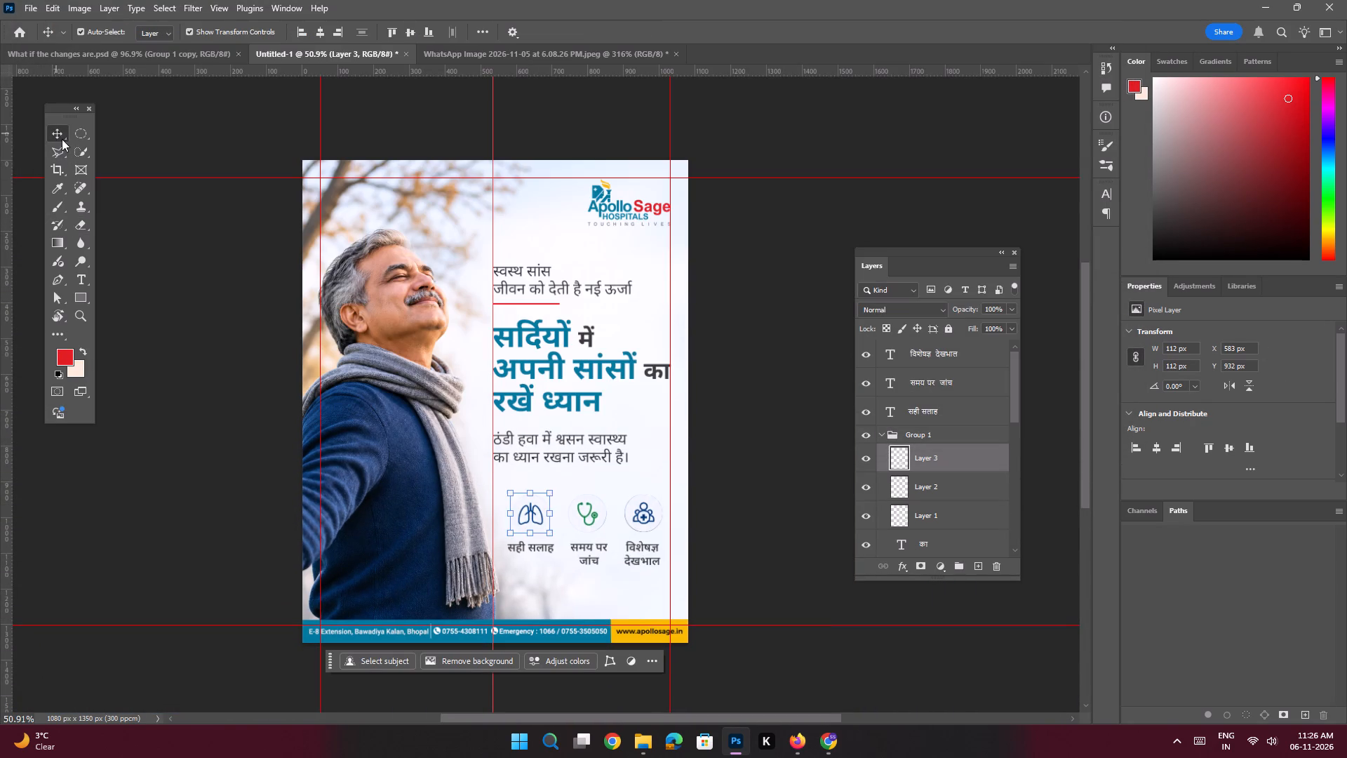
click(154, 269)
key(space)
ctrl+drag(496, 274, 545, 383)
drag(582, 322, 549, 375)
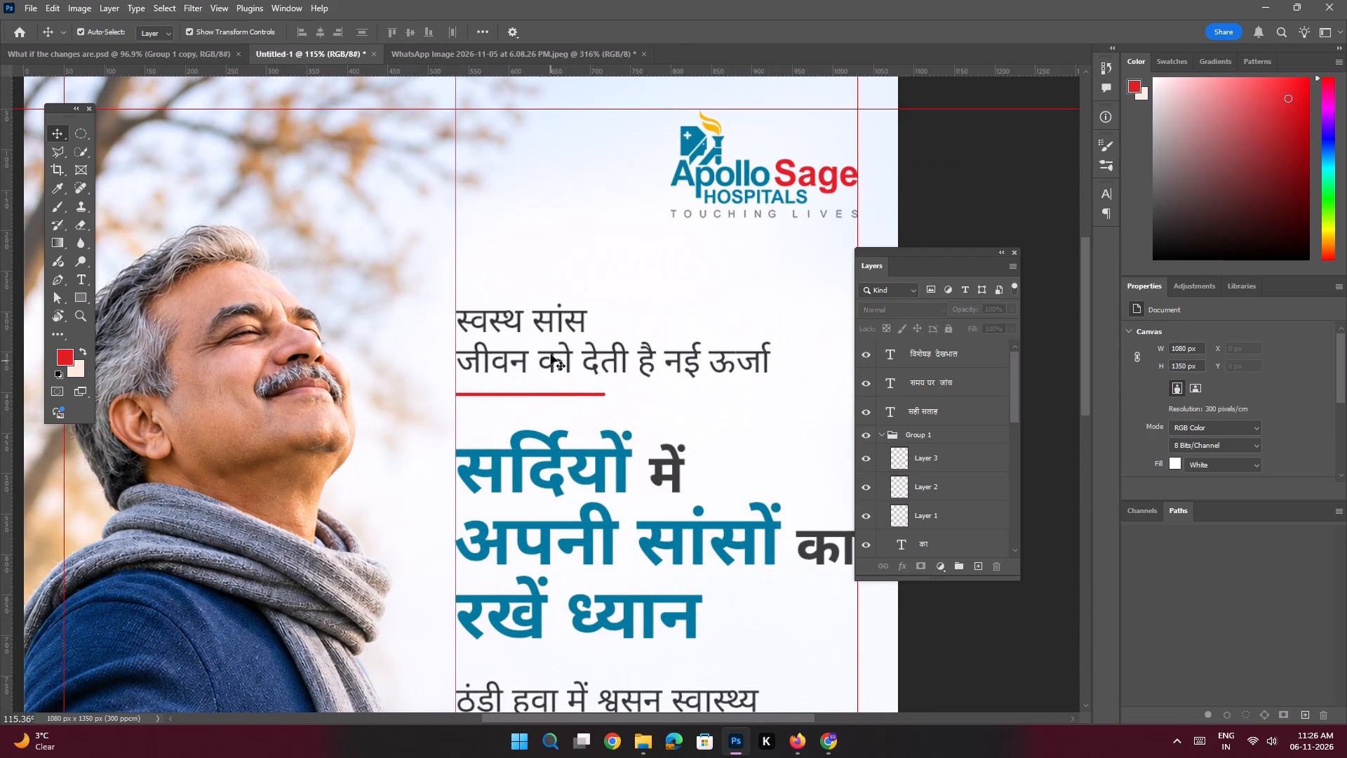
double_click(551, 354)
click(573, 318)
drag(595, 317, 382, 316)
key(ctrl+c)
key(Return)
Save the document as a PSD named स्वस्थ सांस in the apollo sage folder on the Desktop.
key(ctrl+s)
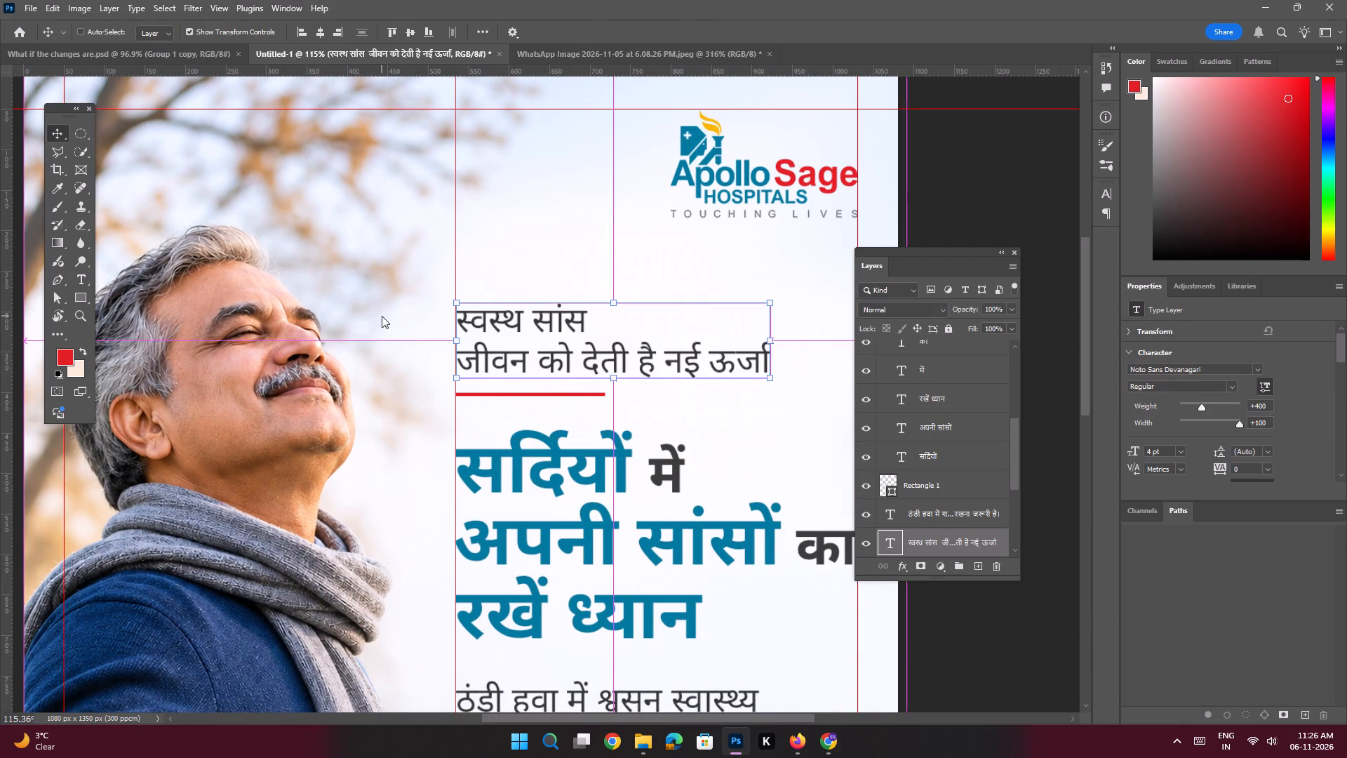
click(59, 124)
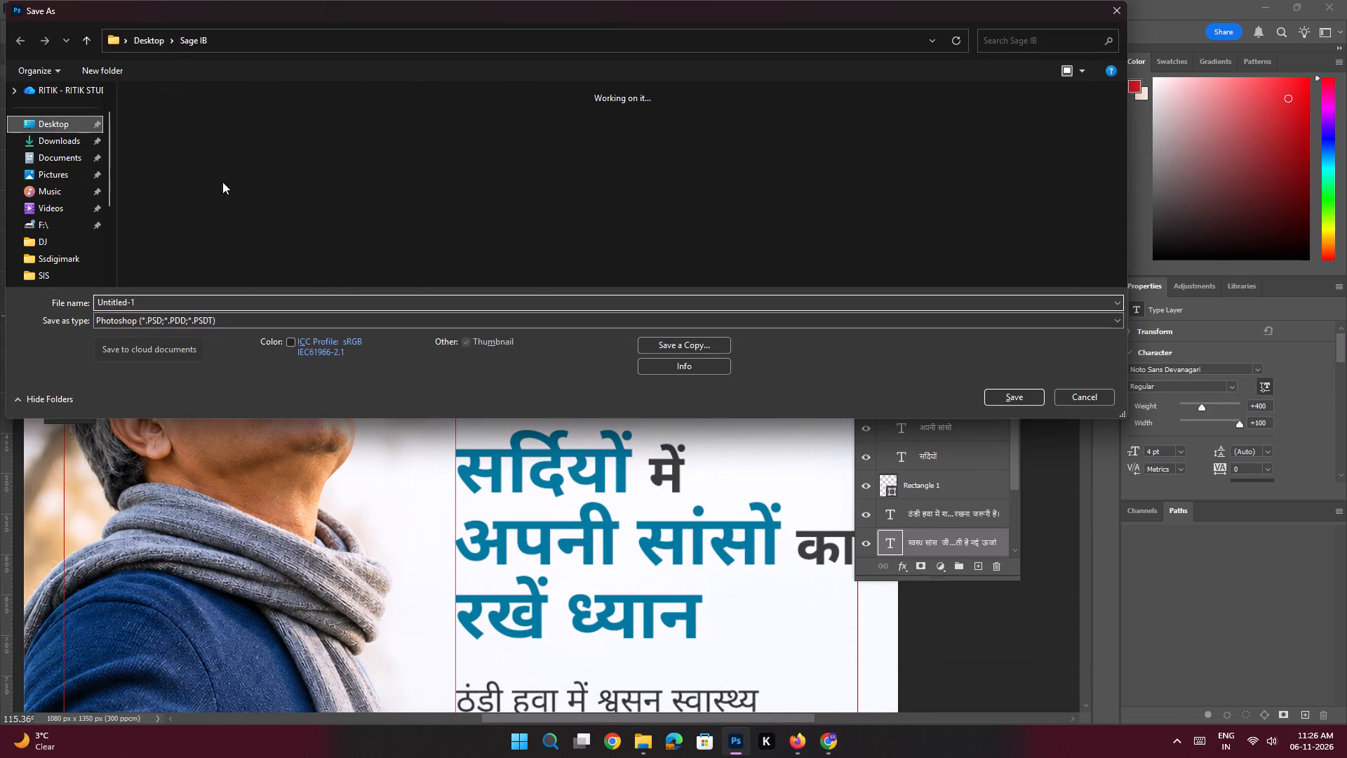
click(234, 154)
text(apollo)
text(sage)
scroll(374, 196, down, 3)
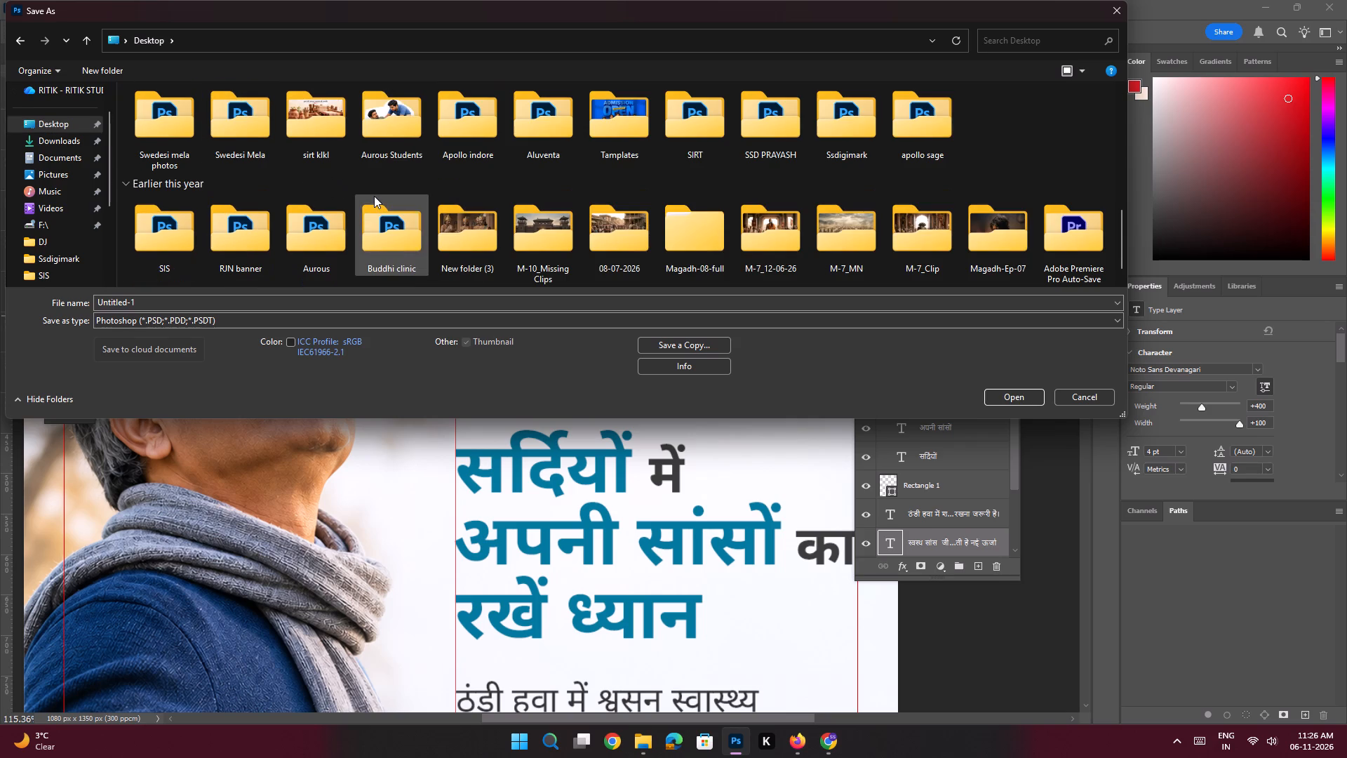
double_click(906, 128)
click(158, 307)
key(ctrl+v)
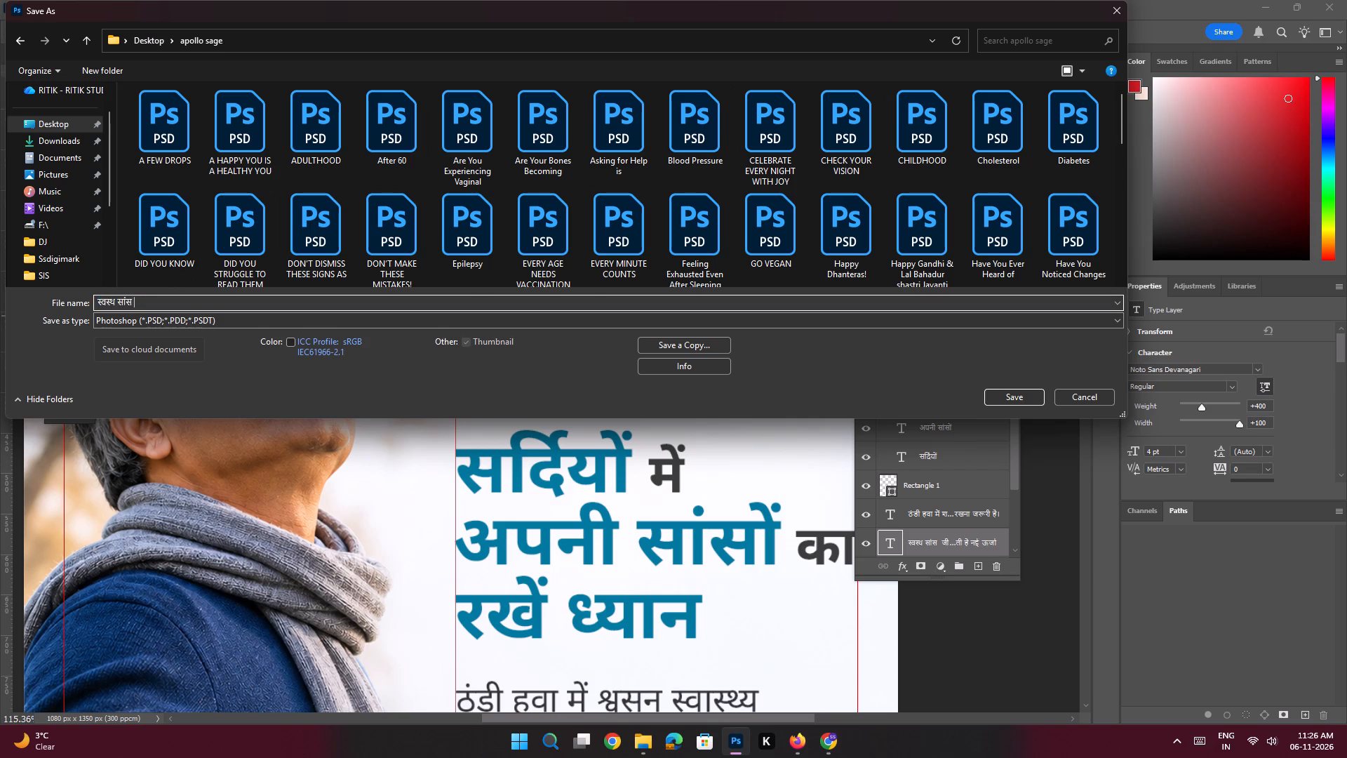
key(Return)
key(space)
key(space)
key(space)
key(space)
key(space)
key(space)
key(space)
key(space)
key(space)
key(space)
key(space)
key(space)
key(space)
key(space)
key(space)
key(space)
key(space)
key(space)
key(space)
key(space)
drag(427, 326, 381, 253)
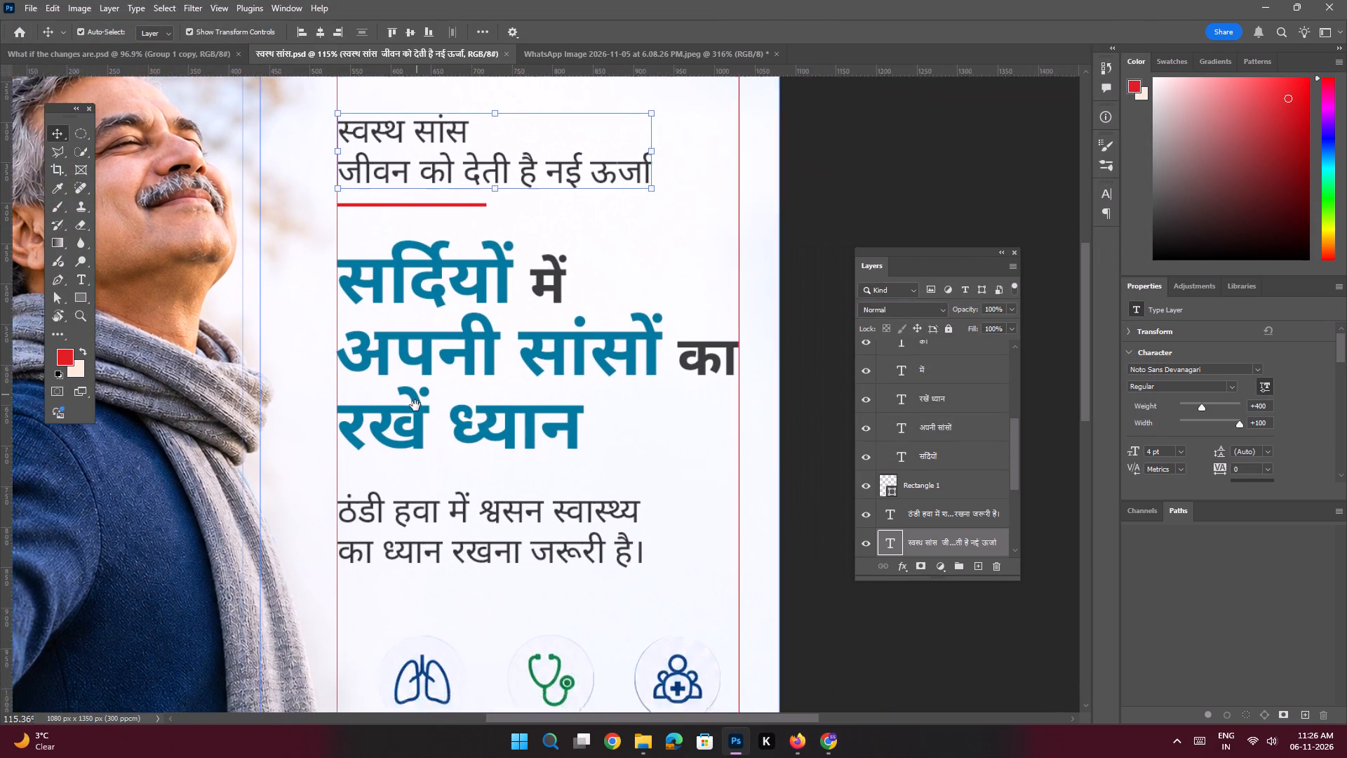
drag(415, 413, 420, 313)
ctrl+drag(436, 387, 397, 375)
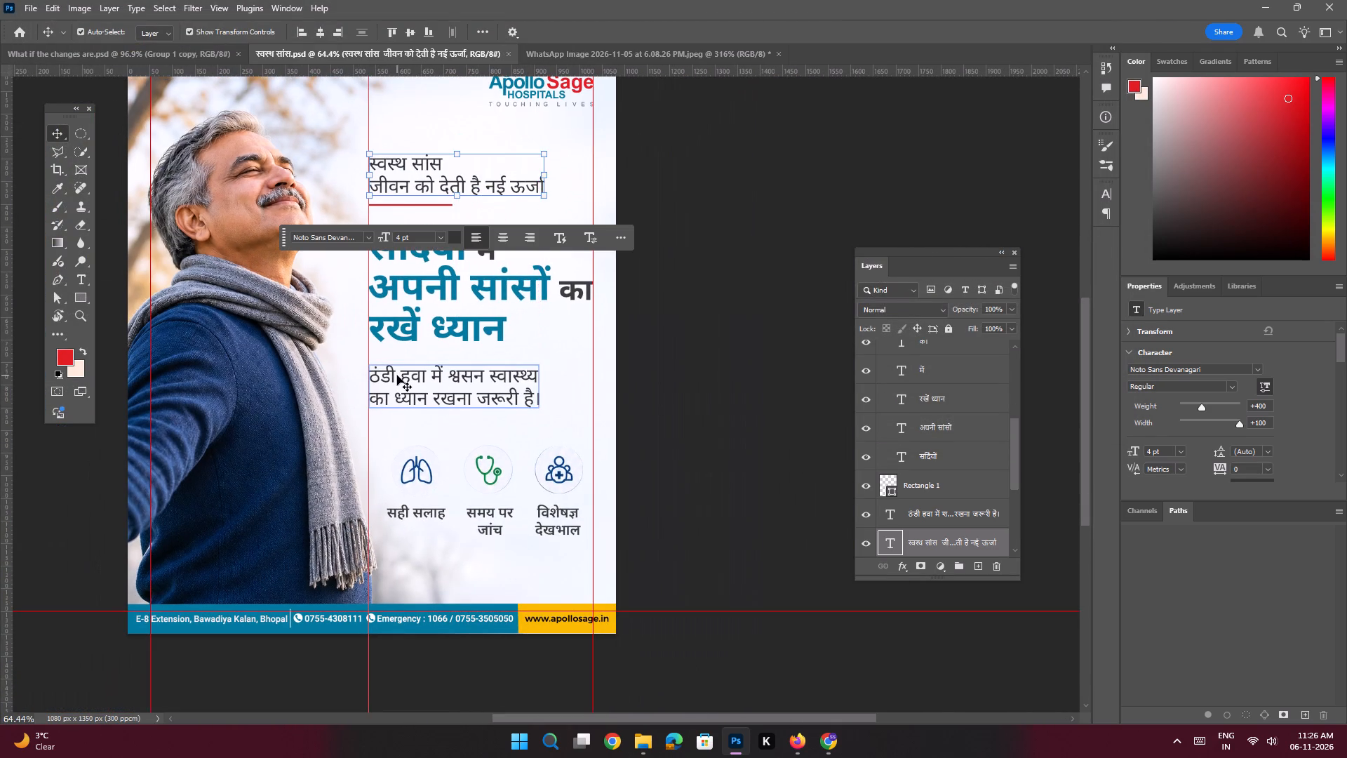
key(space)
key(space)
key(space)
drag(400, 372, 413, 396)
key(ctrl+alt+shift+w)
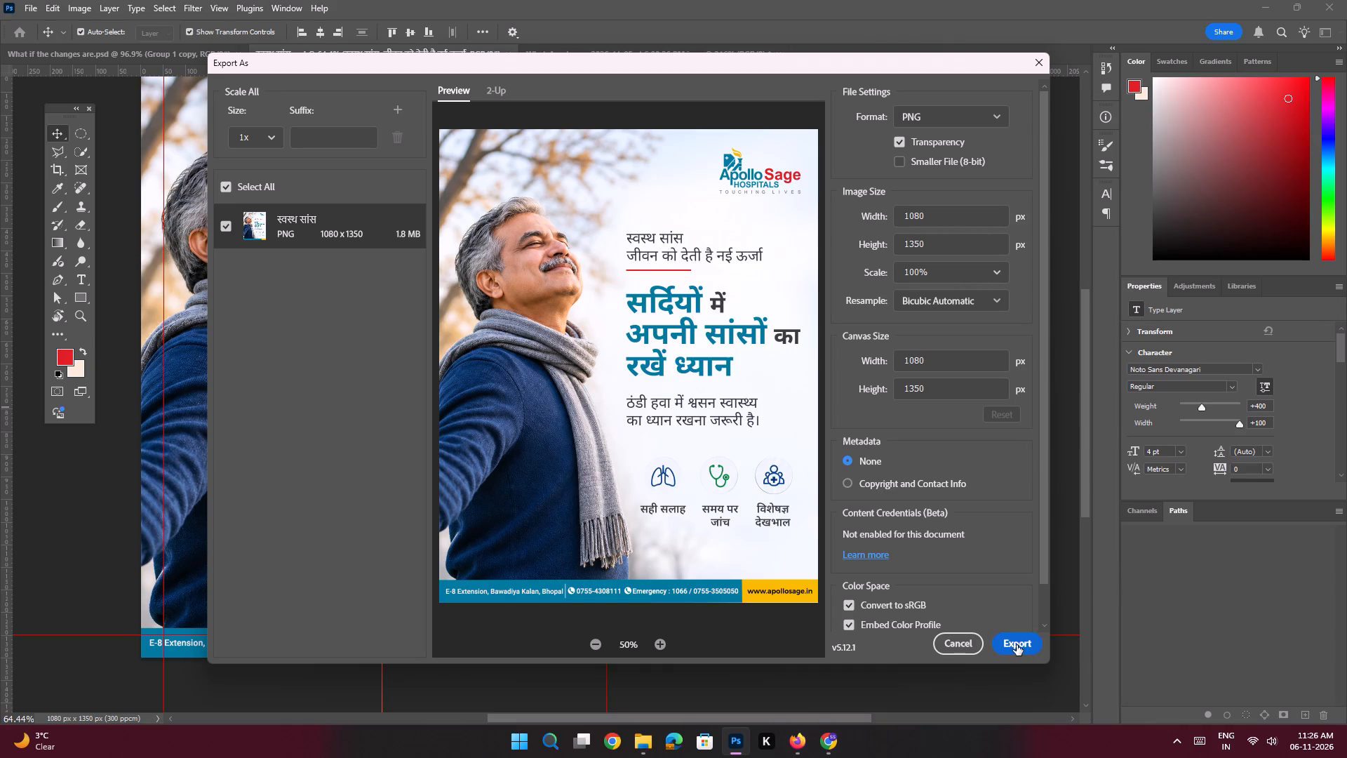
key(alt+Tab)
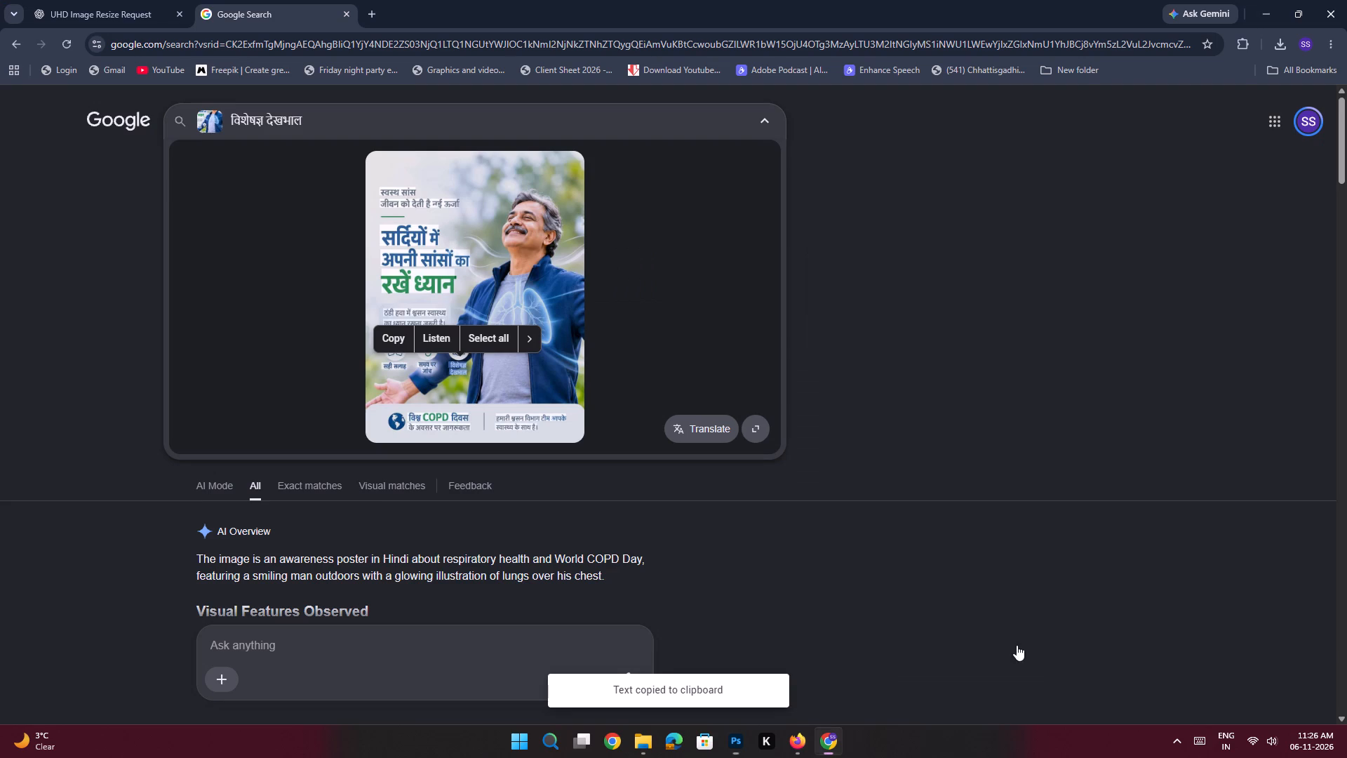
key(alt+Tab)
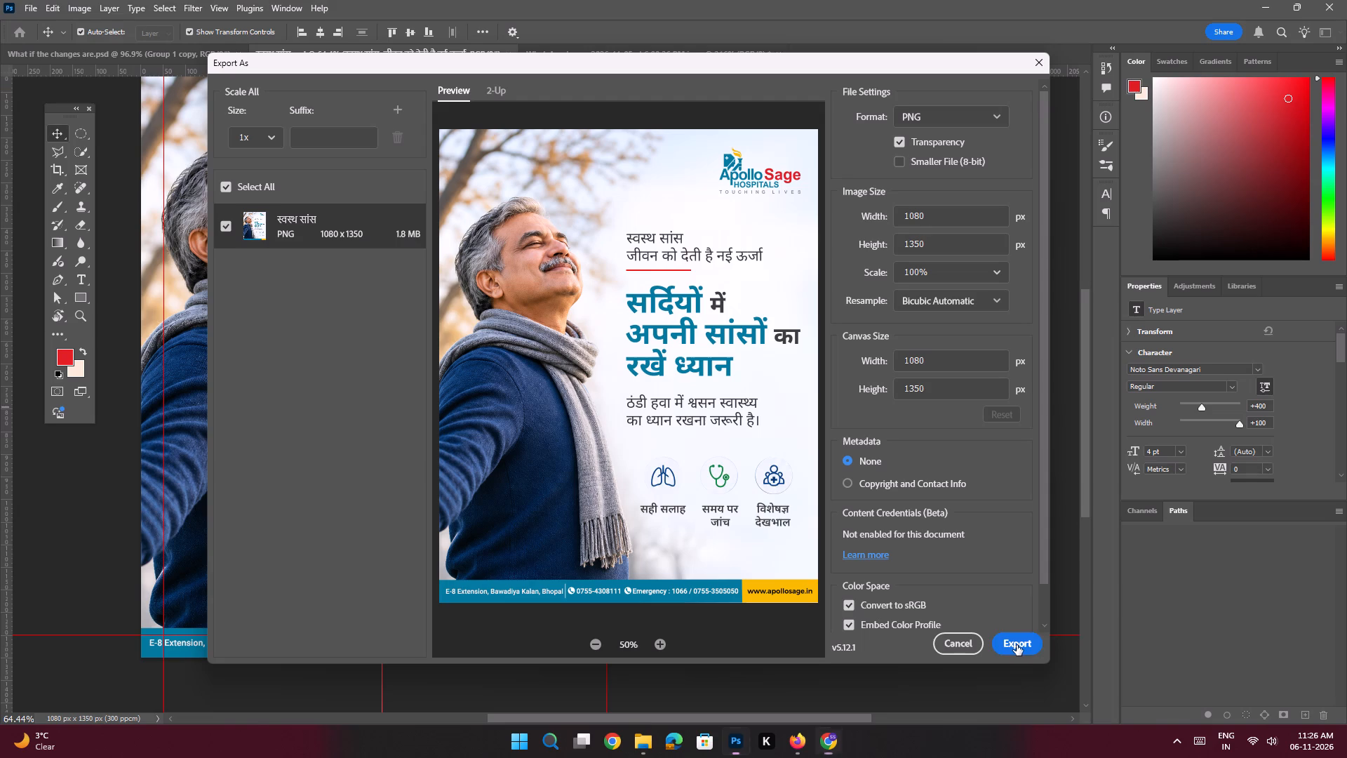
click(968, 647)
Move the two-line intro text straight up to widen the gap above the red line, keeping its left alignment.
key(space)
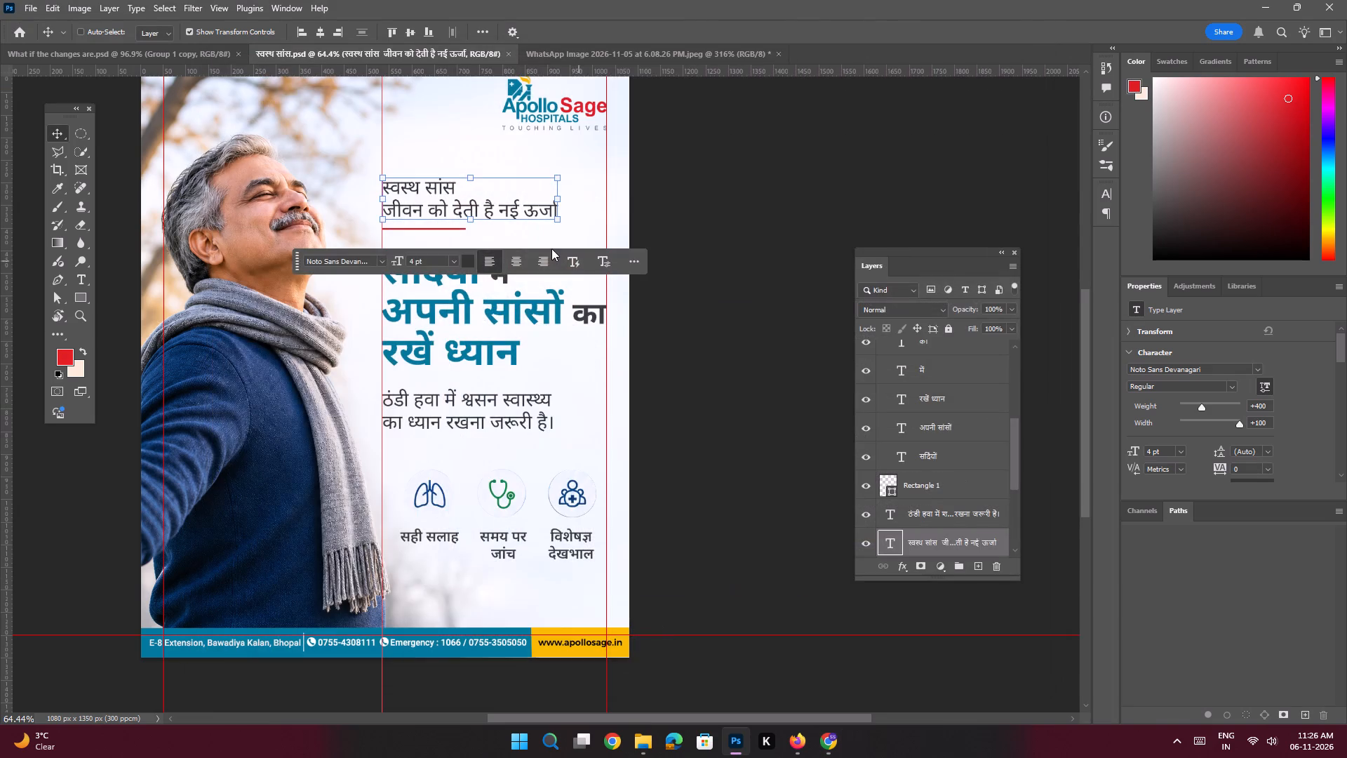
ctrl+drag(417, 191, 460, 265)
shift+drag(463, 208, 462, 183)
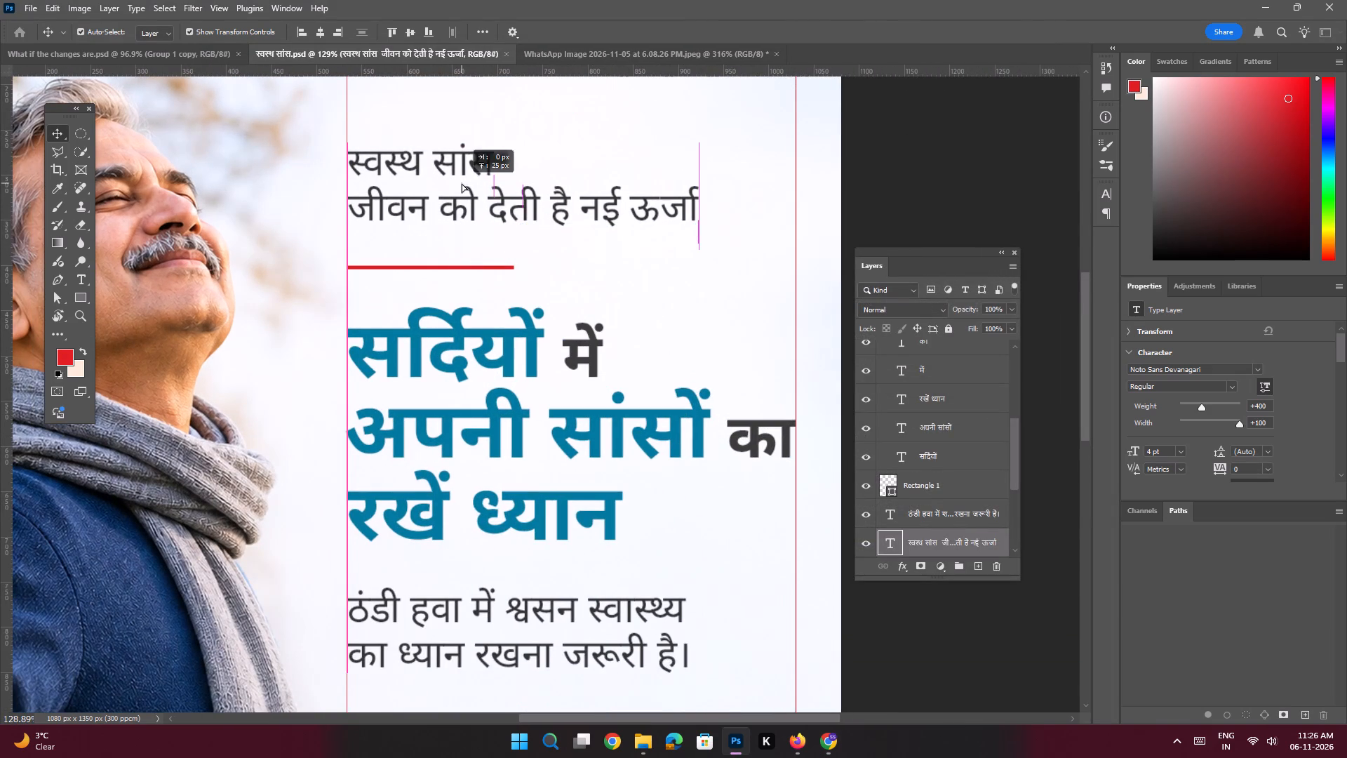
shift+drag(462, 183, 463, 177)
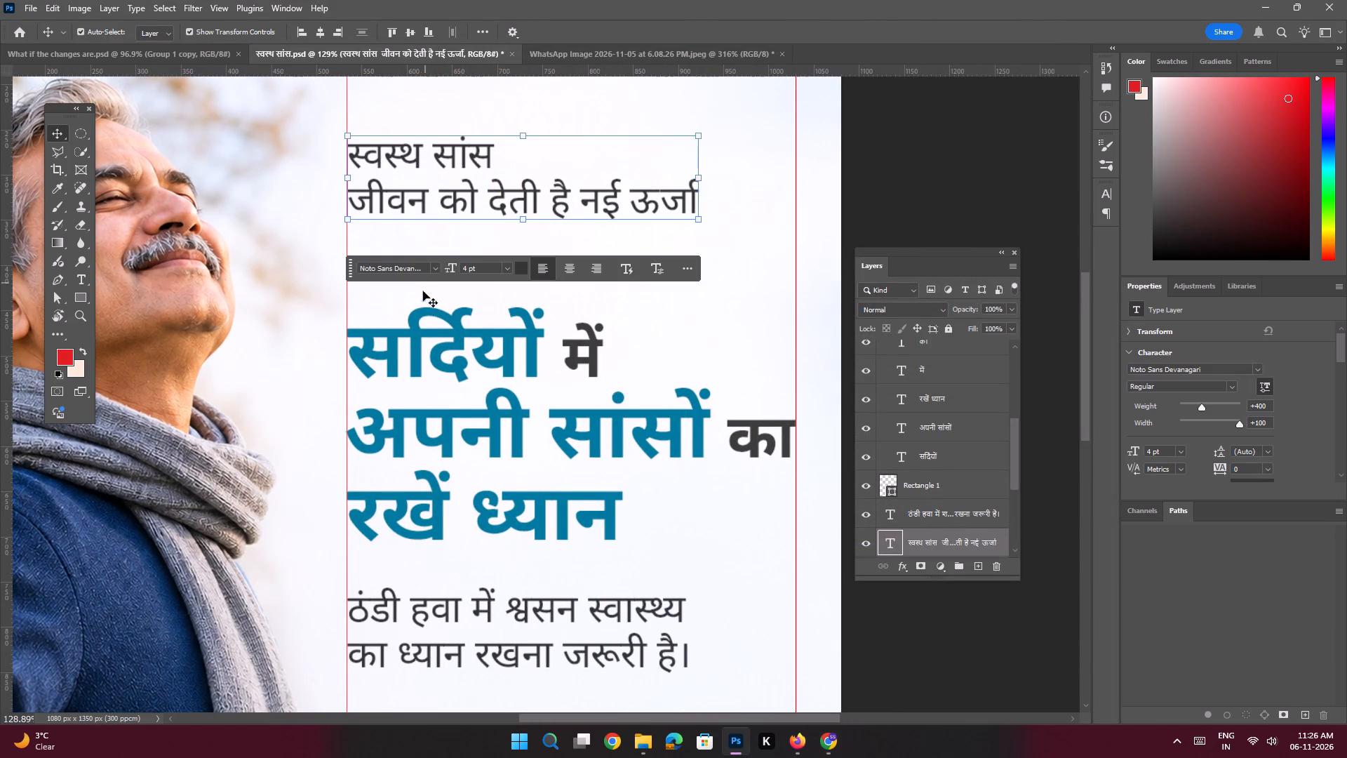
key(space)
key(space)
key(space)
drag(697, 310, 695, 328)
click(926, 200)
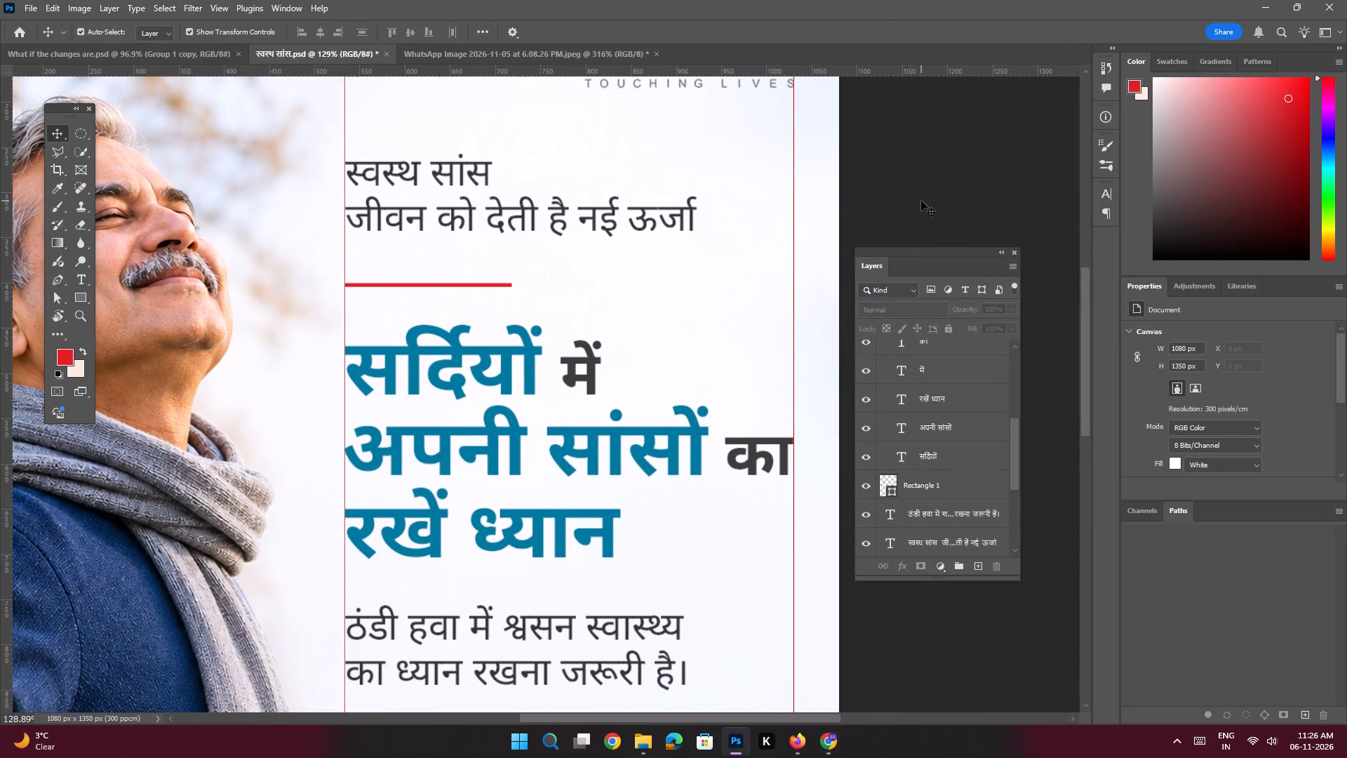
Move the red line straight up to Y 391 px, between the intro text and the main headline.
key(space)
ctrl+drag(420, 255, 447, 323)
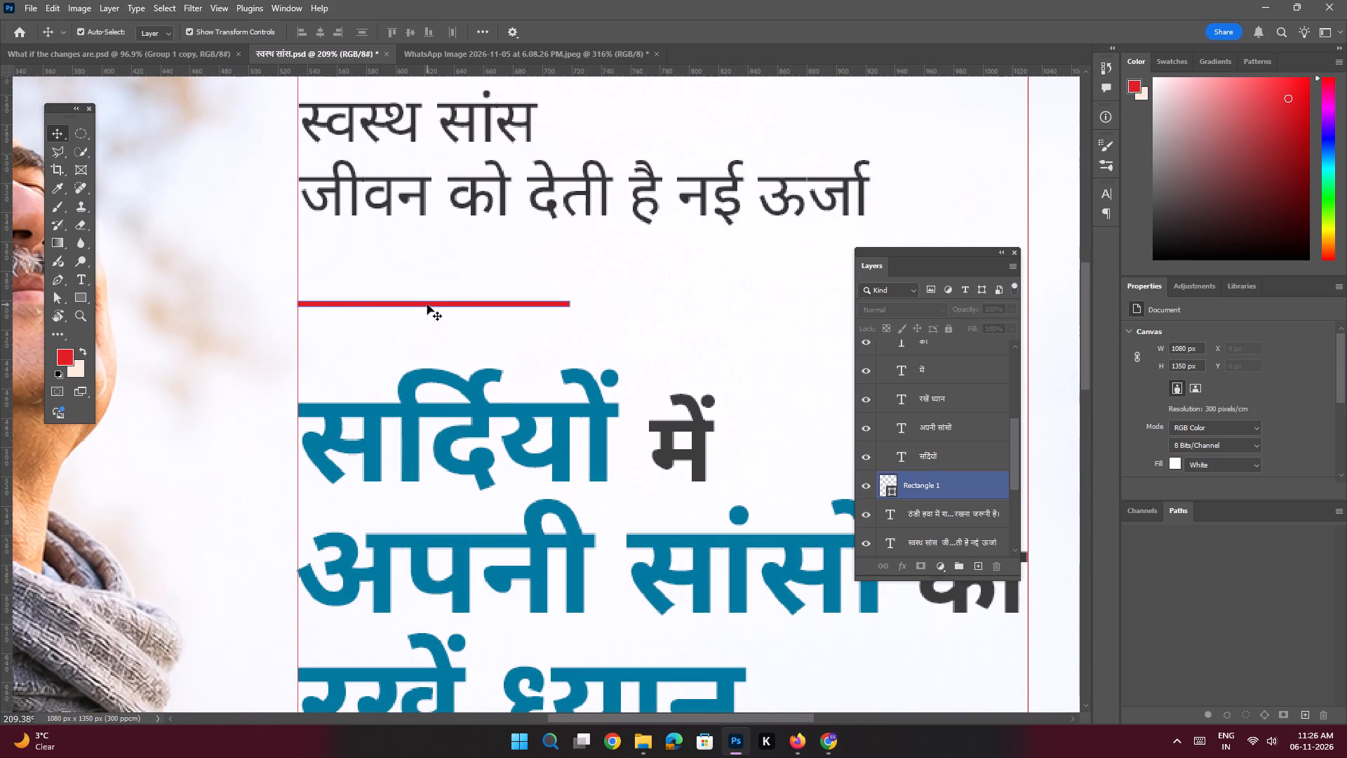
click(427, 304)
shift+drag(441, 302, 443, 282)
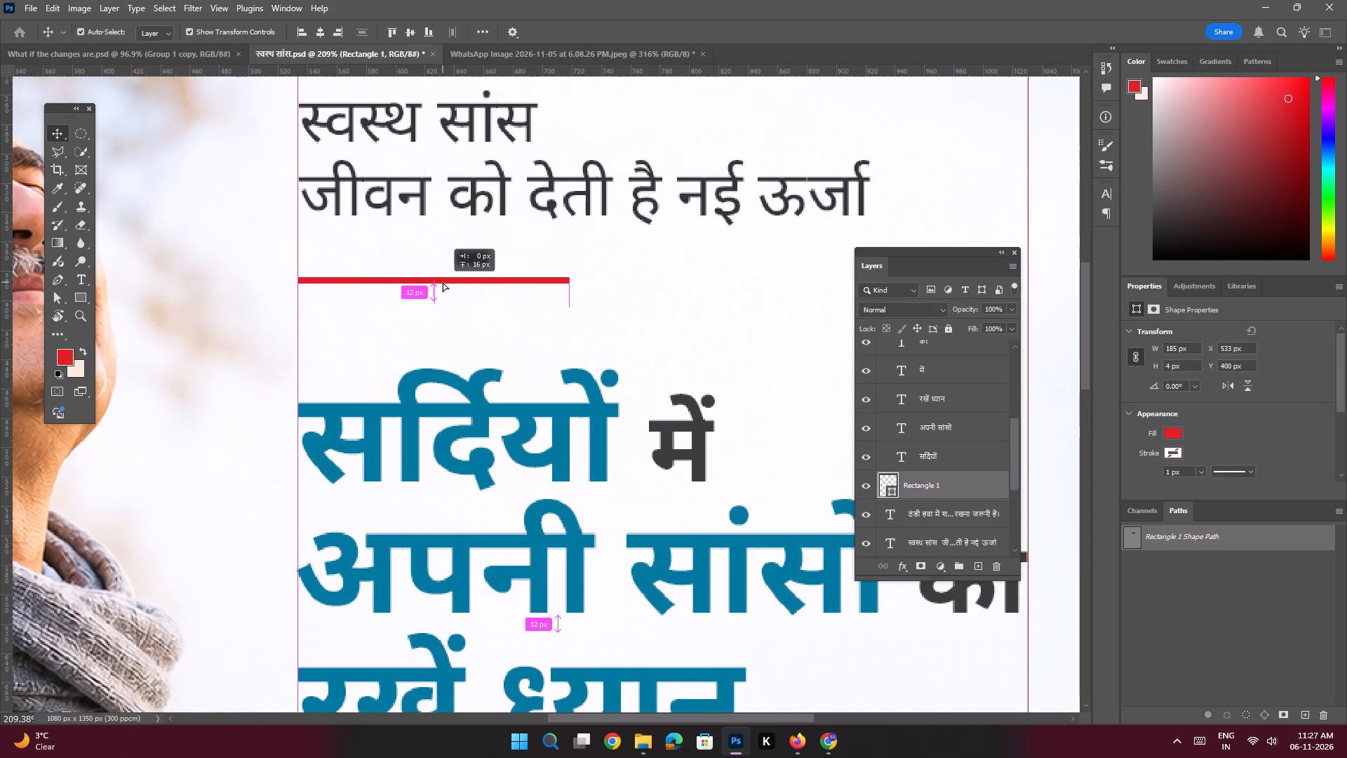
shift+drag(443, 282, 443, 288)
key(space)
ctrl+drag(511, 289, 413, 261)
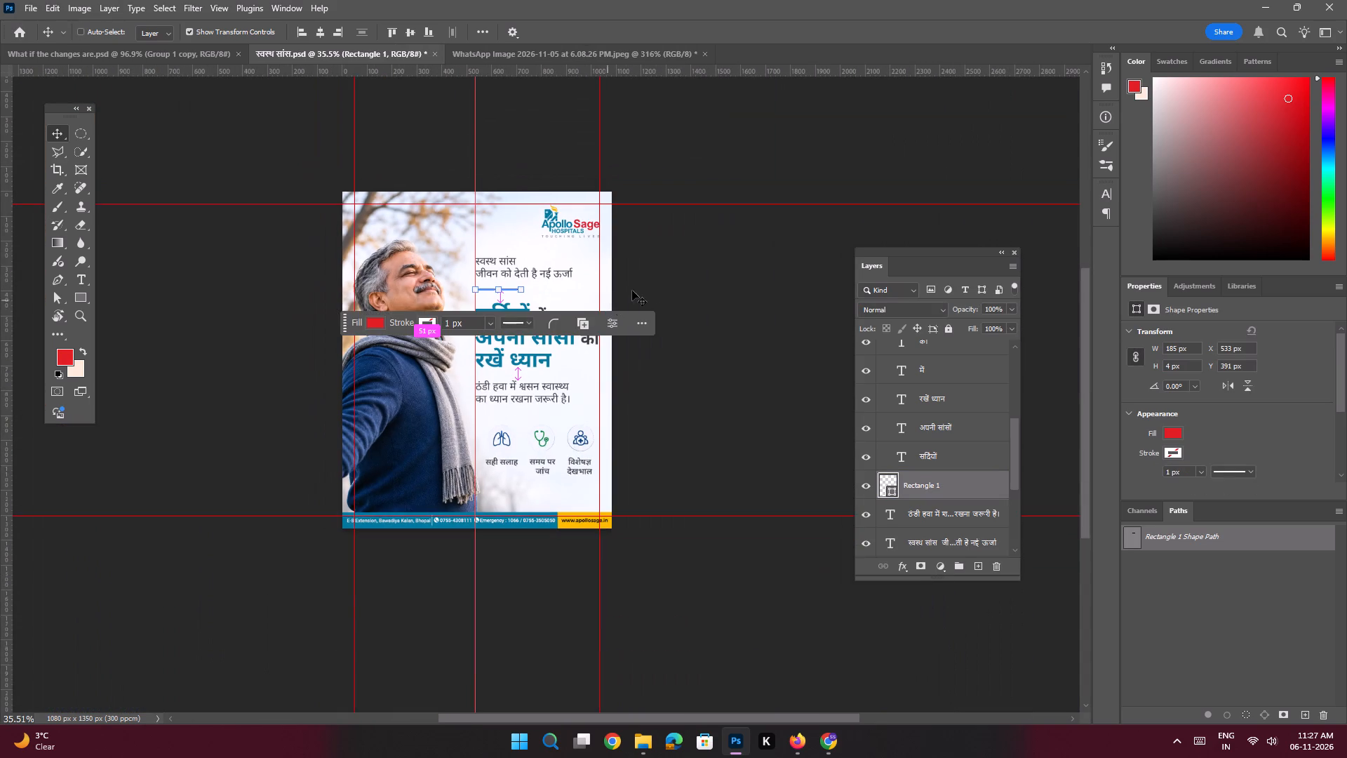
click(688, 268)
Shorten the red line from its right end to a width of about 136 px.
key(space)
ctrl+drag(563, 291, 625, 498)
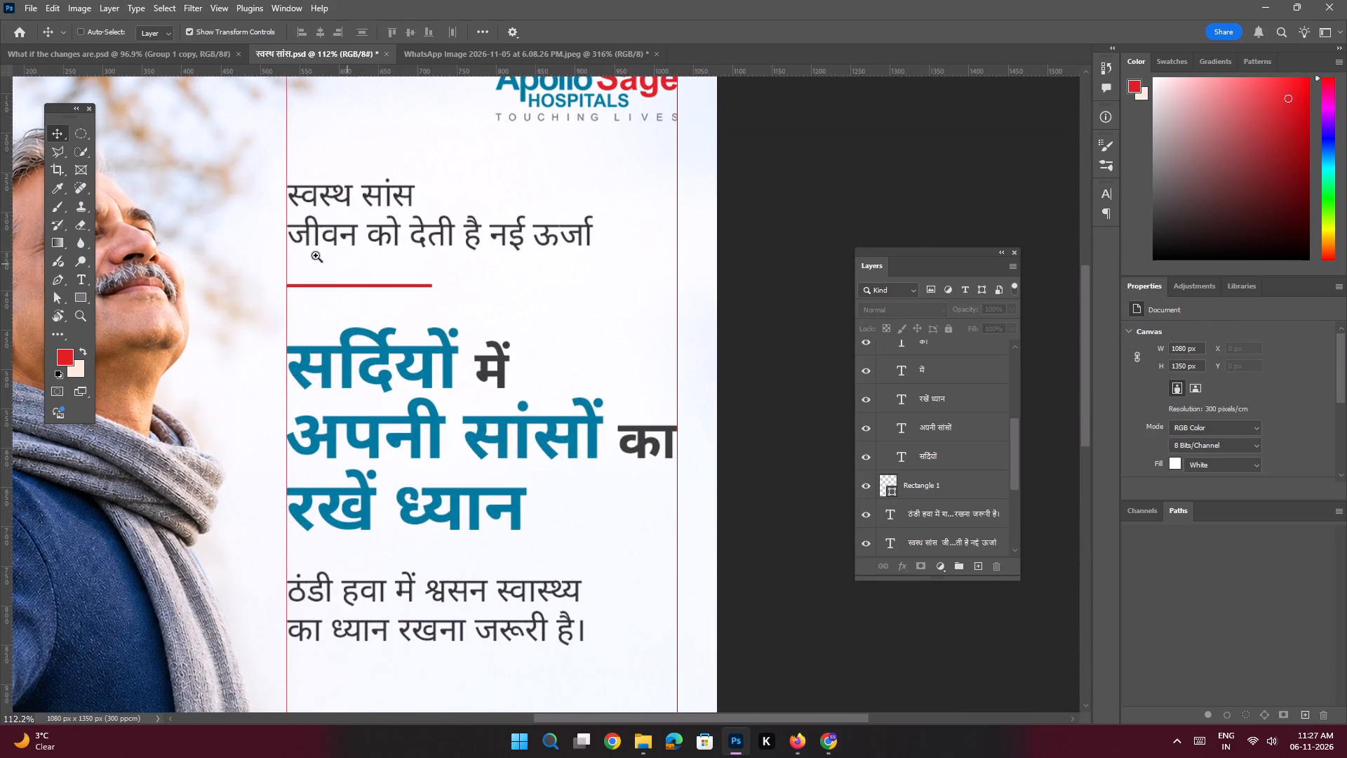
ctrl+drag(316, 255, 369, 340)
click(368, 330)
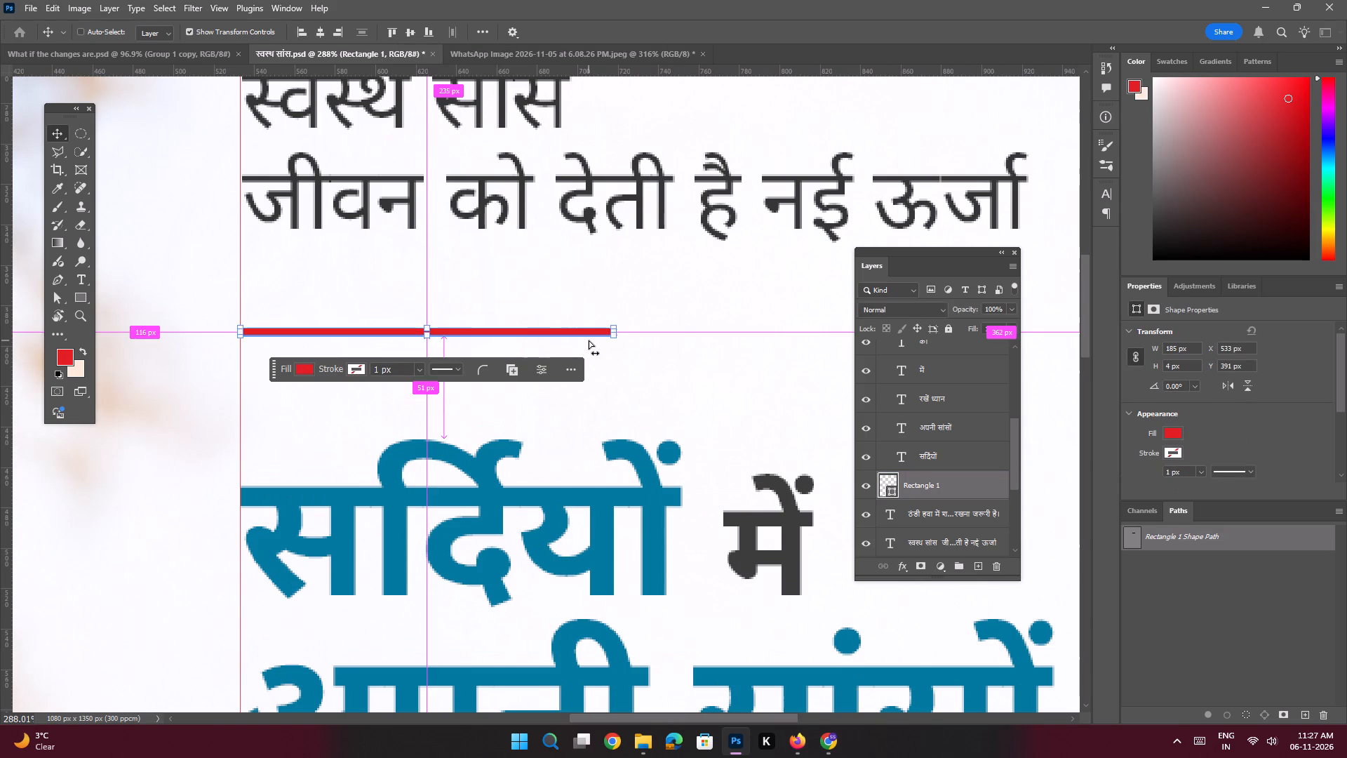
key(ctrl+t)
shift+drag(617, 331, 517, 331)
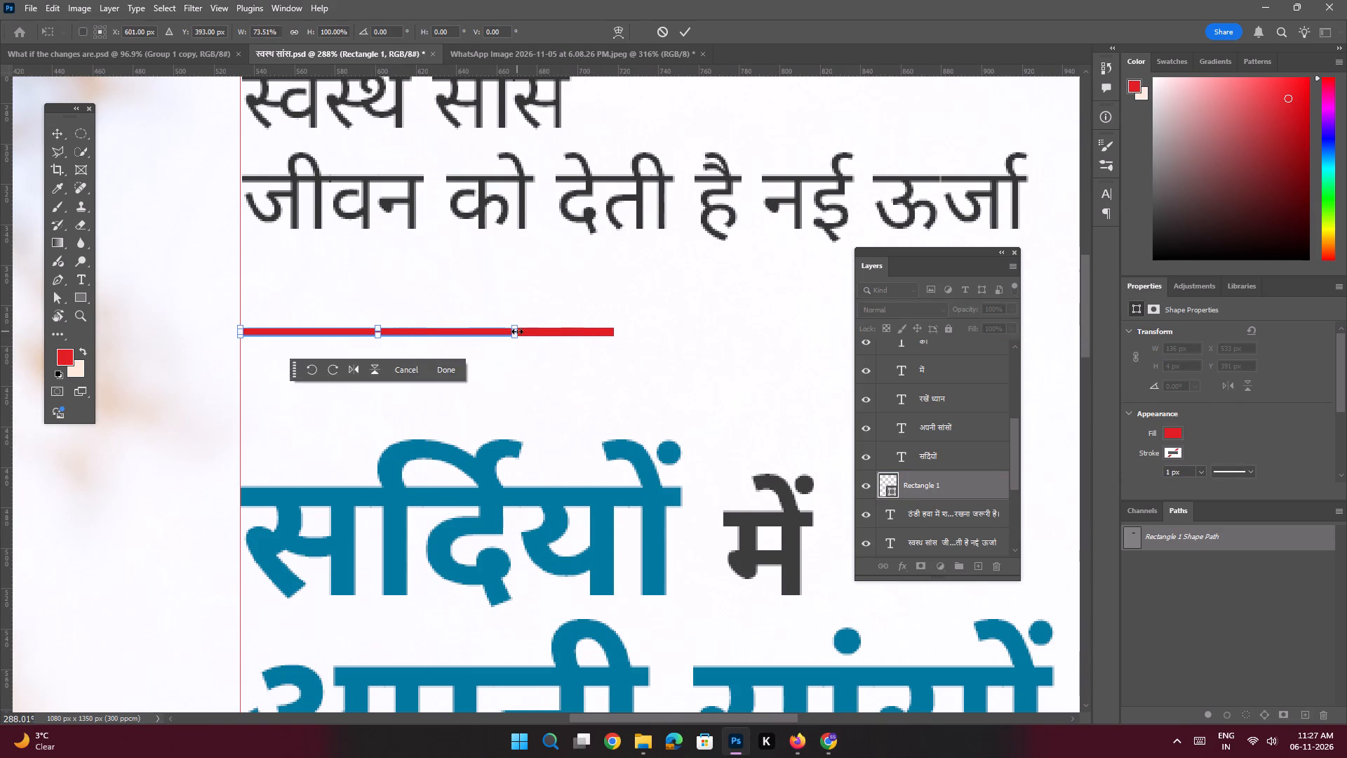
key(Return)
Save the updated poster.
key(ctrl+0)
key(ctrl+s)
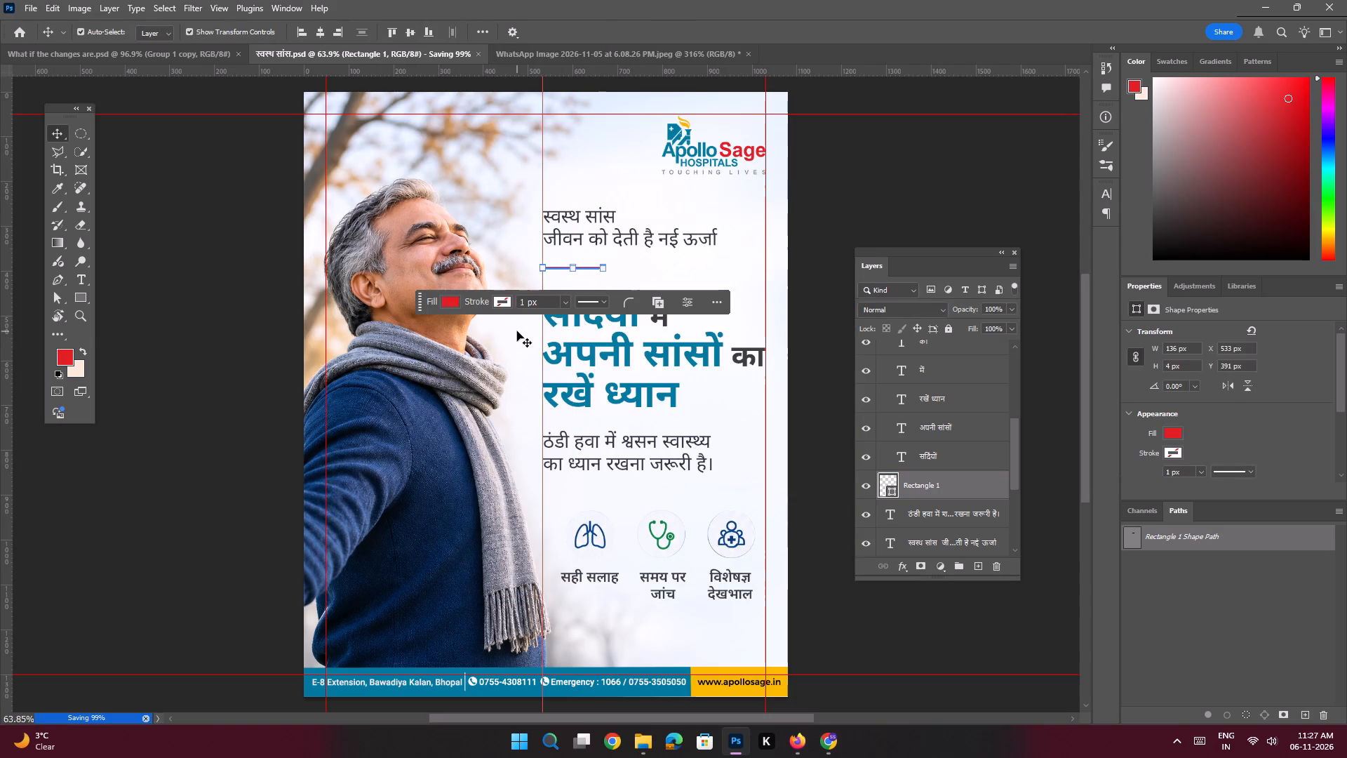
Export the poster as a 1080 x 1350 px PNG named स्वस्थ सांस into the SIS post folder on the Desktop.
key(ctrl+alt+shift+w)
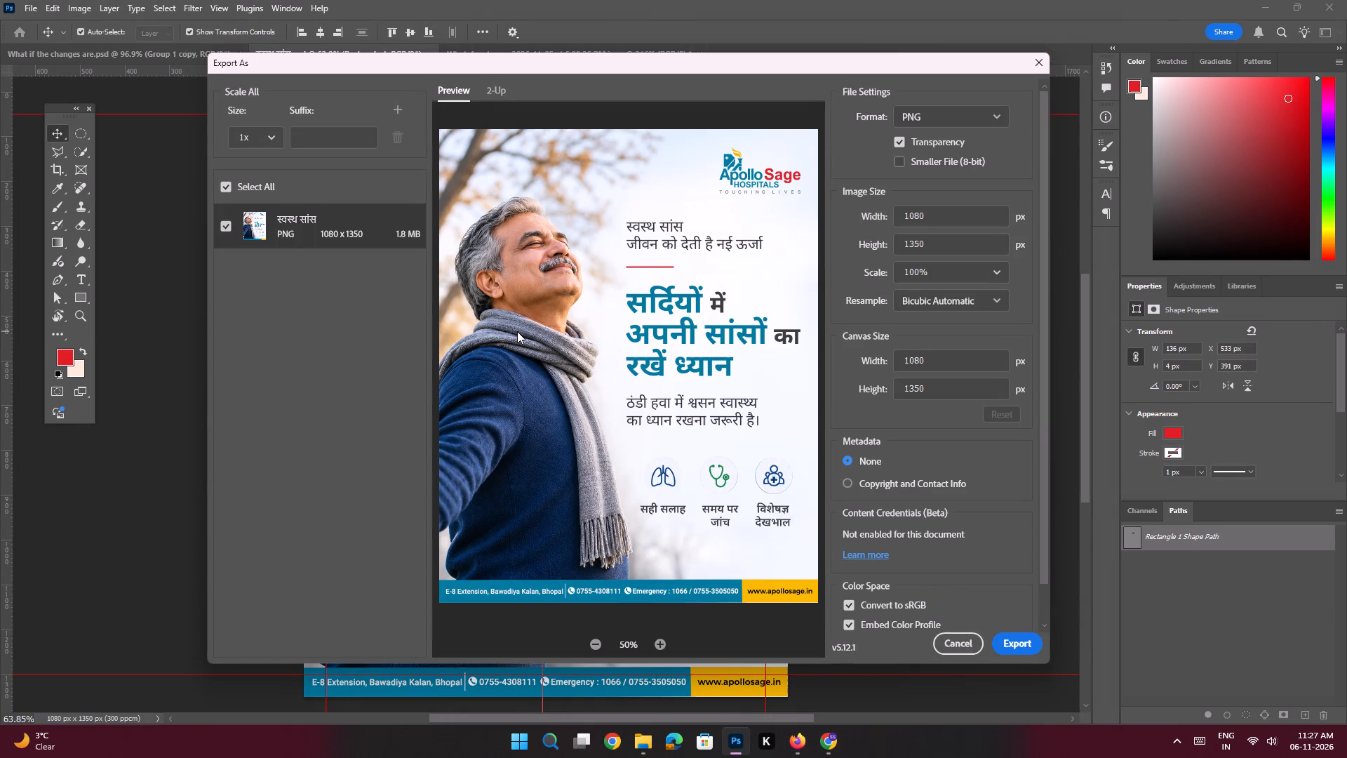
click(1022, 644)
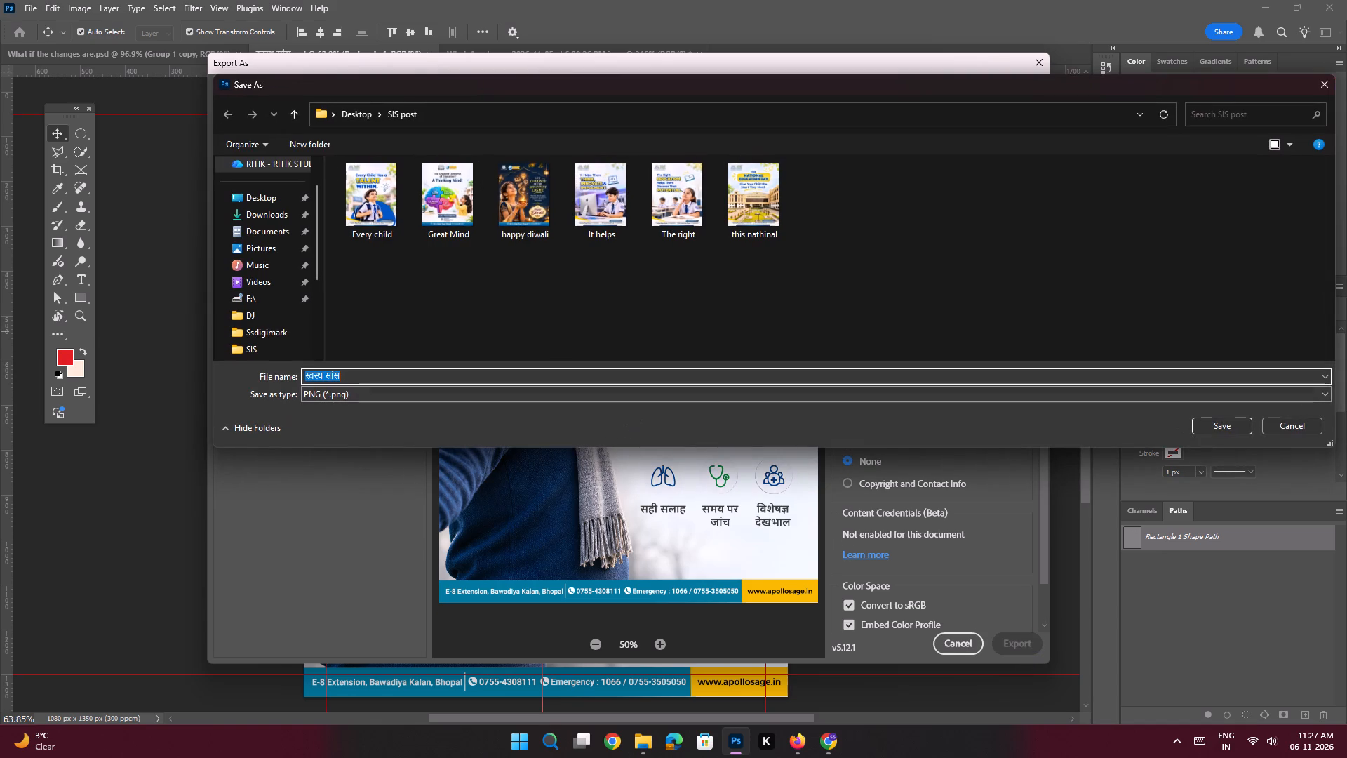
click(1211, 423)
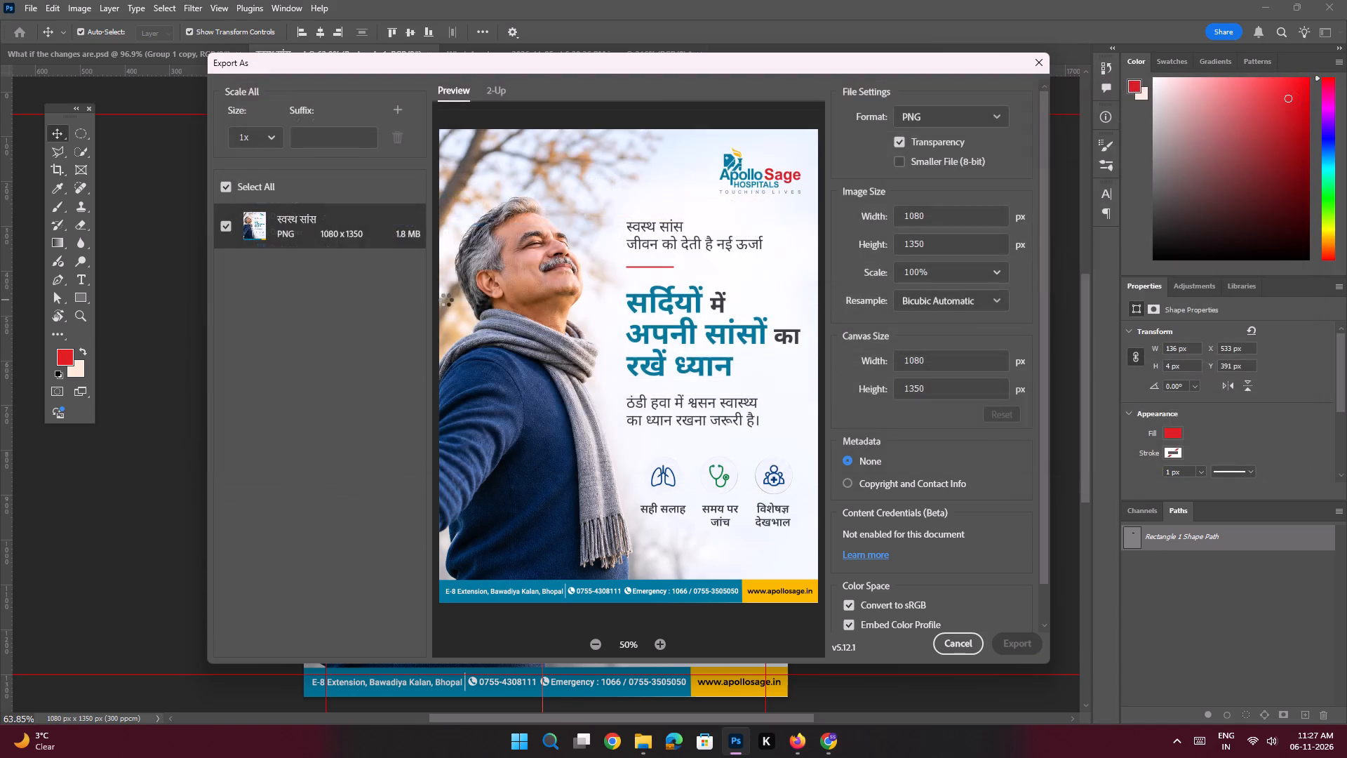
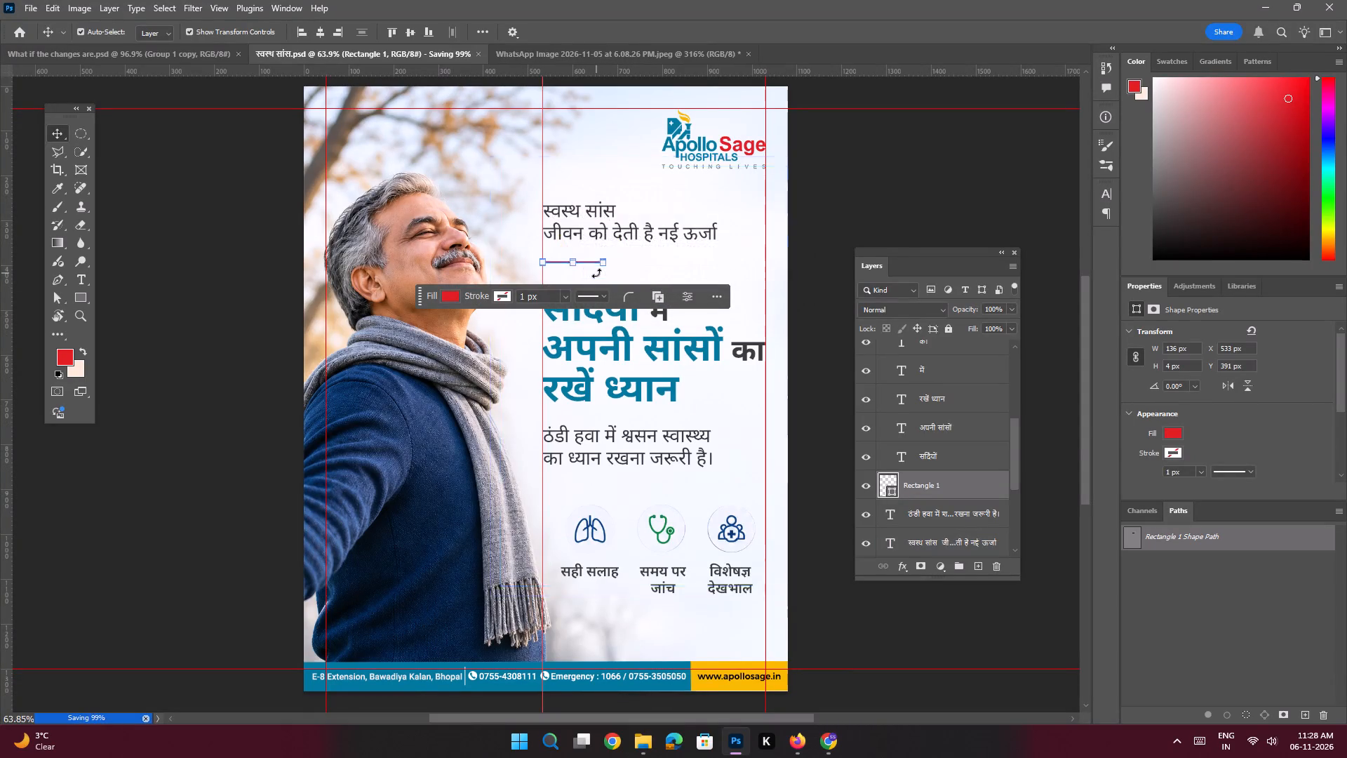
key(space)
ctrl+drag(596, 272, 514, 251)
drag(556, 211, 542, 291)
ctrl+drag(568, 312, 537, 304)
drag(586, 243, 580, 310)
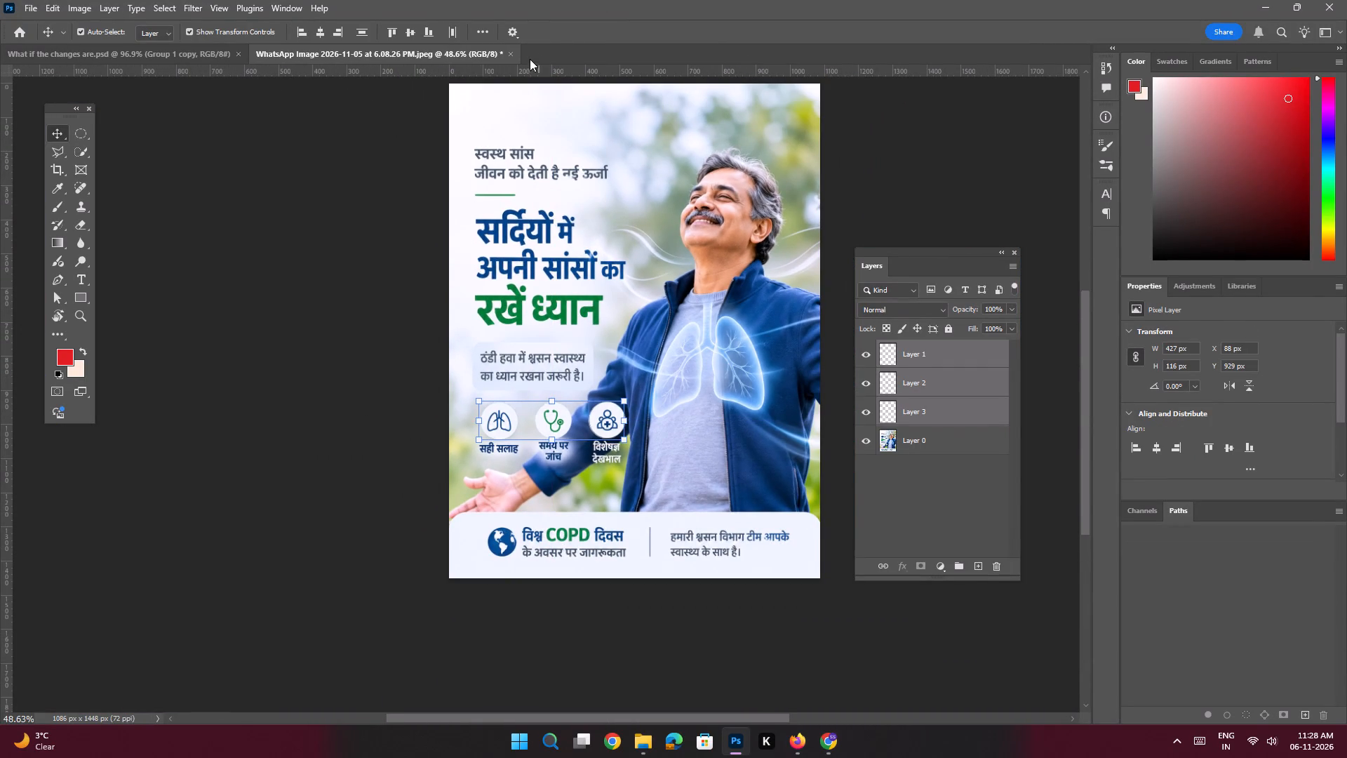
Close the WhatsApp reference image of the COPD poster without saving its changes.
click(513, 54)
click(652, 279)
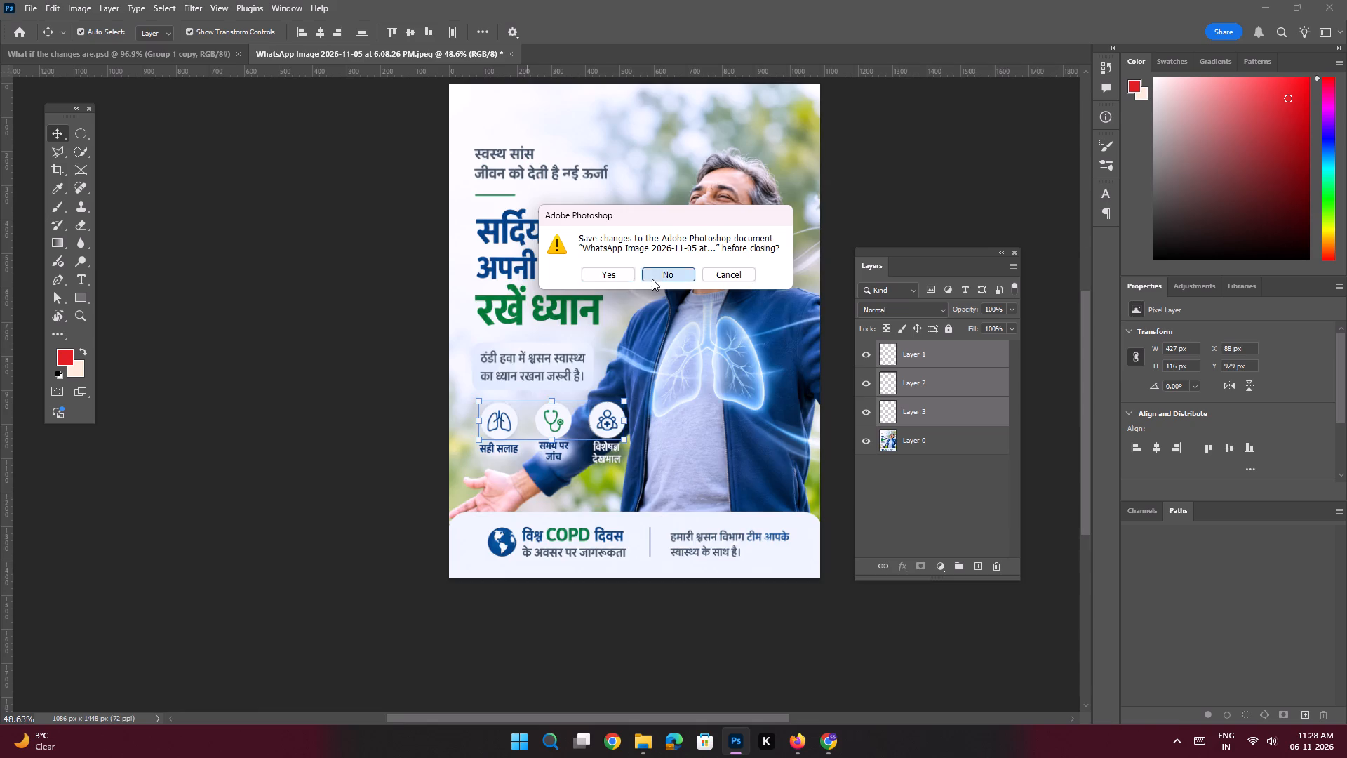
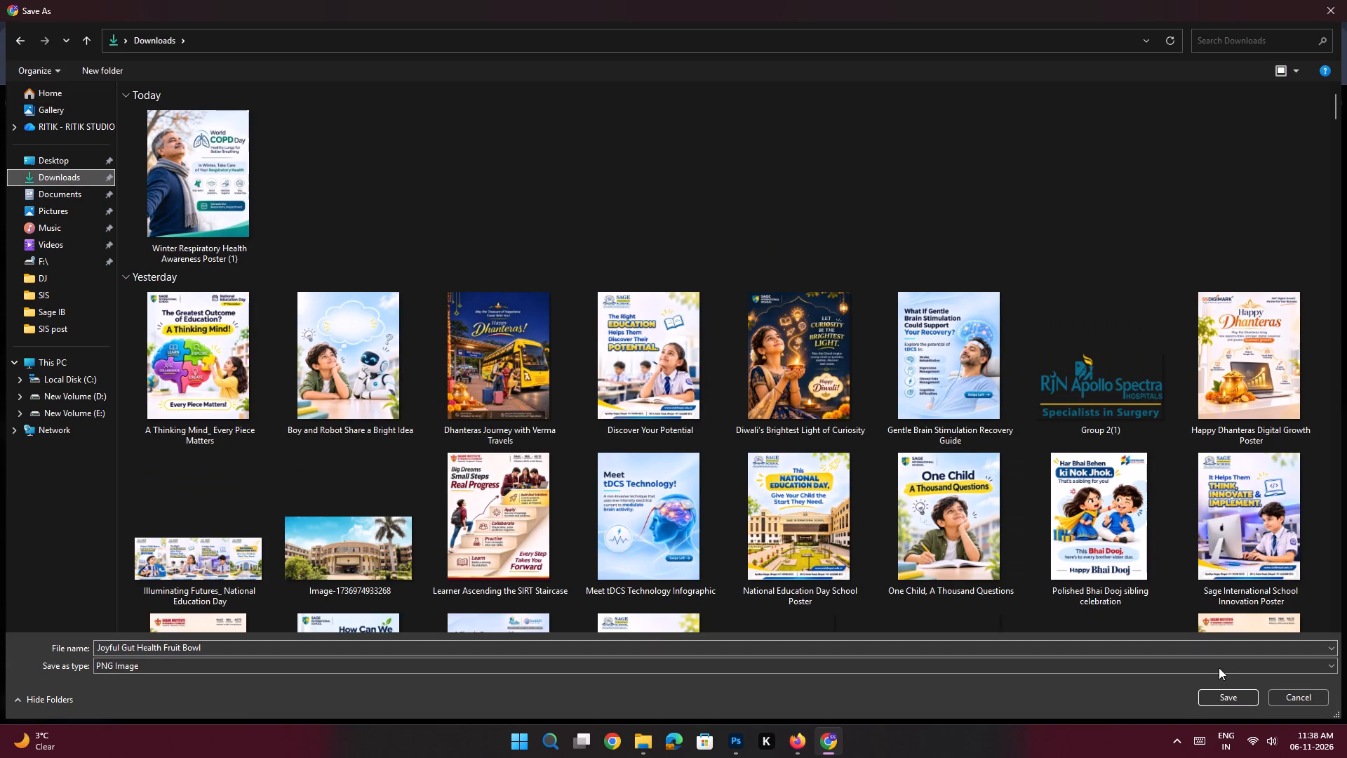
click(1217, 691)
Switch to Photoshop and open the recent COPD design "स्वस्थ सांस.psd" with nothing selected.
click(739, 727)
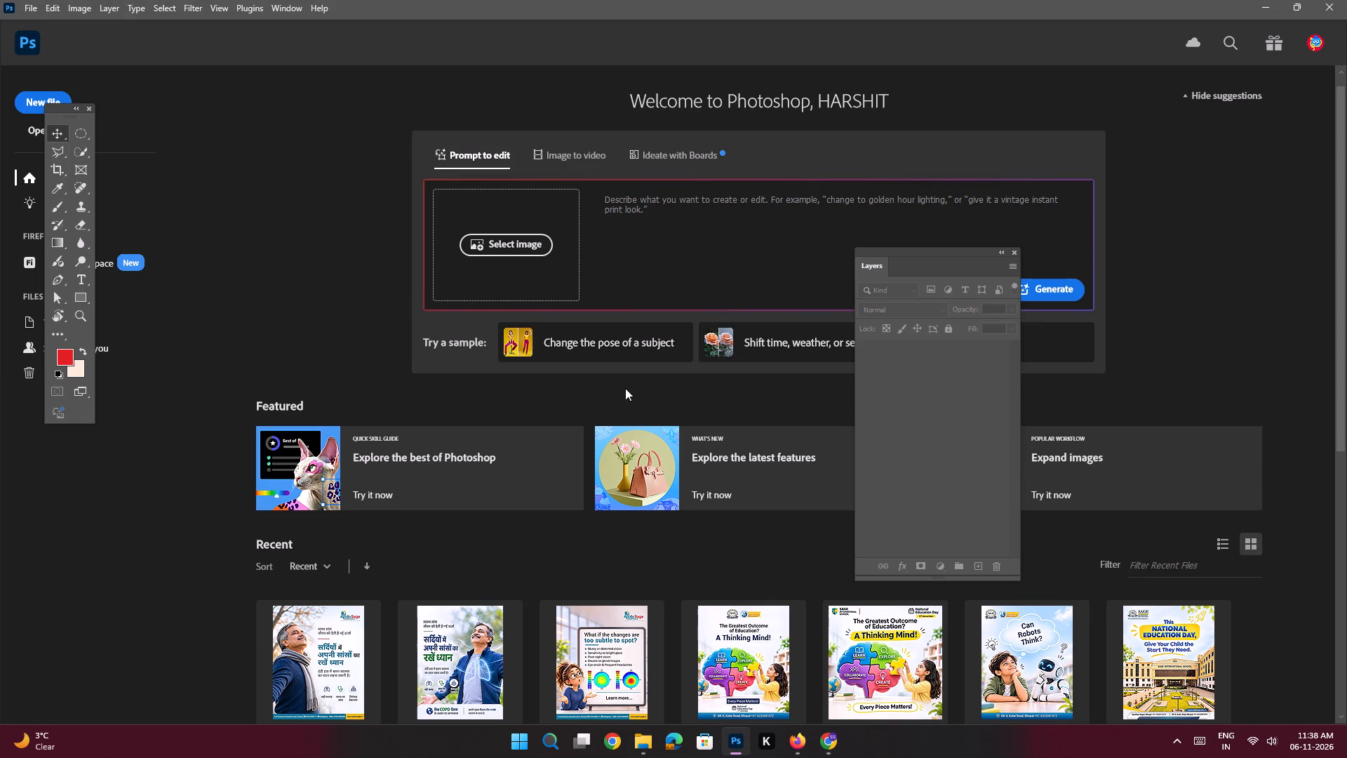
click(328, 655)
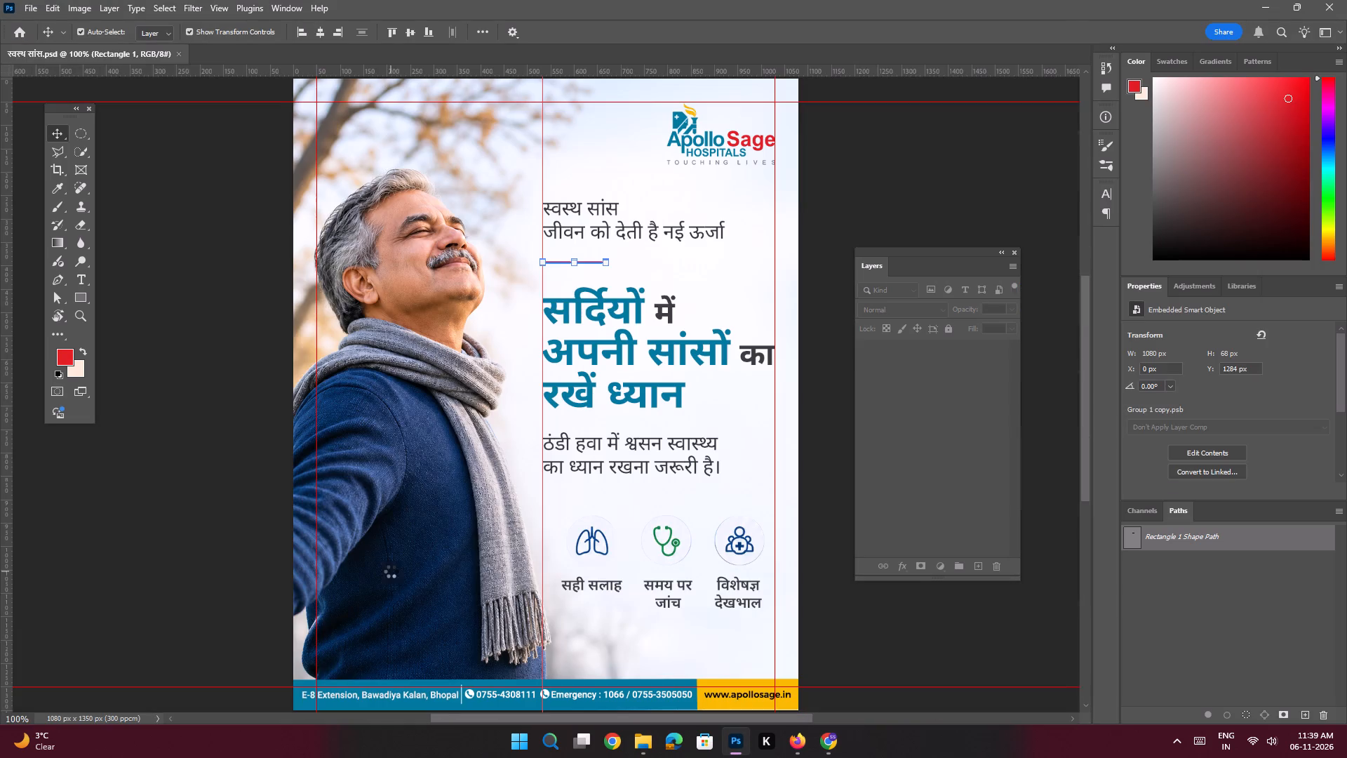
key(space)
ctrl+drag(493, 467, 460, 462)
drag(506, 454, 455, 456)
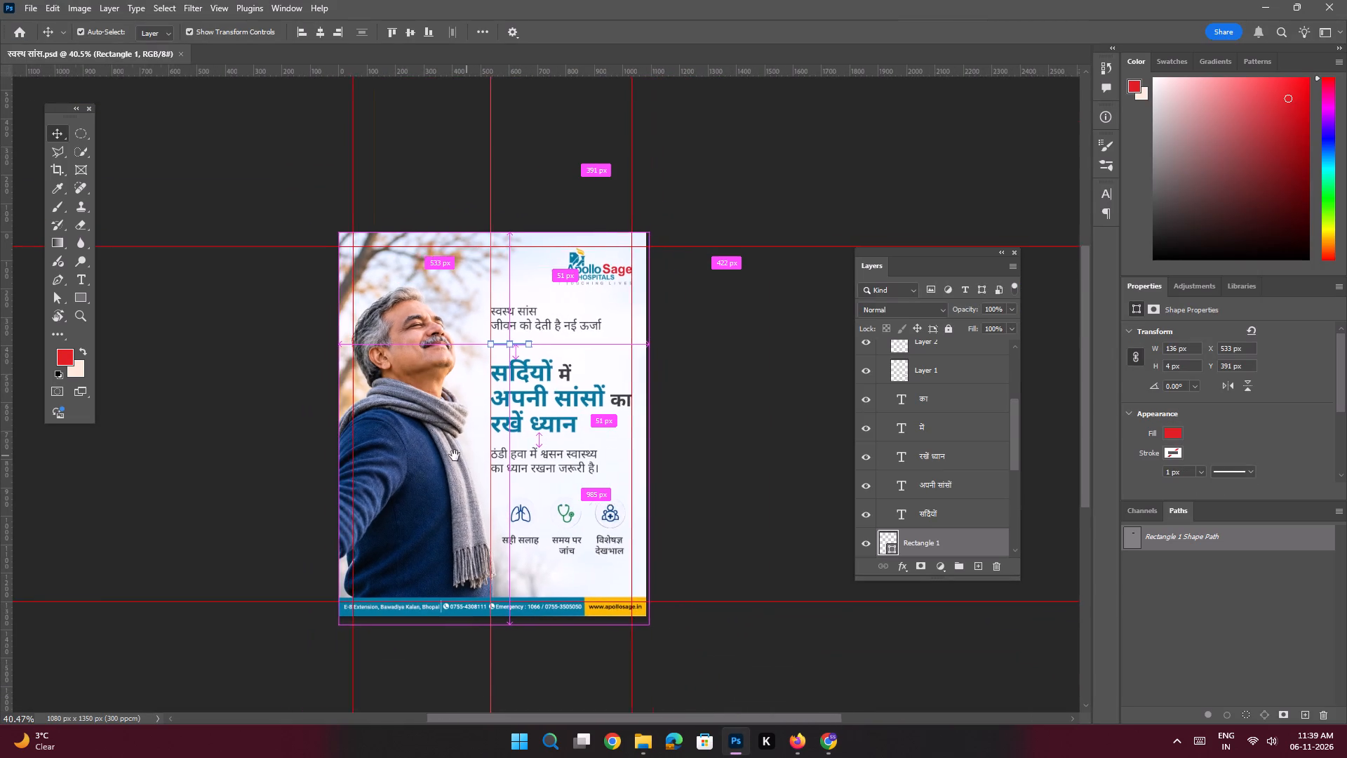
drag(455, 456, 449, 456)
click(691, 329)
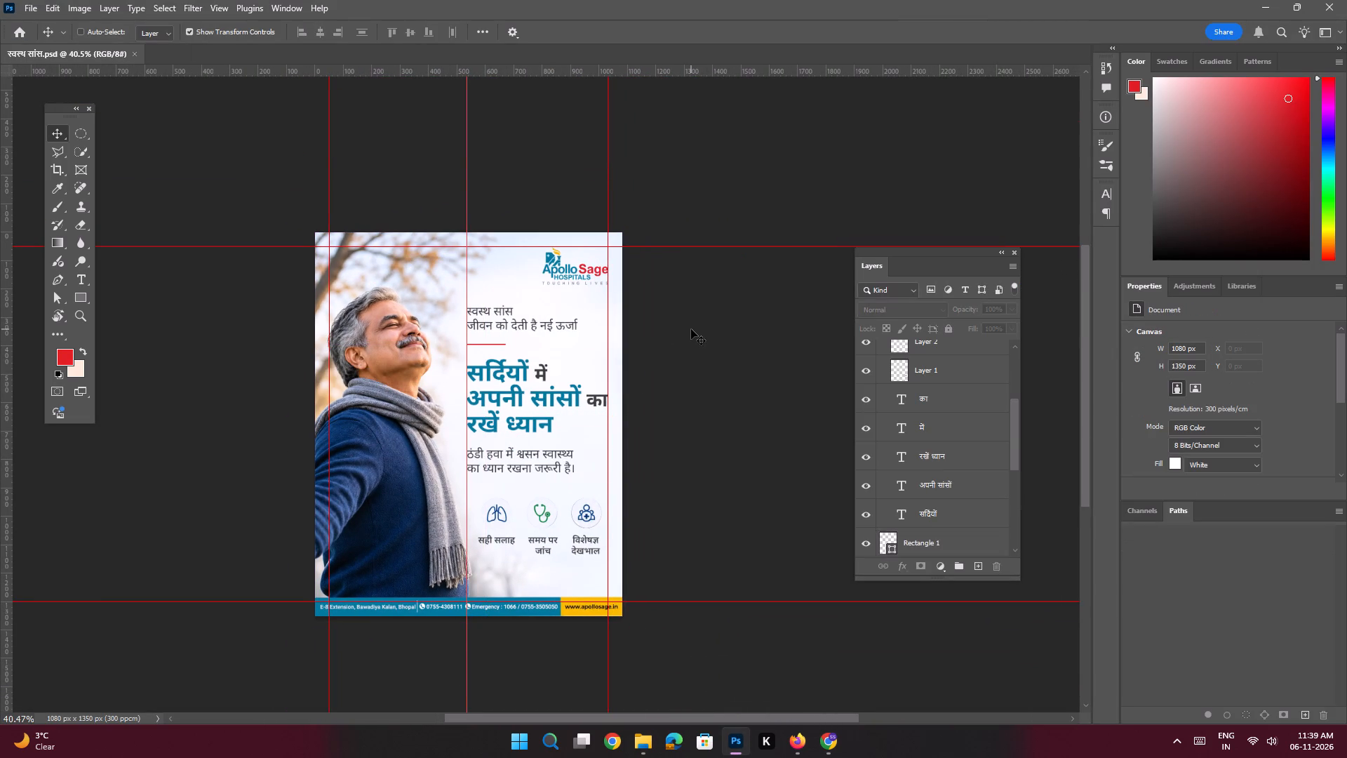
Create a new document from the recent 1080 x 1350 px preset at 300 pixels/centimetre.
key(ctrl+n)
double_click(377, 258)
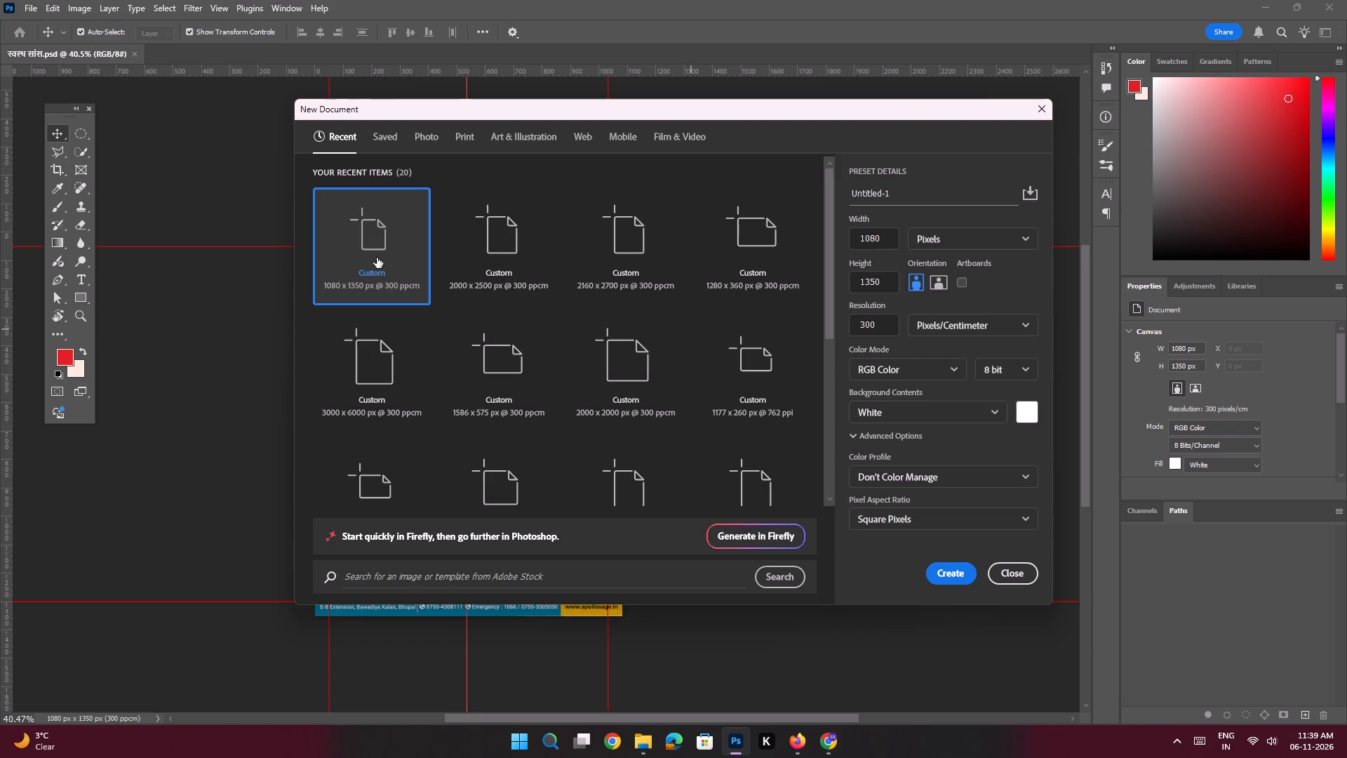
key(space)
ctrl+drag(531, 395, 516, 393)
click(568, 388)
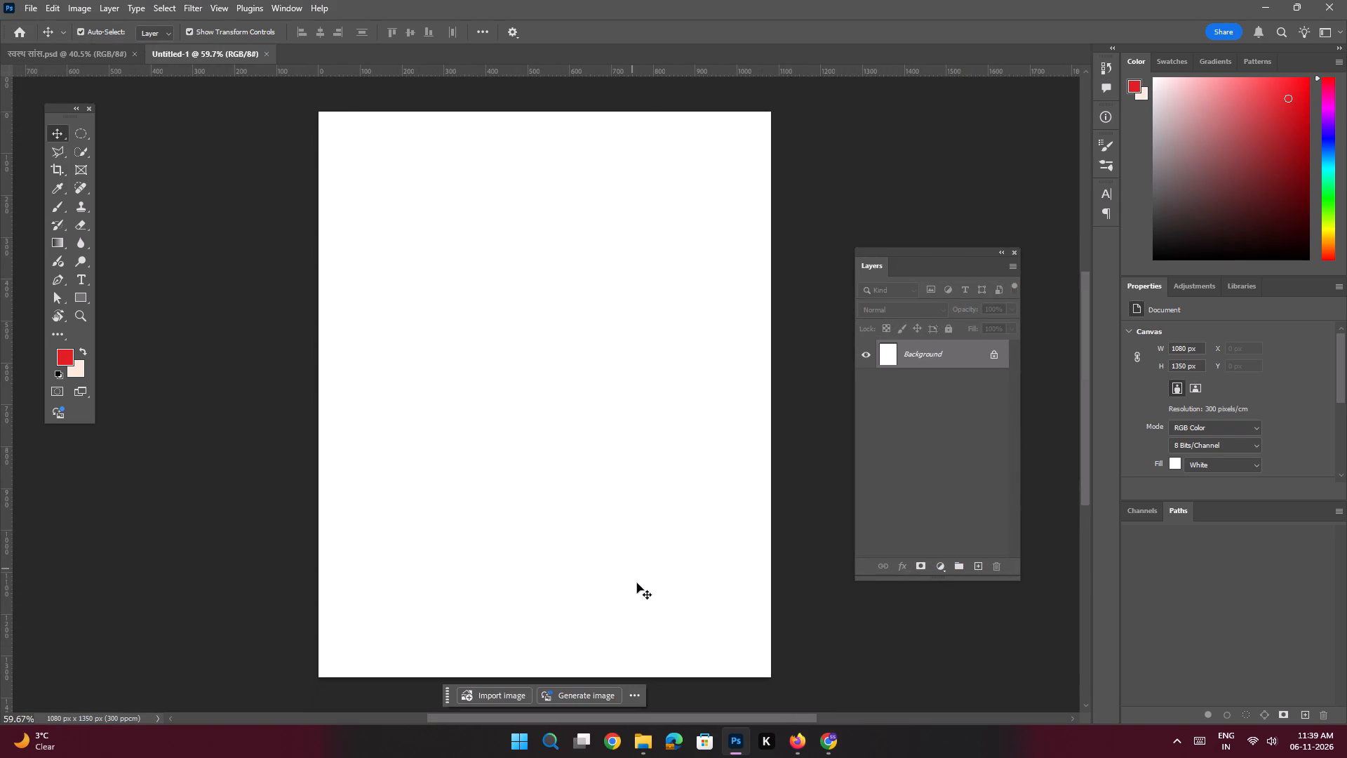
Place the "Joyful Gut Health Fruit Bowl" image from the Downloads folder into the new document at full canvas size.
click(629, 681)
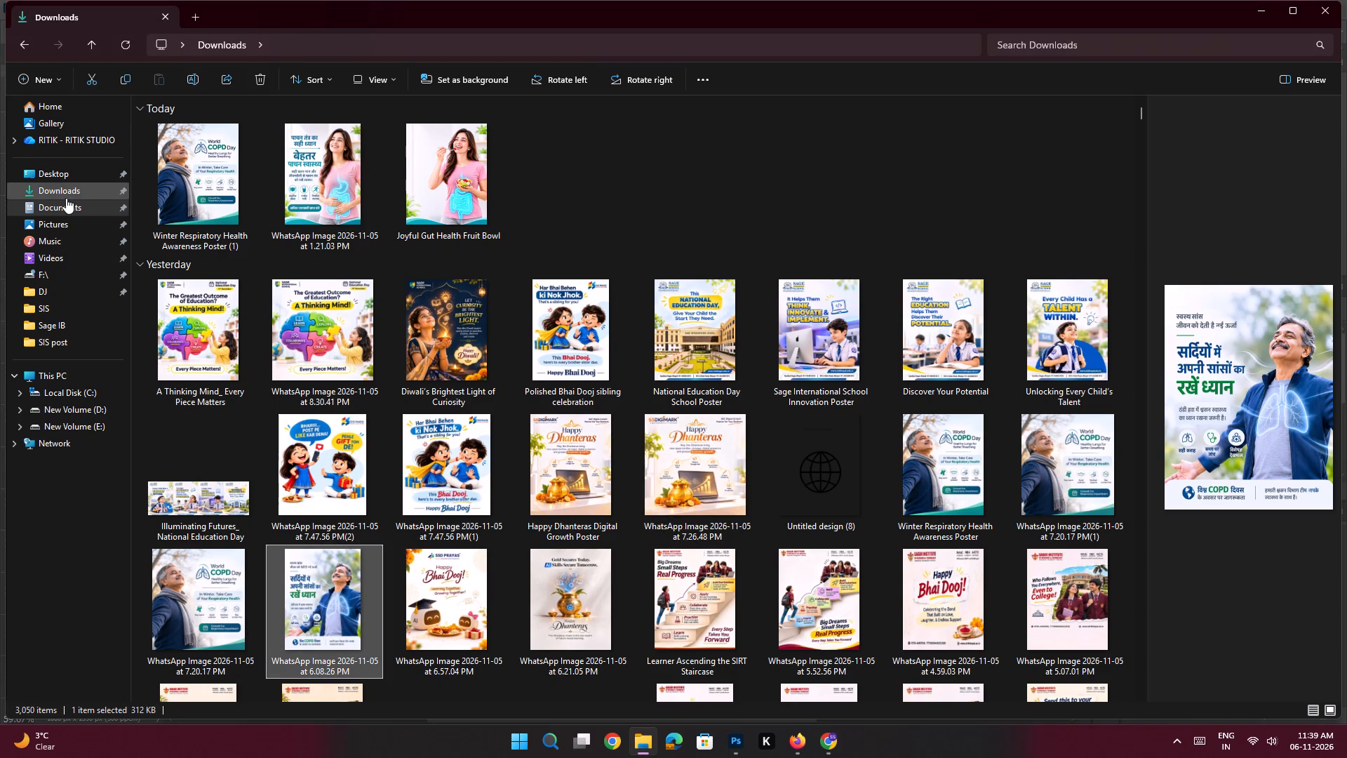
click(60, 190)
click(210, 187)
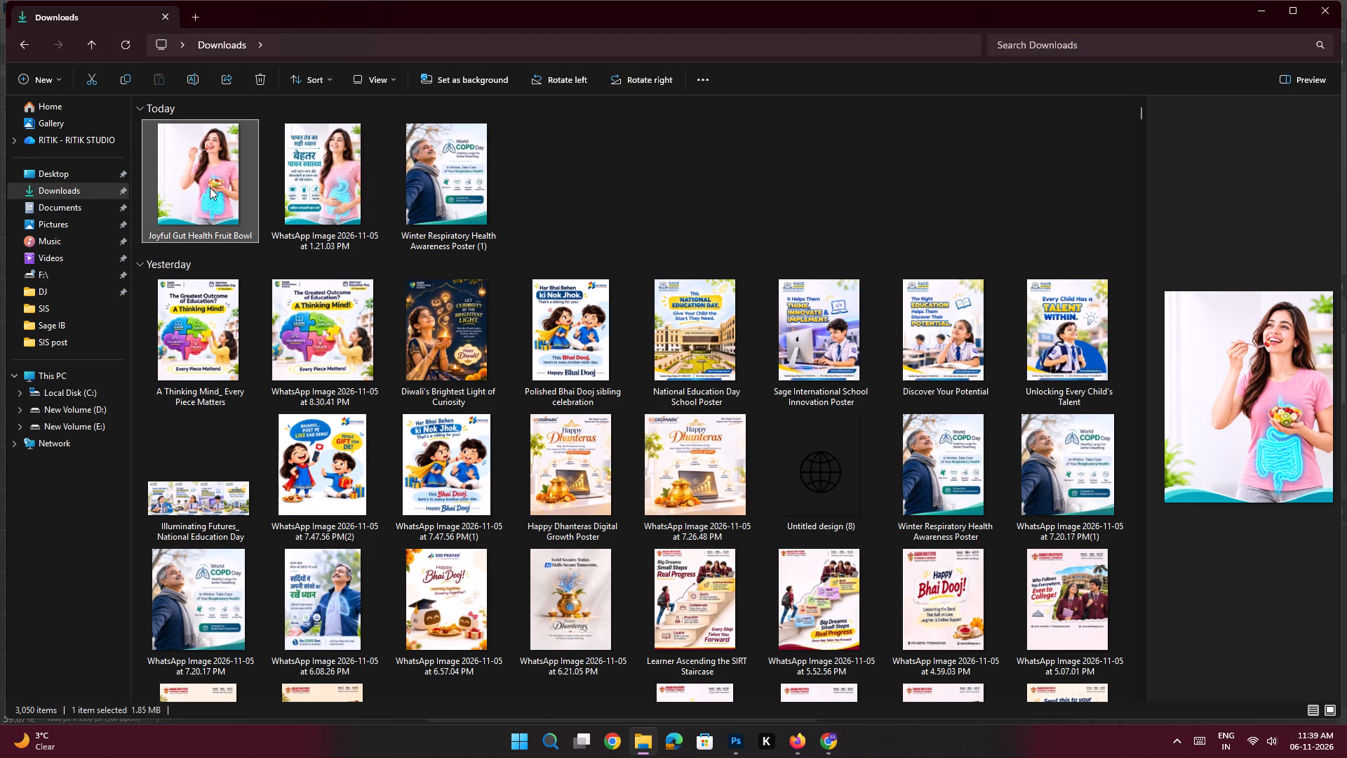
drag(210, 194, 343, 252)
key(alt+Tab)
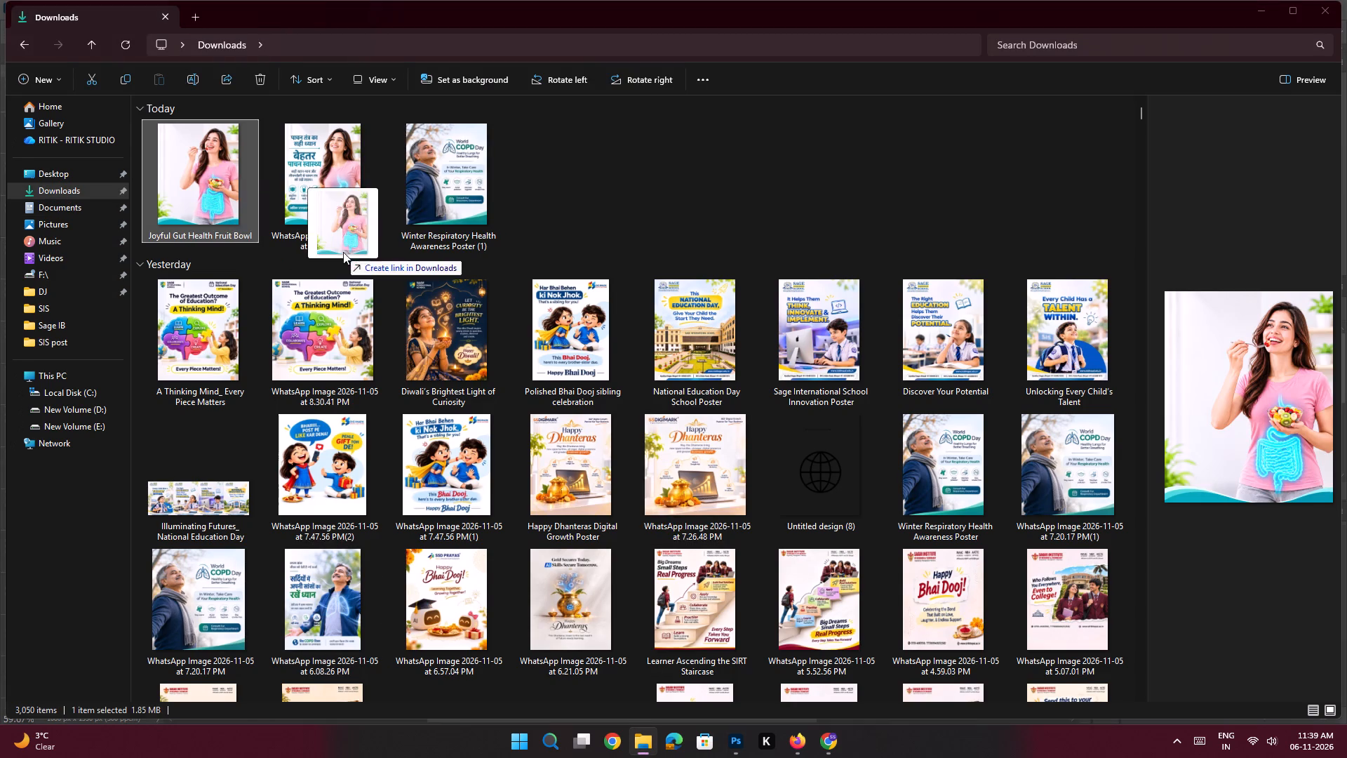
drag(343, 252, 498, 415)
key(Return)
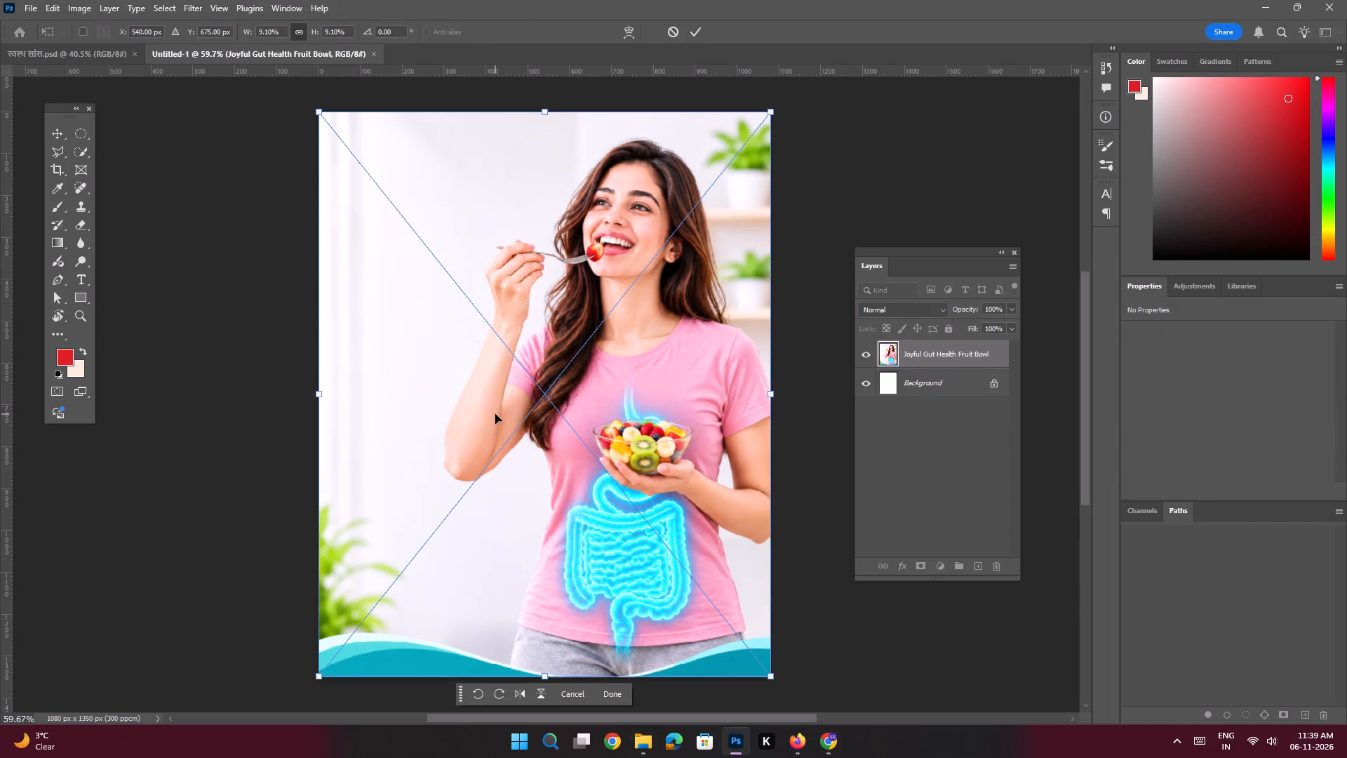
key(Return)
Move the girl image straight down about 129 px, leaving an empty strip above it for more headroom.
key(space)
key(space)
key(space)
key(space)
key(space)
key(space)
key(space)
key(space)
drag(652, 441, 629, 405)
shift+drag(639, 394, 638, 431)
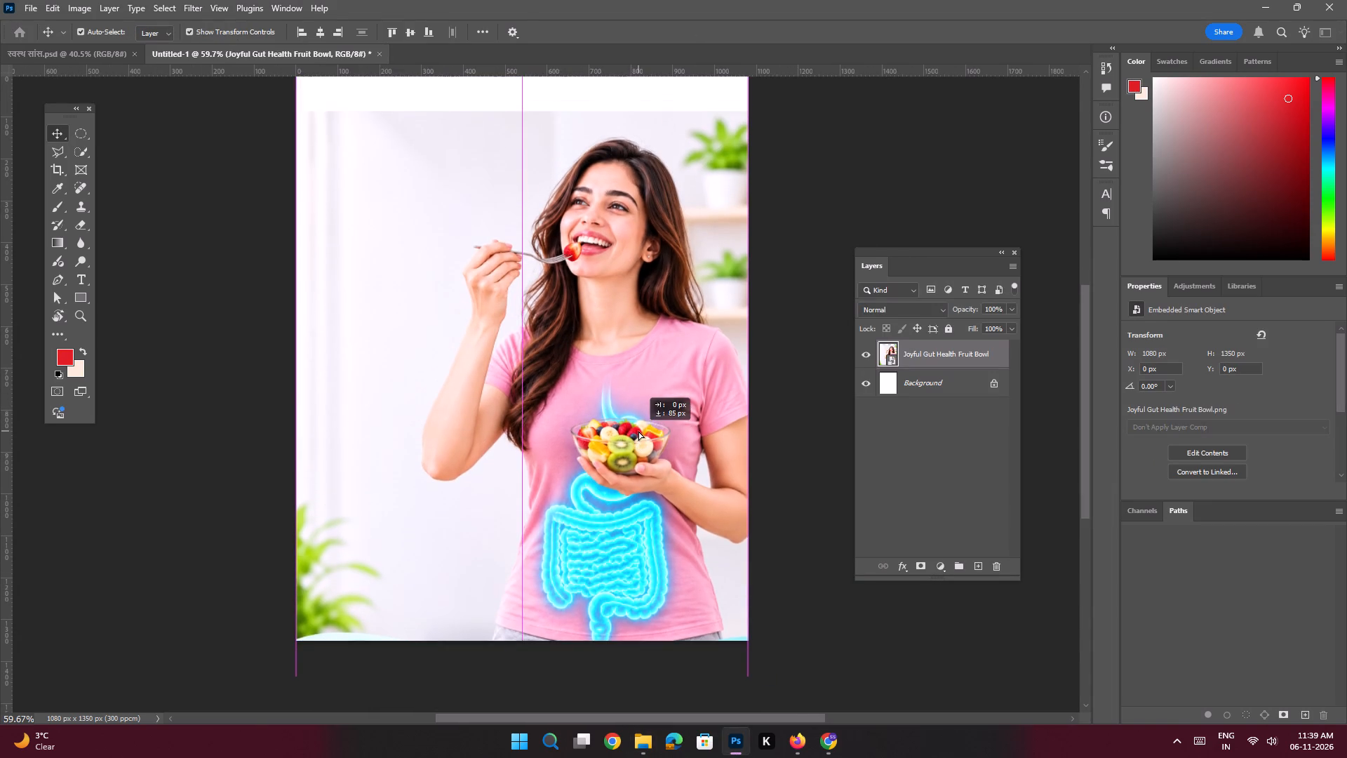
shift+drag(638, 431, 638, 453)
key(shift+space)
key(shift+space)
key(shift+space)
key(shift+space)
key(shift+space)
key(shift+space)
key(shift+space)
key(shift+space)
key(shift+space)
key(shift+space)
key(shift+space)
key(shift+space)
key(shift+space)
key(shift+space)
key(shift+space)
key(shift+space)
key(shift+space)
key(shift+space)
key(shift+space)
key(shift+space)
drag(662, 291, 657, 385)
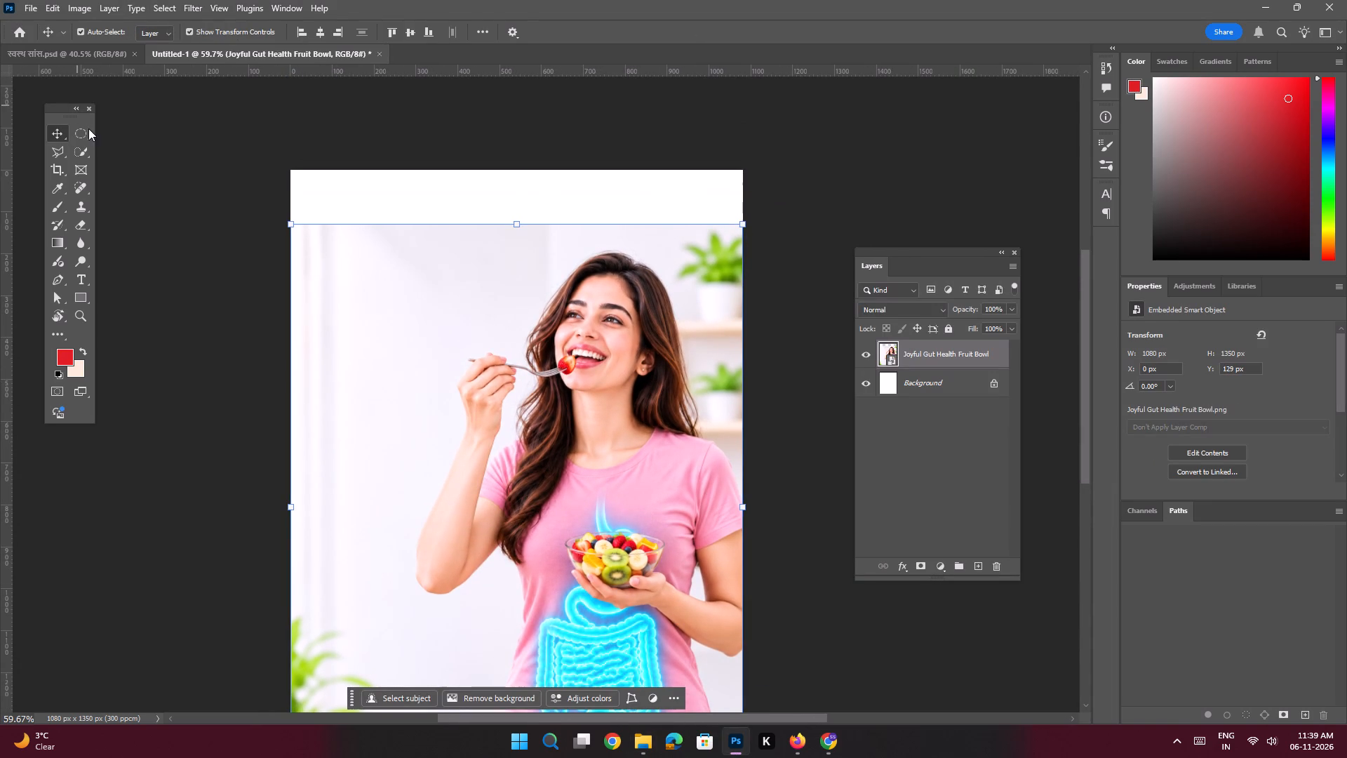
Marquee-select the full-width white strip above the girl, rasterize her layer, and fill the strip with matching background.
right_click(84, 130)
click(125, 133)
drag(243, 142, 797, 190)
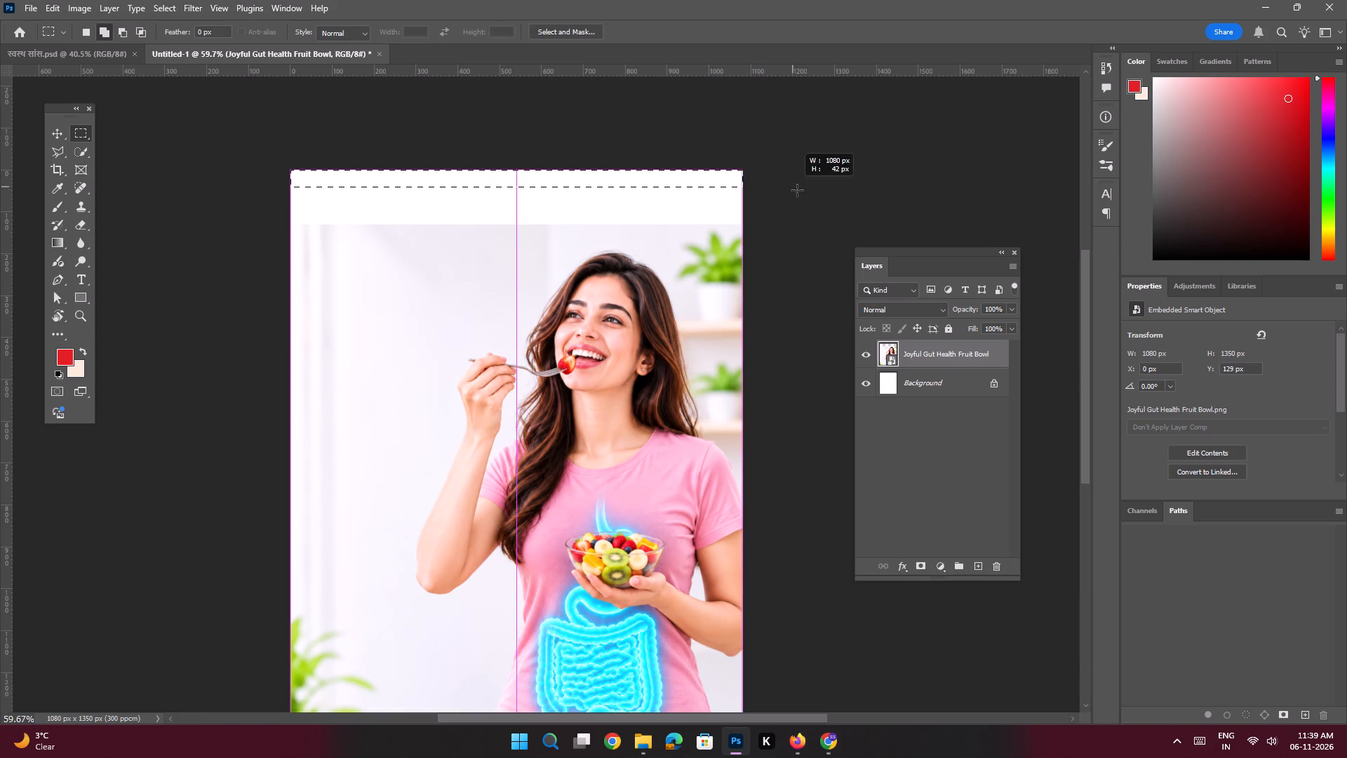
drag(797, 190, 816, 227)
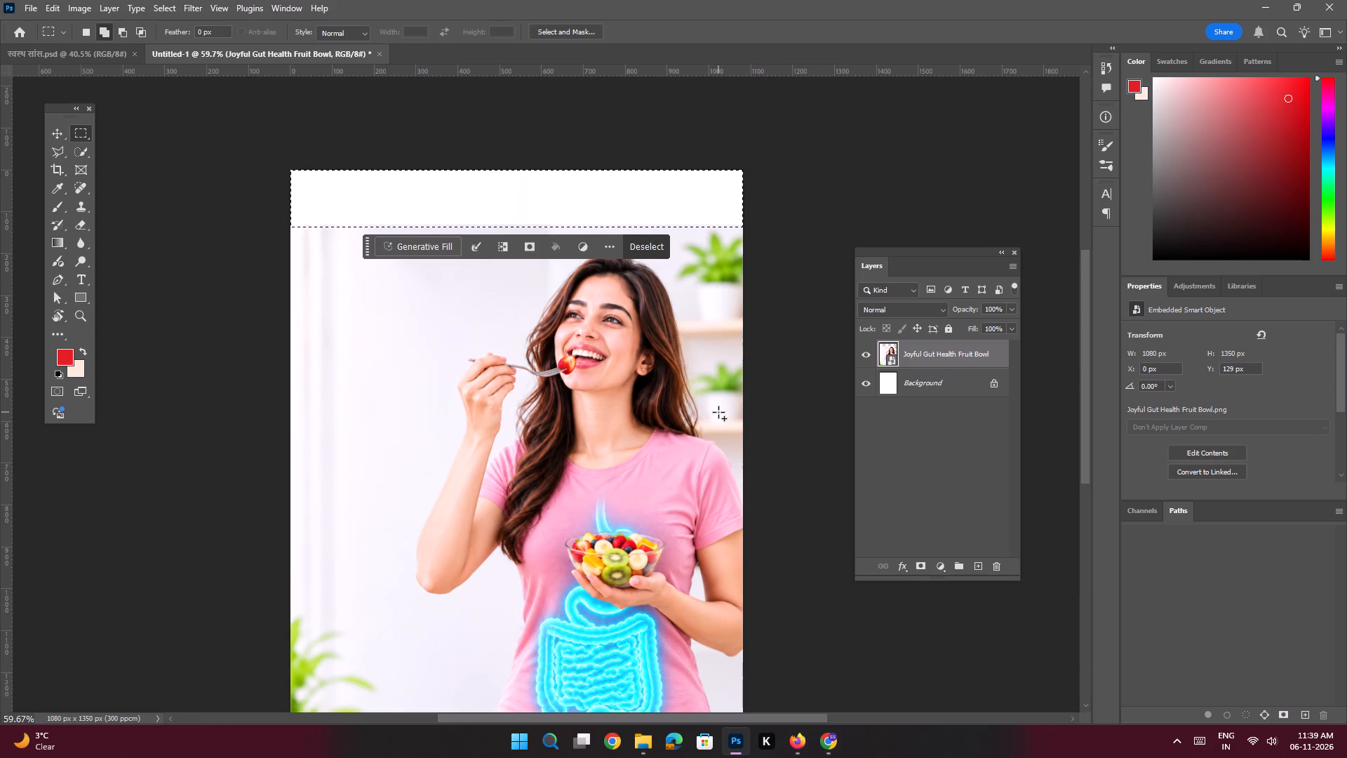
key(e)
click(628, 401)
click(612, 273)
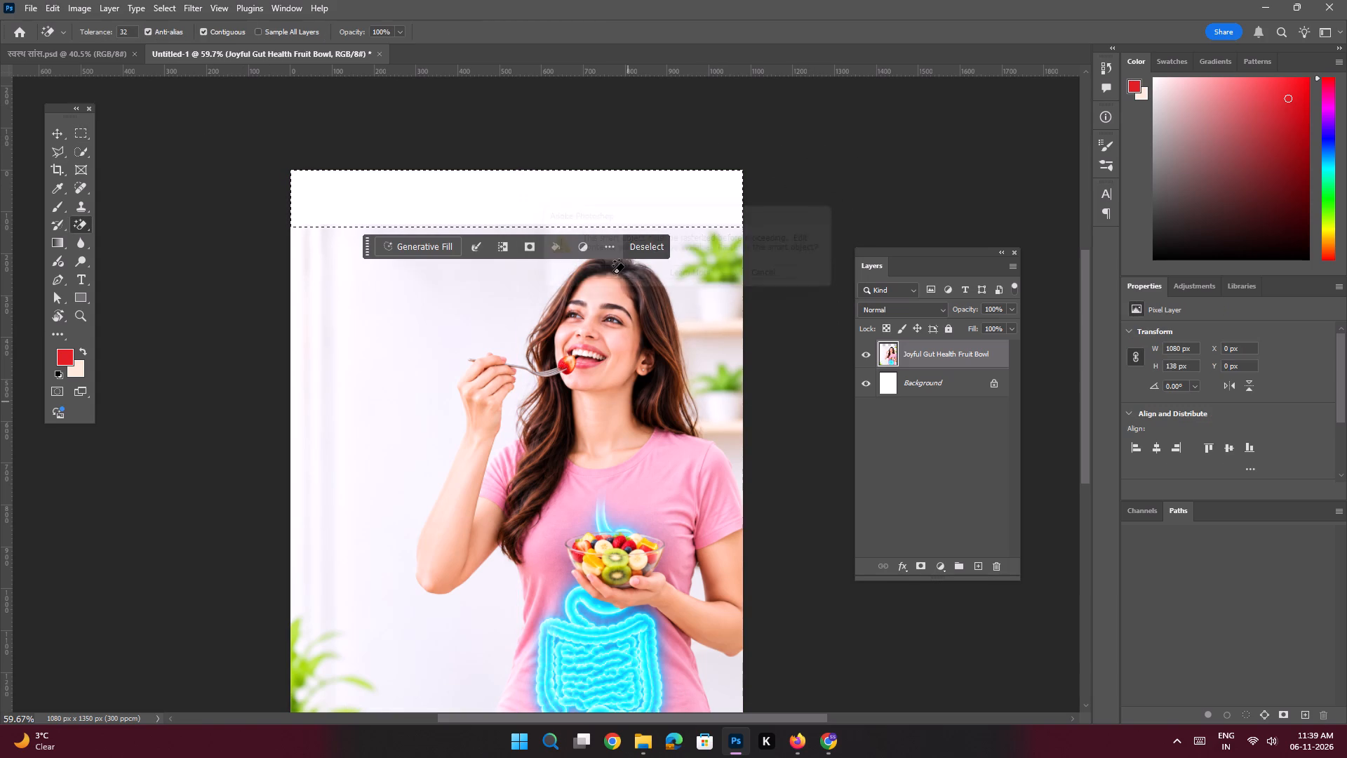
key(shift+BackSpace)
key(Return)
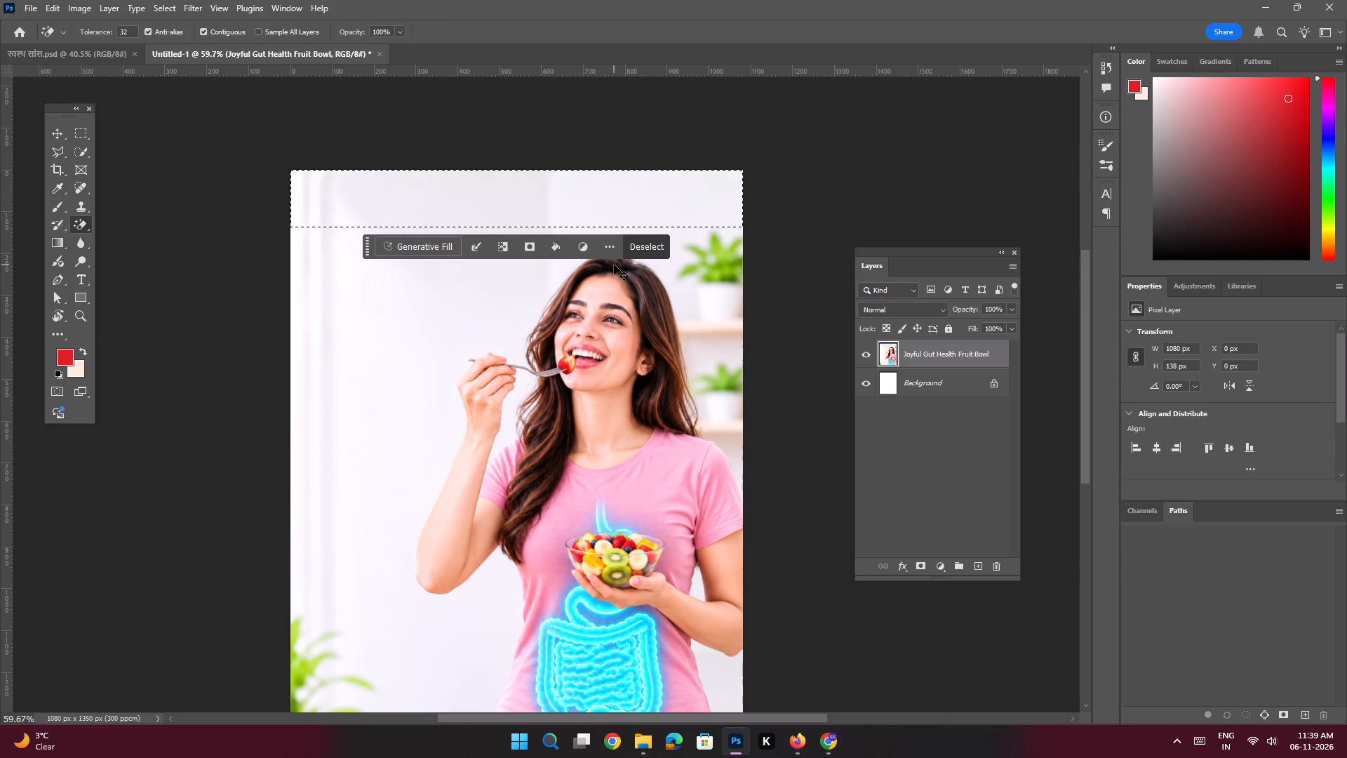
key(ctrl+d)
Add a guide layout with margin guides along all four sides of the canvas.
key(ctrl+space)
key(ctrl+space)
key(ctrl+space)
key(ctrl+space)
key(ctrl+space)
ctrl+drag(629, 312, 603, 305)
drag(610, 350, 611, 341)
click(57, 133)
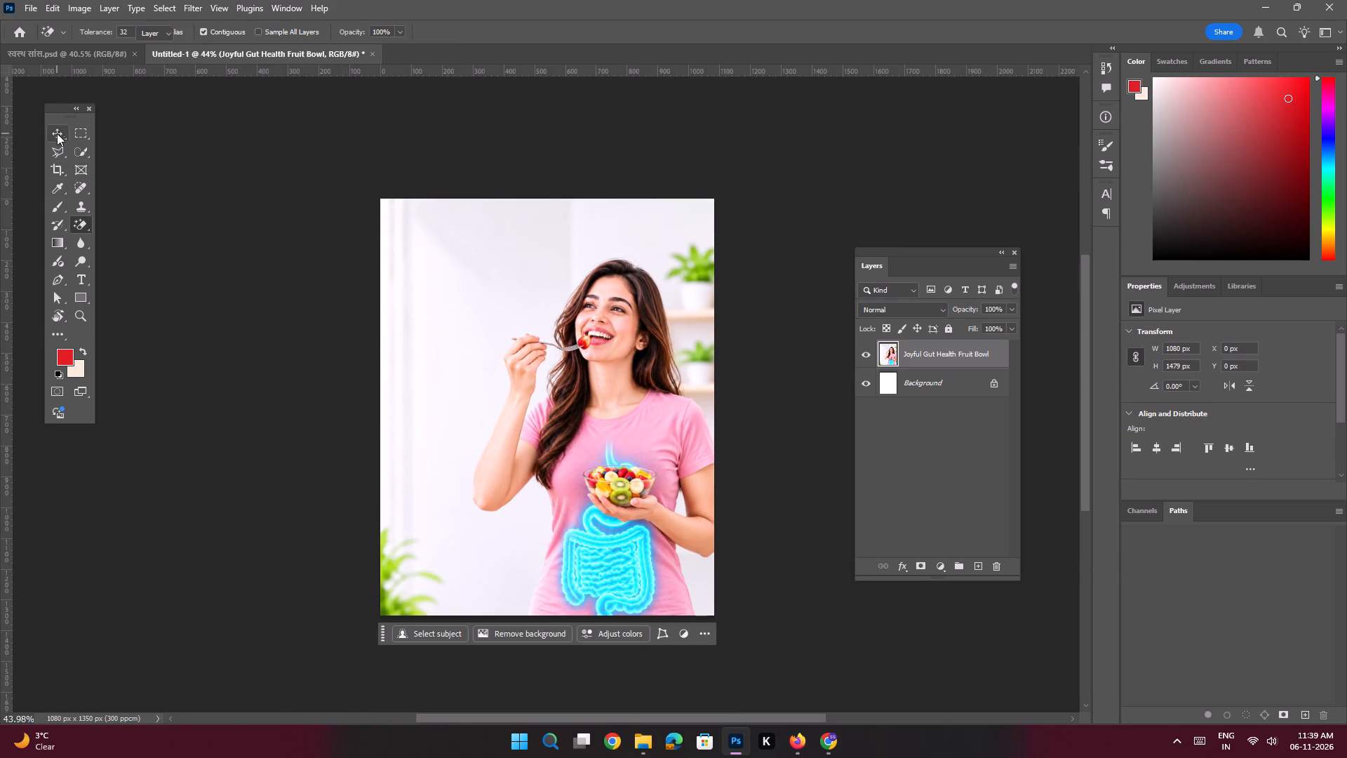
click(170, 231)
click(218, 1)
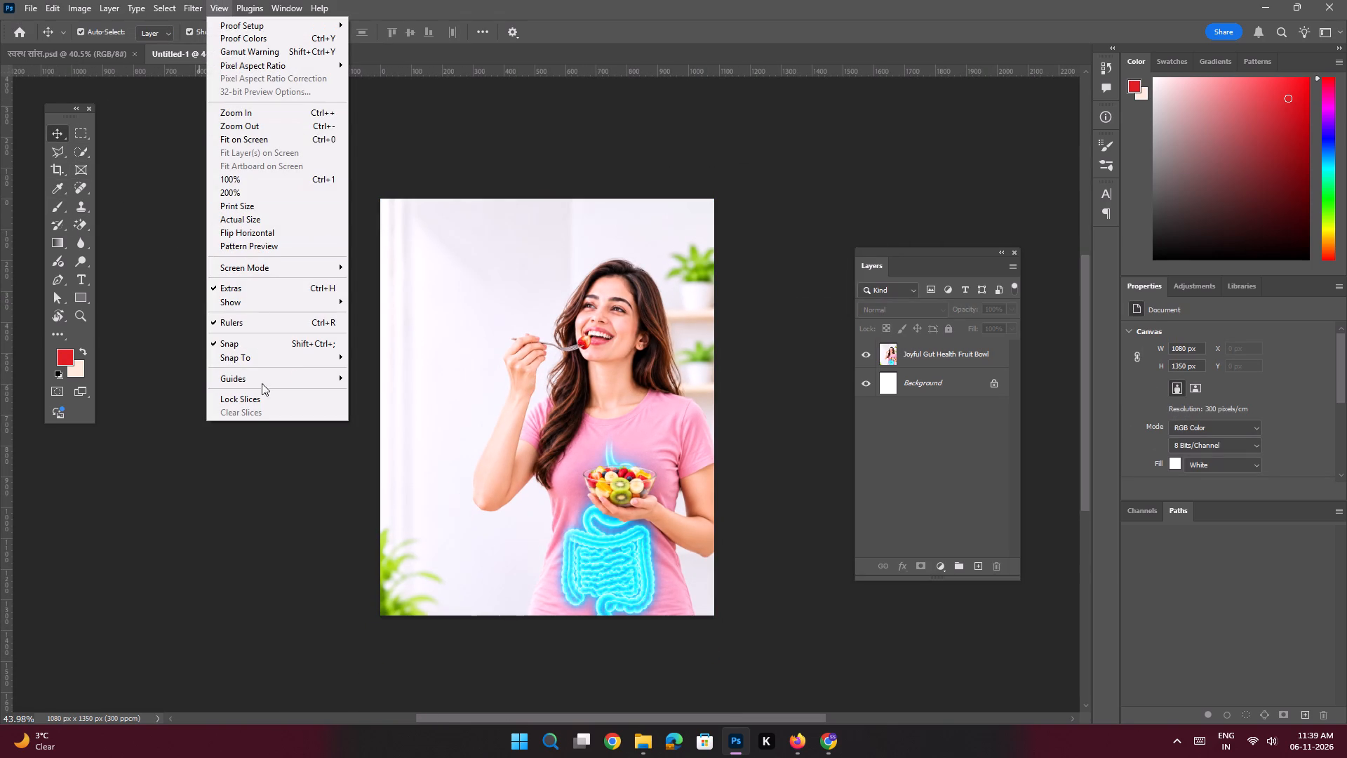
click(420, 470)
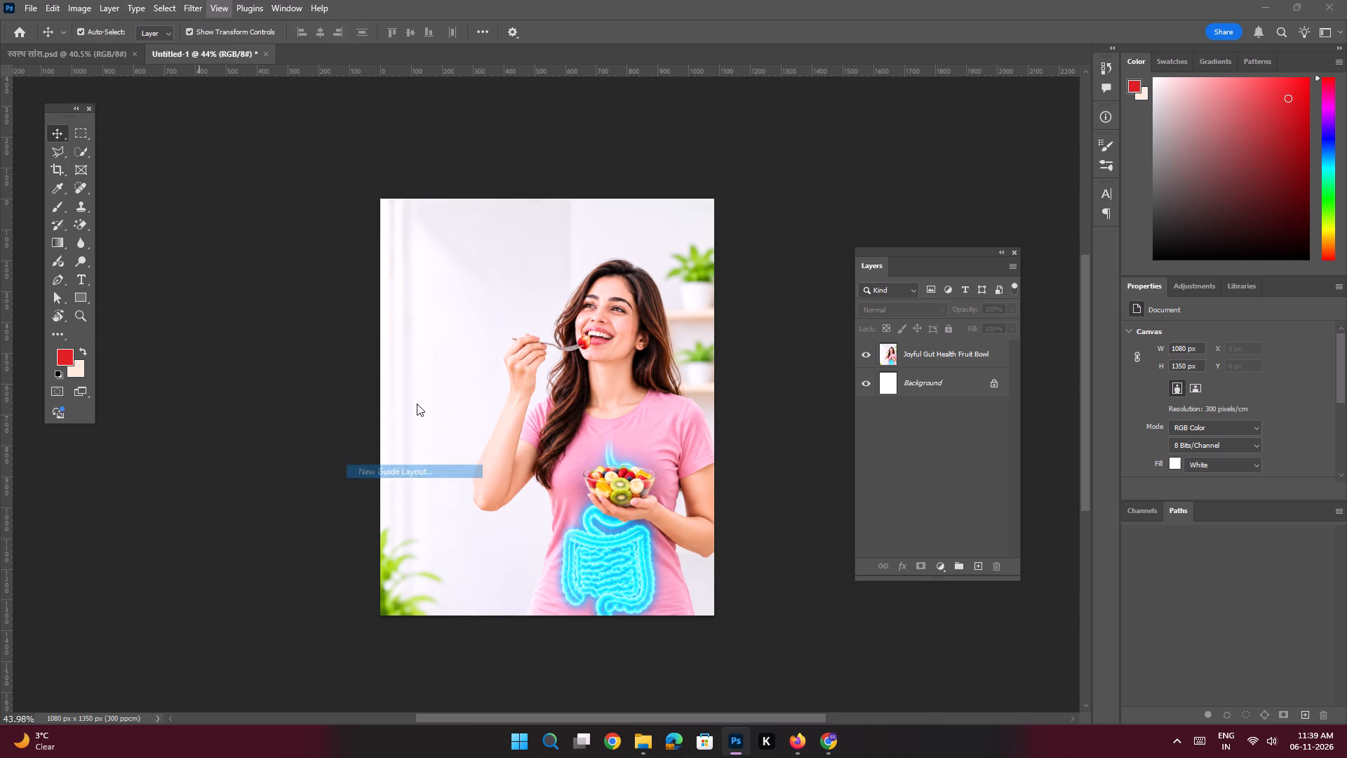
key(Return)
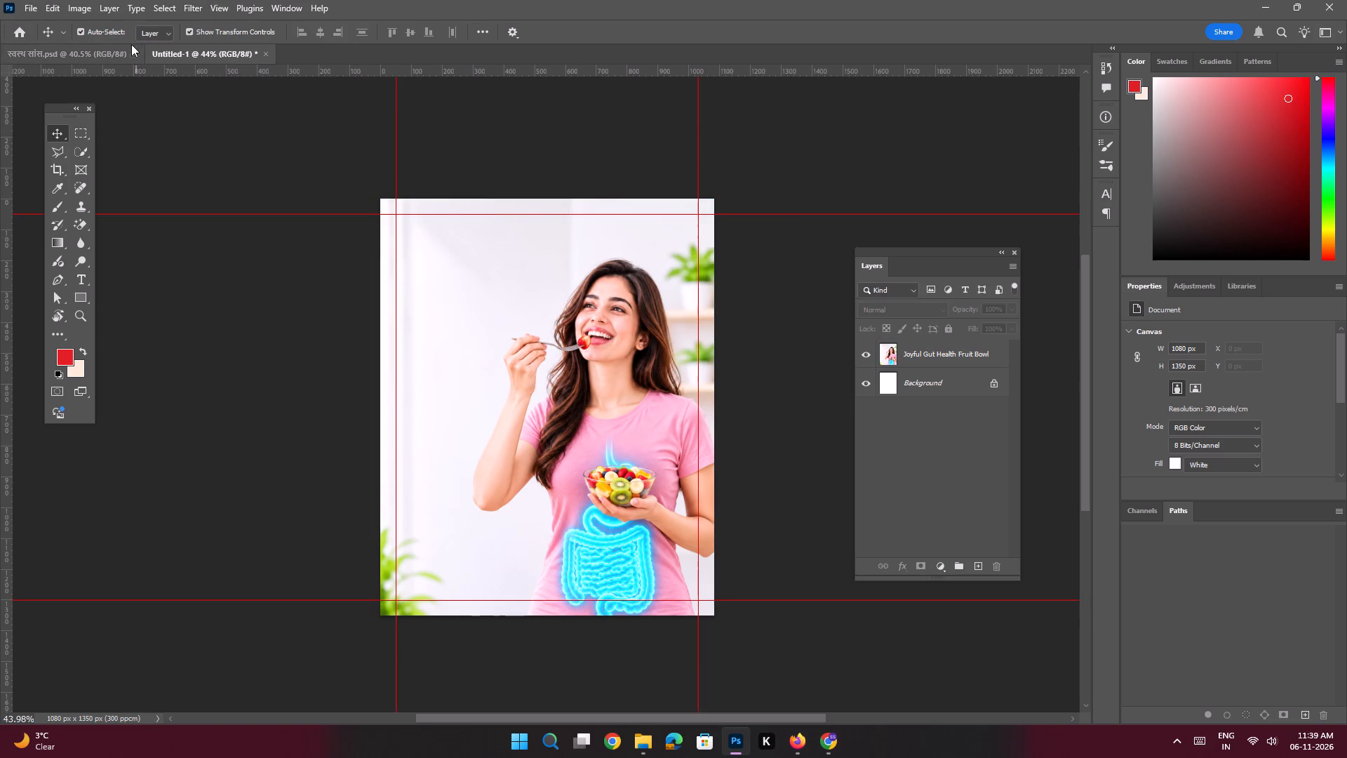
Copy the Apollo Sage Hospitals logo layer with its drop shadow from the COPD design into the new document.
click(118, 53)
key(space)
ctrl+drag(574, 263, 633, 331)
click(514, 253)
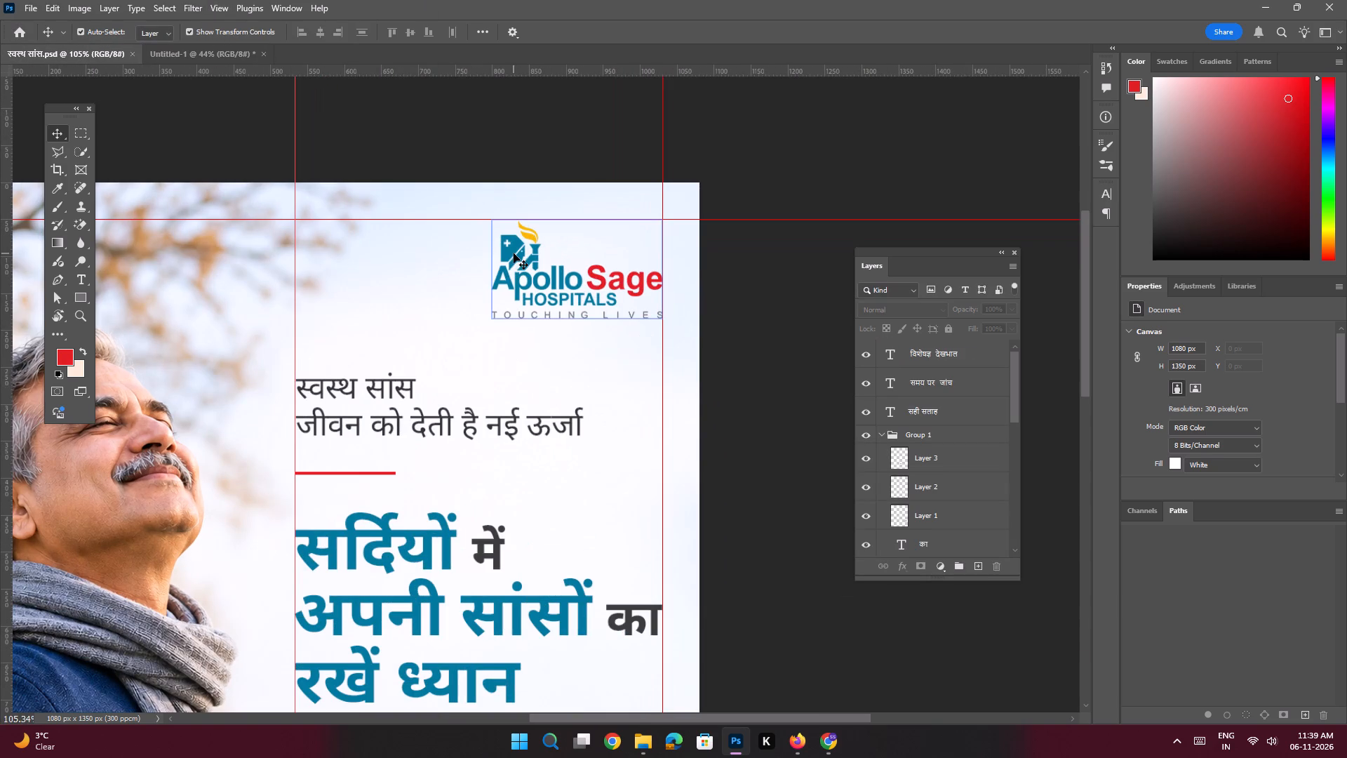
drag(932, 510, 324, 42)
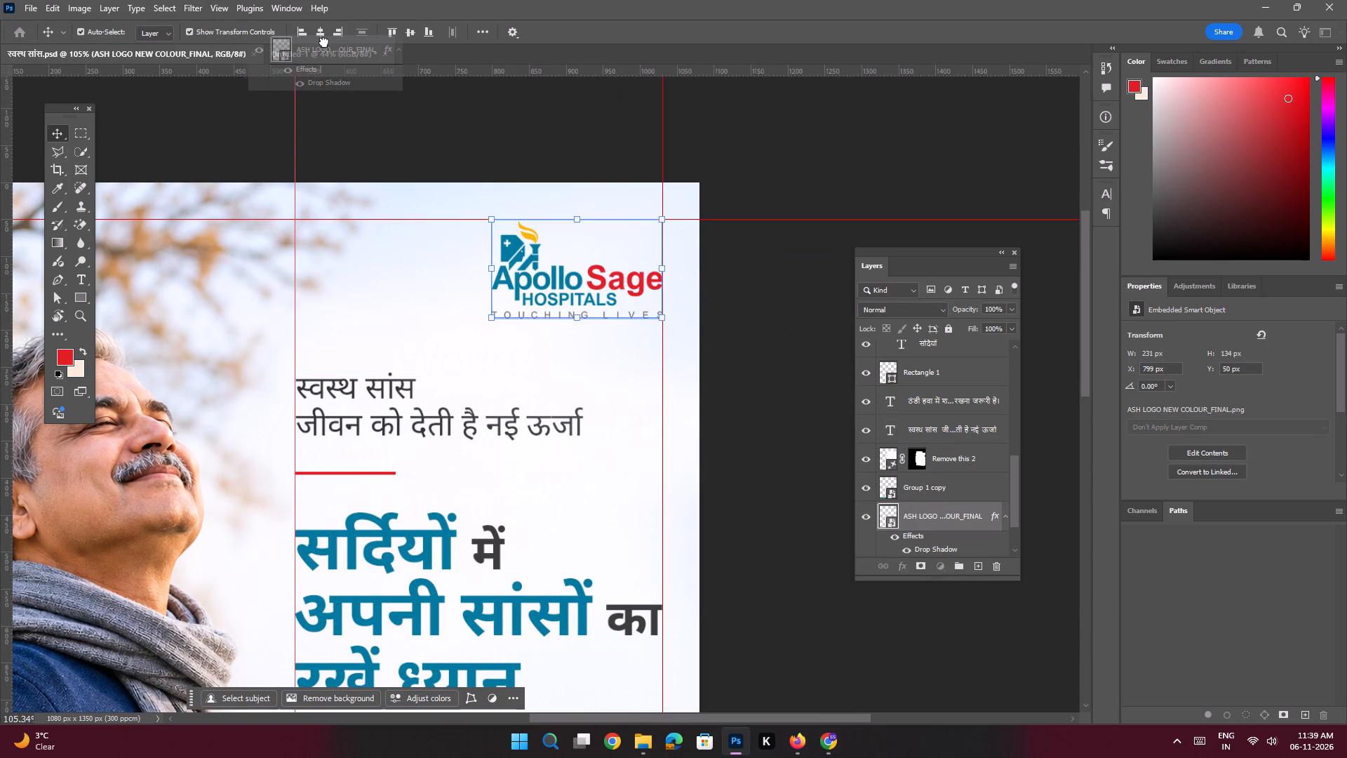
drag(324, 42, 614, 202)
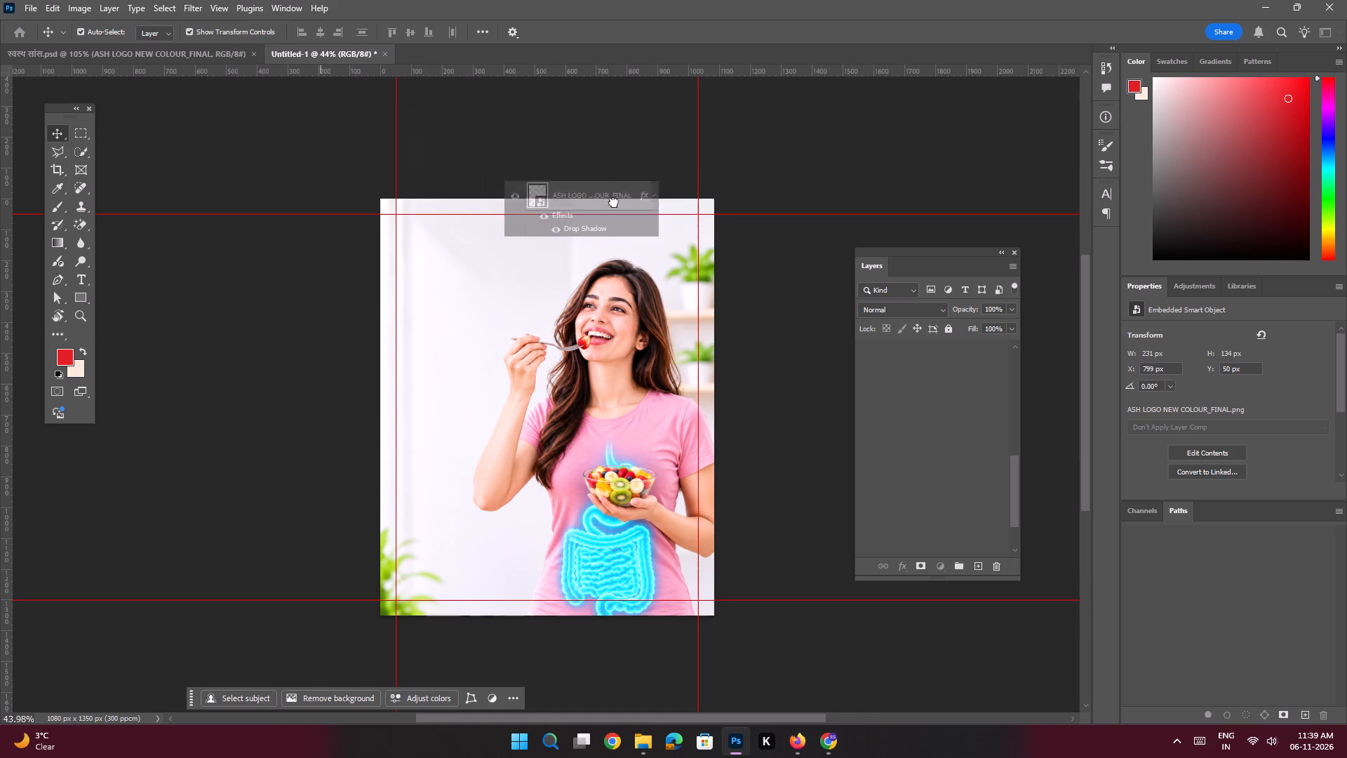
drag(614, 202, 657, 225)
Snap the Apollo Sage logo into the upper-right corner of the margin guides and hide its drop shadow.
key(space)
ctrl+drag(666, 230, 742, 345)
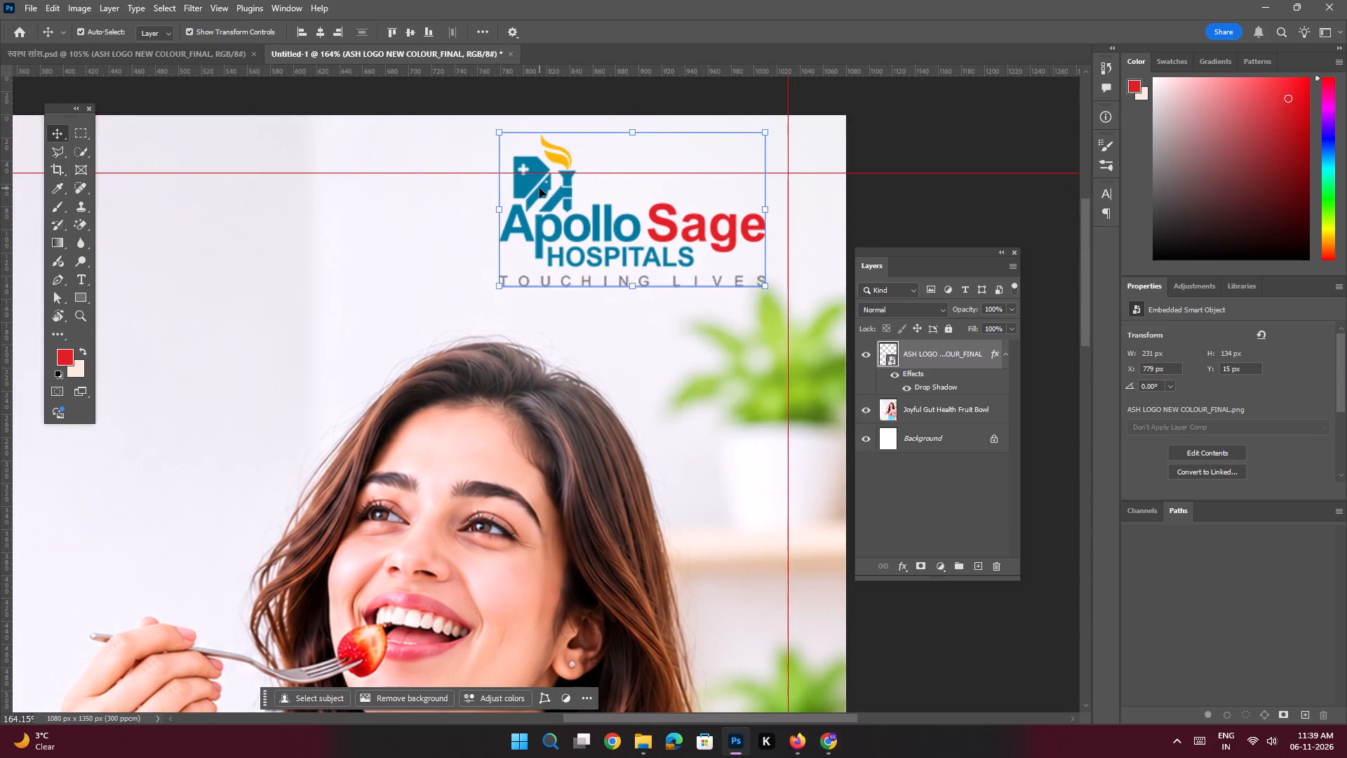
drag(535, 186, 554, 220)
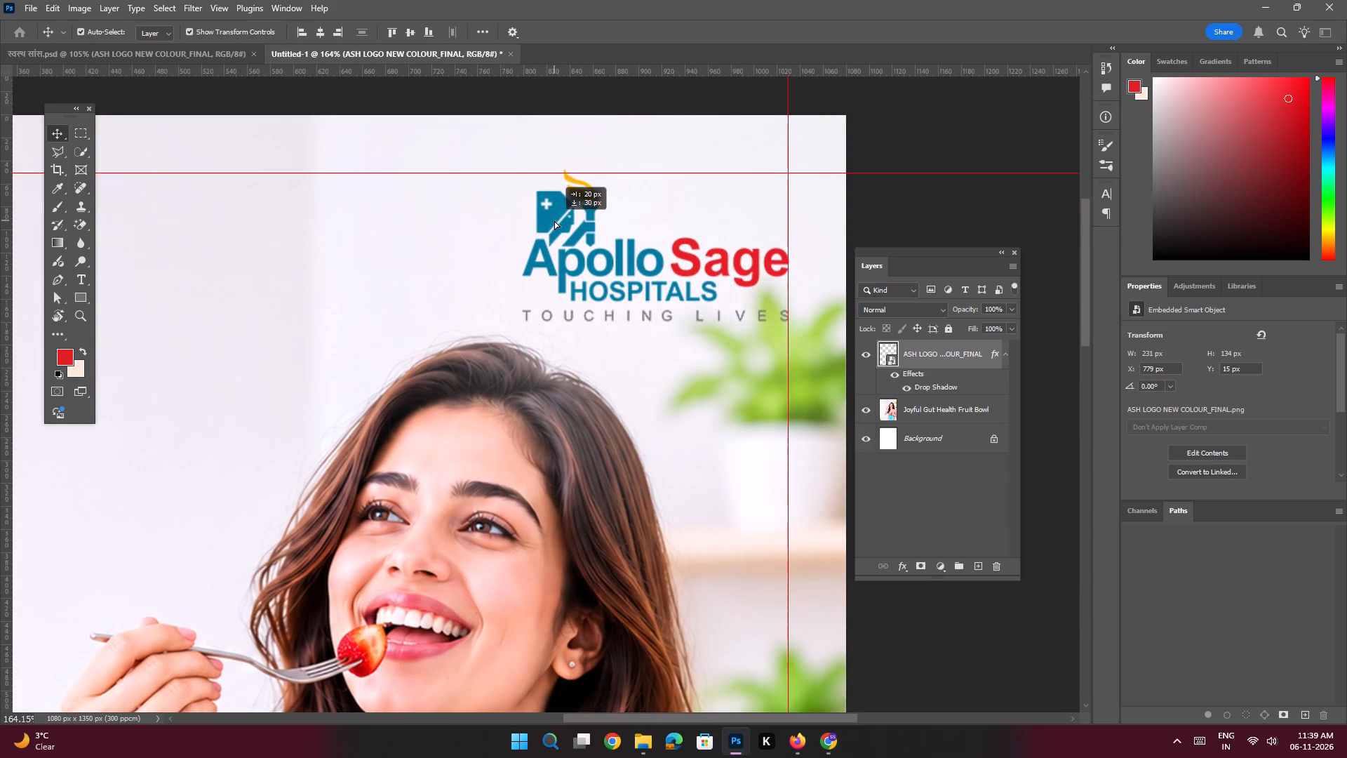
drag(554, 220, 556, 225)
click(909, 388)
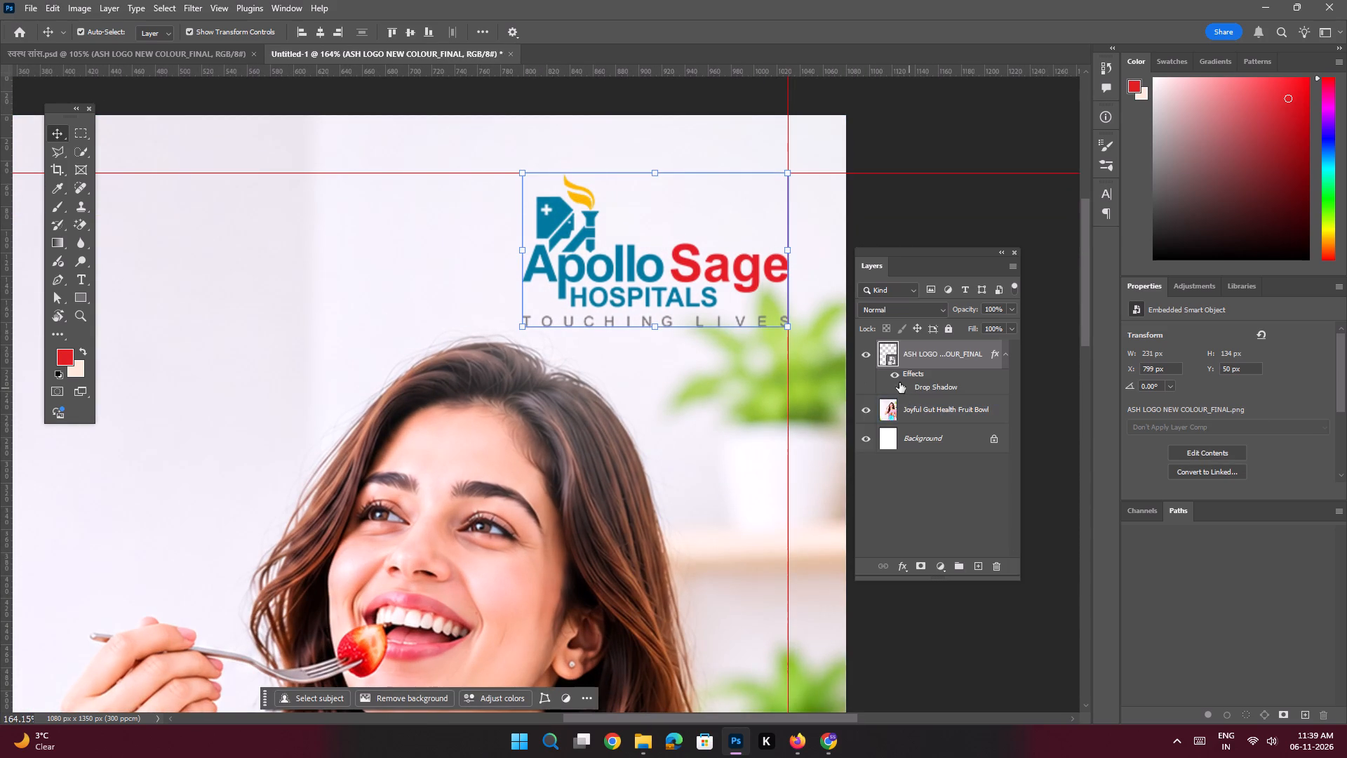
Move the girl image straight down about 50 px to open more space between the logo and her head.
key(space)
ctrl+drag(639, 326, 568, 301)
drag(580, 358, 543, 260)
click(726, 272)
click(567, 336)
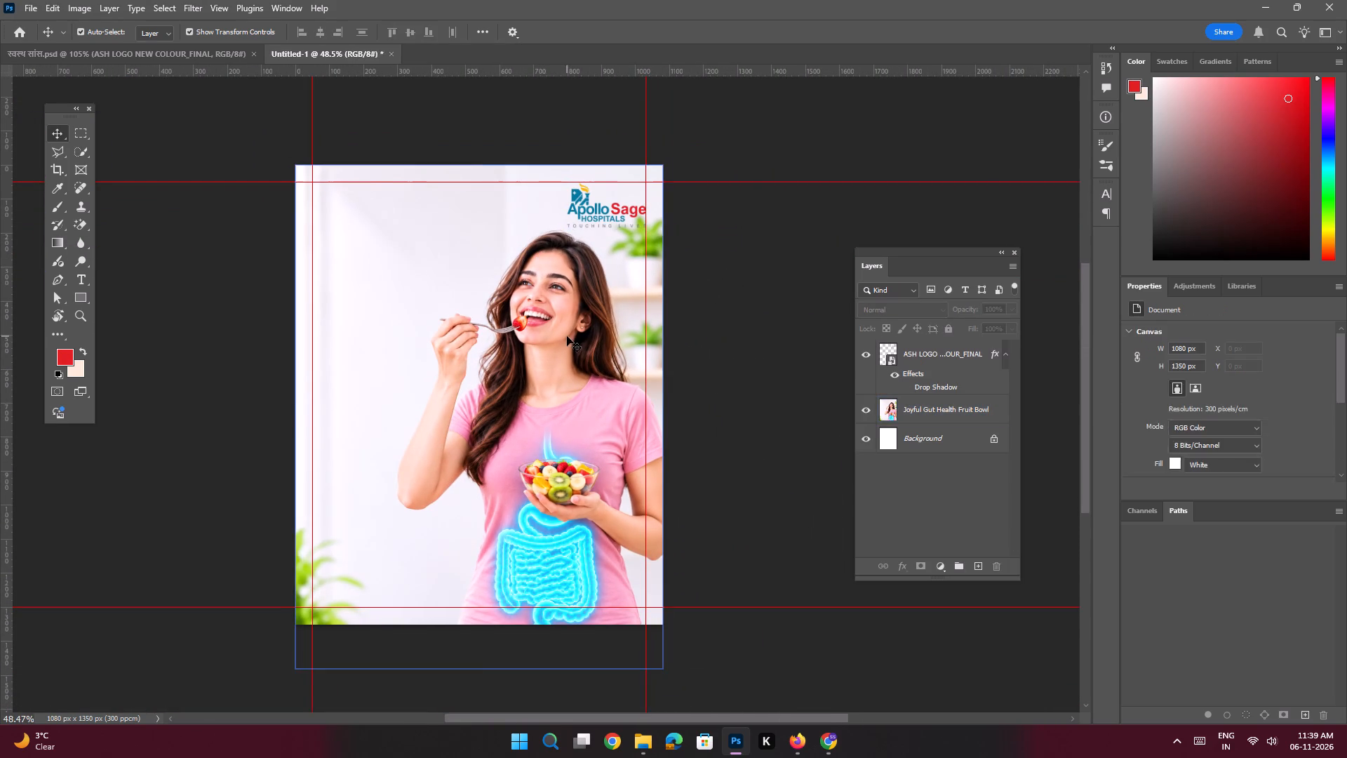
shift+drag(577, 333, 578, 350)
Marquee-select the full-width white strip above the girl image and fill it with Content-Aware at 100% opacity, leaving nothing selected.
key(shift+space)
key(shift+space)
key(shift+space)
drag(586, 248, 586, 255)
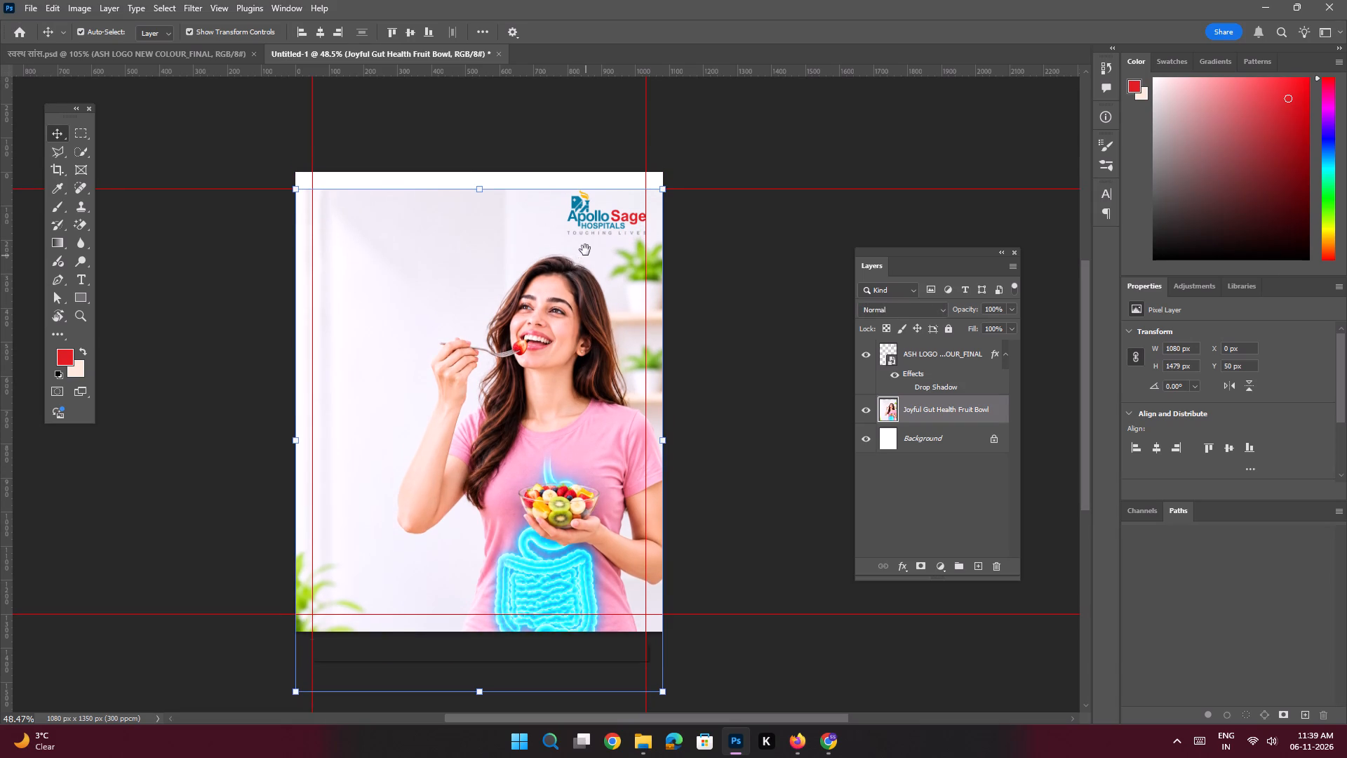
click(85, 138)
key(space)
ctrl+drag(304, 161, 311, 185)
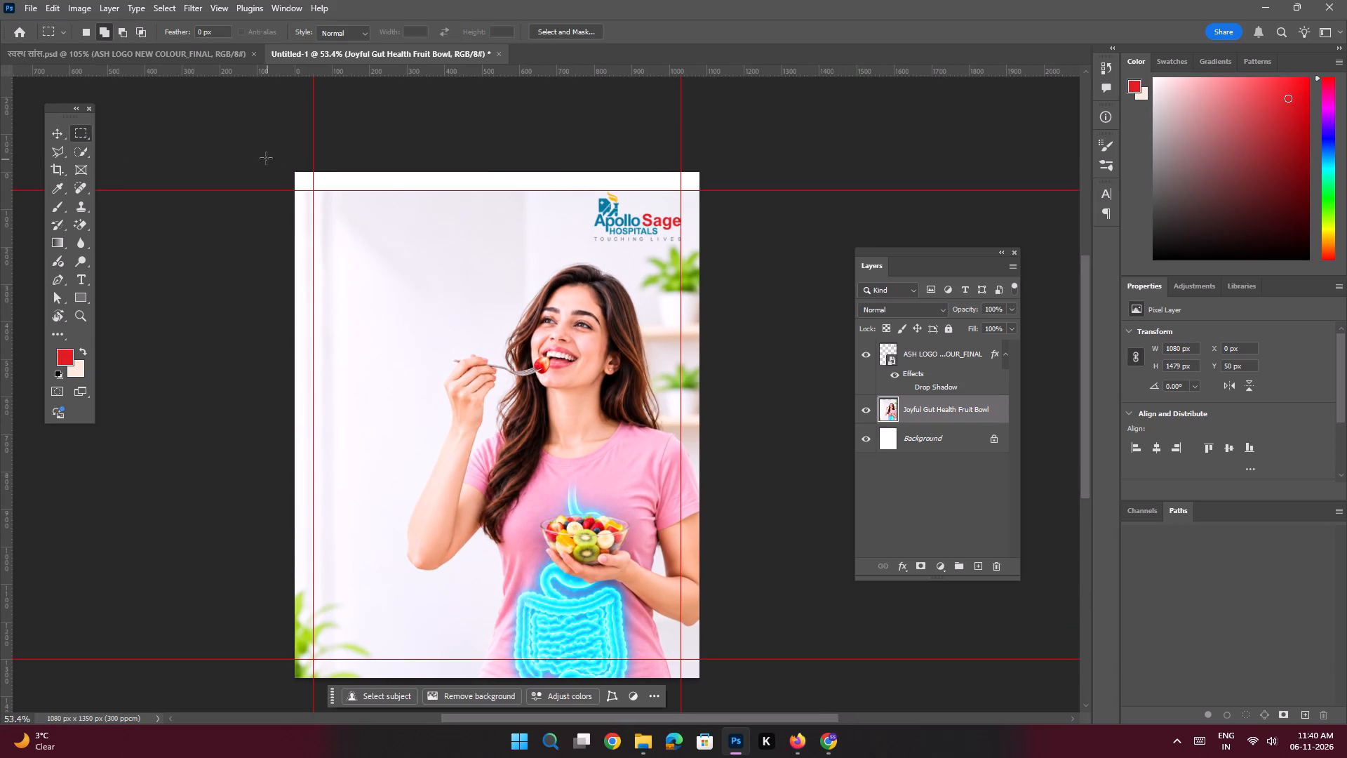
drag(266, 158, 781, 196)
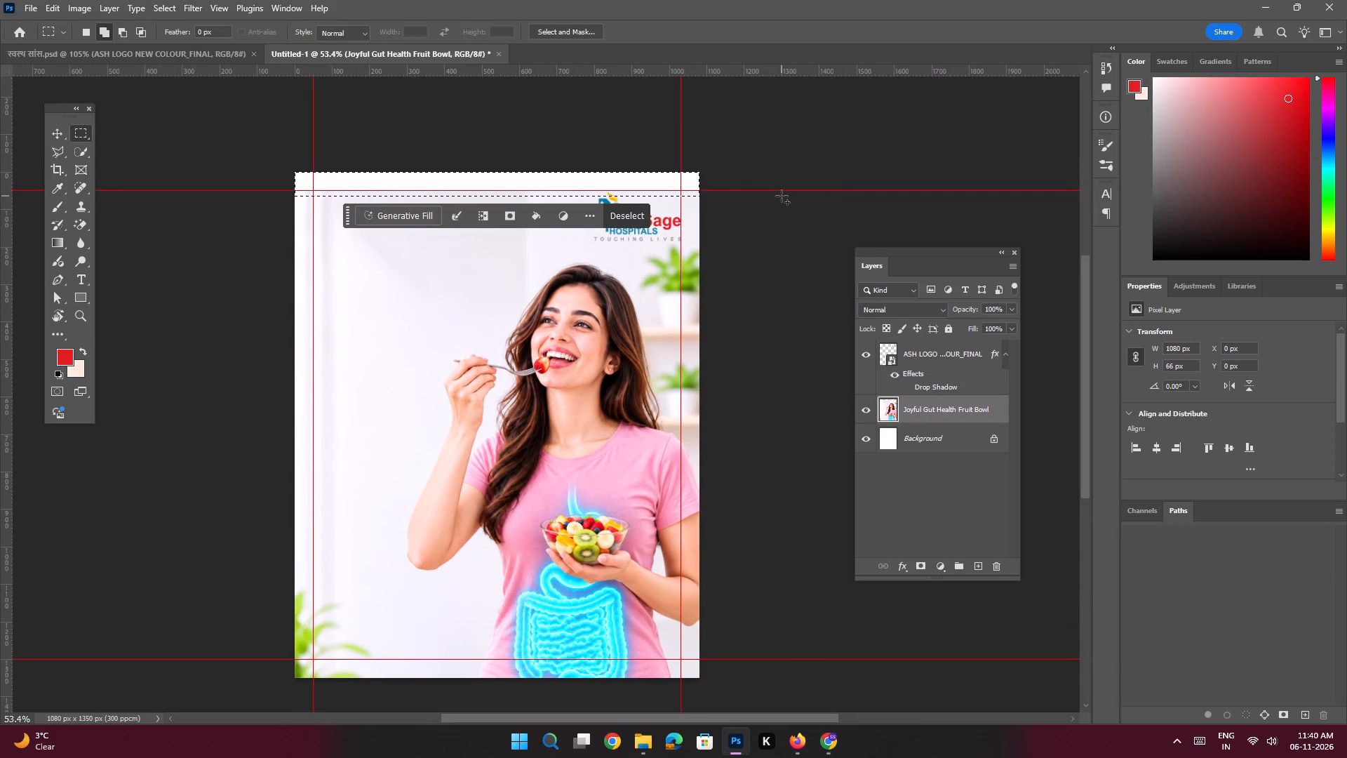
key(shift+BackSpace)
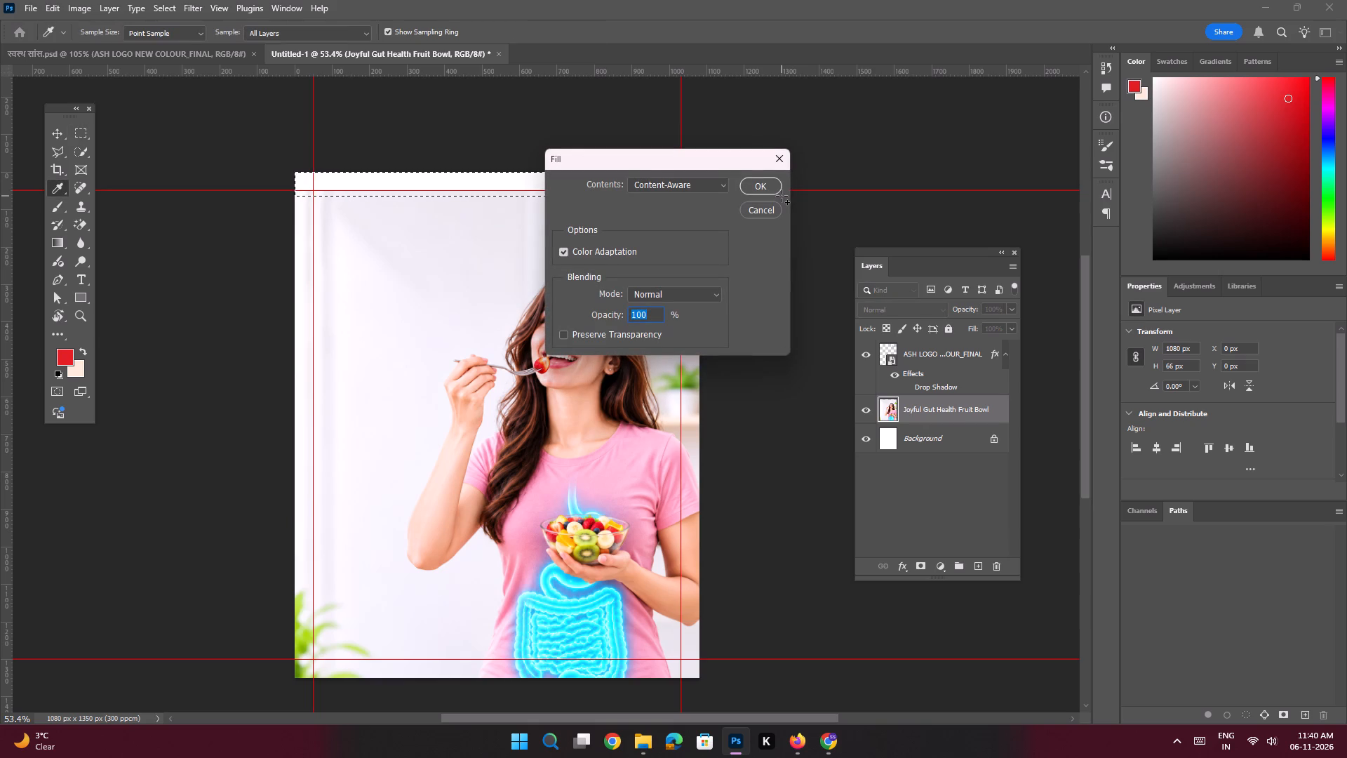
key(Return)
key(ctrl+d)
key(ctrl+0)
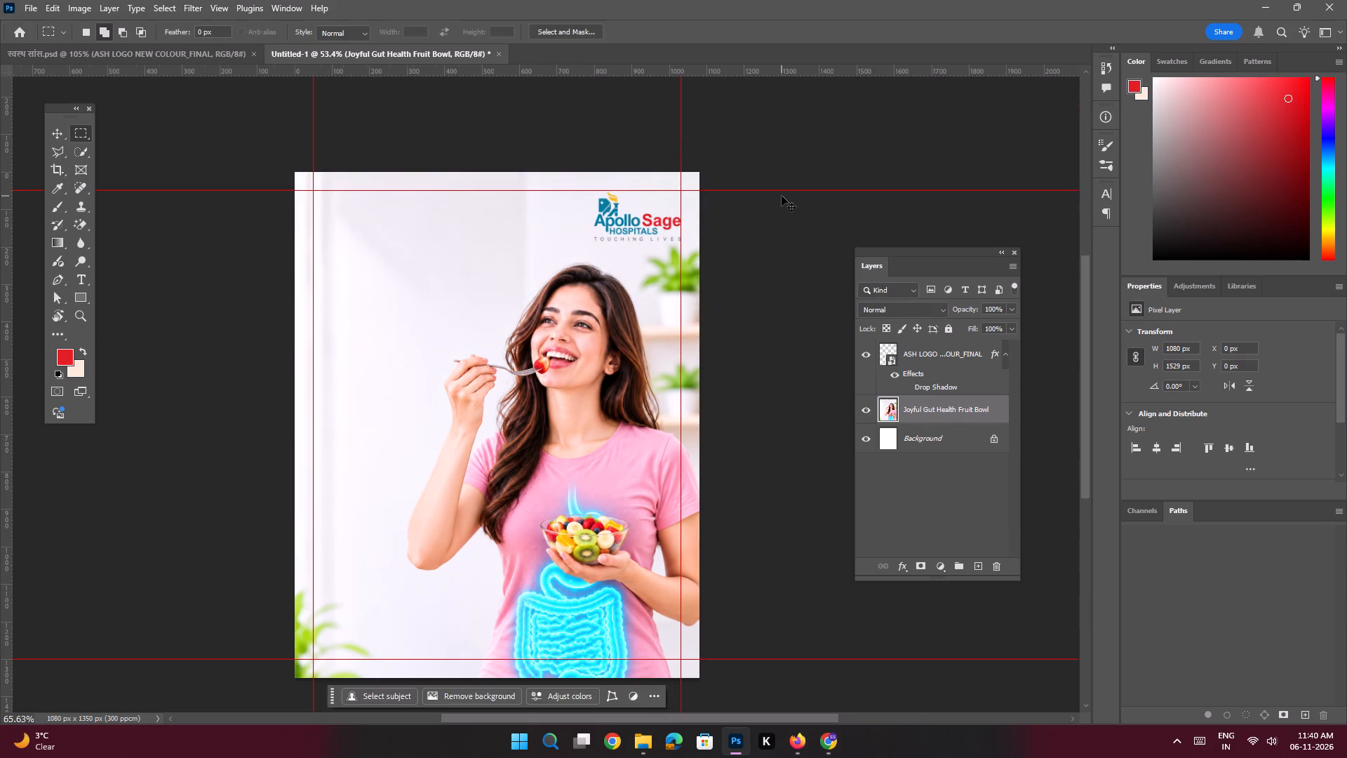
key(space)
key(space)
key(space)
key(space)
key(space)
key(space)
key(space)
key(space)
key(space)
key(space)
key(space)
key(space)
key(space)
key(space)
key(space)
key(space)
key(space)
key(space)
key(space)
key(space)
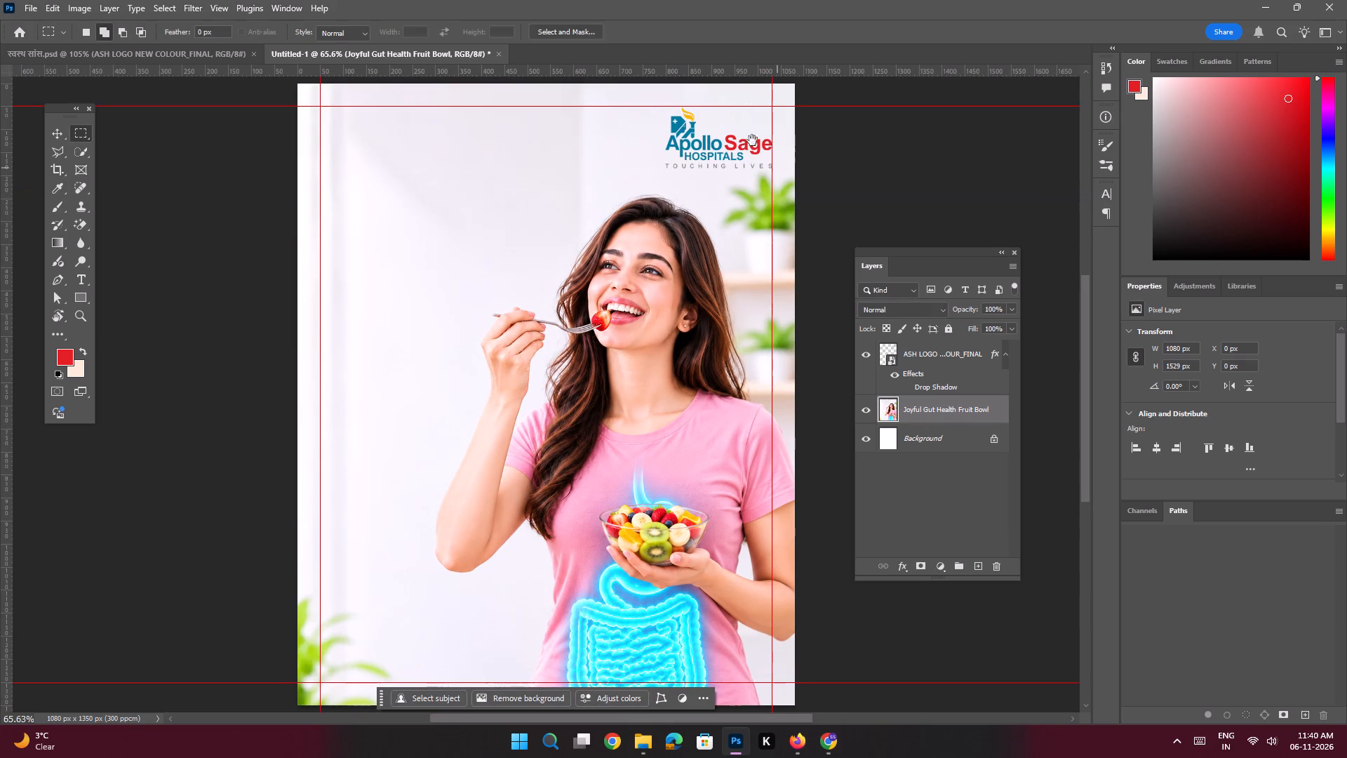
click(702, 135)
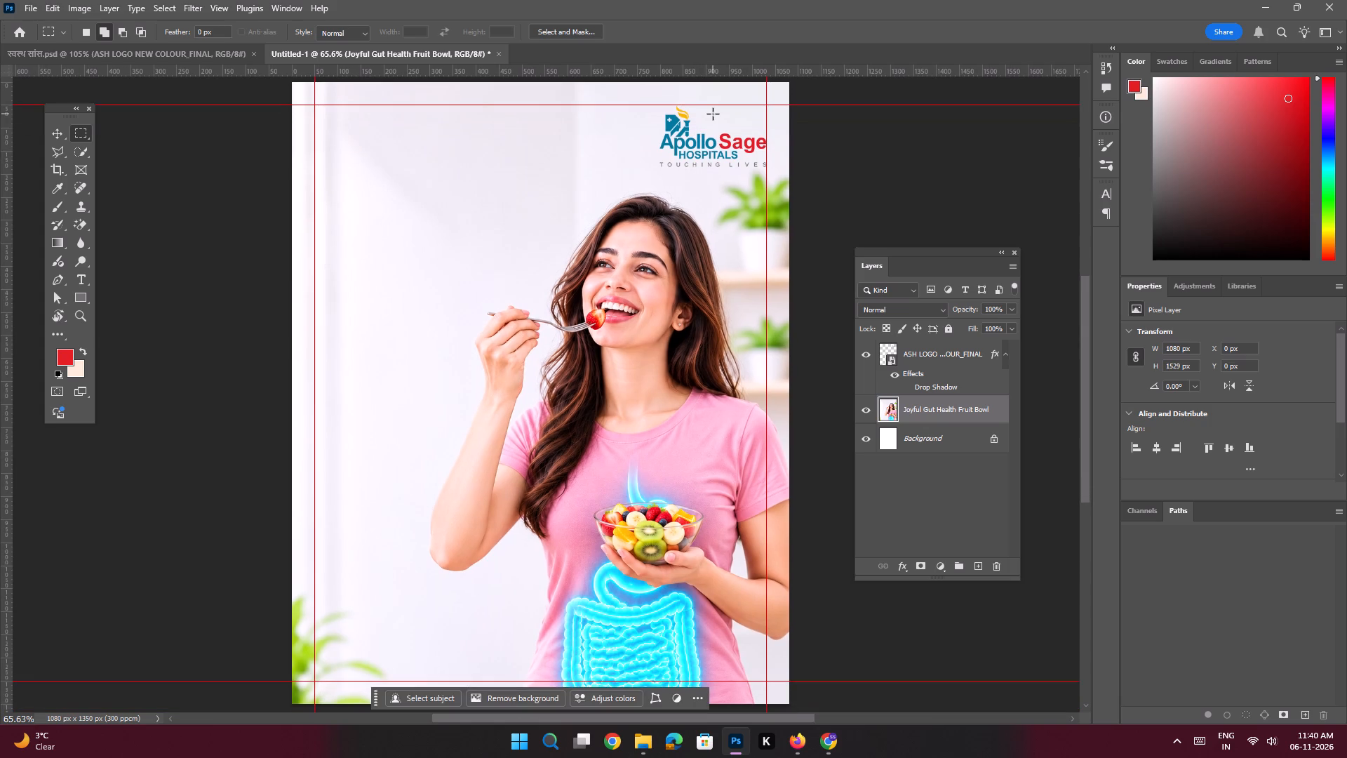
In Chrome, run a Google Lens search on the downloaded Hindi digestion poster, WhatsApp Image 2026-11-05 at 1.21.03 PM.
click(832, 744)
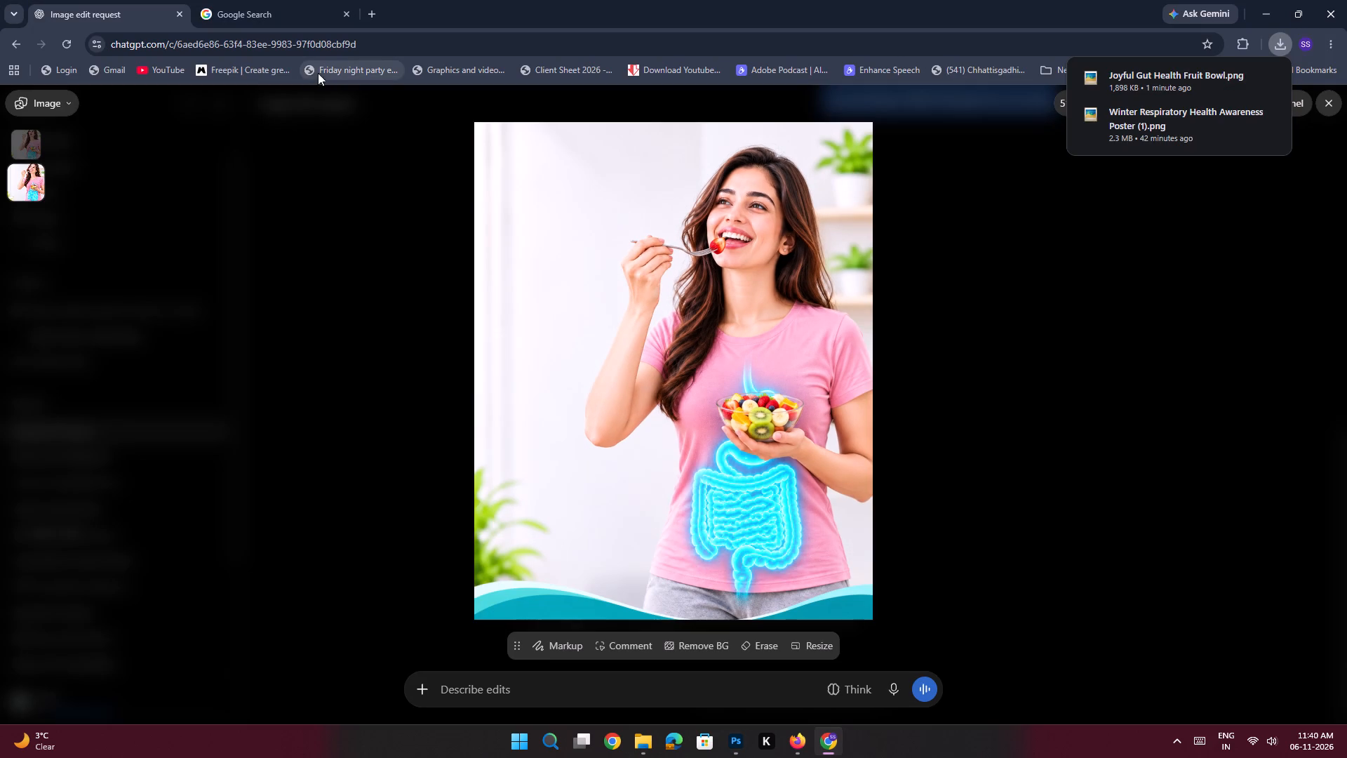
click(245, 19)
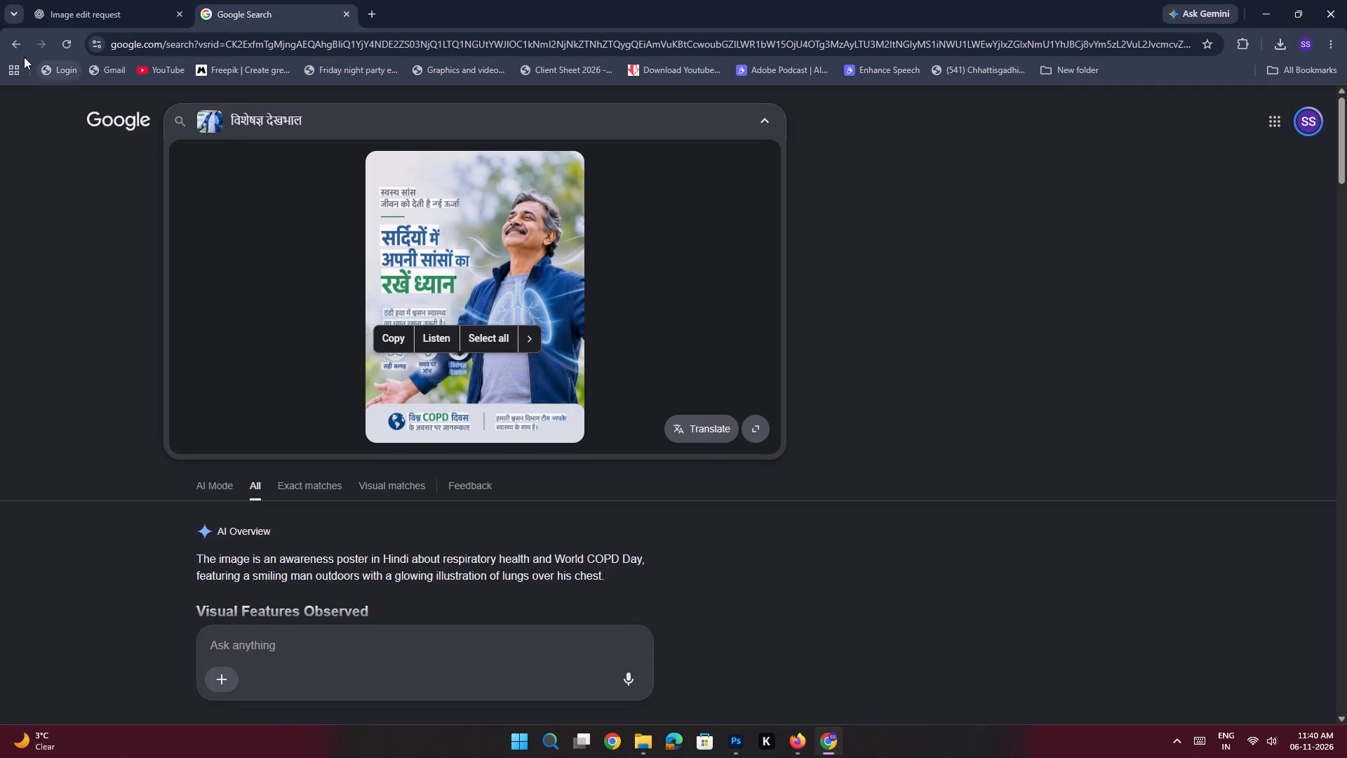
click(18, 46)
click(844, 287)
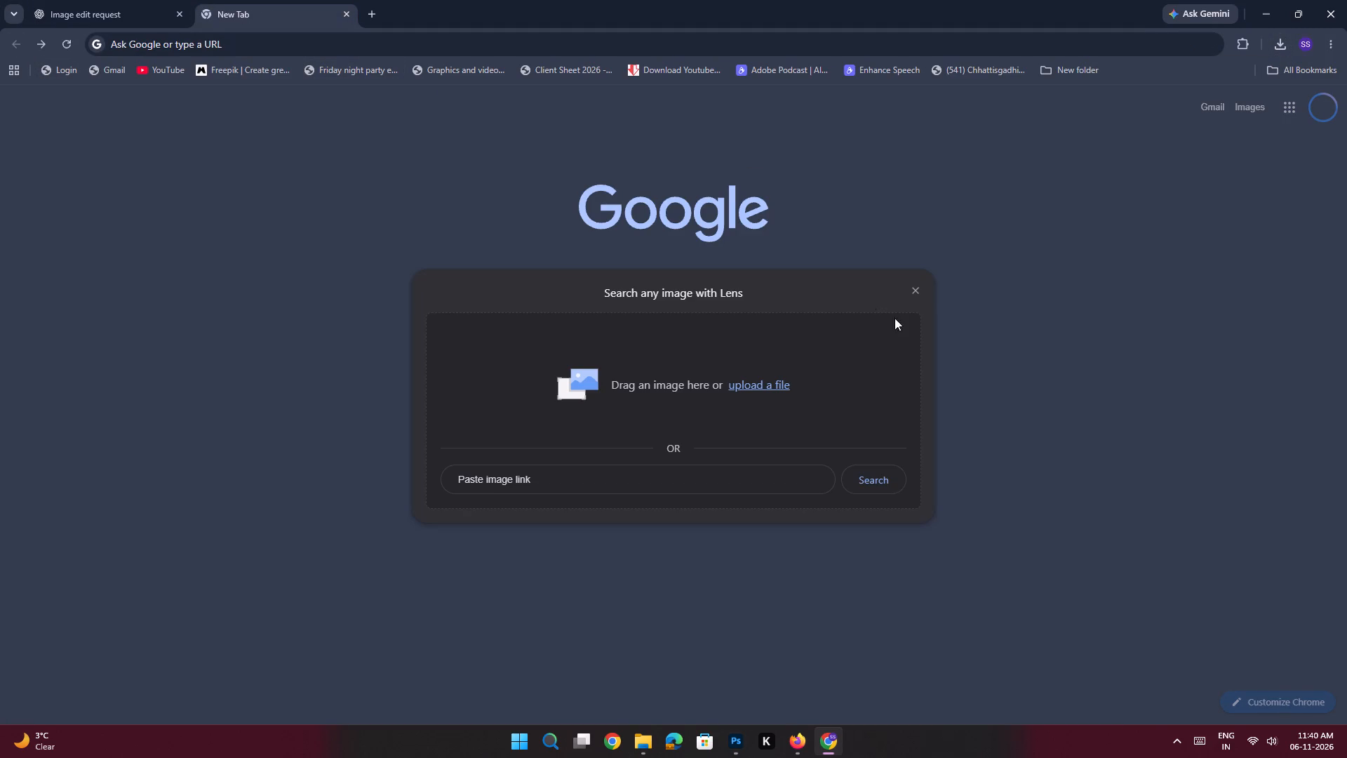
click(761, 385)
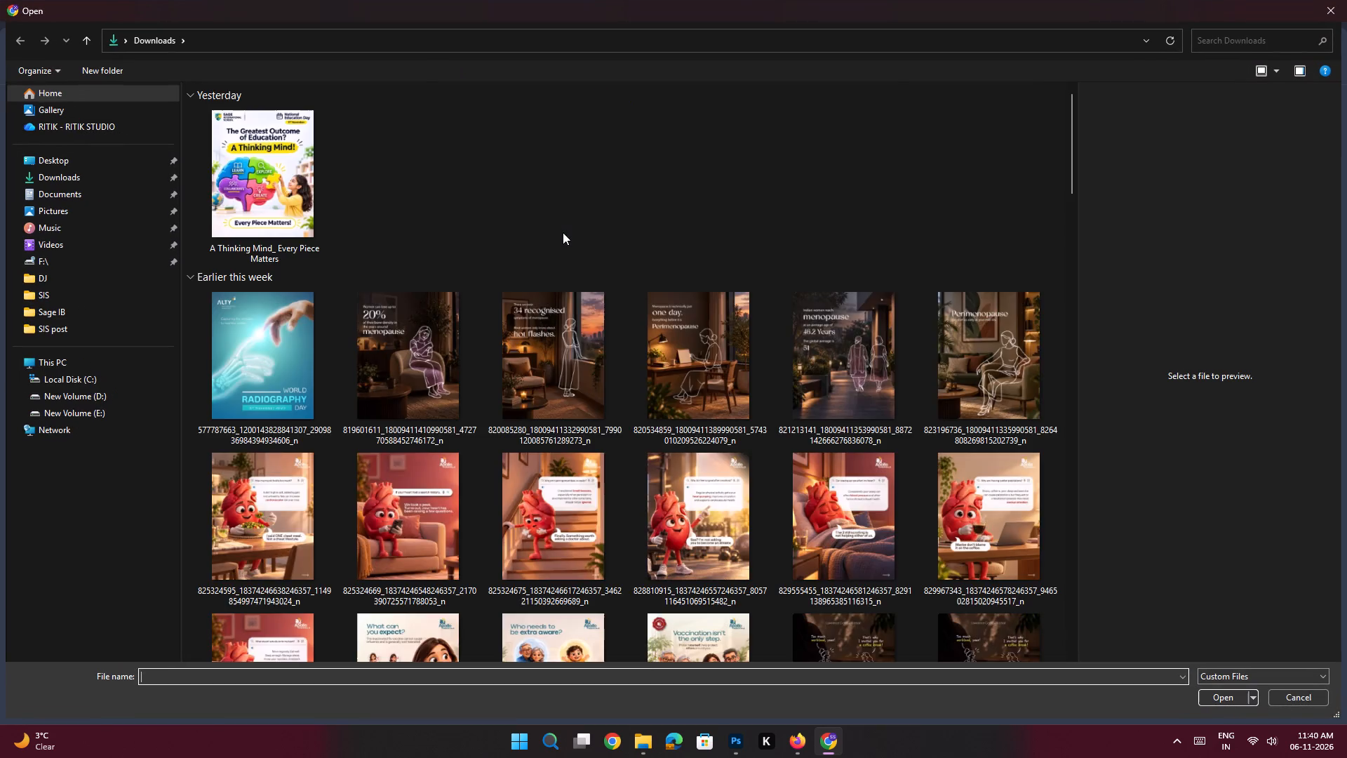
click(290, 189)
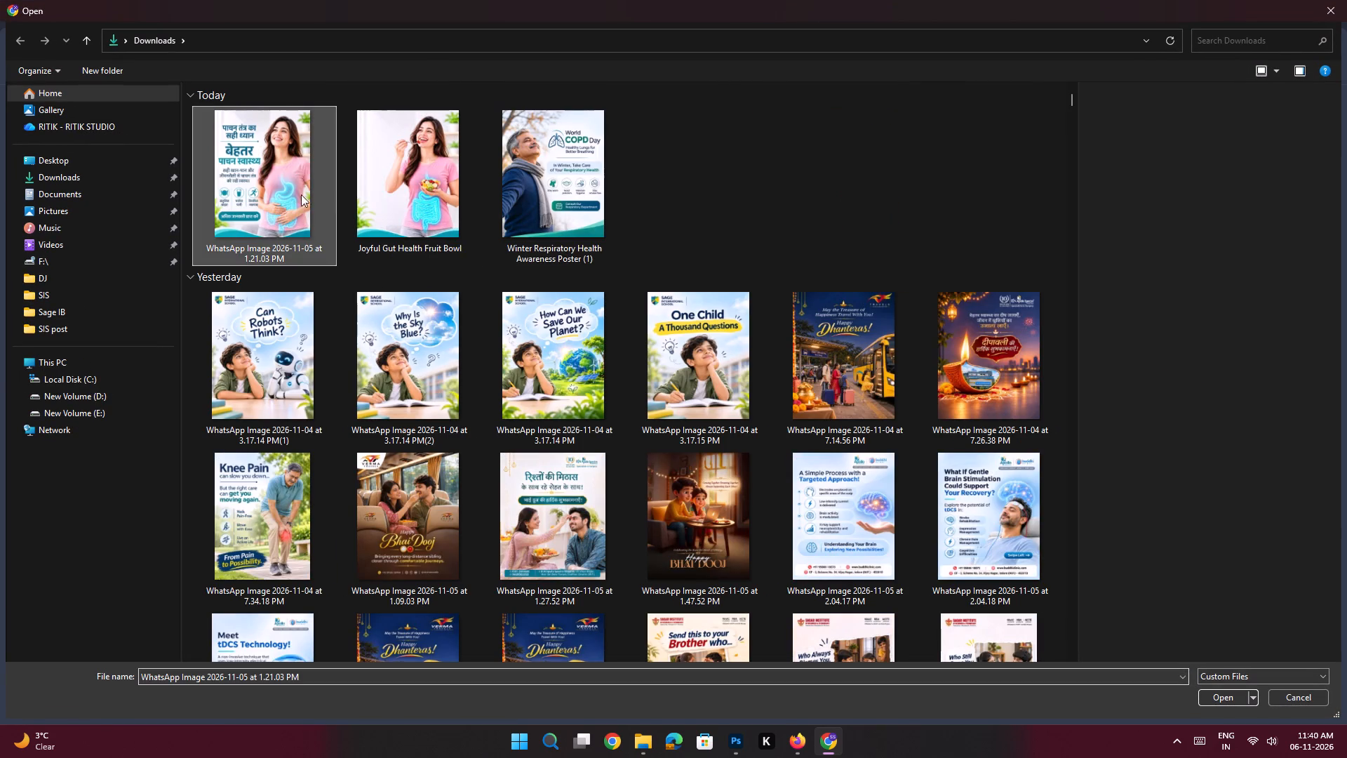
click(1226, 693)
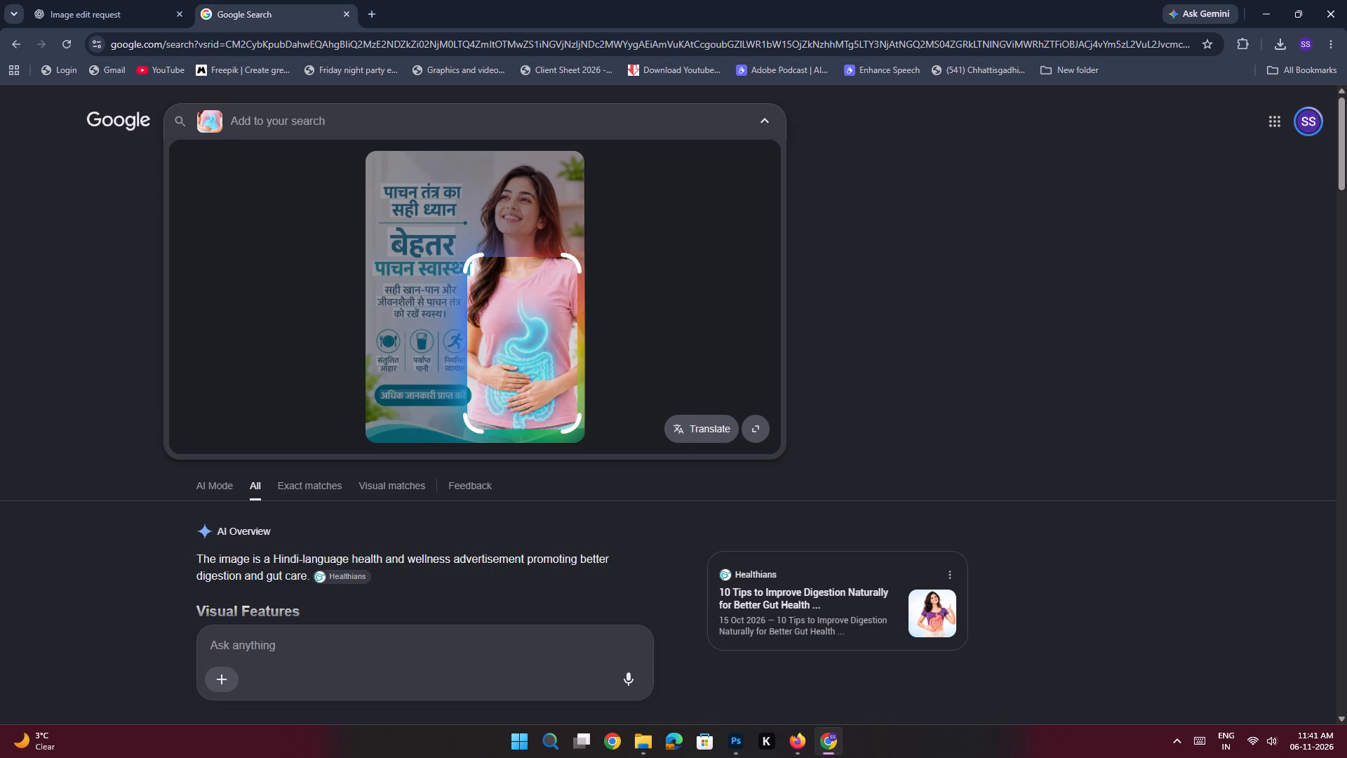
Copy the headline text पाचन तंत्र का सही ध्यान from the poster image in Lens.
drag(382, 186, 445, 206)
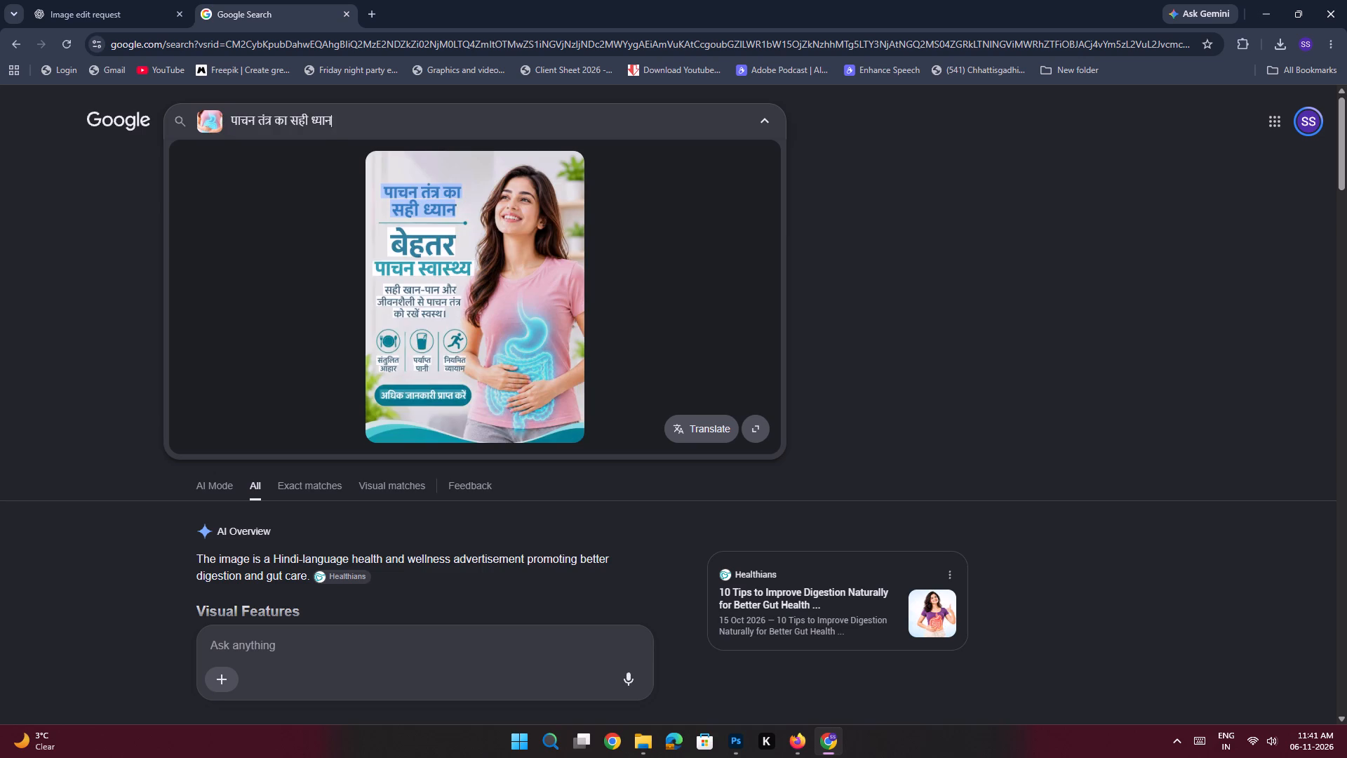
drag(445, 206, 463, 212)
click(361, 160)
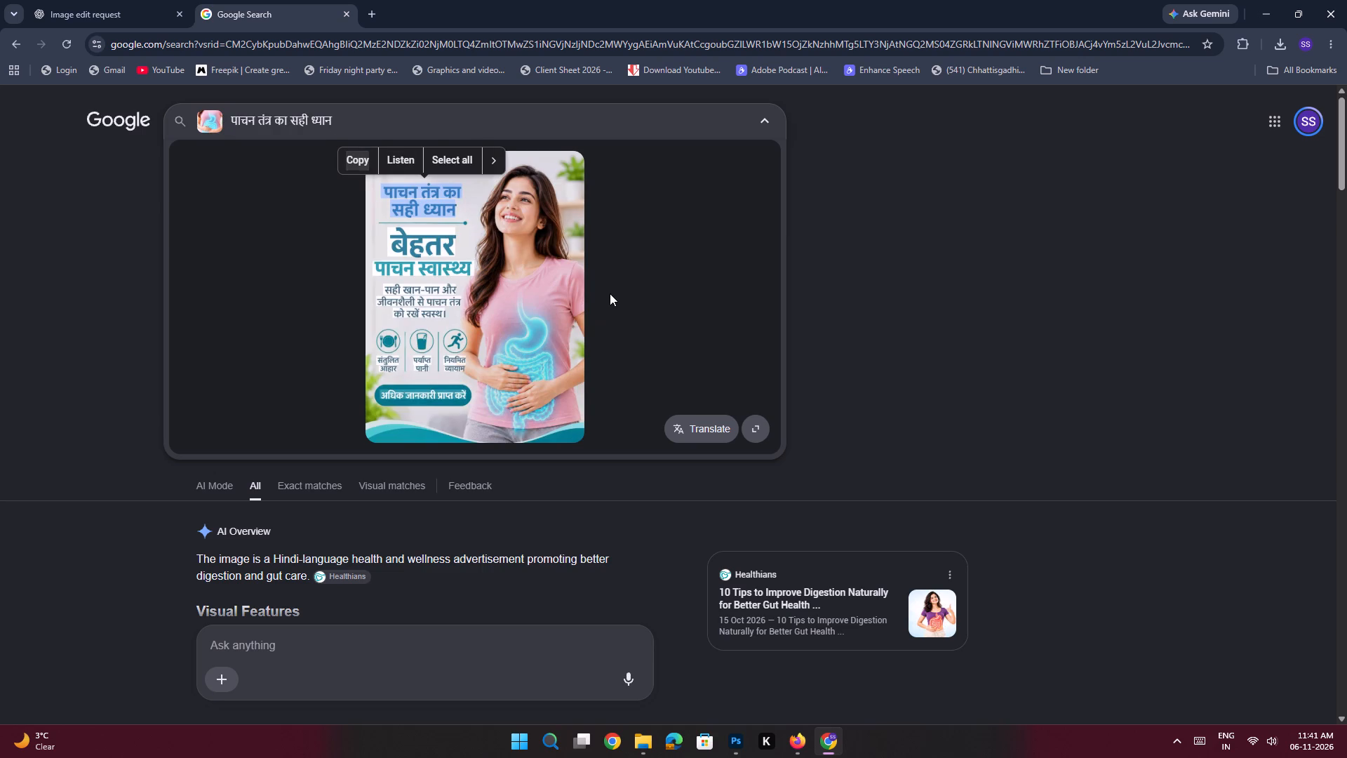
Back in Photoshop, save the document as a PSD named "पाचन तंत्र का सही ध्यान" in the apollo sage folder.
key(alt+Tab)
alt+click(650, 324)
key(ctrl+space)
key(ctrl+space)
key(ctrl+space)
key(ctrl+space)
key(ctrl+space)
key(ctrl+space)
key(ctrl+space)
key(ctrl+space)
ctrl+drag(500, 199, 512, 230)
drag(525, 218, 527, 227)
key(ctrl+s)
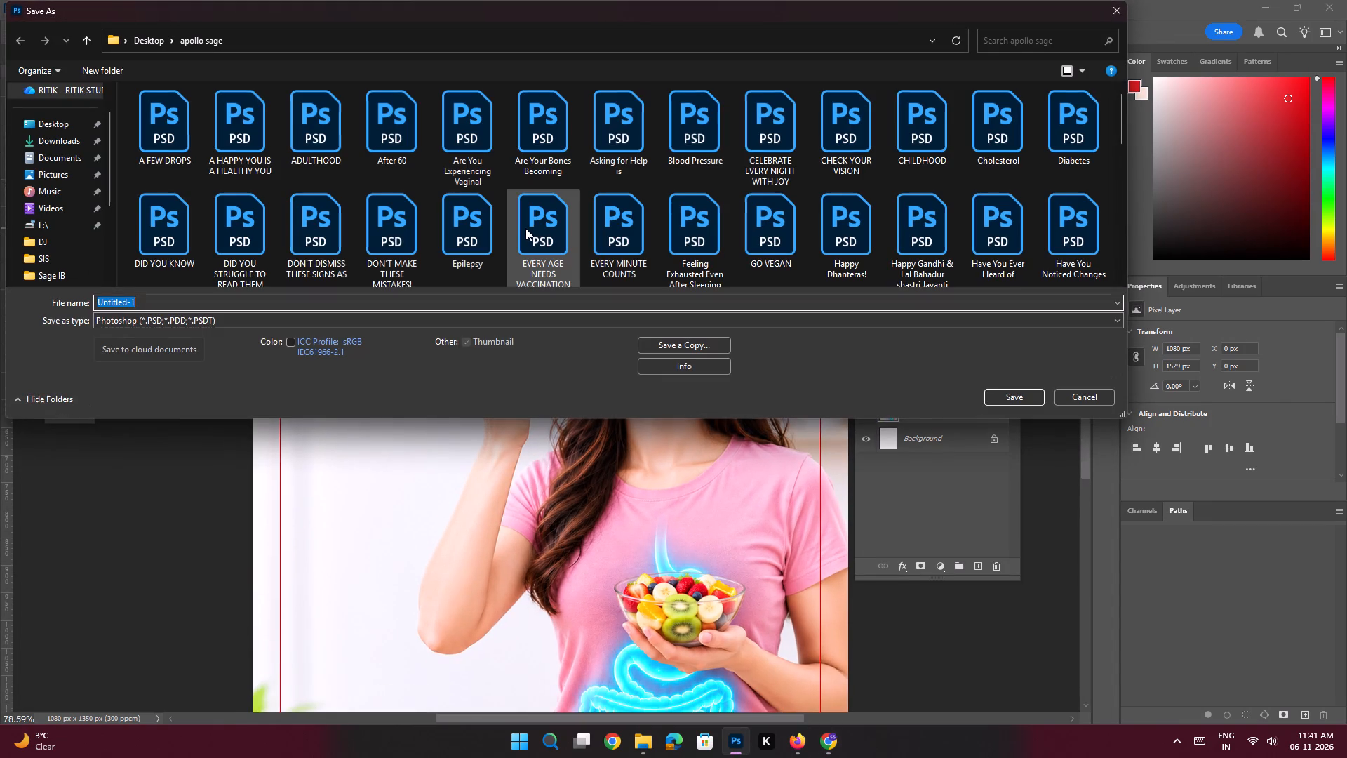
key(ctrl+v)
key(Return)
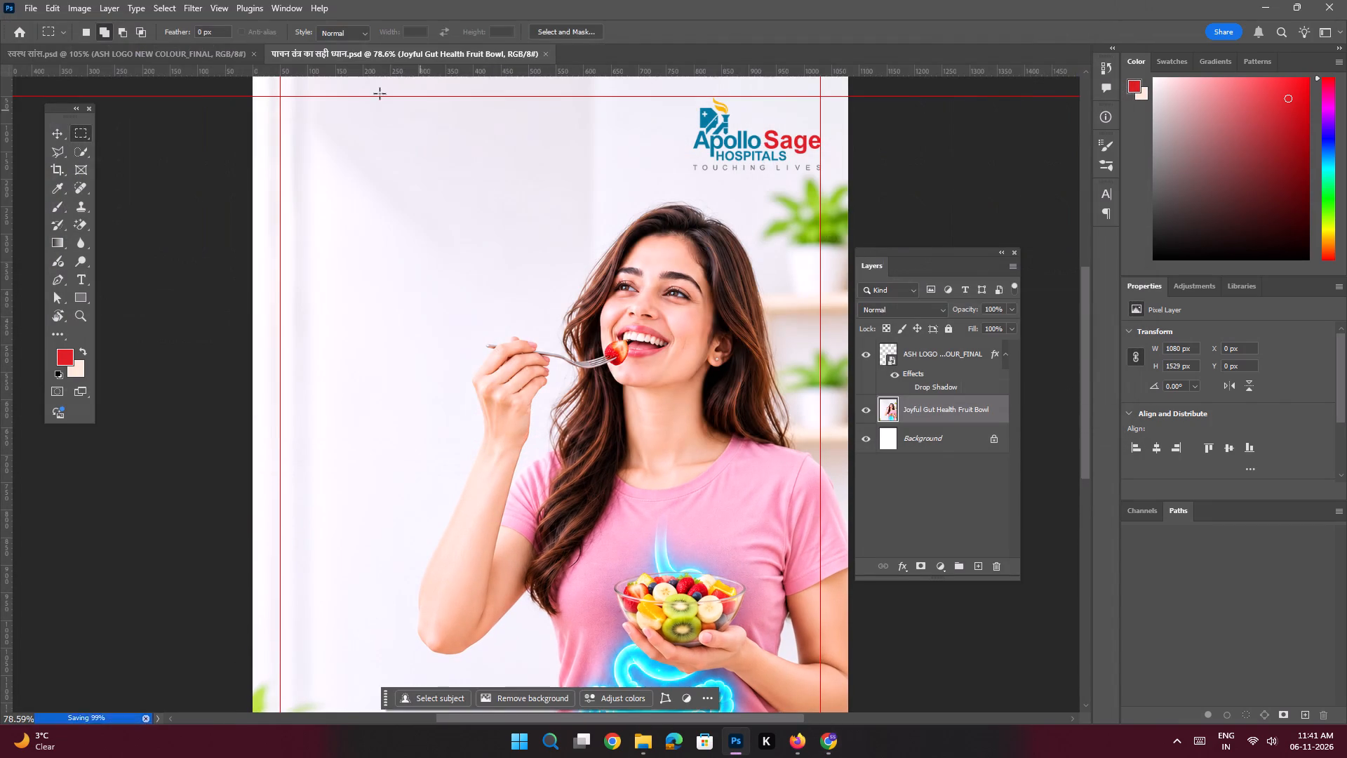
Copy the two-line introductory text and the red line below it from the स्वस्थ सांस design into the digestive-health post.
click(205, 52)
key(space)
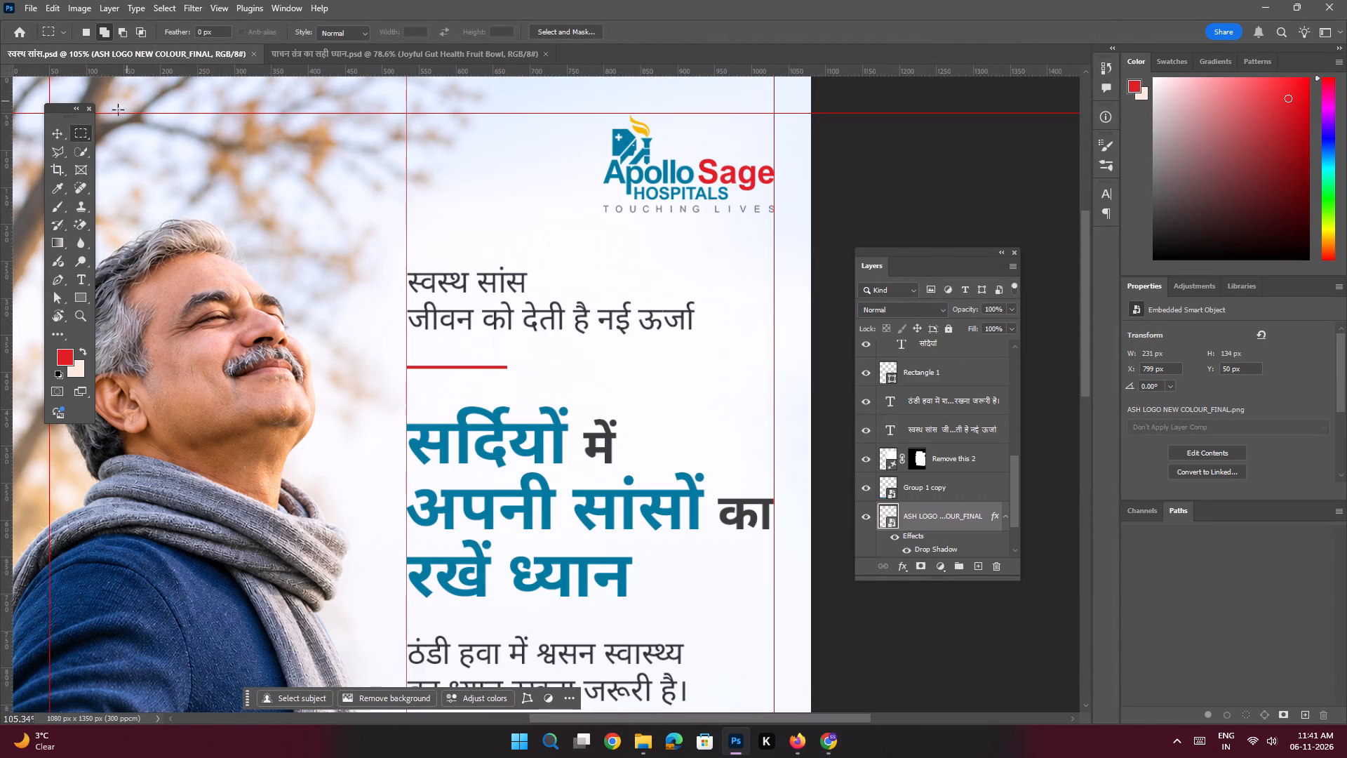
click(62, 128)
click(483, 323)
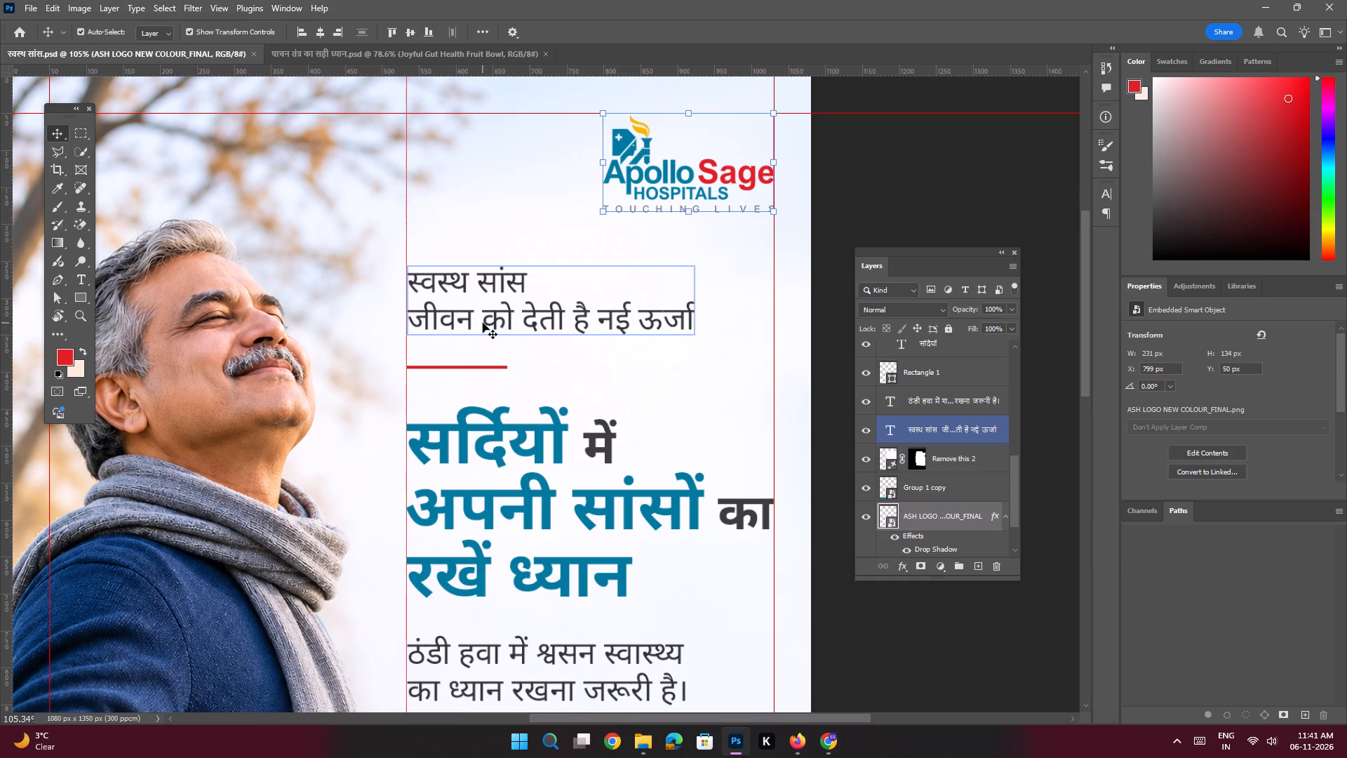
shift+click(443, 367)
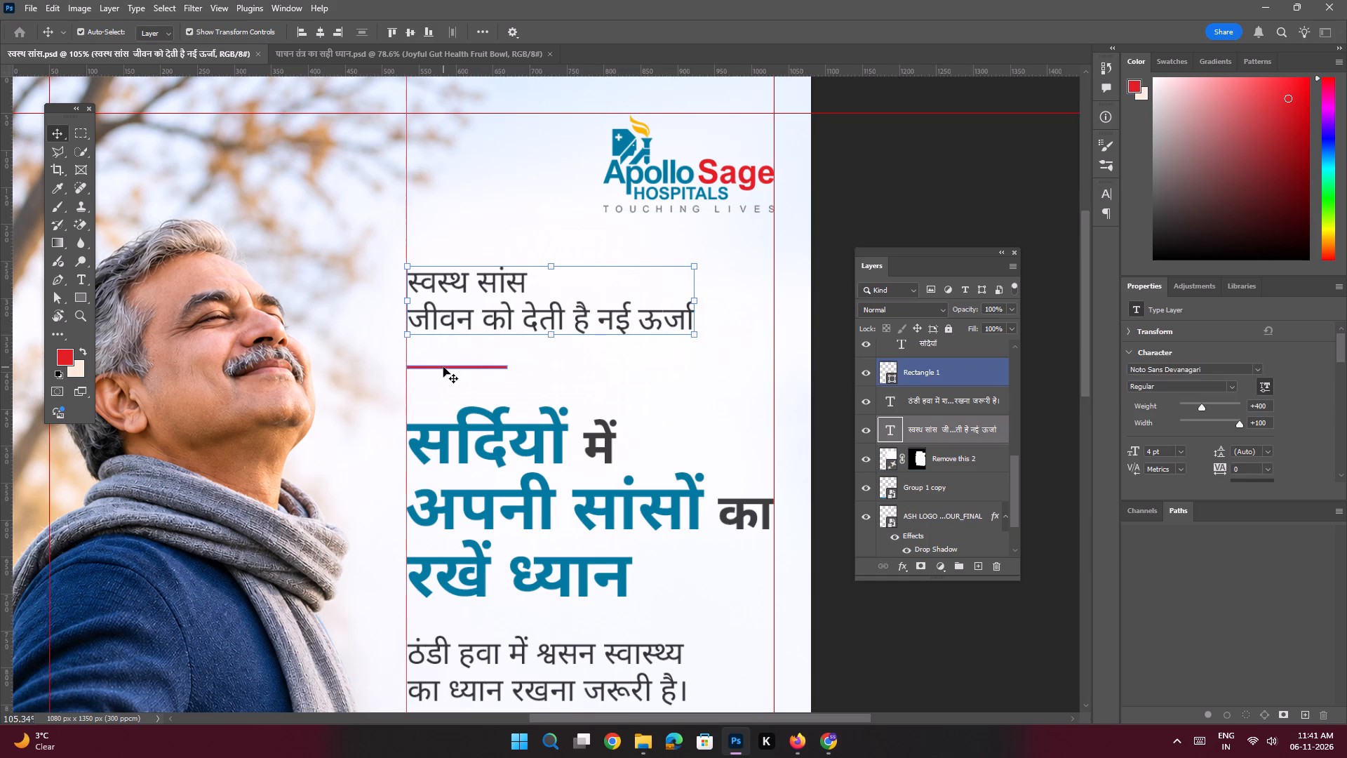
drag(916, 375, 243, 93)
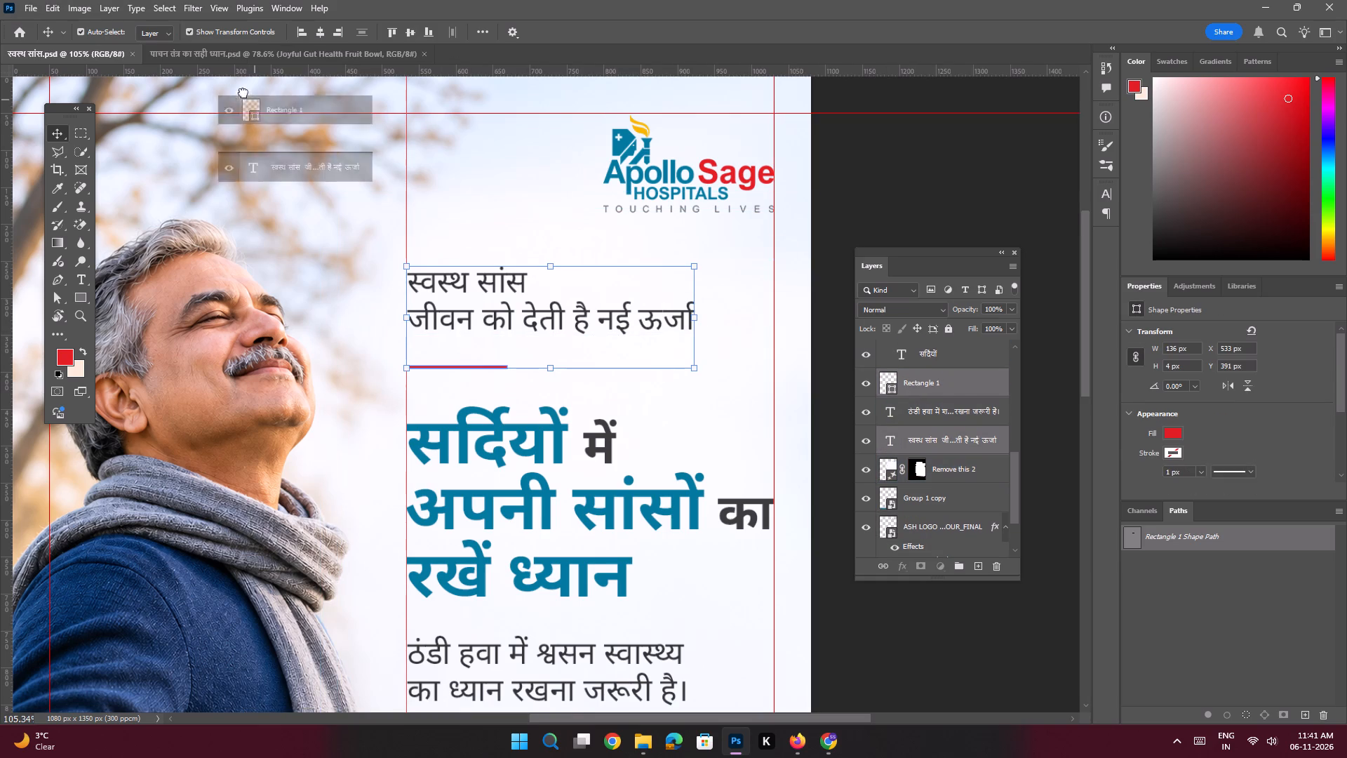
drag(243, 93, 403, 181)
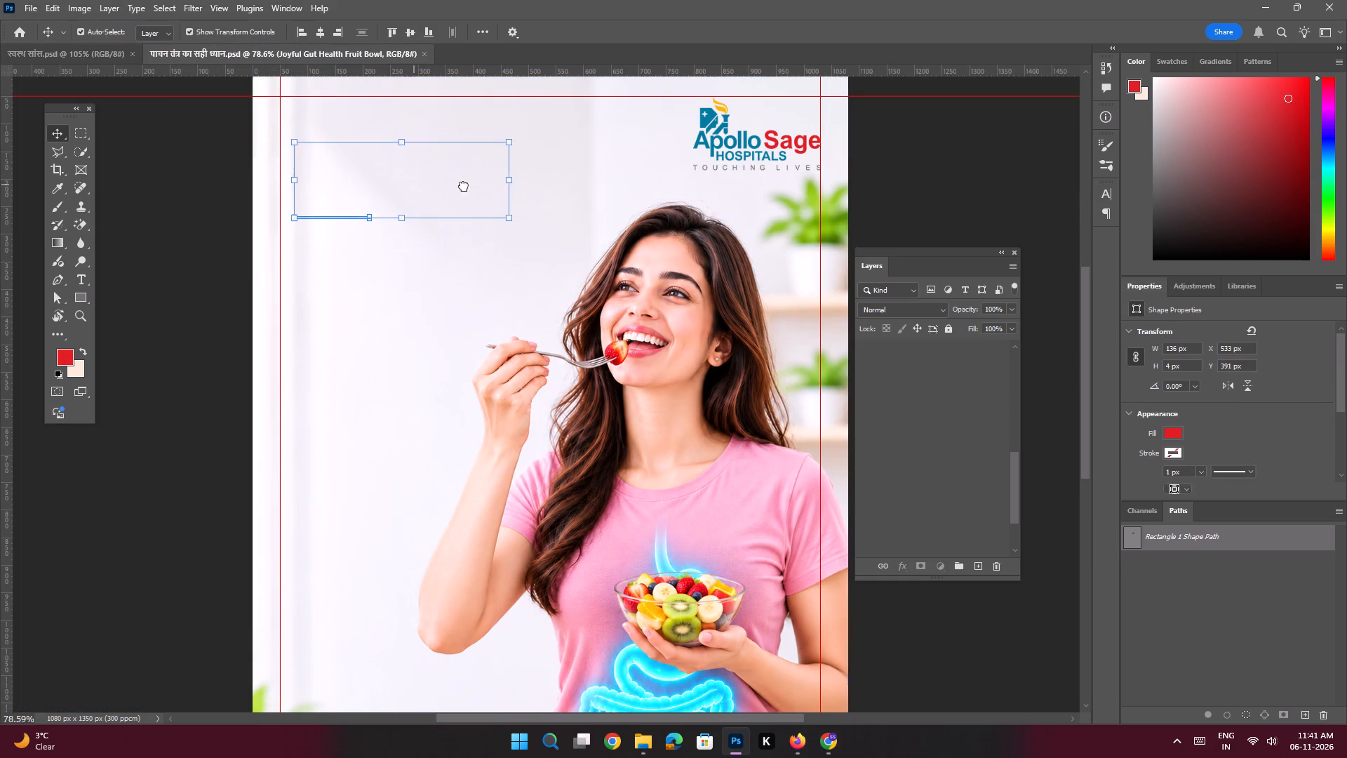
Move the copied text and red line down about 83 px and snap their left edge to the left margin guide.
drag(408, 179, 403, 225)
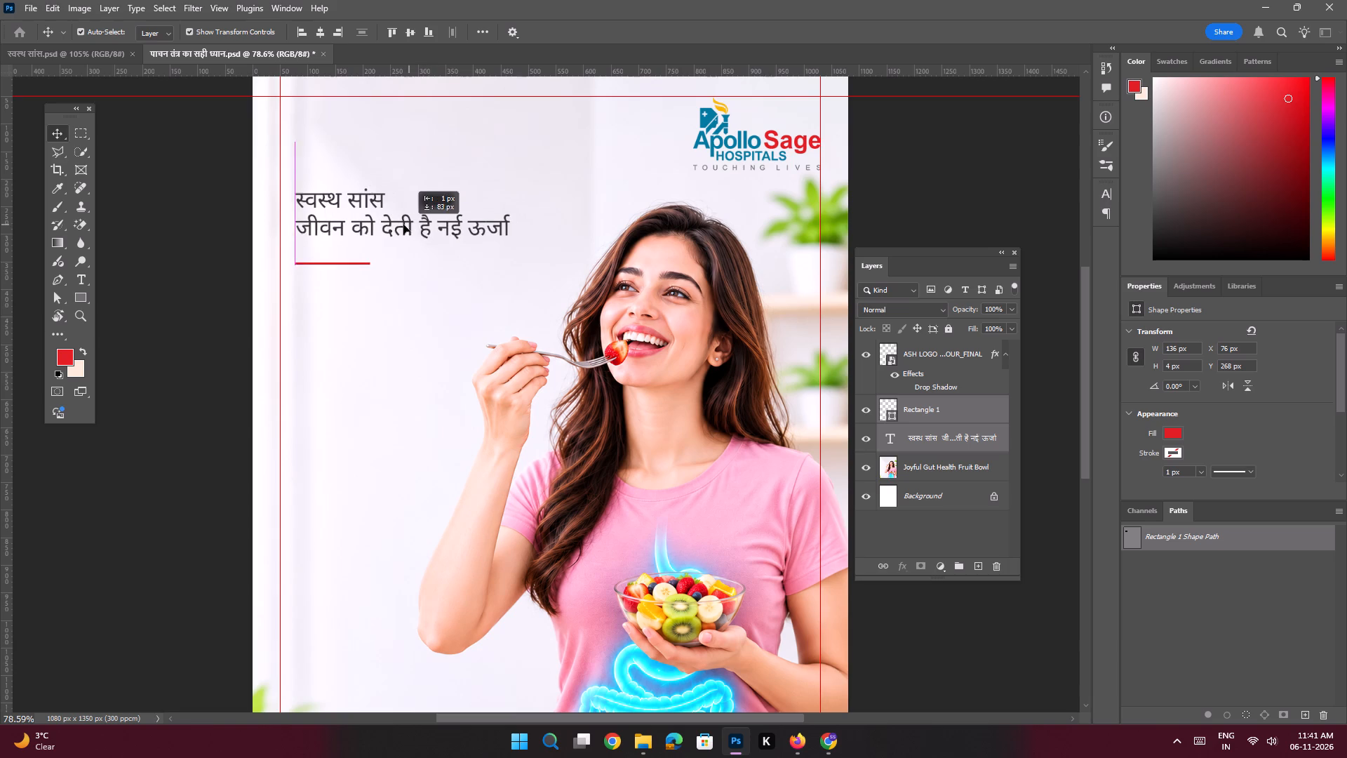
drag(403, 225, 395, 225)
click(208, 239)
Replace the copied introductory text with "पाचन तंत्र का सही ध्यान".
double_click(307, 222)
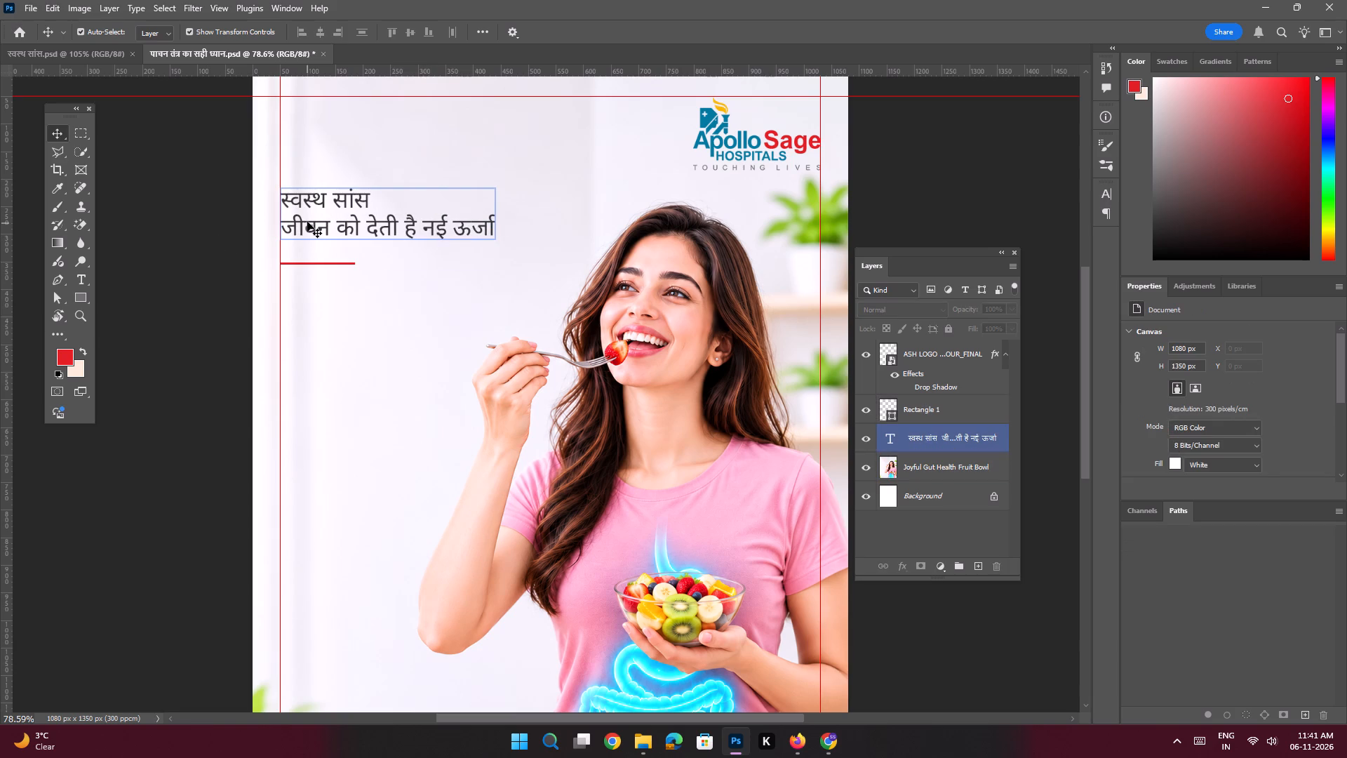
key(ctrl+v)
key(Return)
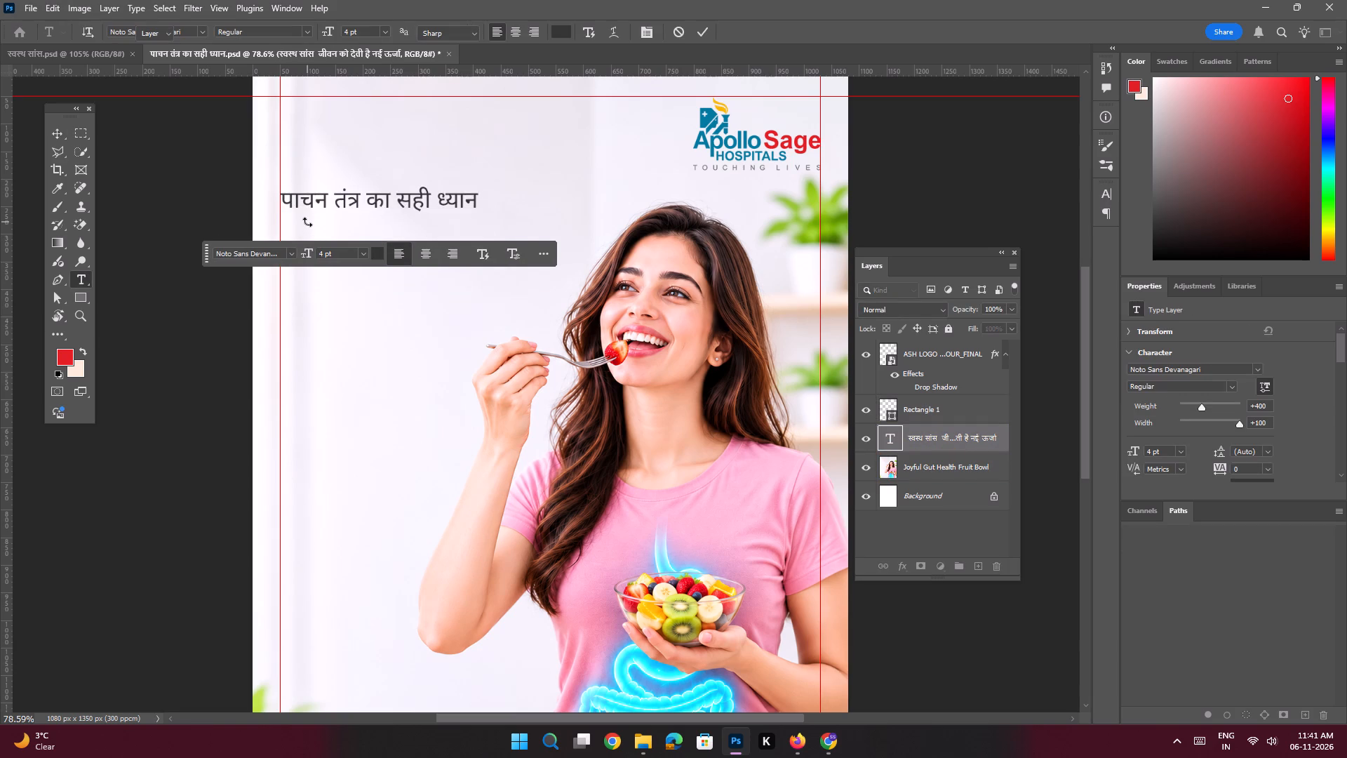
Check the heading's layout in the reference poster and break the heading into two lines before "सही ध्यान".
key(alt+Tab)
alt+click(601, 314)
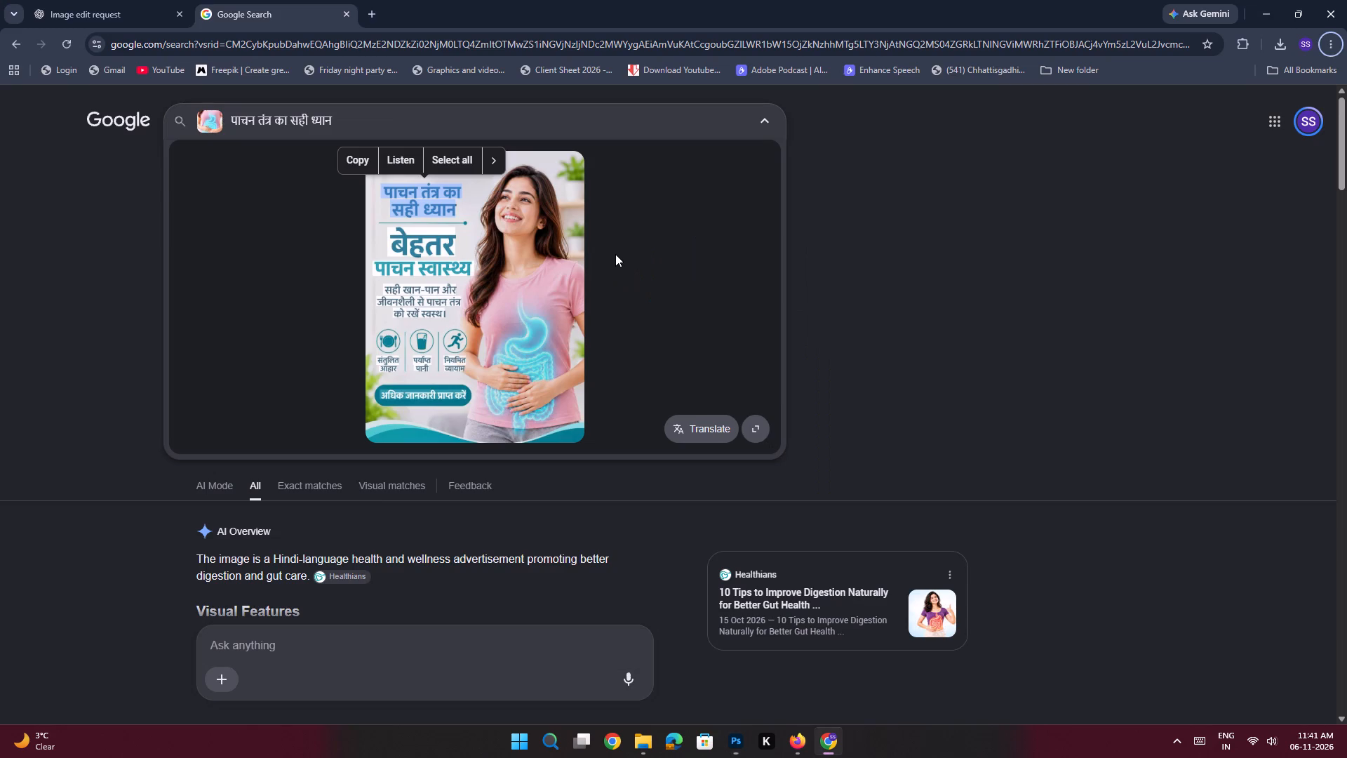
key(alt+Tab)
double_click(410, 201)
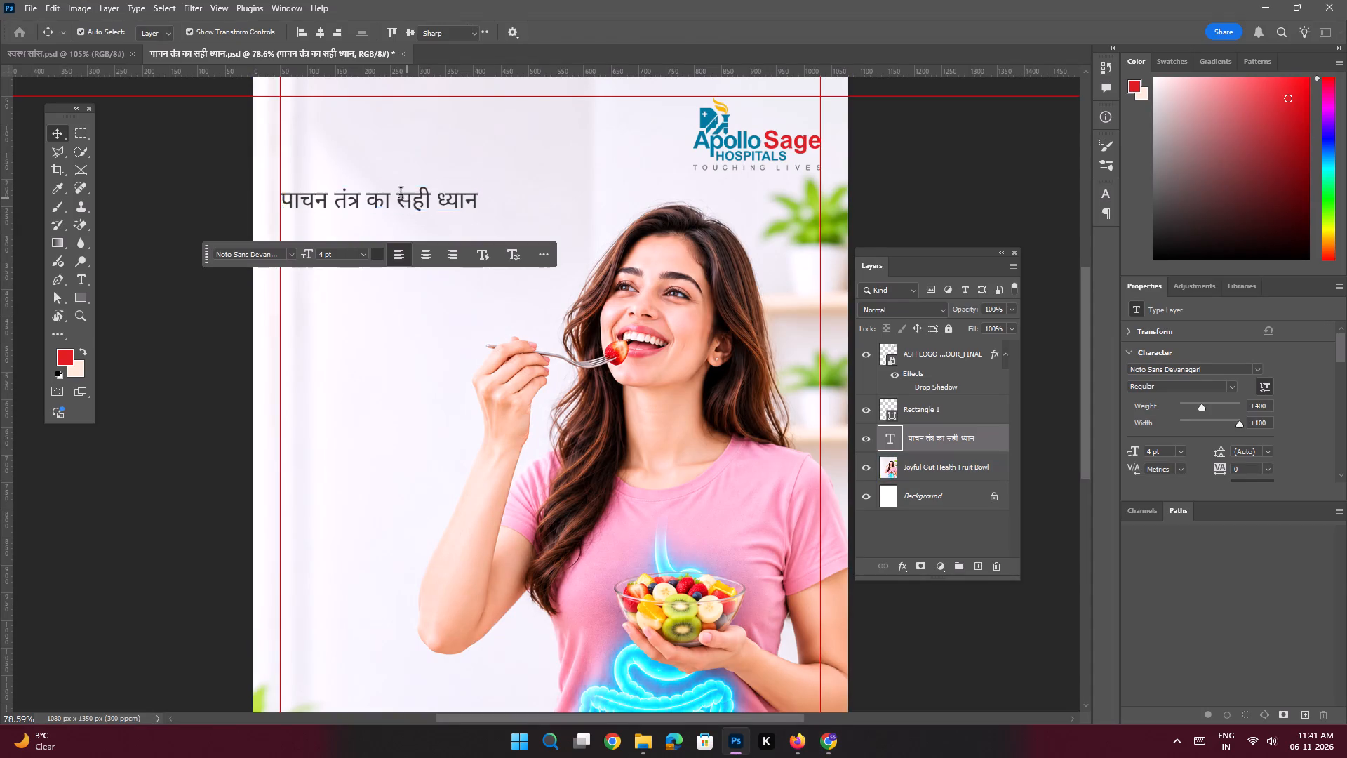
click(398, 193)
key(Return)
key(Return)
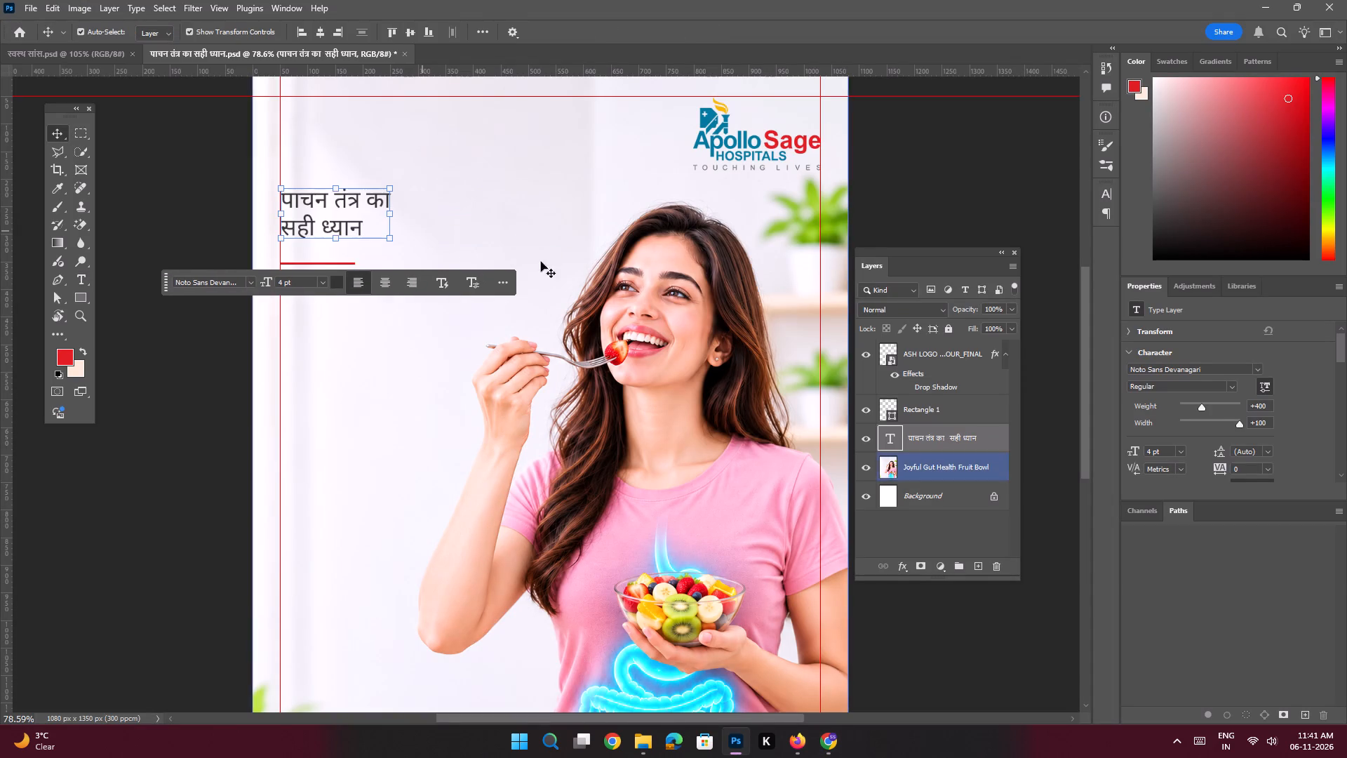
Set the heading text to Noto Sans Devanagari Bold at 5 pt.
click(1234, 390)
click(1168, 514)
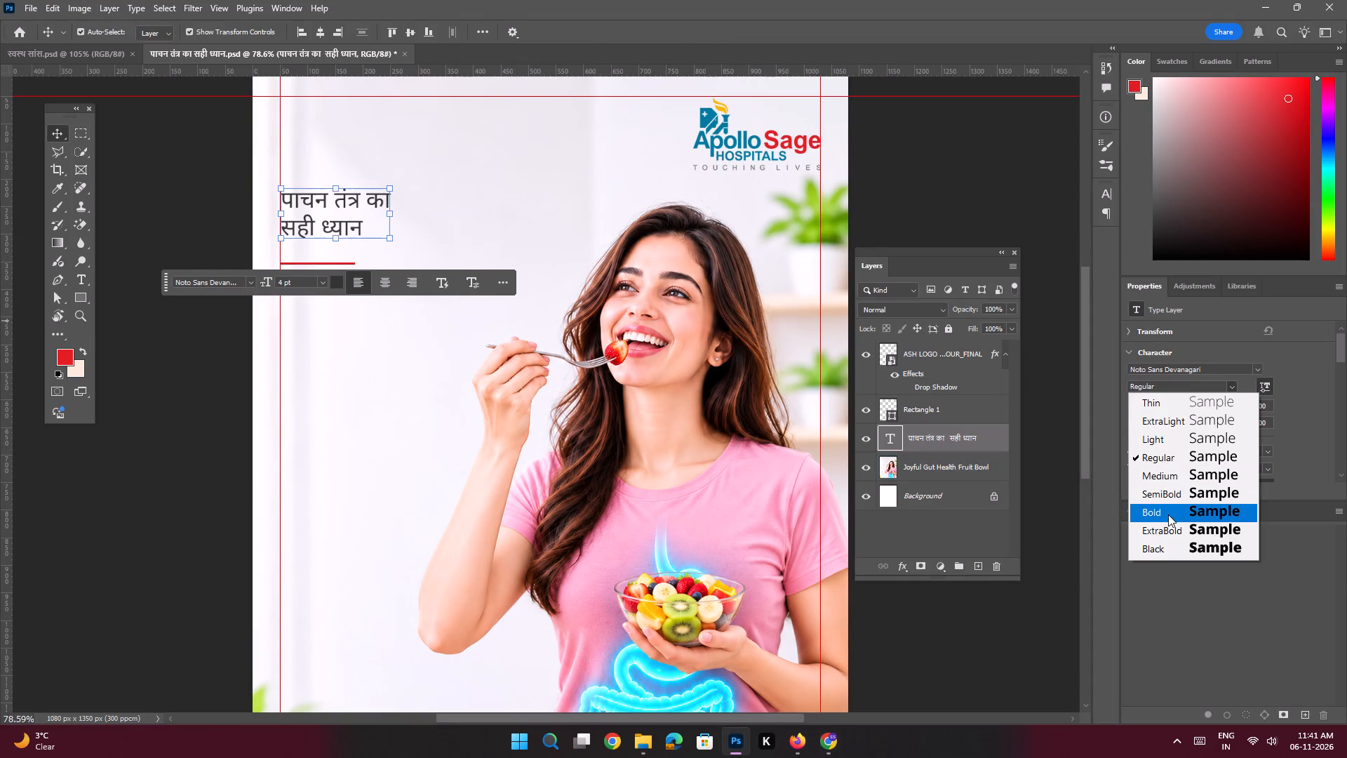
click(1137, 452)
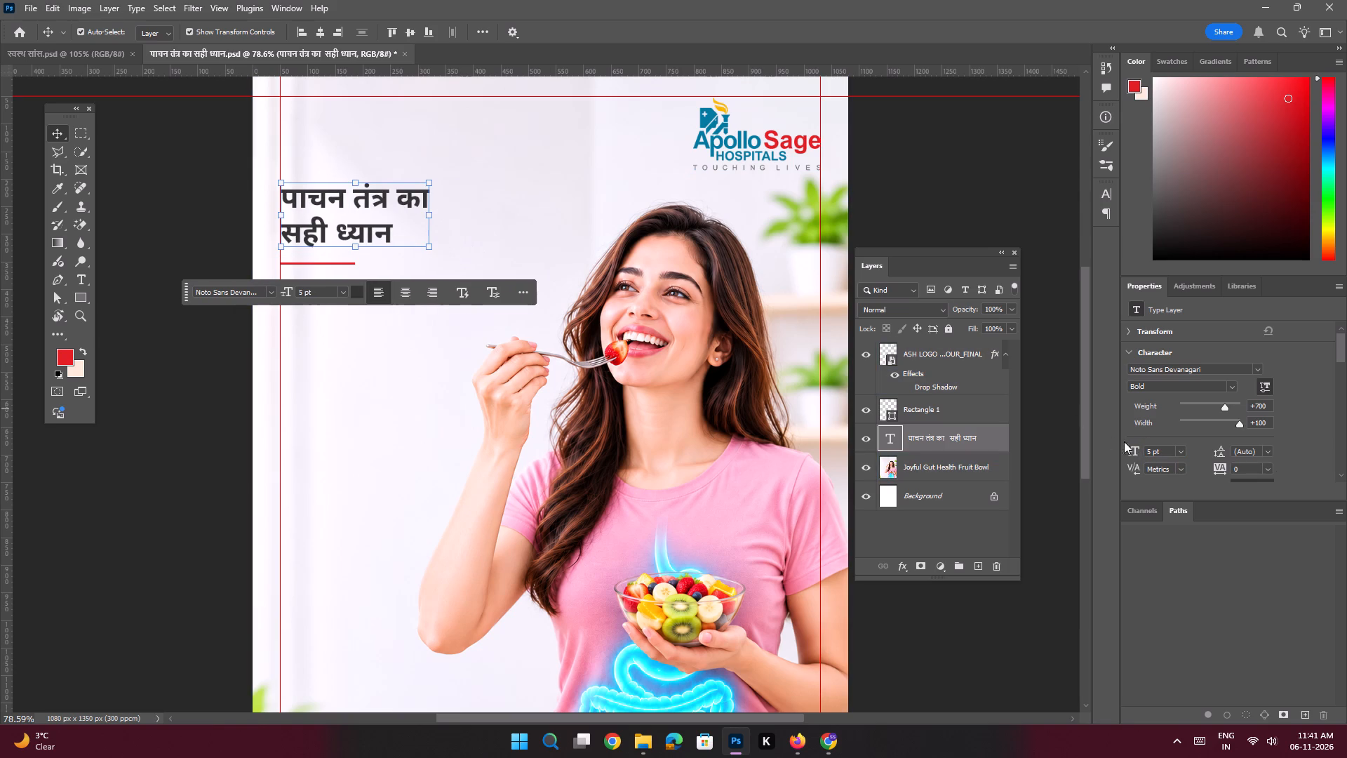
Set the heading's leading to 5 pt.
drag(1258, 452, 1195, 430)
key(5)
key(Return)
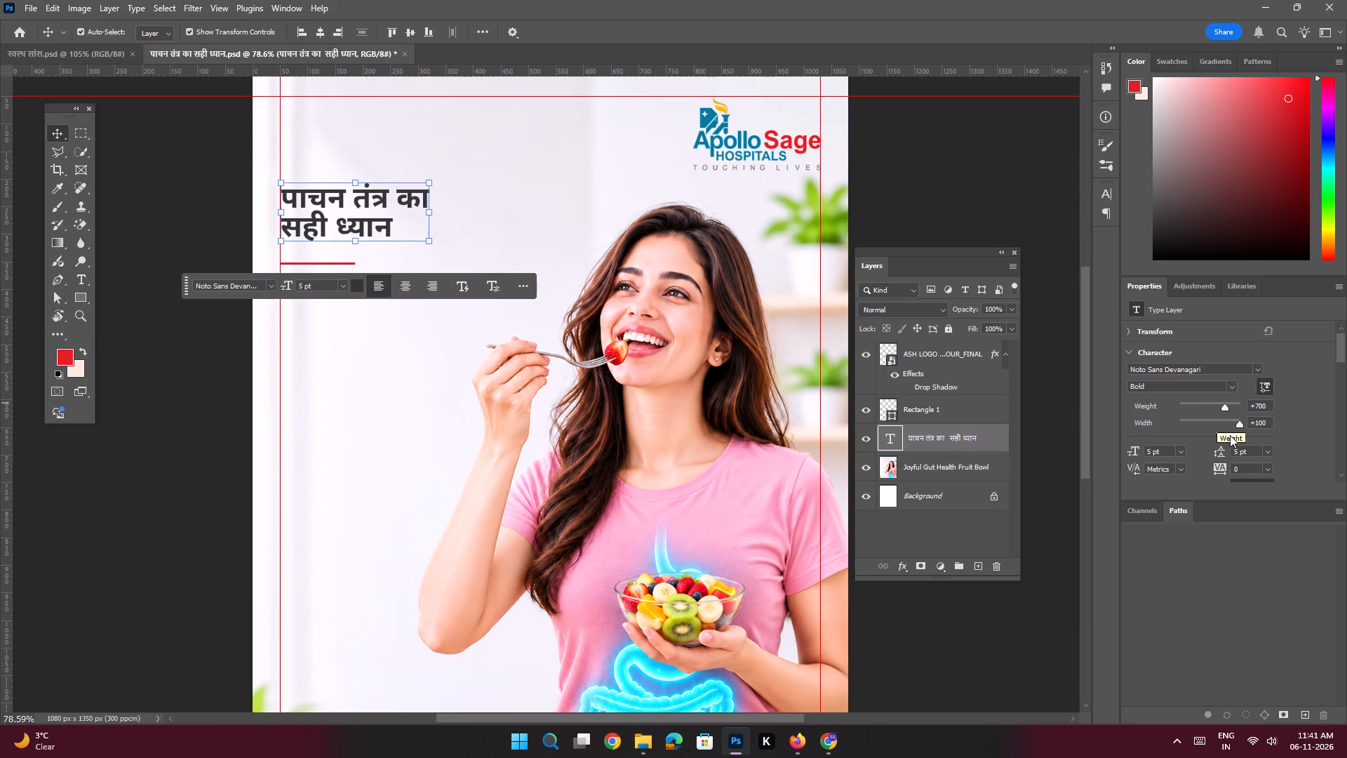
Set the heading's leading to 5.5 pt and deselect the text layer.
drag(1238, 451, 1209, 439)
text(5.5)
key(Return)
key(Return)
key(Return)
key(Return)
key(Return)
key(Return)
key(Return)
key(Return)
key(Return)
key(Return)
key(Return)
key(Return)
key(Return)
key(Return)
key(Return)
key(Return)
key(Return)
key(Return)
key(Return)
key(Return)
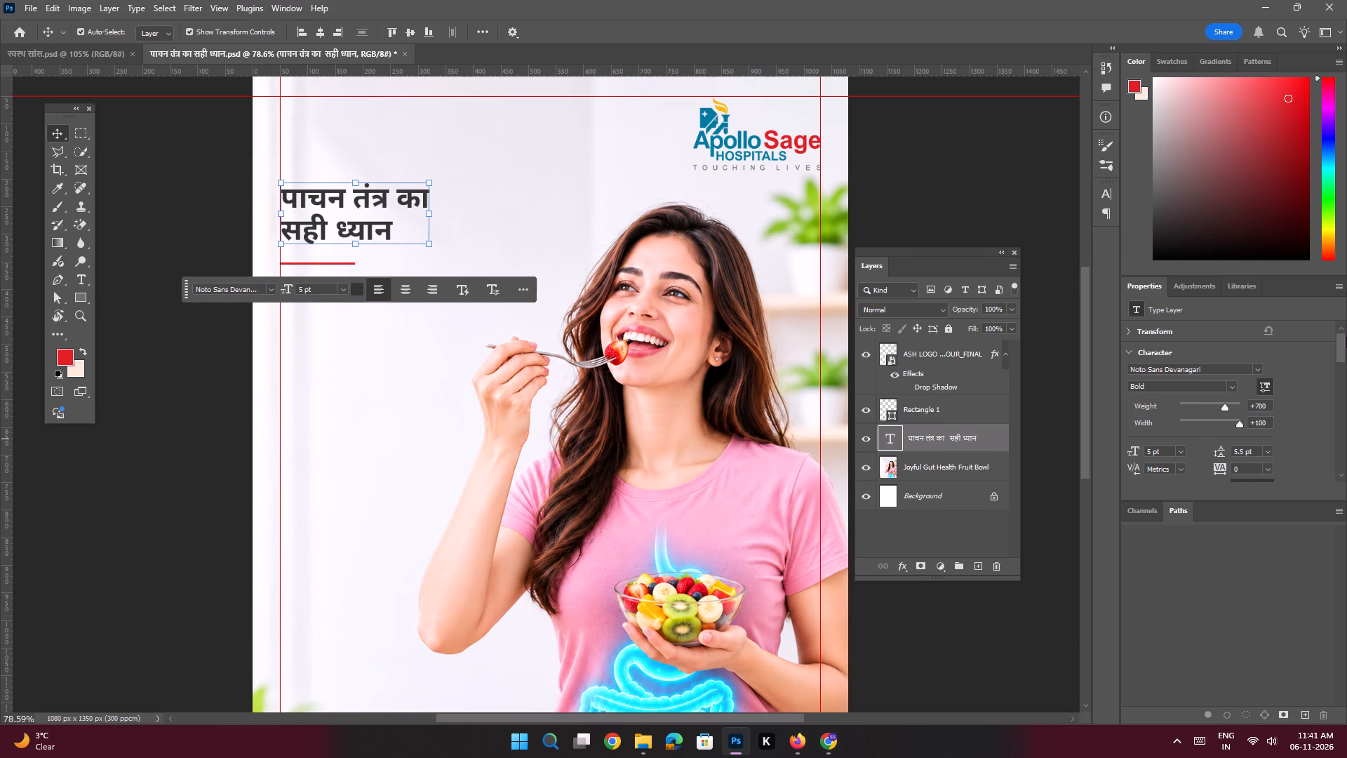
click(200, 197)
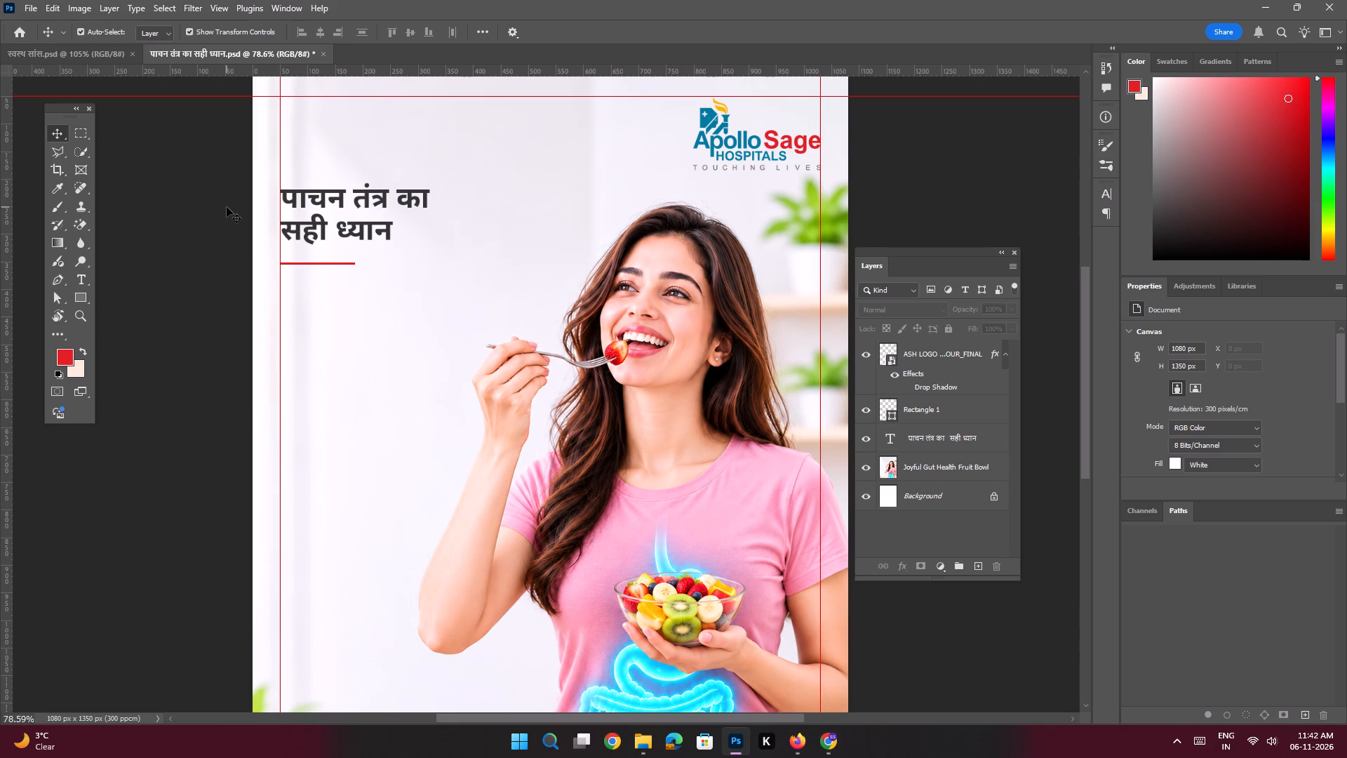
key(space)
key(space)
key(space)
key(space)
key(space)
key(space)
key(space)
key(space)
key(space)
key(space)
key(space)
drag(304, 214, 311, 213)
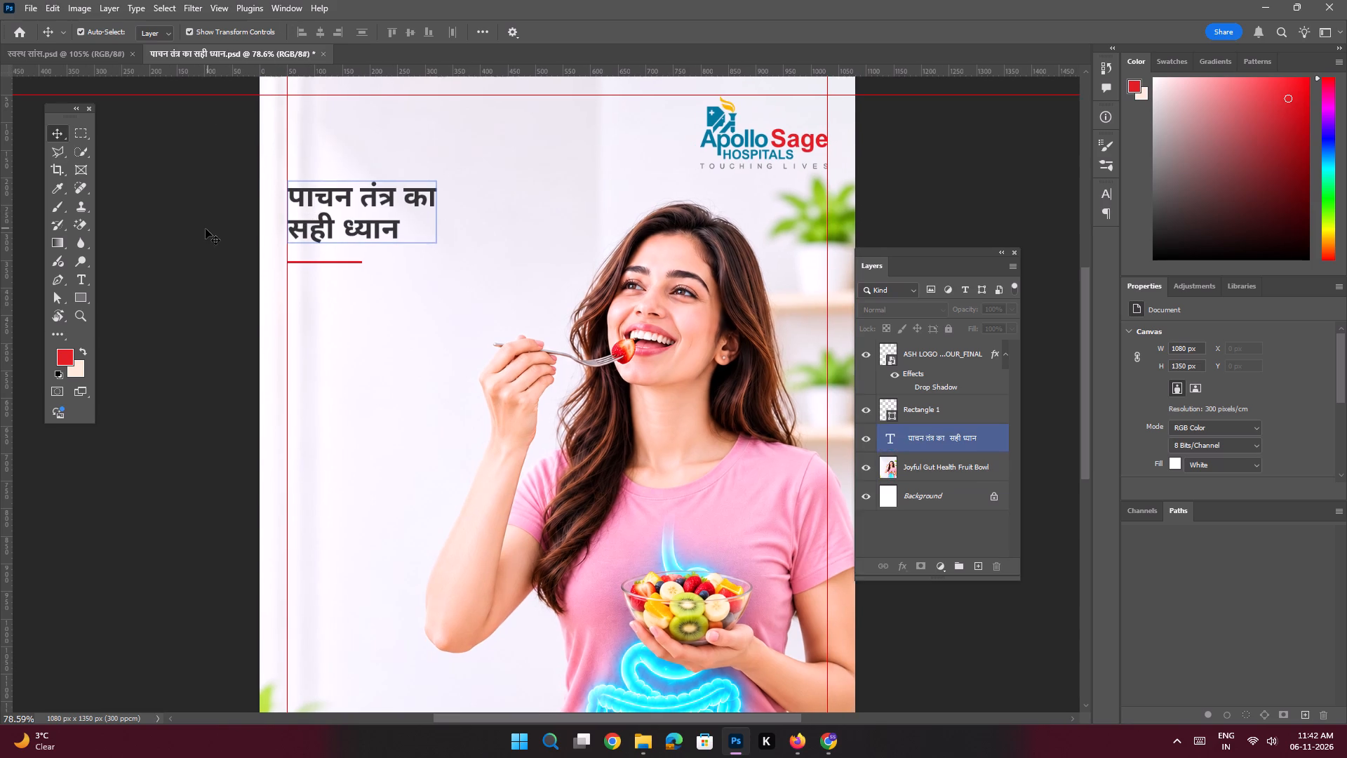
Deselect the heading and save the poster document.
click(206, 229)
key(space)
key(space)
key(space)
key(space)
key(space)
key(space)
key(space)
key(space)
key(space)
key(space)
key(space)
key(space)
key(space)
drag(367, 259, 345, 230)
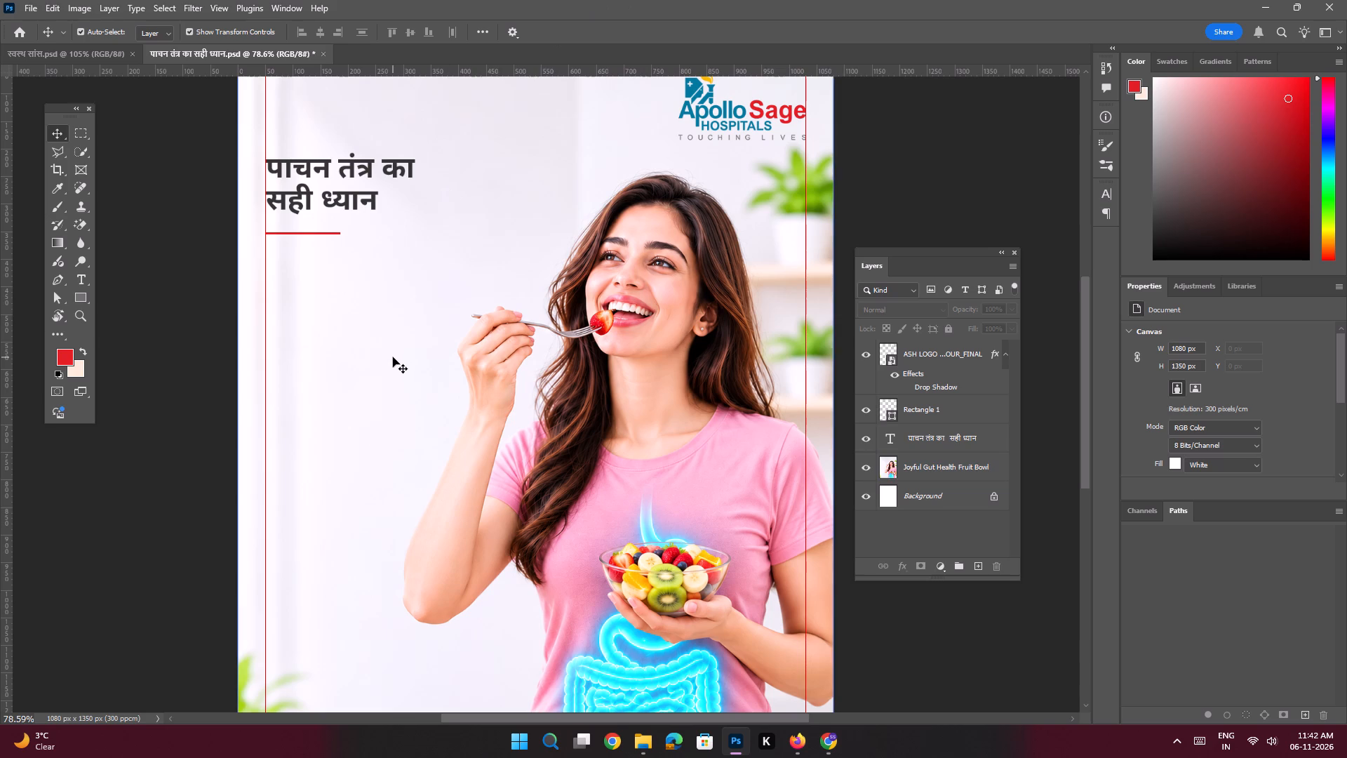
key(ctrl+s)
Copy "बेहतर" from the reference poster in Chrome and use it as the text of a heading duplicate placed below the red line.
key(alt+Tab)
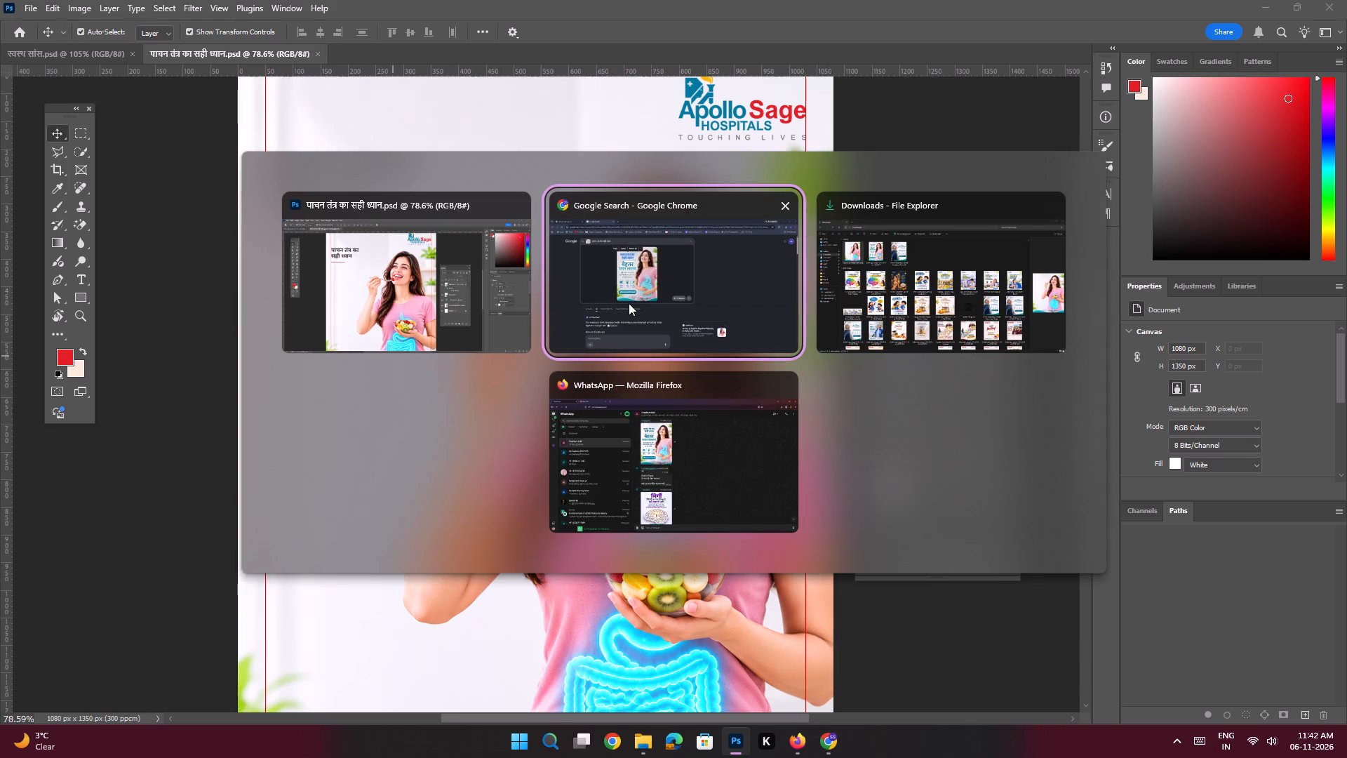
alt+click(629, 303)
drag(453, 242, 402, 239)
key(ctrl+c)
key(alt+Tab)
click(342, 183)
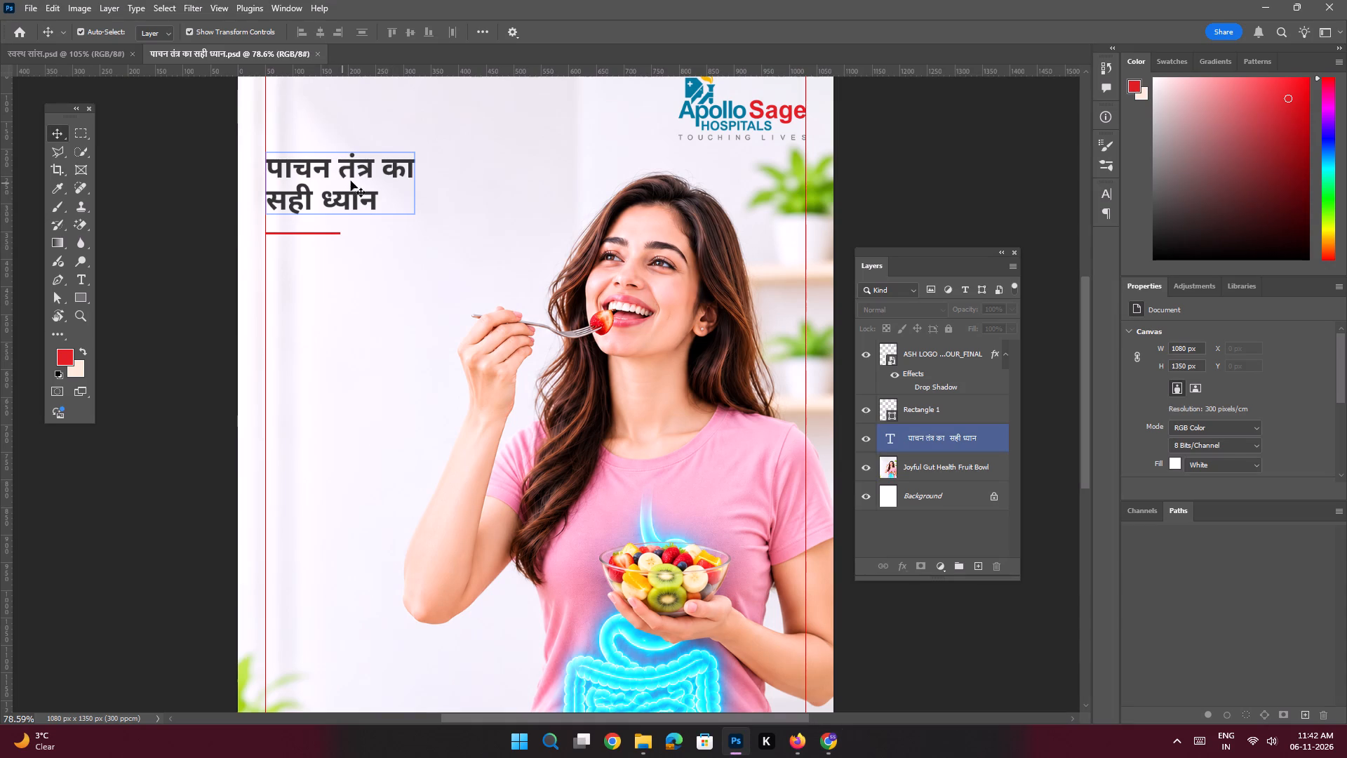
alt+shift+drag(342, 172, 342, 272)
double_click(342, 272)
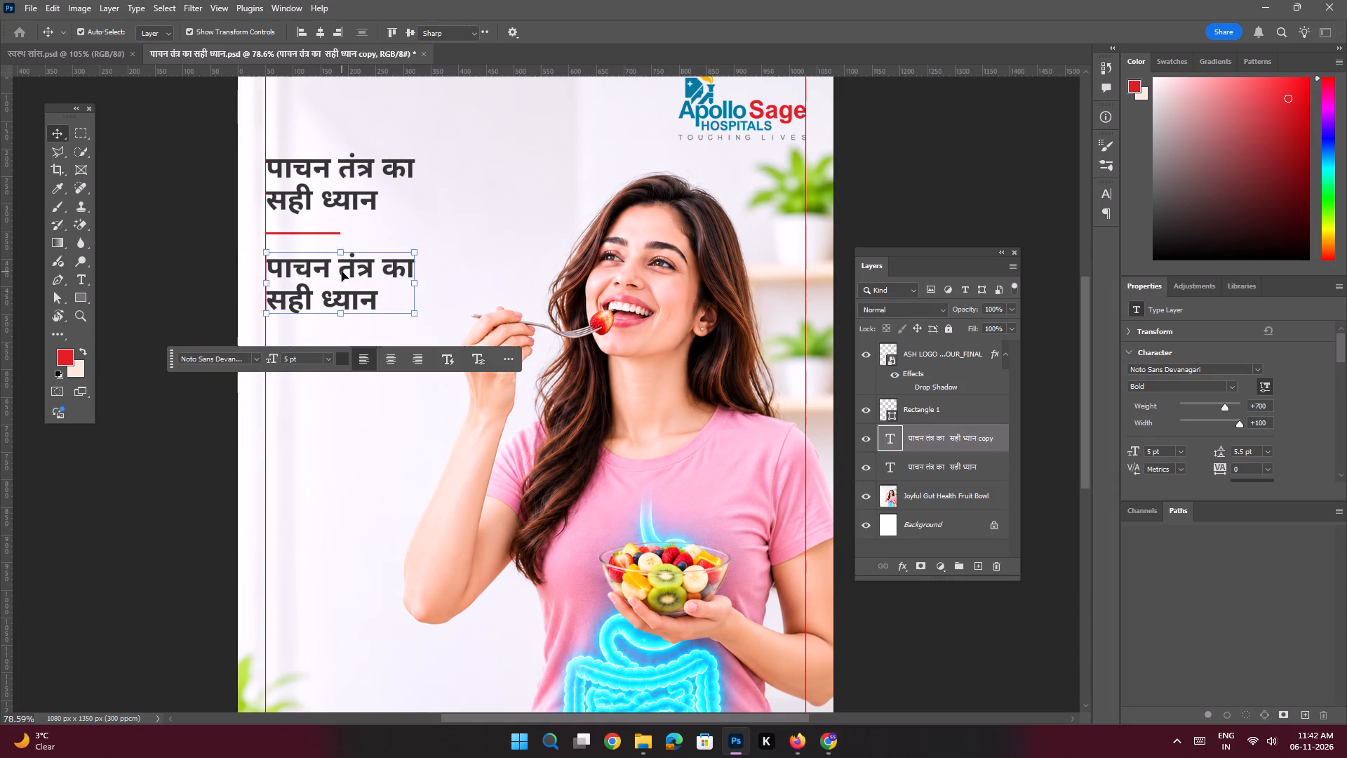
key(ctrl+v)
key(Return)
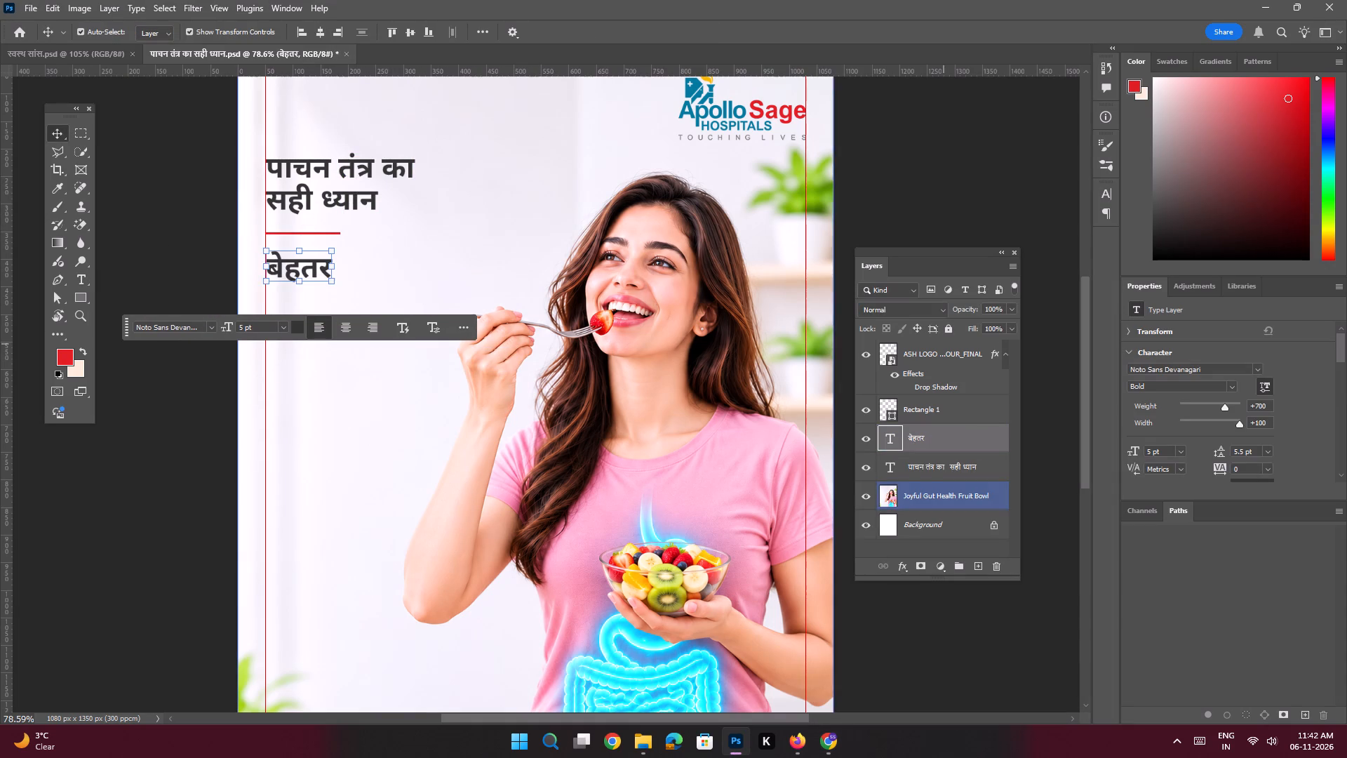
Set the "बेहतर" text size to 10 pt and place it just below the red line.
click(1137, 448)
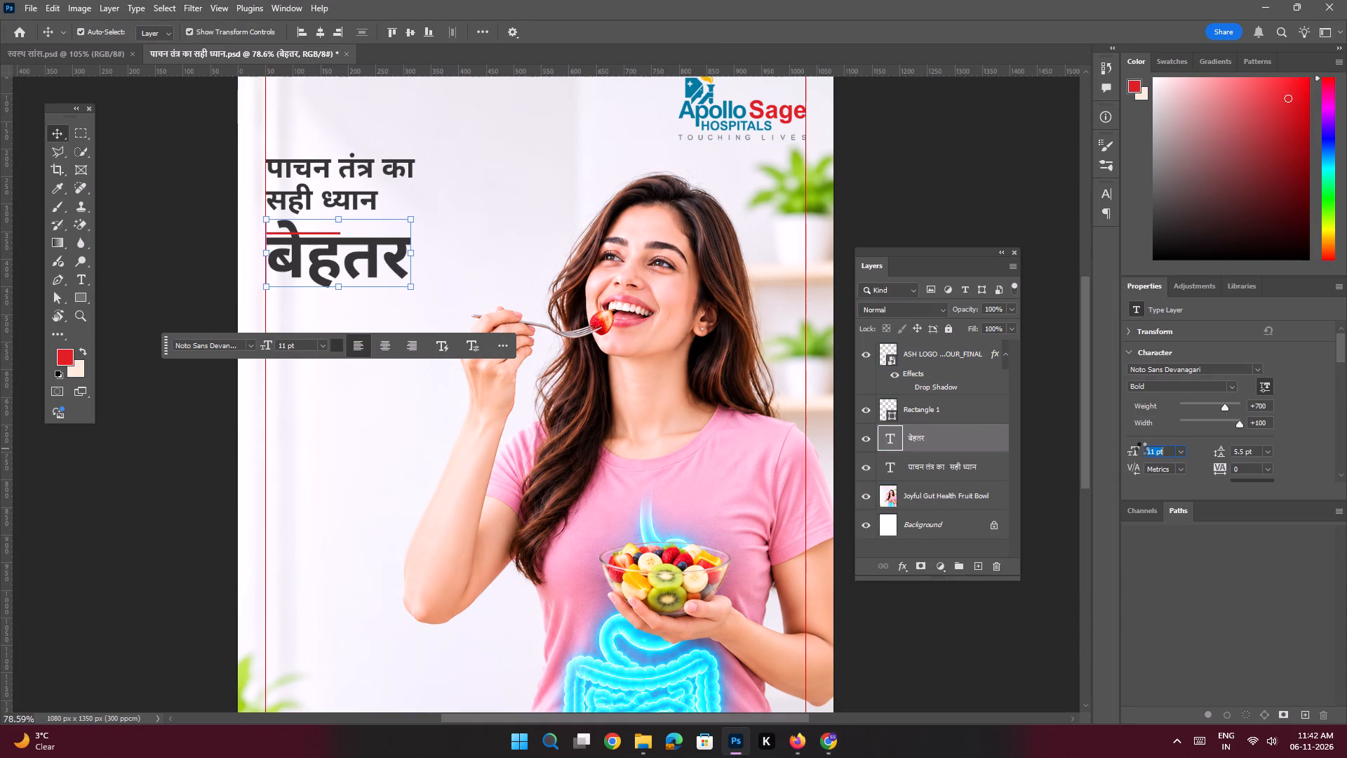
shift+drag(373, 260, 373, 292)
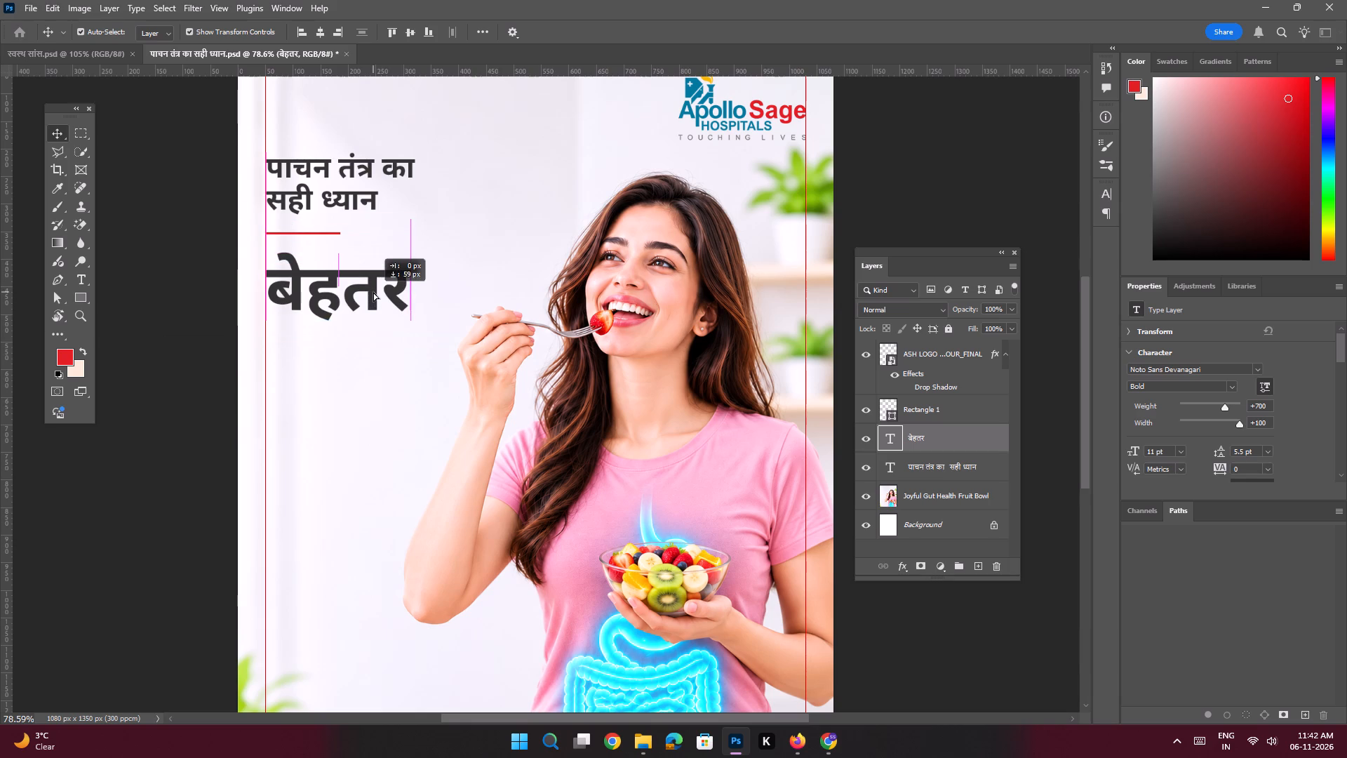
shift+drag(373, 292, 373, 290)
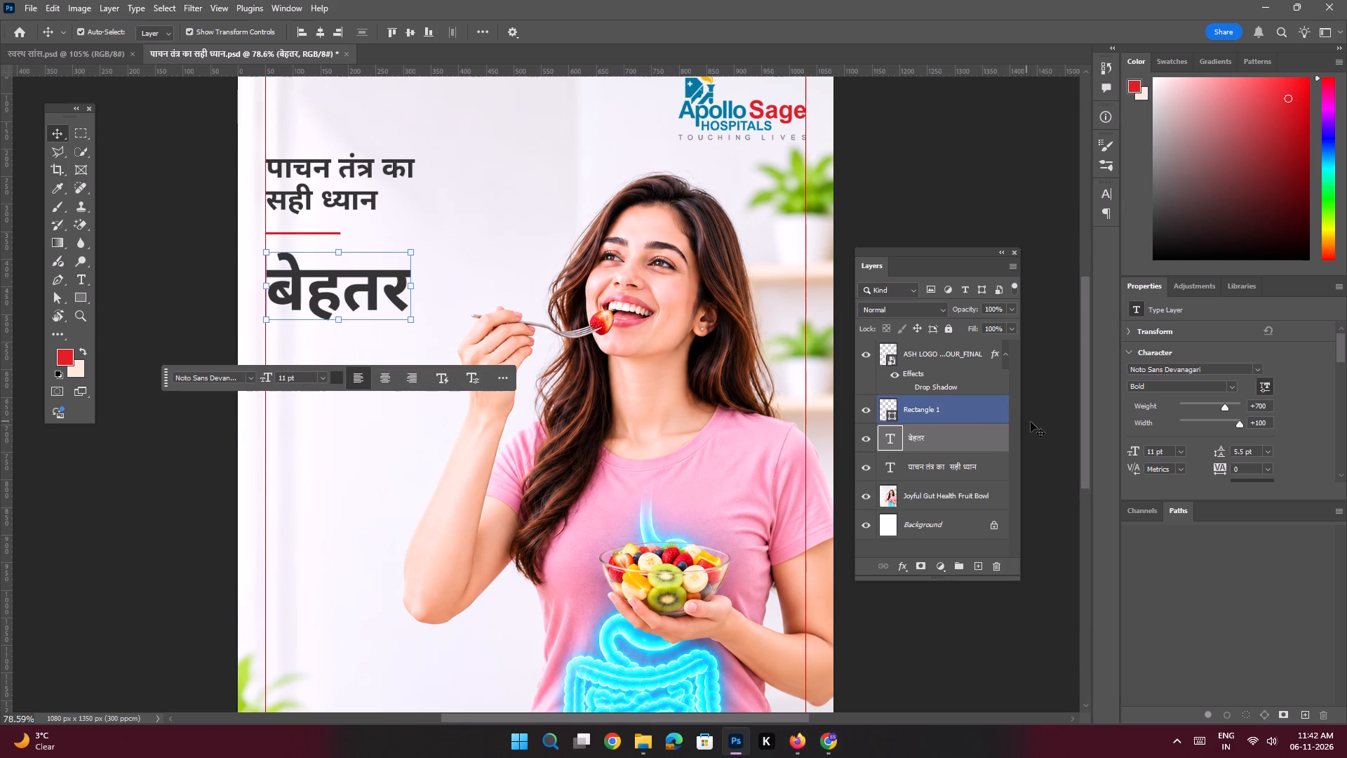
drag(1155, 452, 1084, 427)
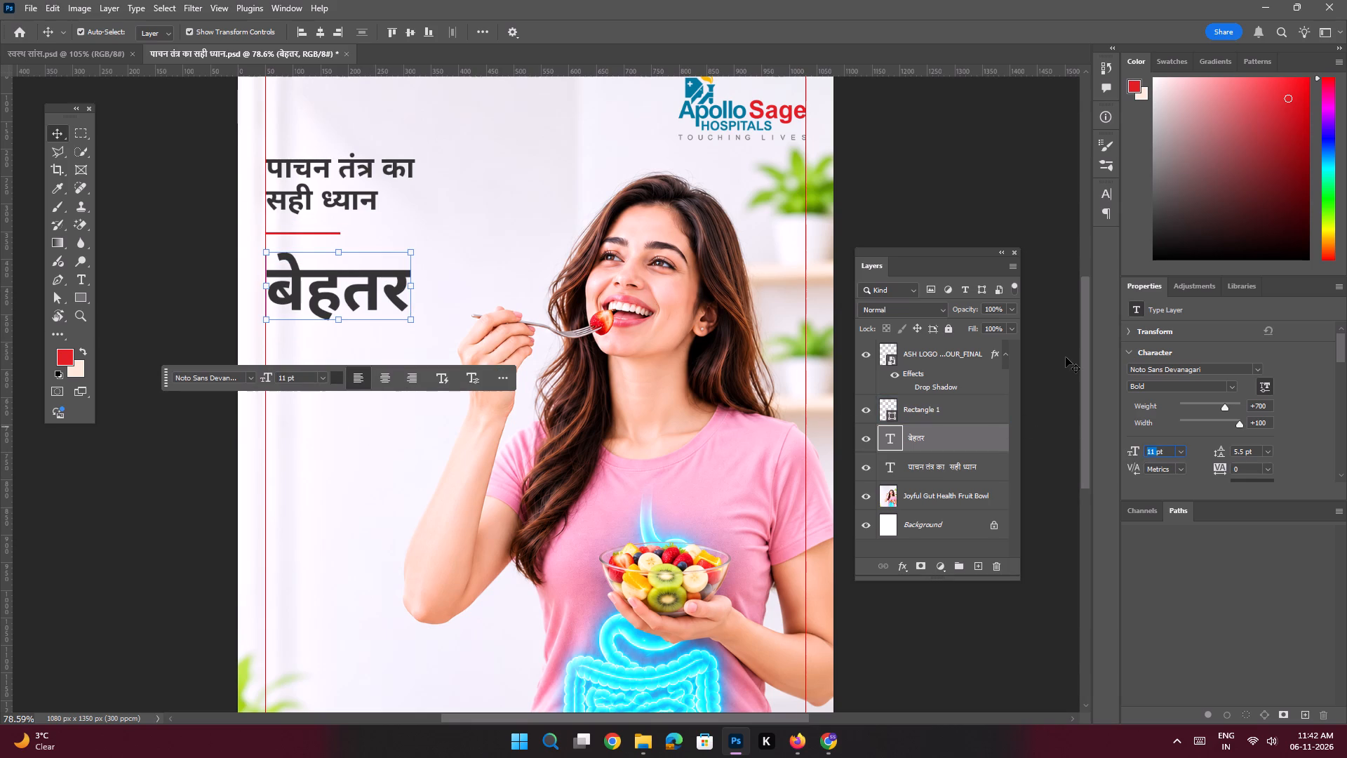
text(10)
key(Return)
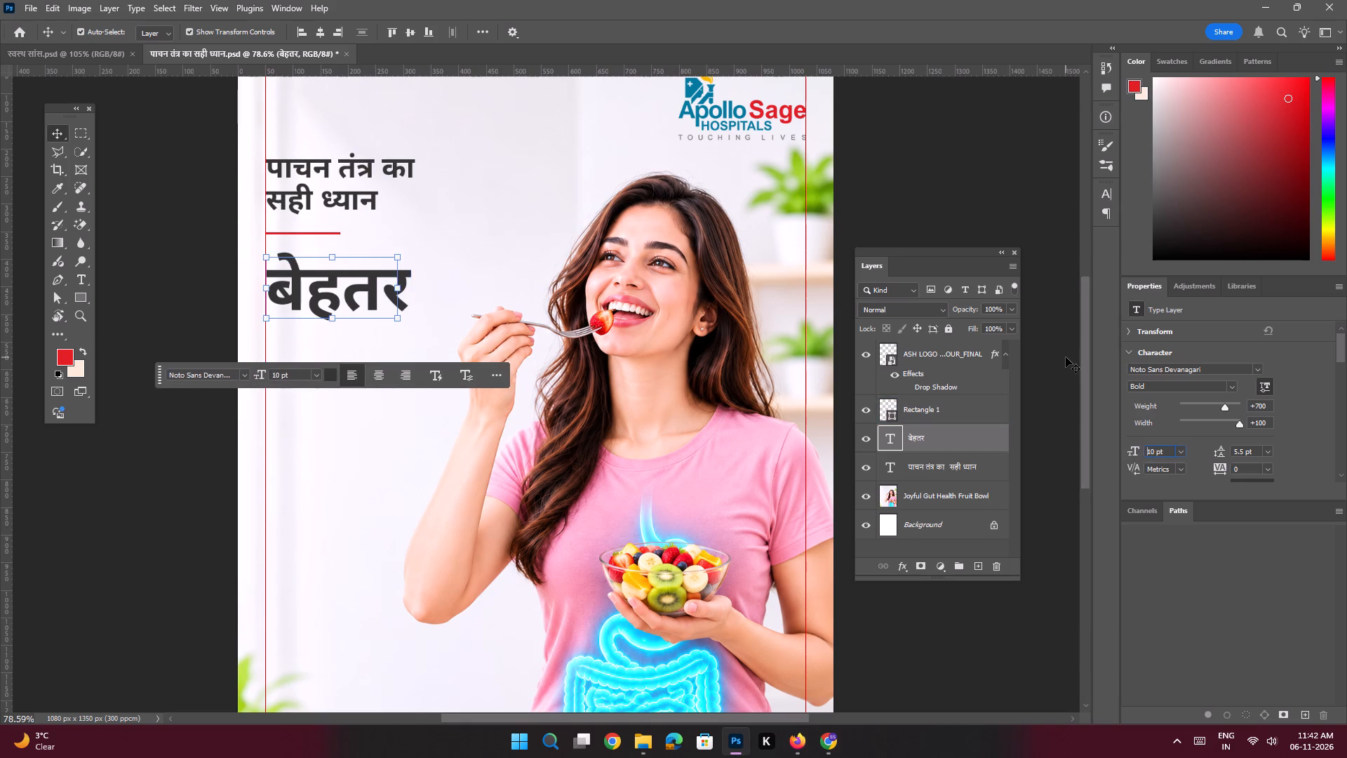
Recolor "बेहतर" with the dark blue sampled from the Apollo Sage logo.
key(space)
key(space)
key(space)
key(space)
key(space)
key(space)
key(space)
key(space)
key(space)
drag(724, 168, 702, 205)
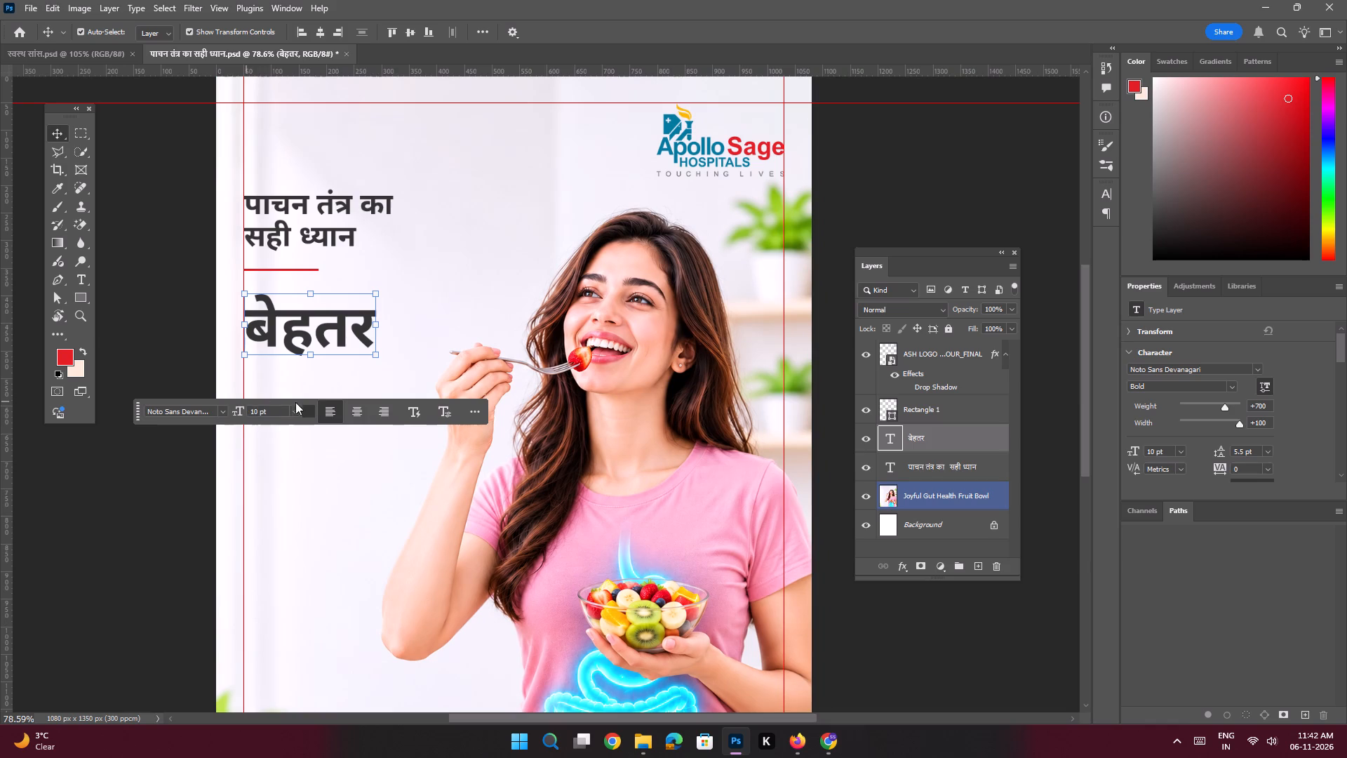
click(304, 407)
click(676, 125)
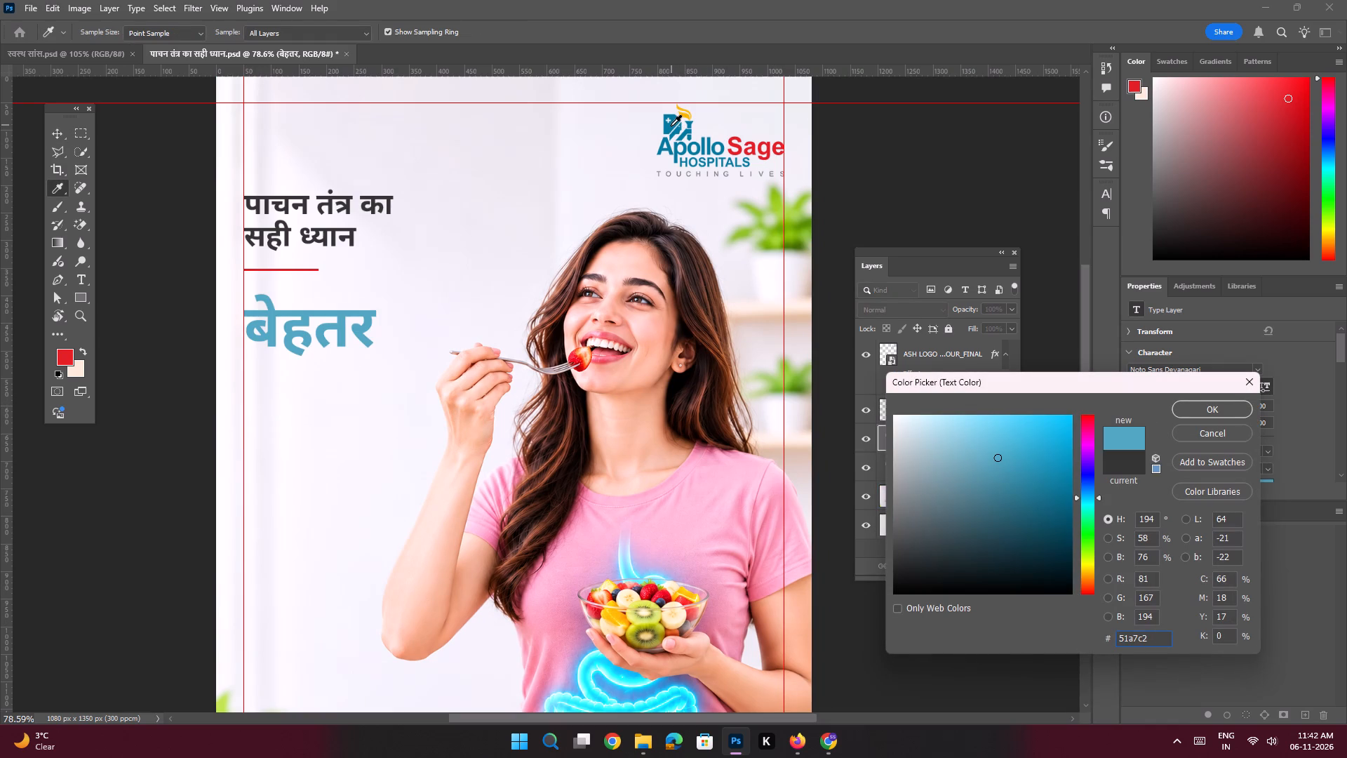
click(671, 126)
key(Return)
Copy "पाचन स्वास्थ्य" from the reference poster in Chrome and use it as the text of a "बेहतर" duplicate placed directly below.
key(alt+Tab)
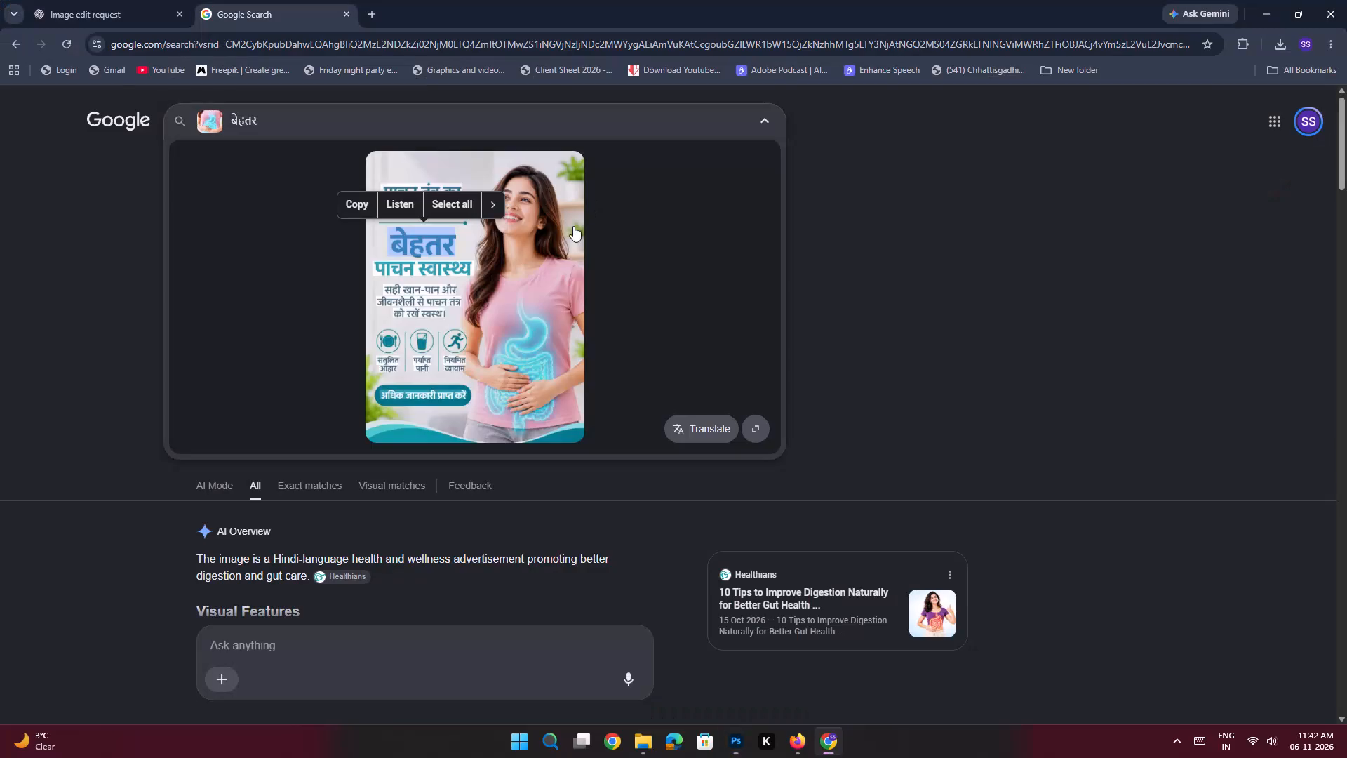
drag(474, 265, 465, 265)
drag(465, 265, 389, 263)
click(364, 237)
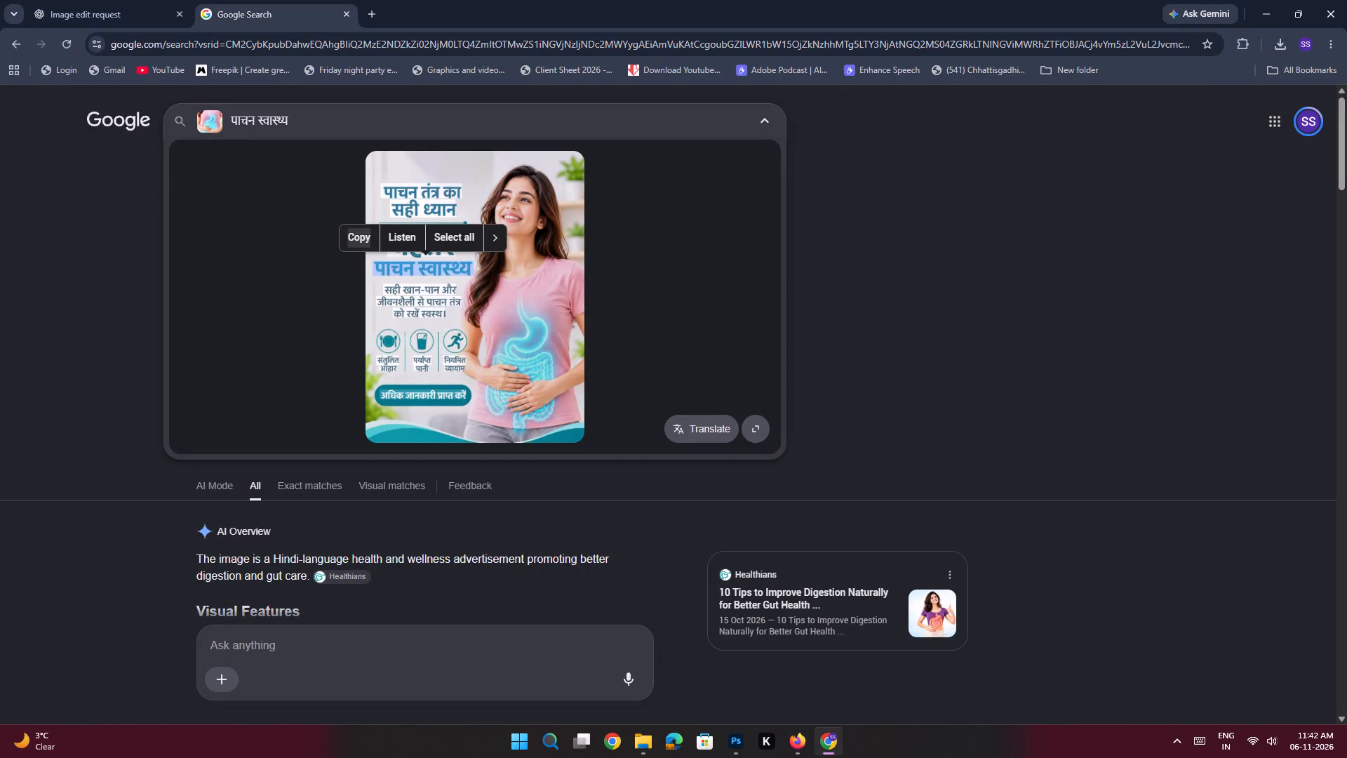
key(alt+Tab)
key(space)
key(space)
key(space)
key(space)
key(space)
key(space)
key(space)
drag(341, 323, 349, 302)
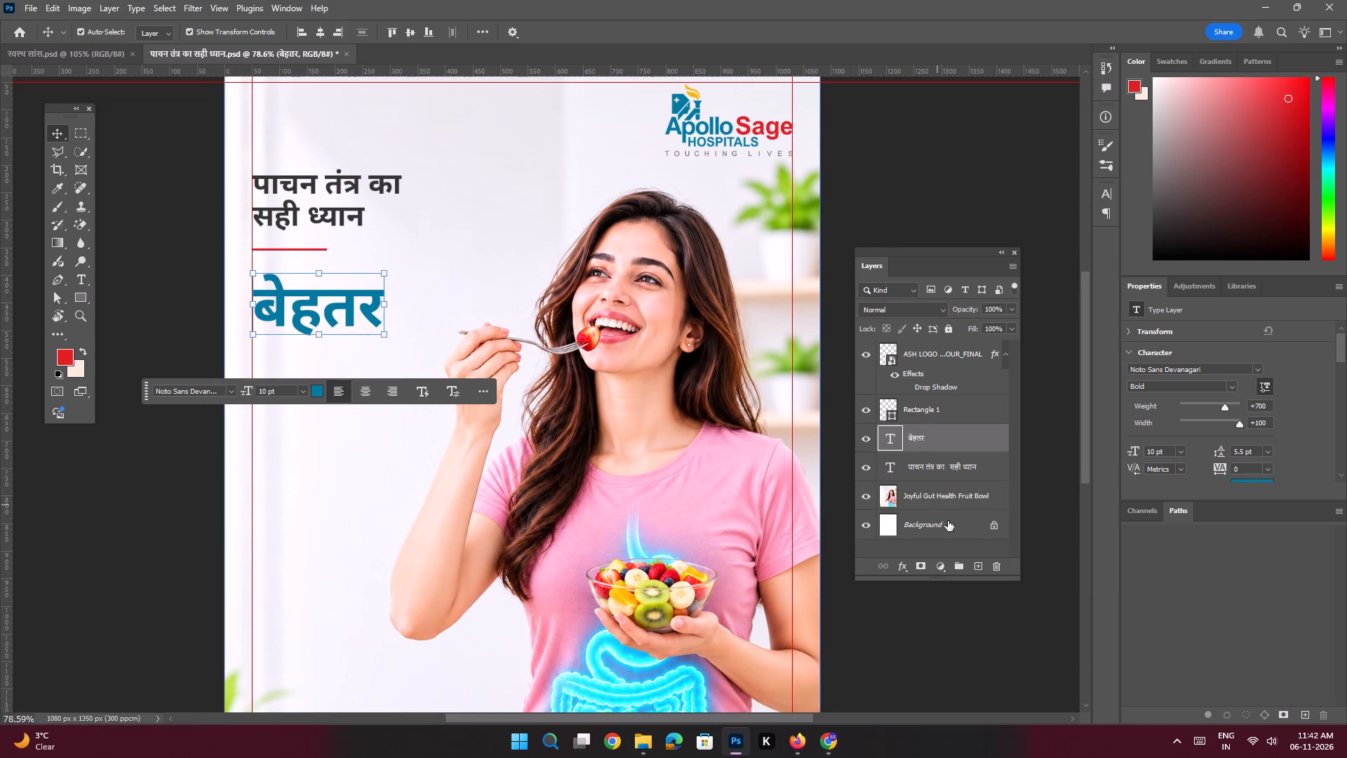
alt+shift+drag(342, 308, 351, 366)
double_click(351, 366)
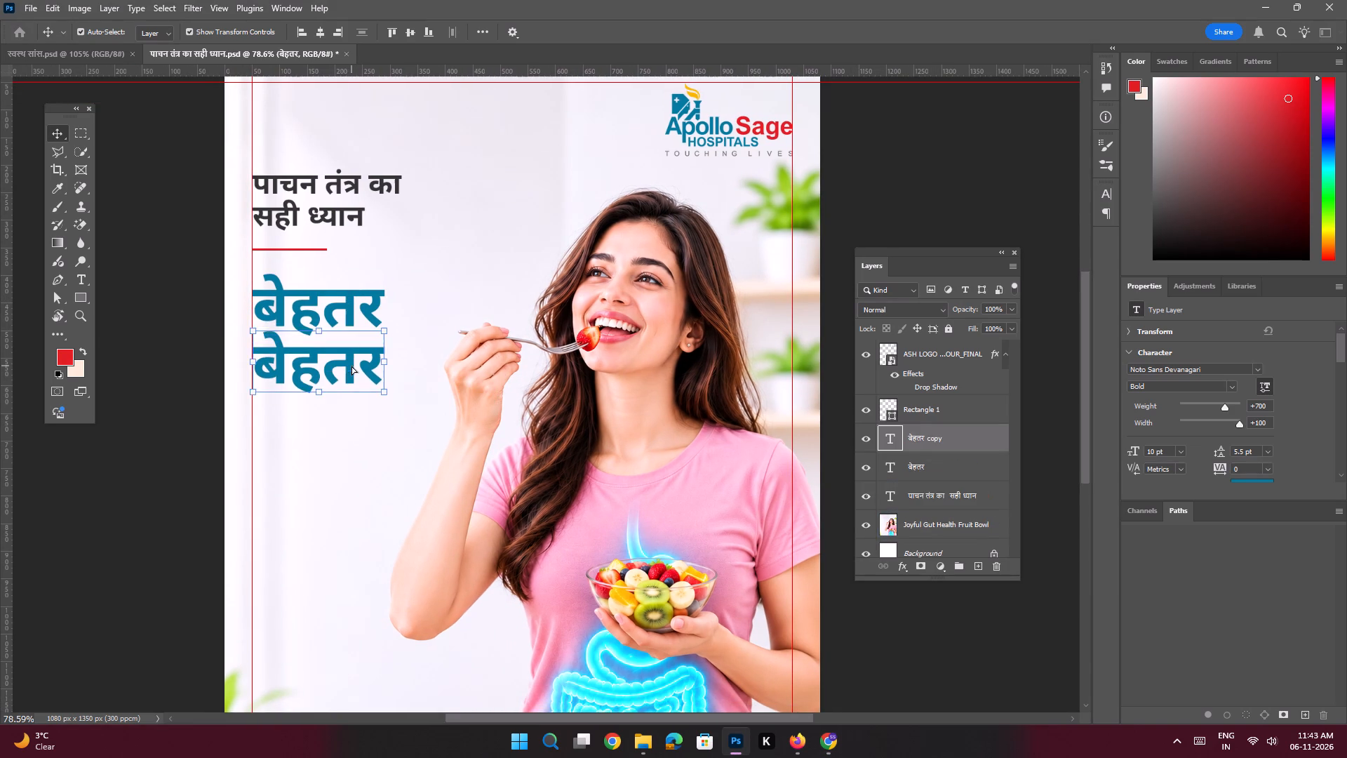
key(ctrl+v)
key(Return)
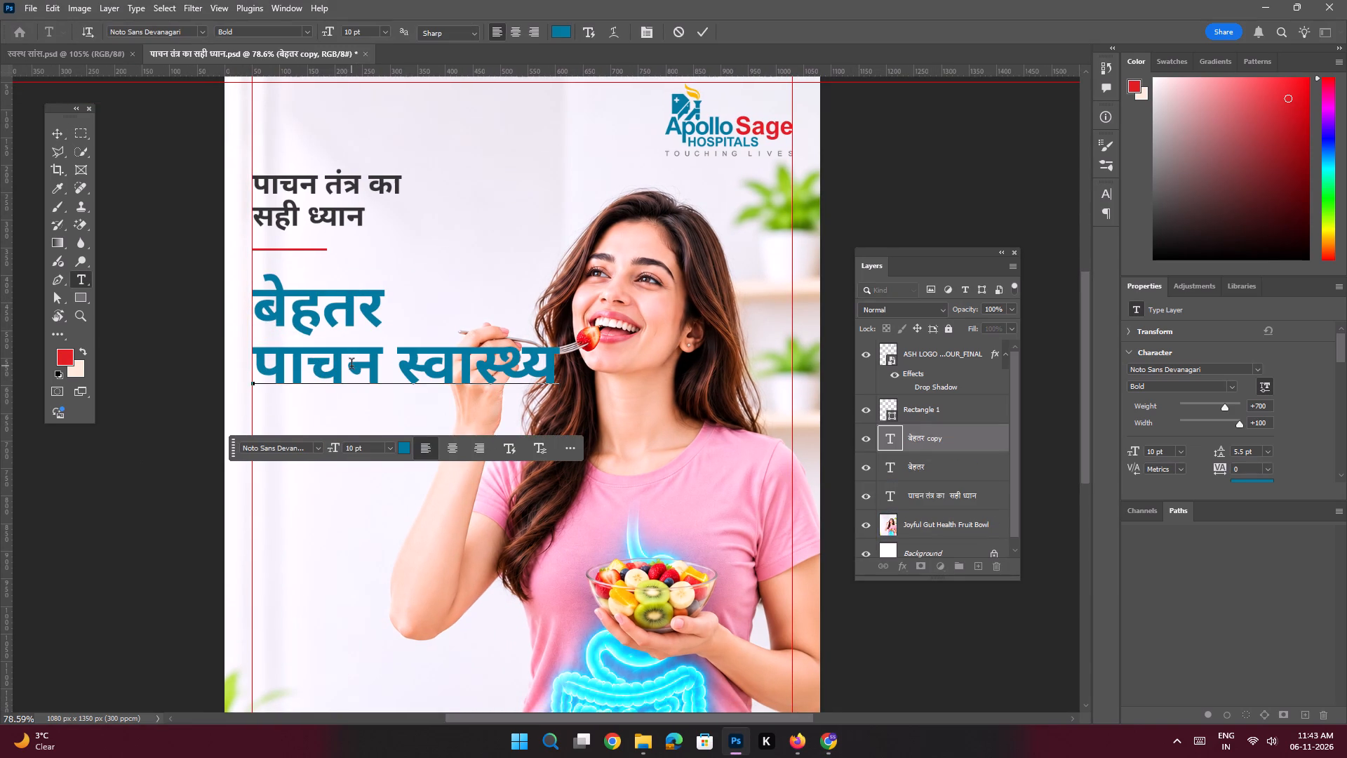
Set "पाचन स्वास्थ्य" to 6 pt and move it up close beneath "बेहतर".
click(1132, 452)
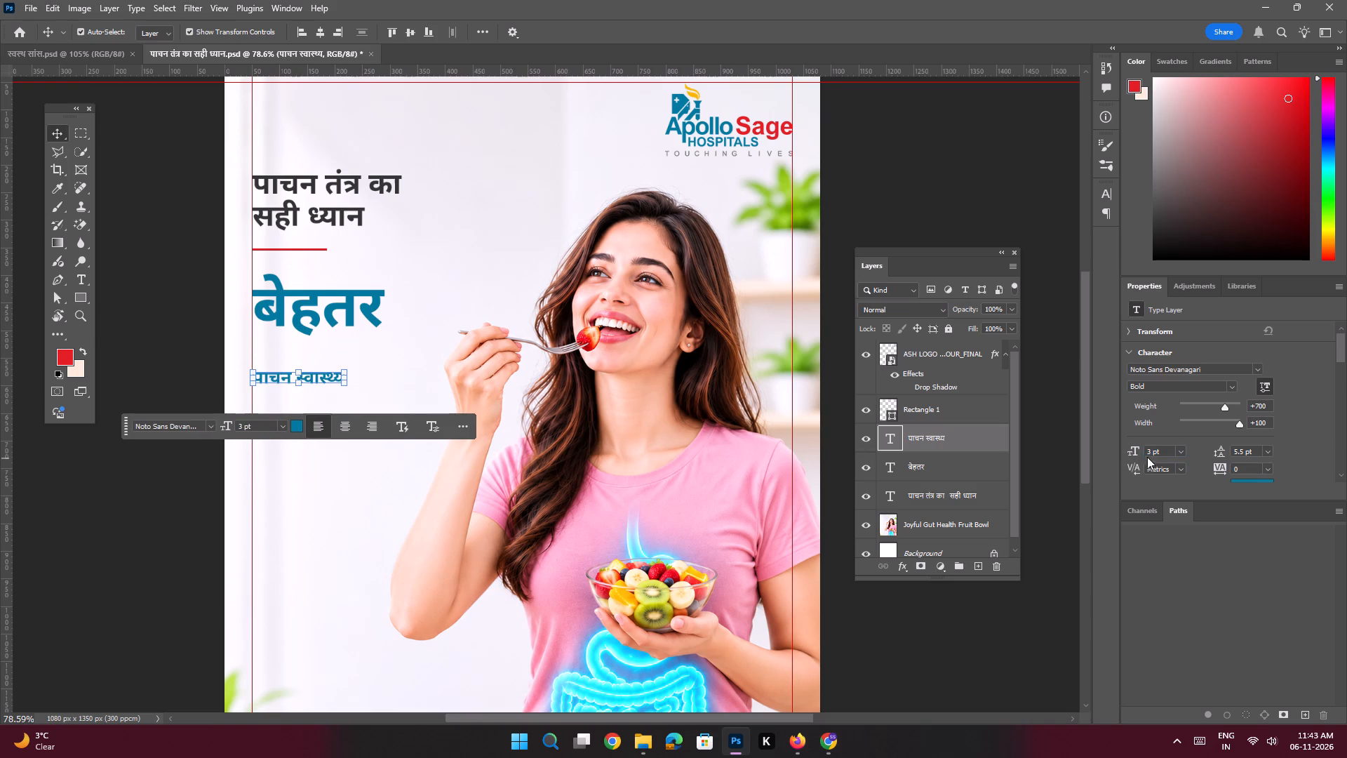
drag(1153, 452, 1130, 433)
key(6)
key(Return)
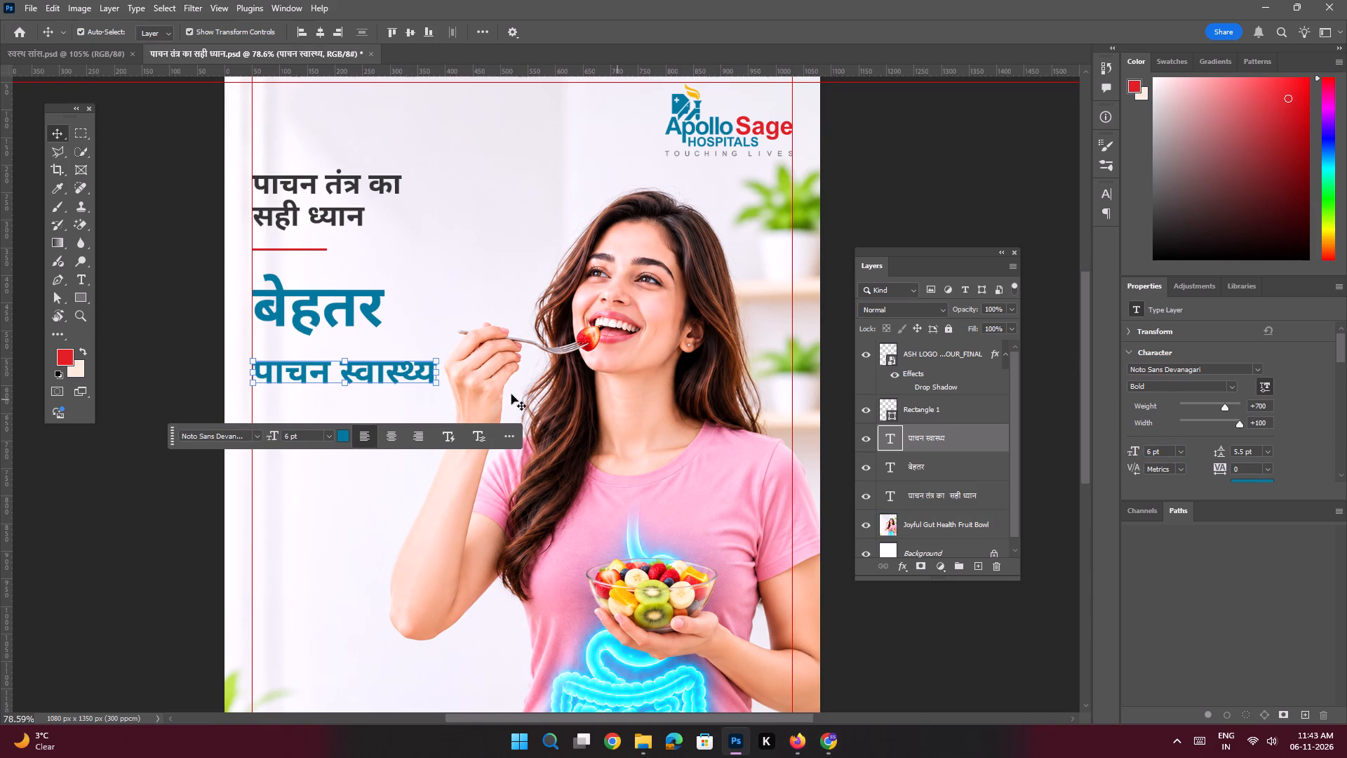
shift+drag(403, 375, 403, 365)
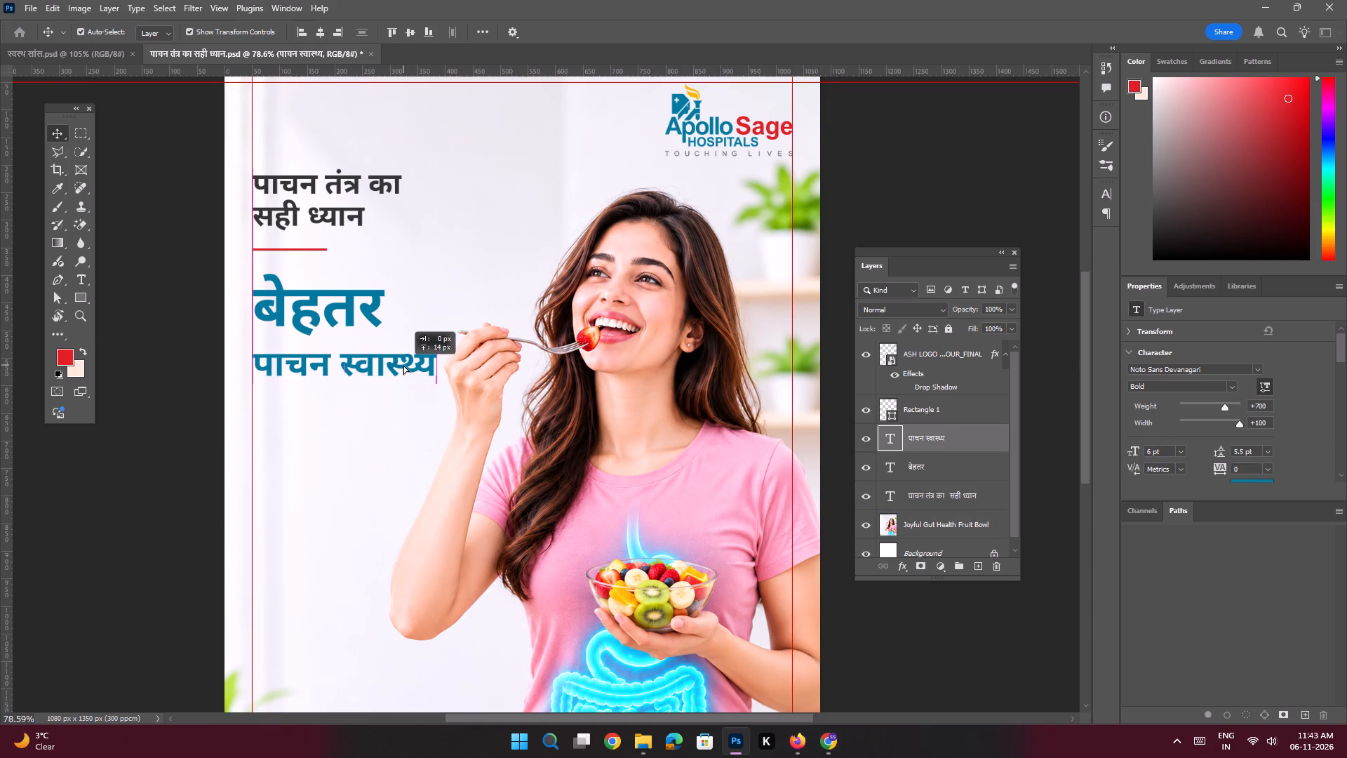
shift+drag(403, 365, 403, 362)
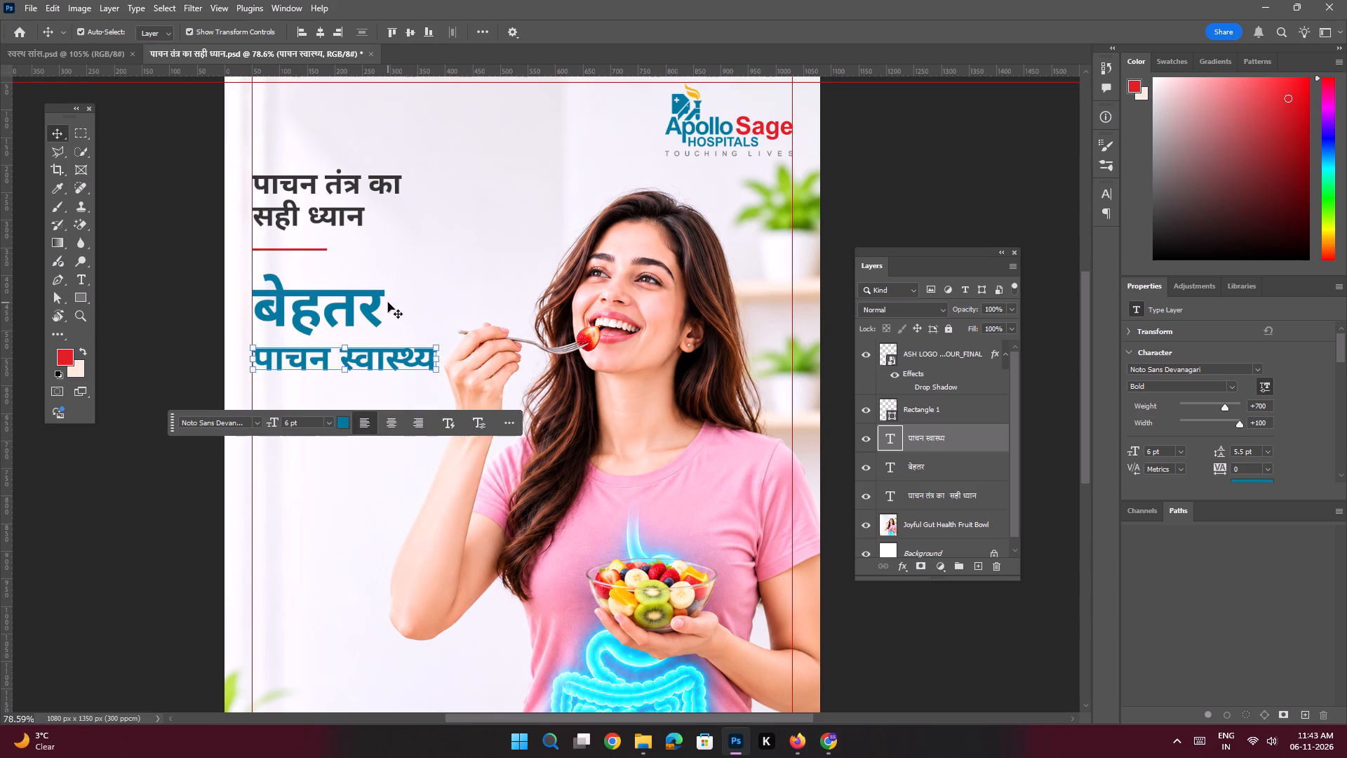
key(space)
key(space)
key(space)
key(space)
key(space)
key(space)
key(space)
drag(376, 306, 410, 306)
click(236, 287)
key(space)
ctrl+drag(314, 243, 356, 366)
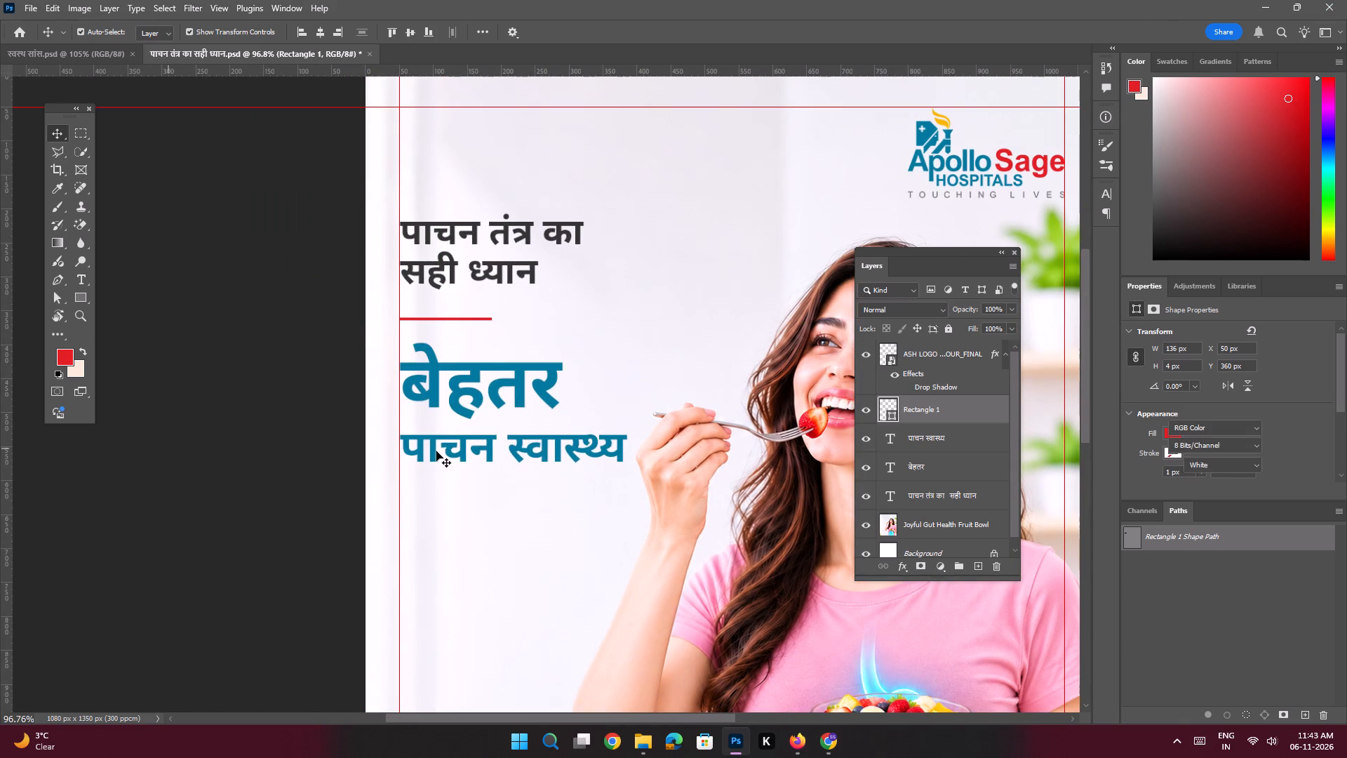
Copy the three-line paragraph below "पाचन स्वास्थ्य" from the reference poster in Chrome and return to Photoshop.
key(alt+Tab)
alt+click(630, 286)
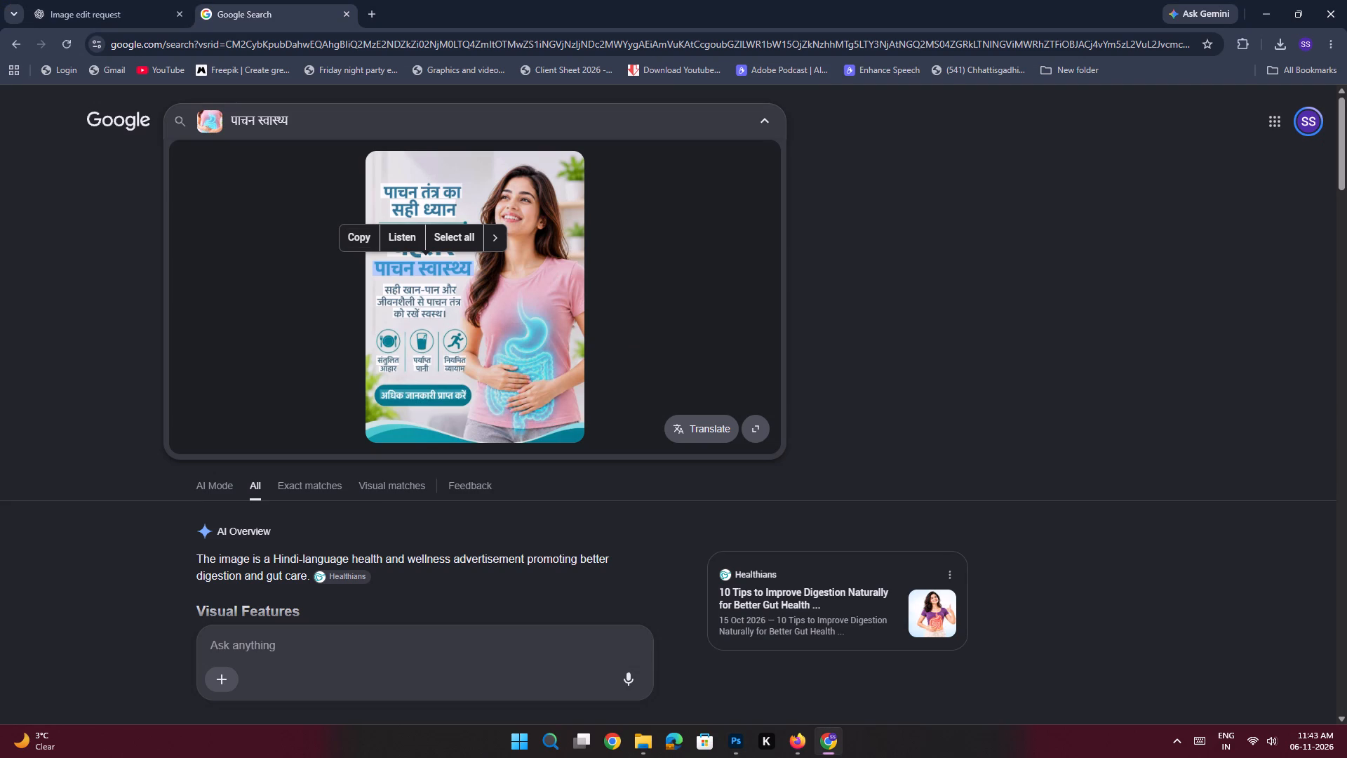
drag(385, 288, 448, 317)
click(358, 260)
key(alt+Tab)
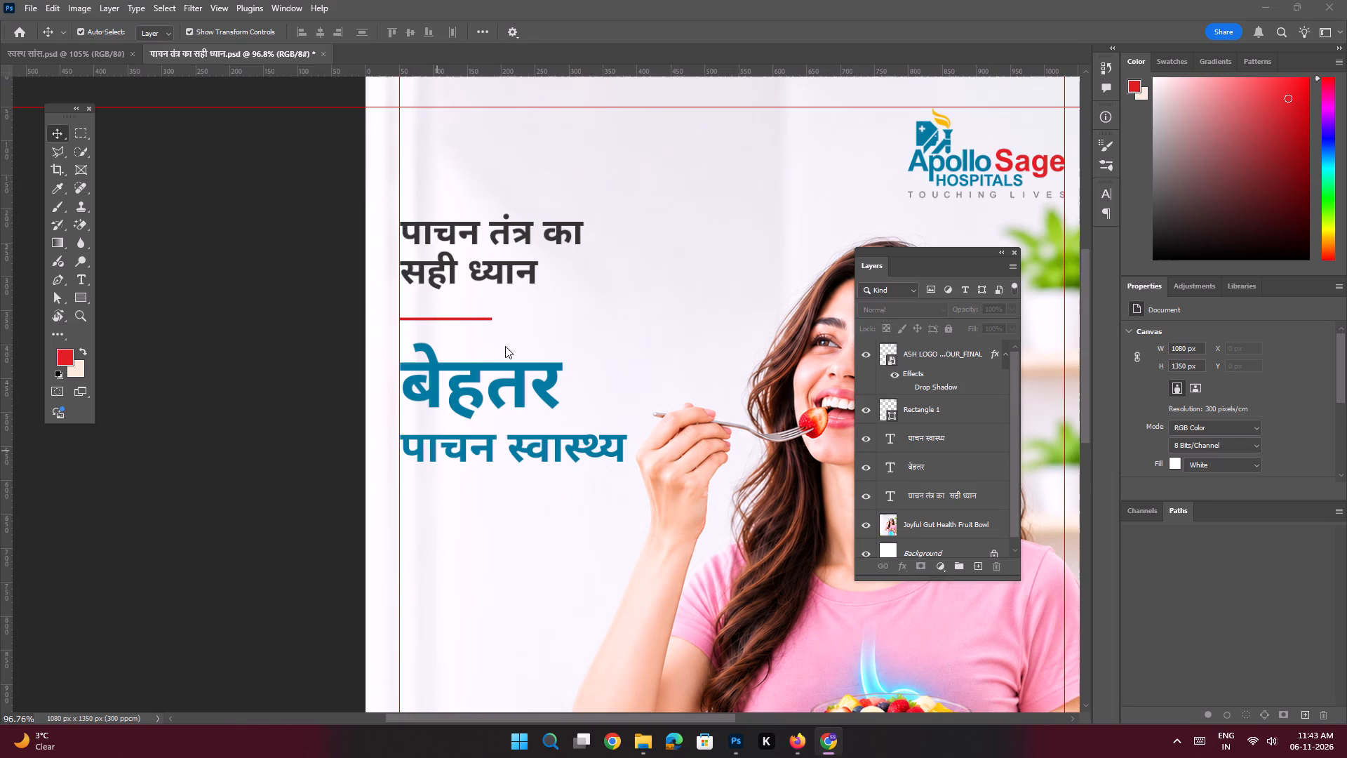
Copy the text layer "स्वस्थ सांस जीवन को देती है नई ऊर्जा" from स्वस्थ सांस.psd into the digestive-health poster document.
click(95, 59)
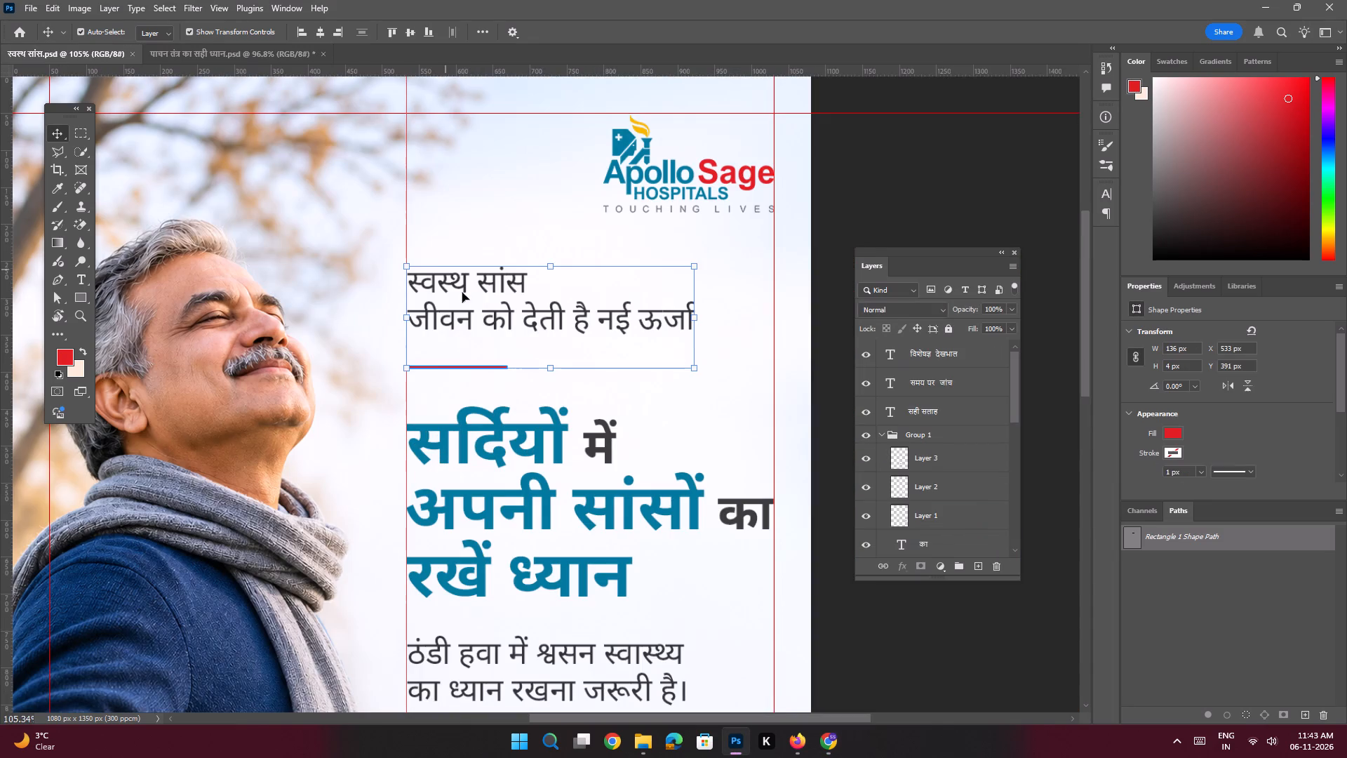
click(549, 314)
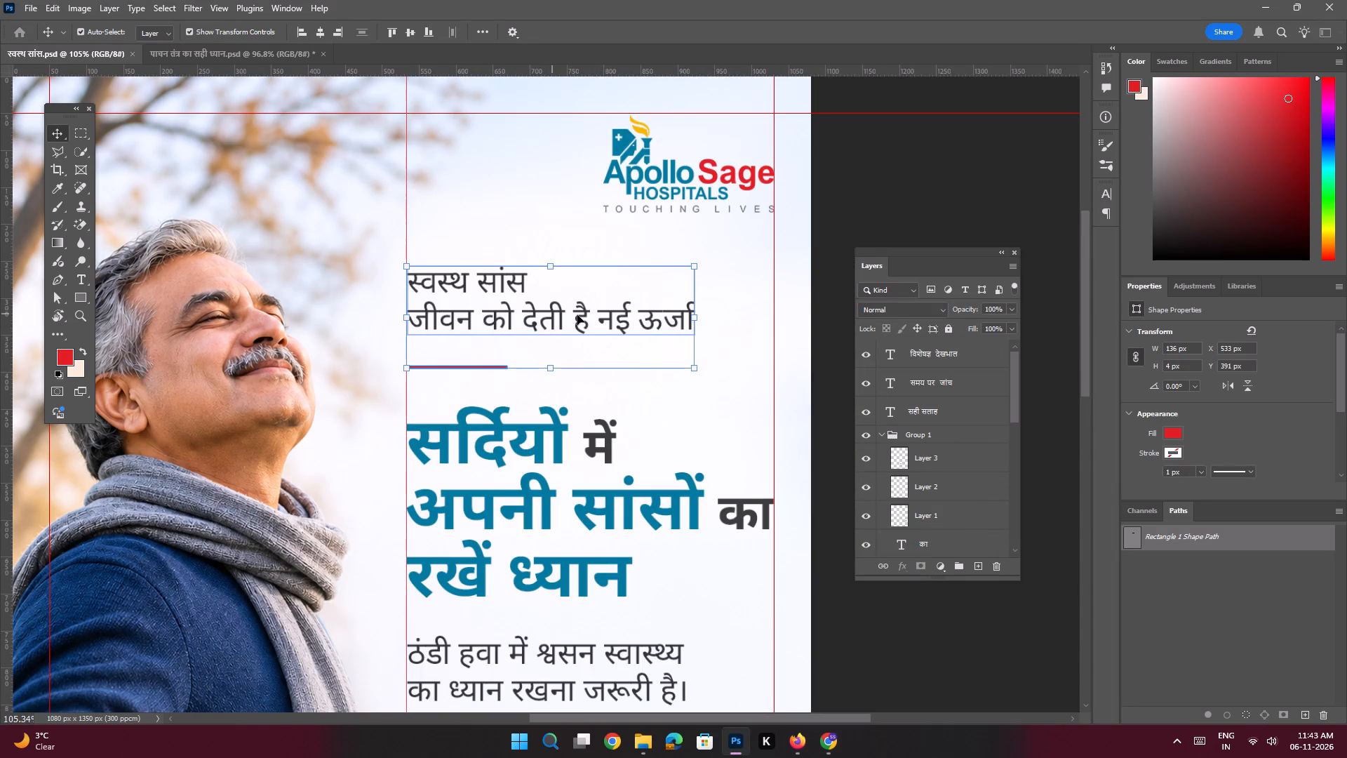
click(846, 172)
click(442, 300)
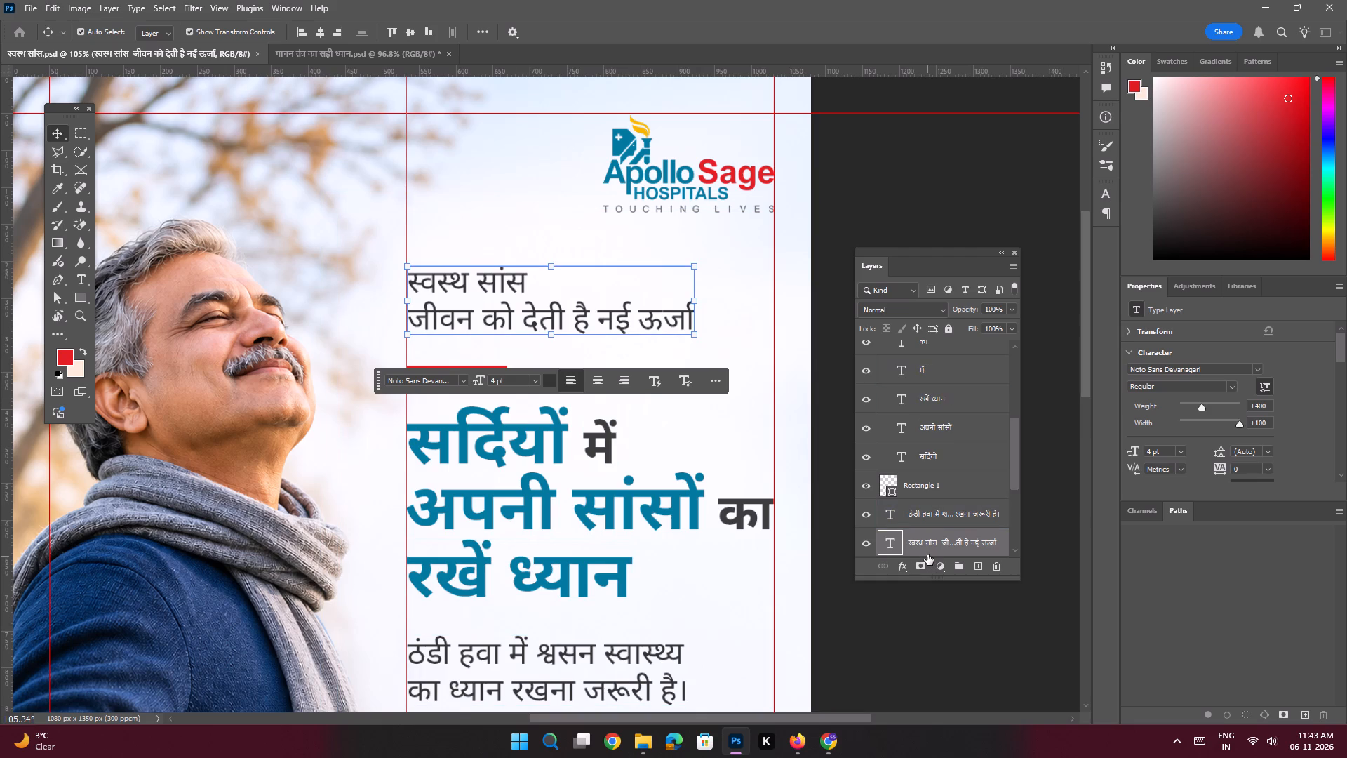
drag(942, 546, 339, 63)
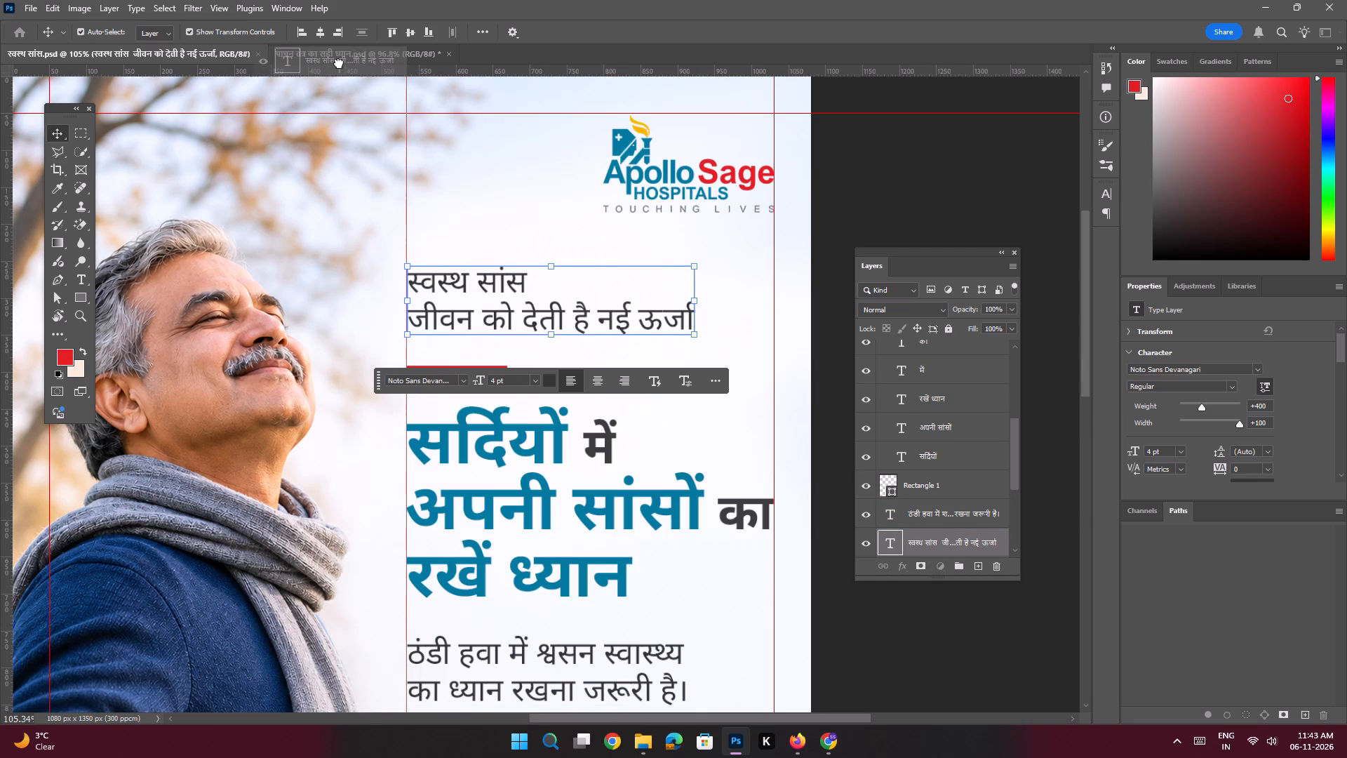
drag(339, 63, 482, 538)
Place the copied text layer just below "पाचन स्वास्थ्य", with its start aligned to the vertical margin guide.
key(space)
key(space)
key(space)
ctrl+drag(561, 471, 513, 458)
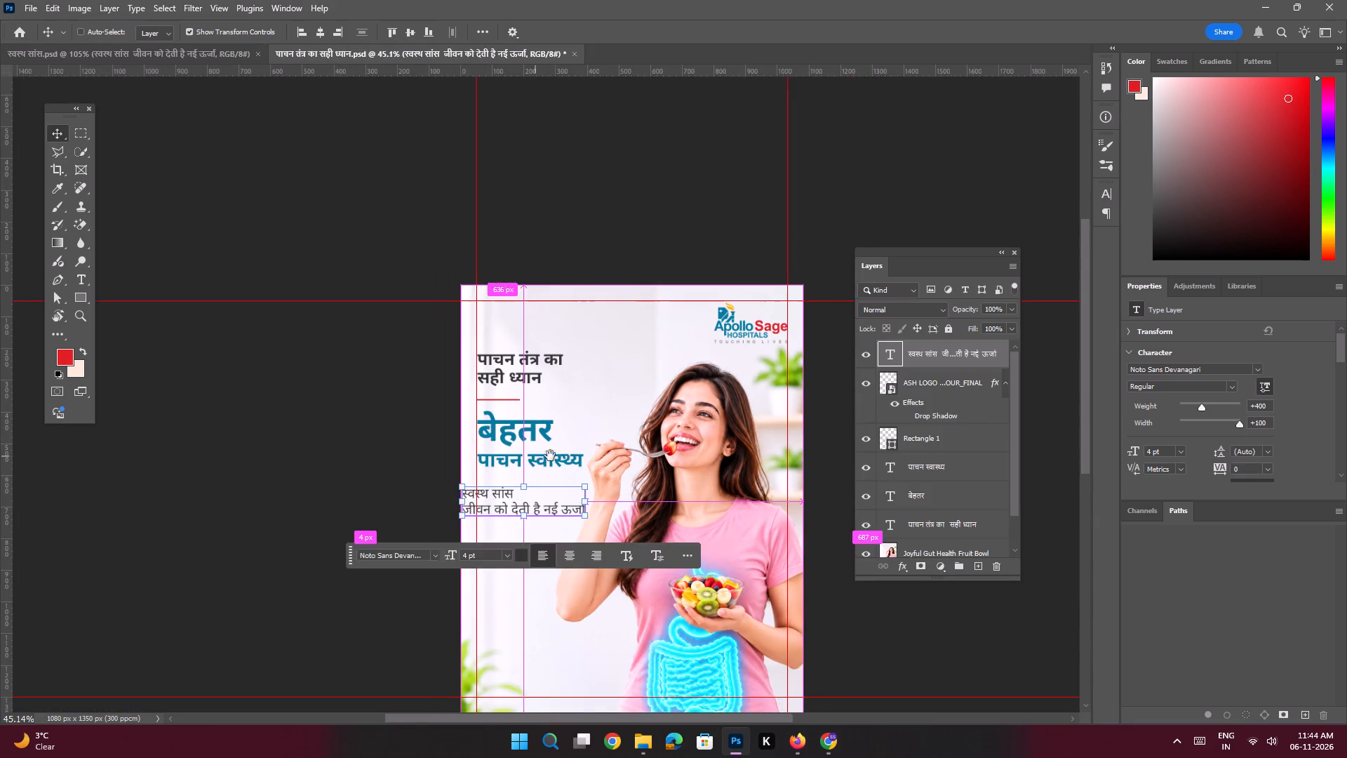
drag(561, 455, 483, 417)
click(640, 401)
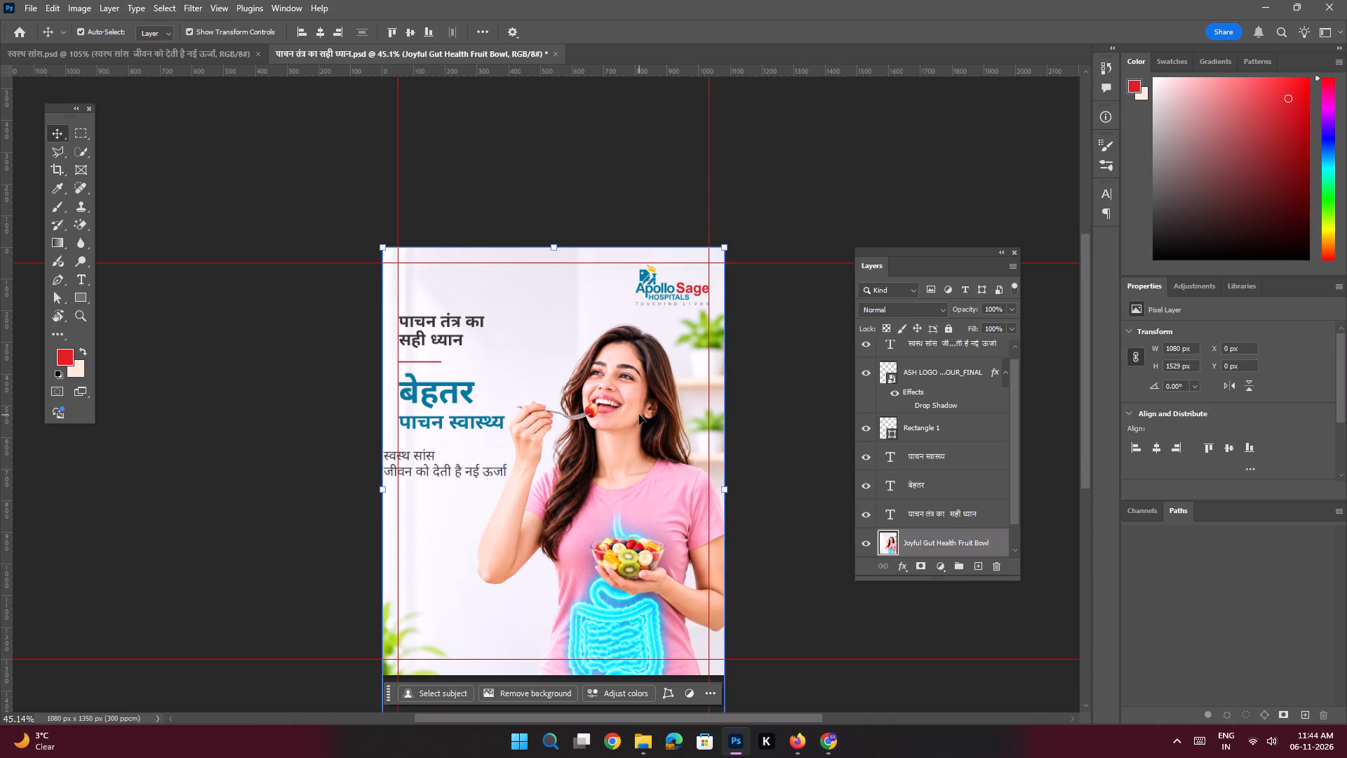
shift+drag(639, 415, 651, 415)
key(space)
ctrl+drag(443, 450, 476, 483)
click(423, 468)
shift+drag(408, 463, 435, 467)
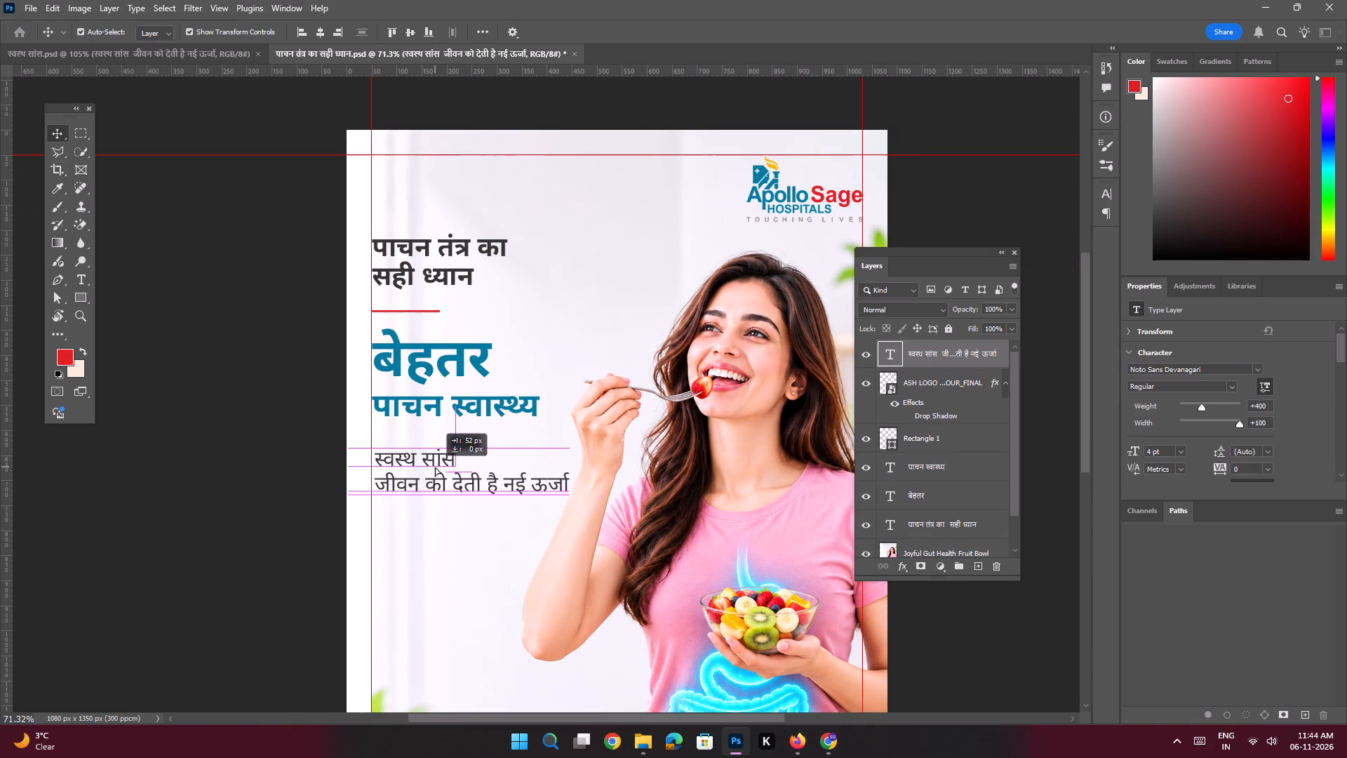
shift+drag(435, 467, 429, 467)
Replace the copied layer's text with the paragraph "सही खान-पान और जीवनशैली से पाचन तंत्र को रखें स्वस्थ।" copied from the reference.
double_click(429, 467)
key(ctrl+v)
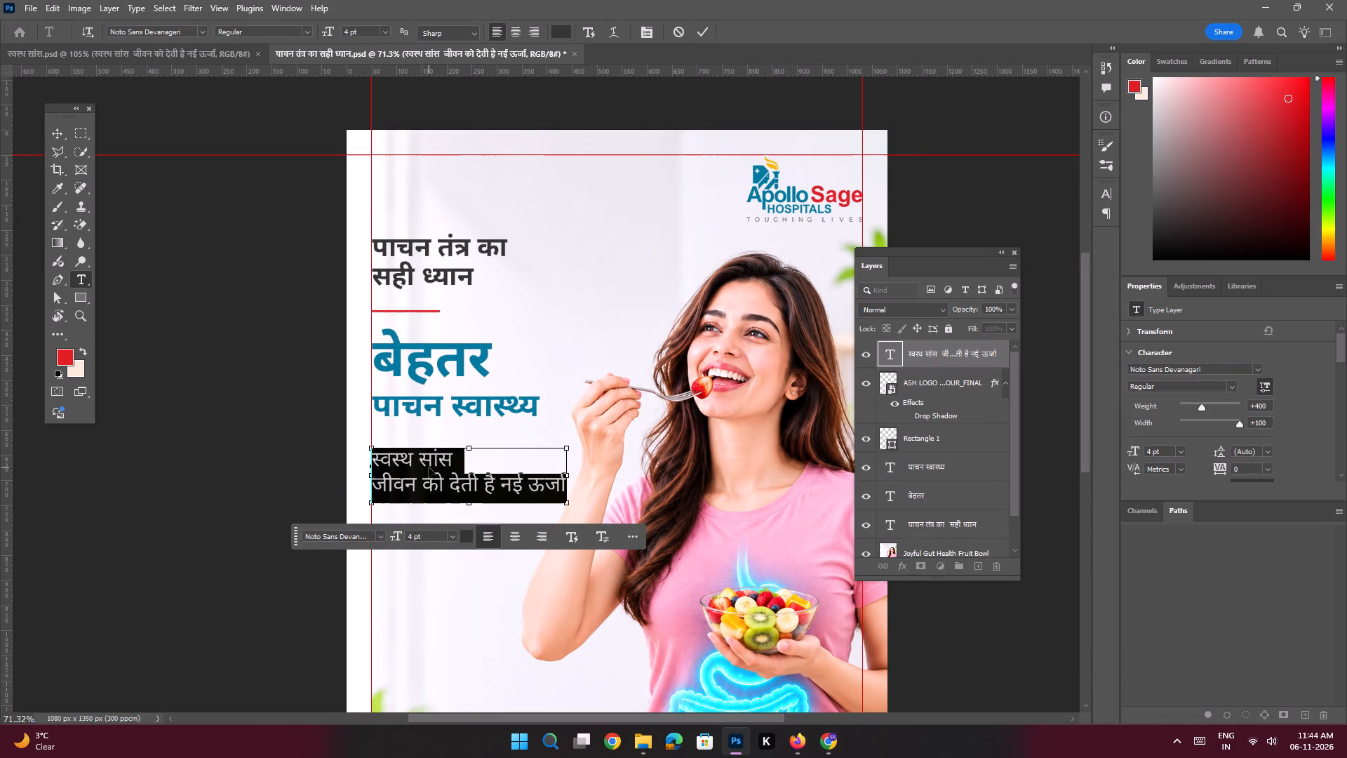
key(Return)
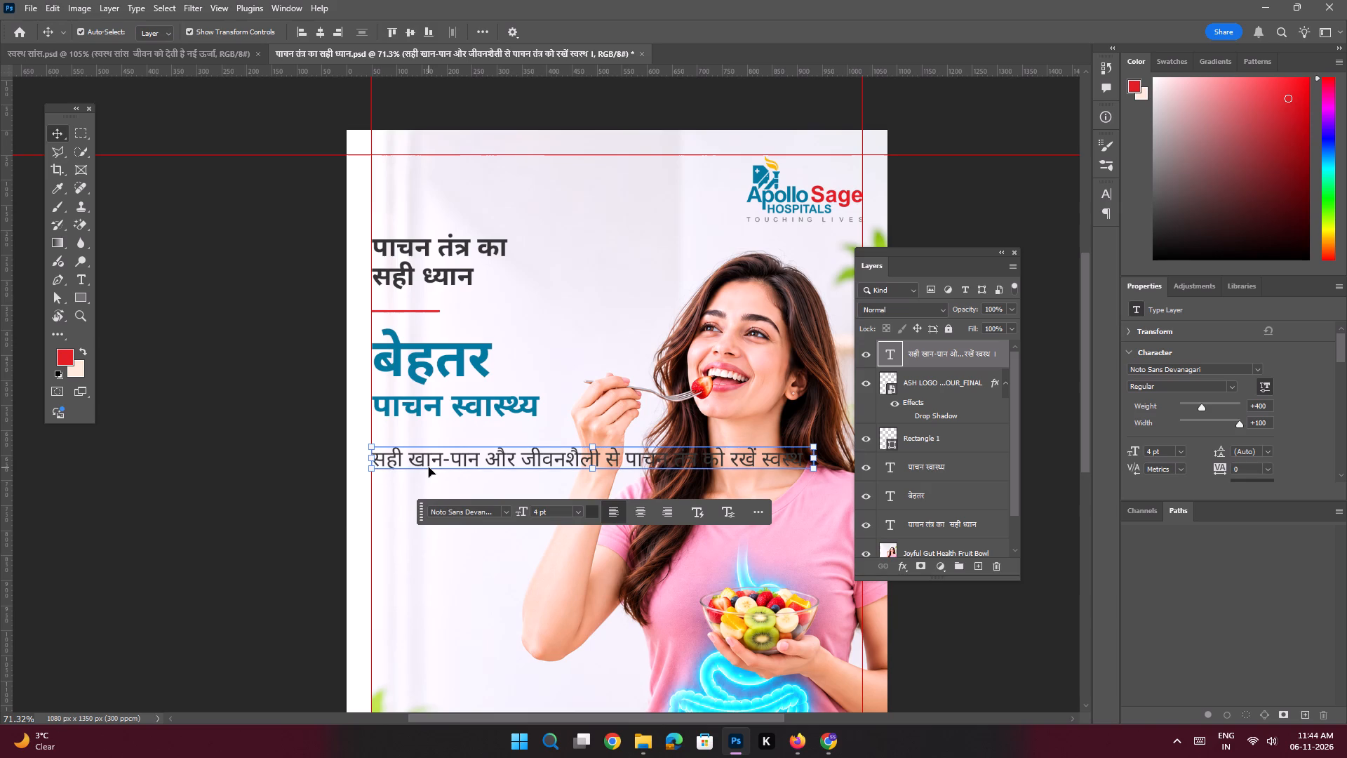
Break the paragraph into three lines after "और" and "तंत्र", following the reference poster in Chrome.
key(alt+Tab)
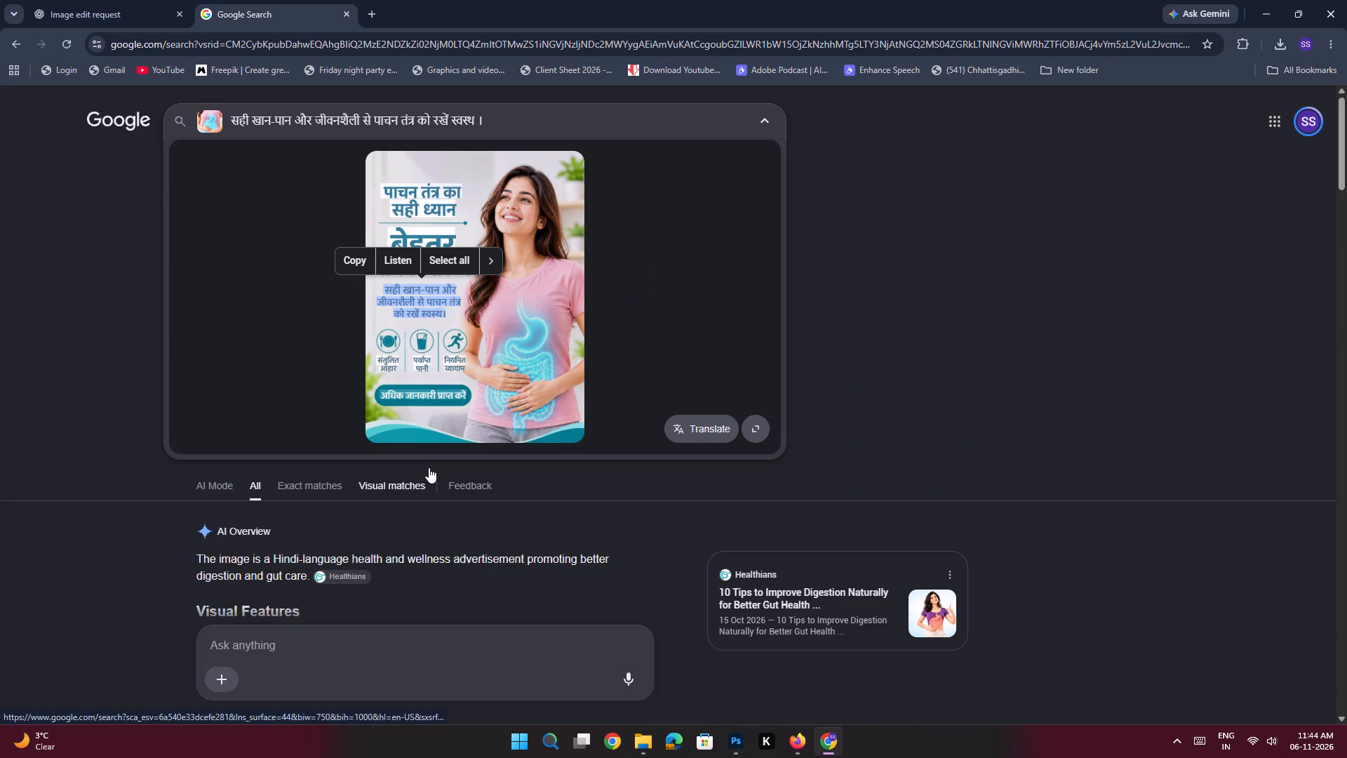
key(alt+Tab)
double_click(510, 460)
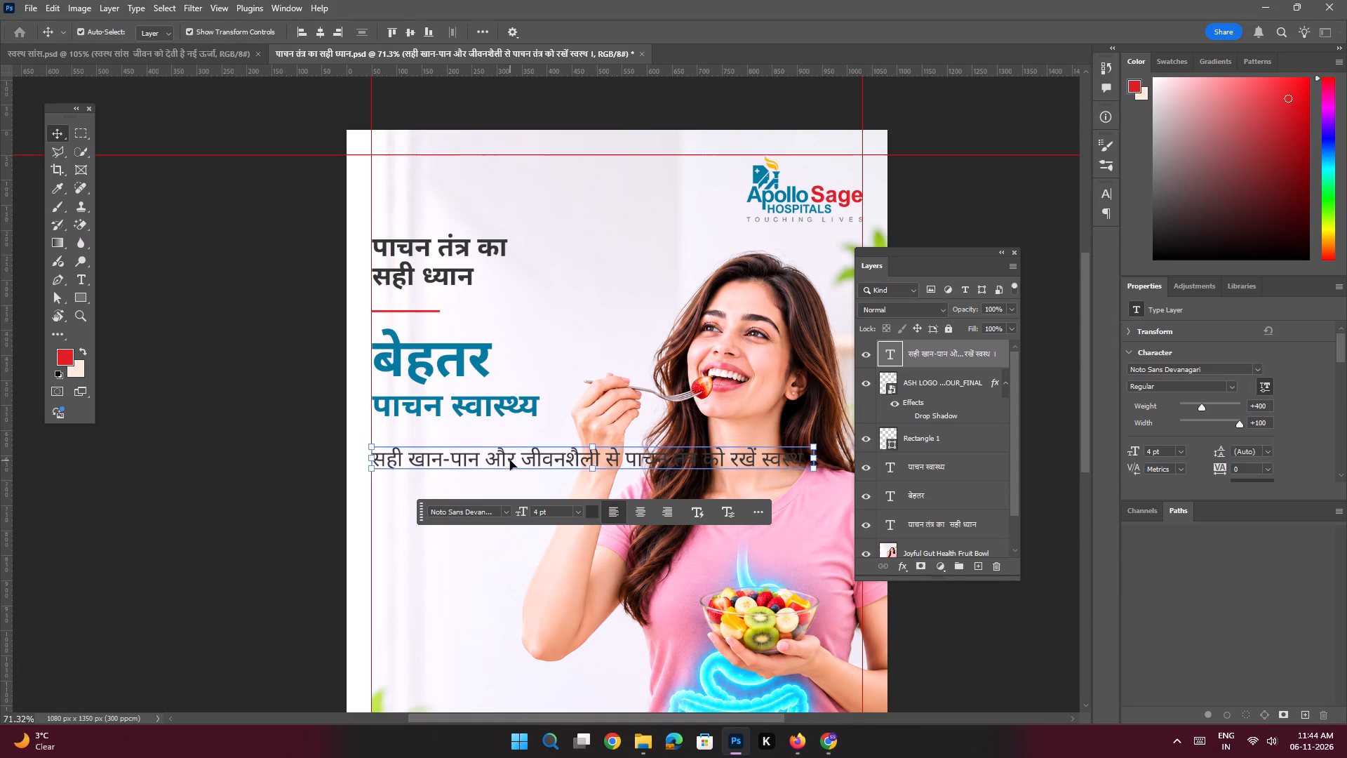
click(523, 451)
key(Return)
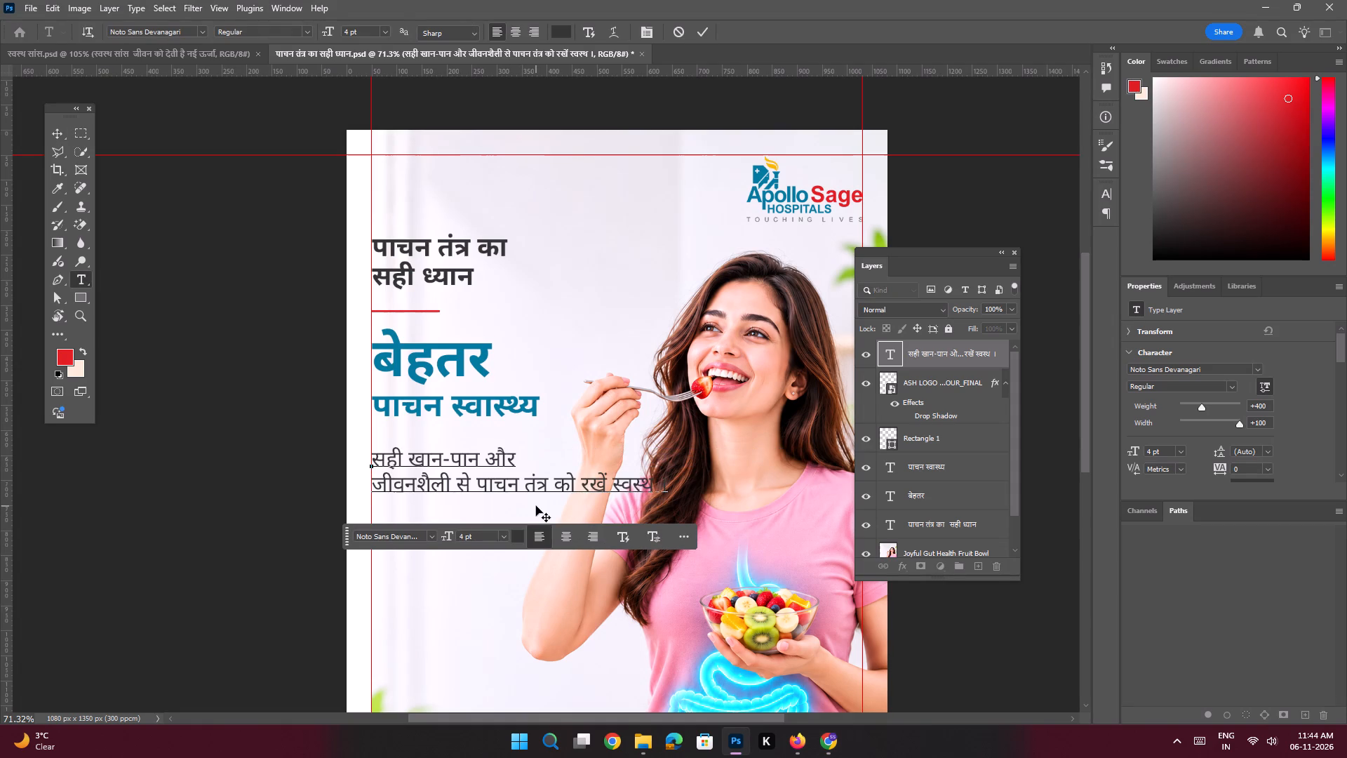
key(Return)
key(alt+Tab)
key(alt+Tab)
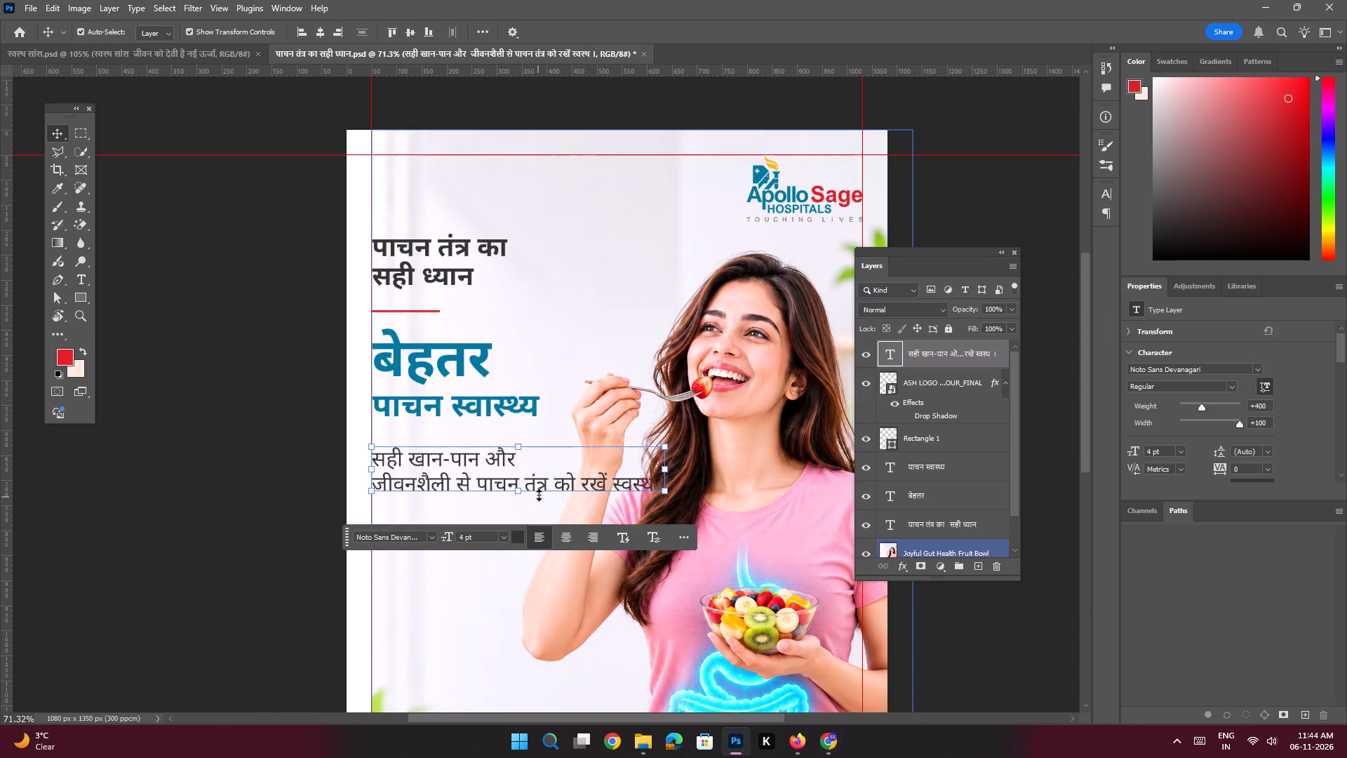
double_click(547, 487)
click(556, 476)
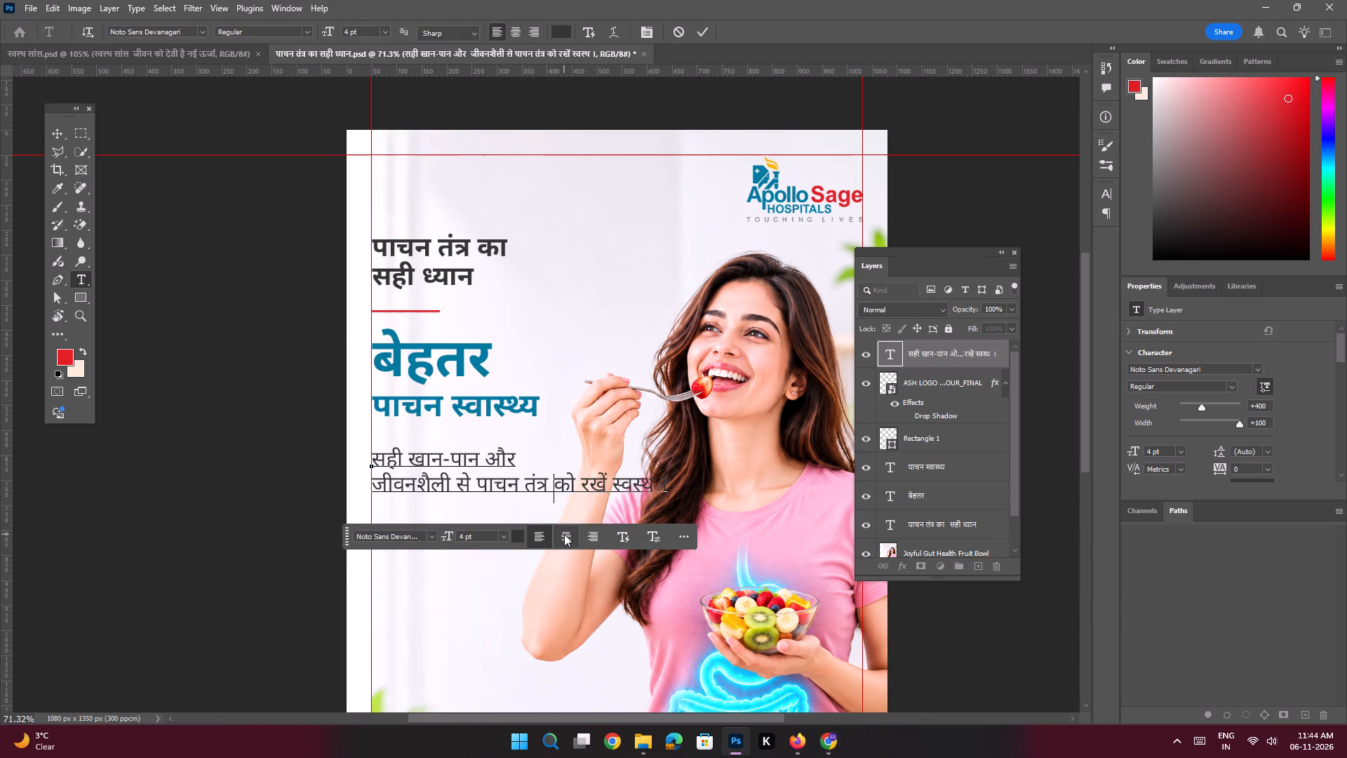
key(Return)
key(Return)
key(alt+Tab)
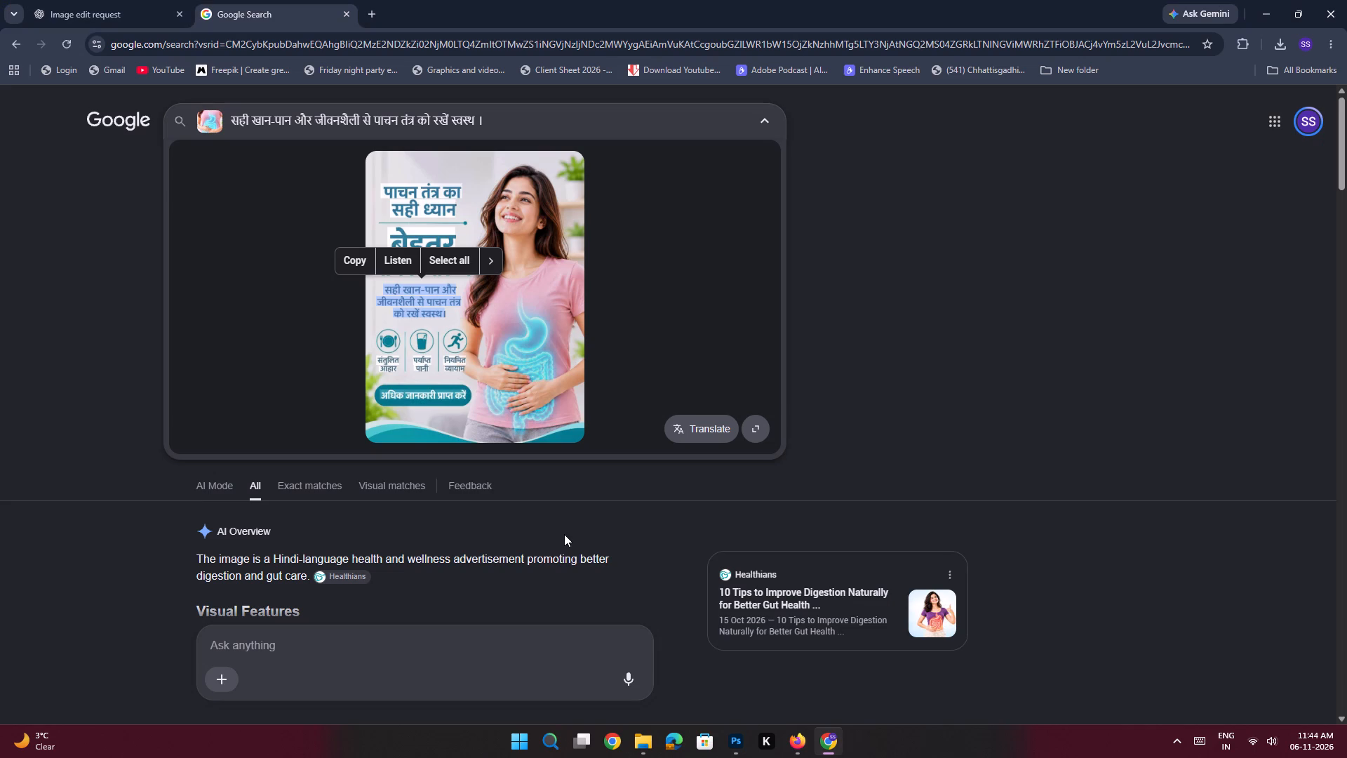
key(alt+Tab)
Move the three-line paragraph straight down to leave more room beneath "पाचन स्वास्थ्य".
key(space)
key(space)
key(space)
key(space)
key(space)
key(space)
key(space)
key(space)
key(space)
drag(567, 491, 550, 477)
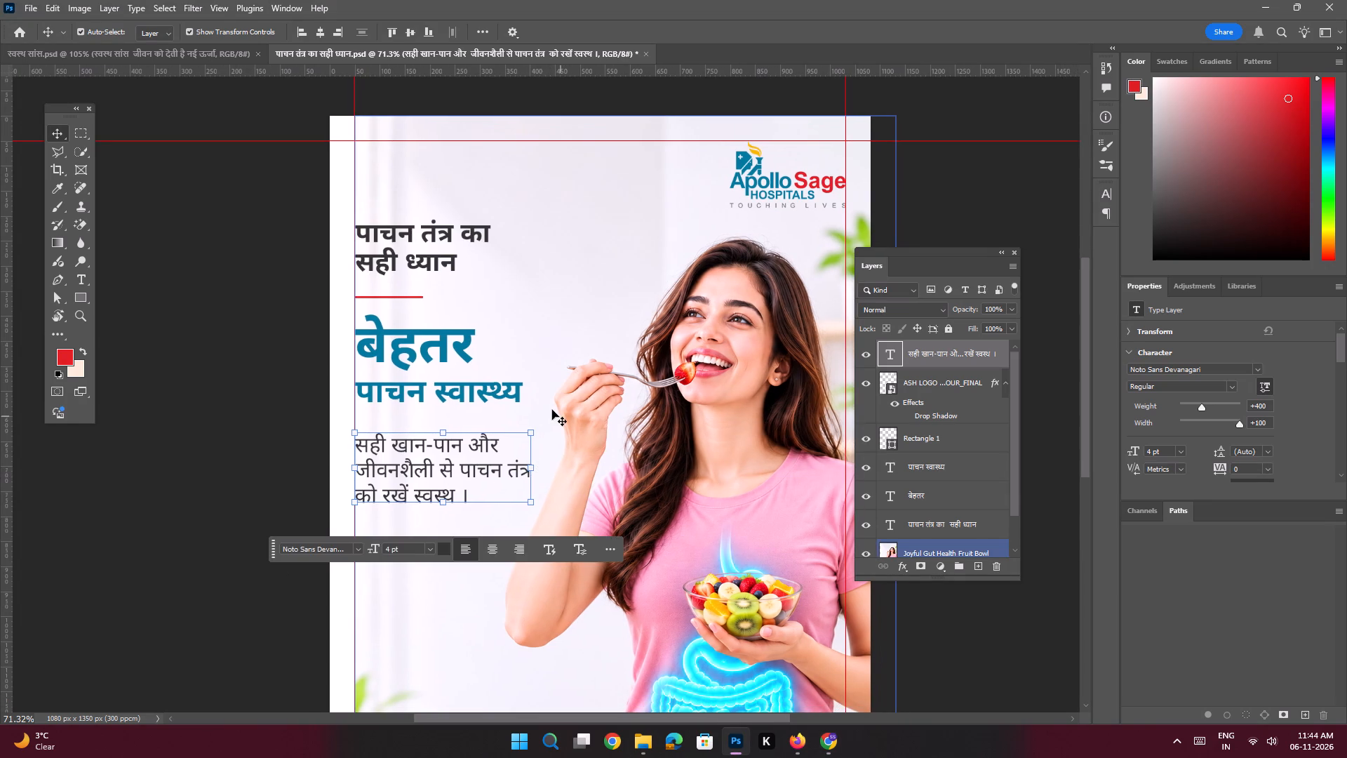
shift+drag(464, 451, 464, 472)
Scale up "बेहतर" and "पाचन स्वास्थ्य" together, keeping their starting edge on the margin guide, and deselect them.
click(445, 342)
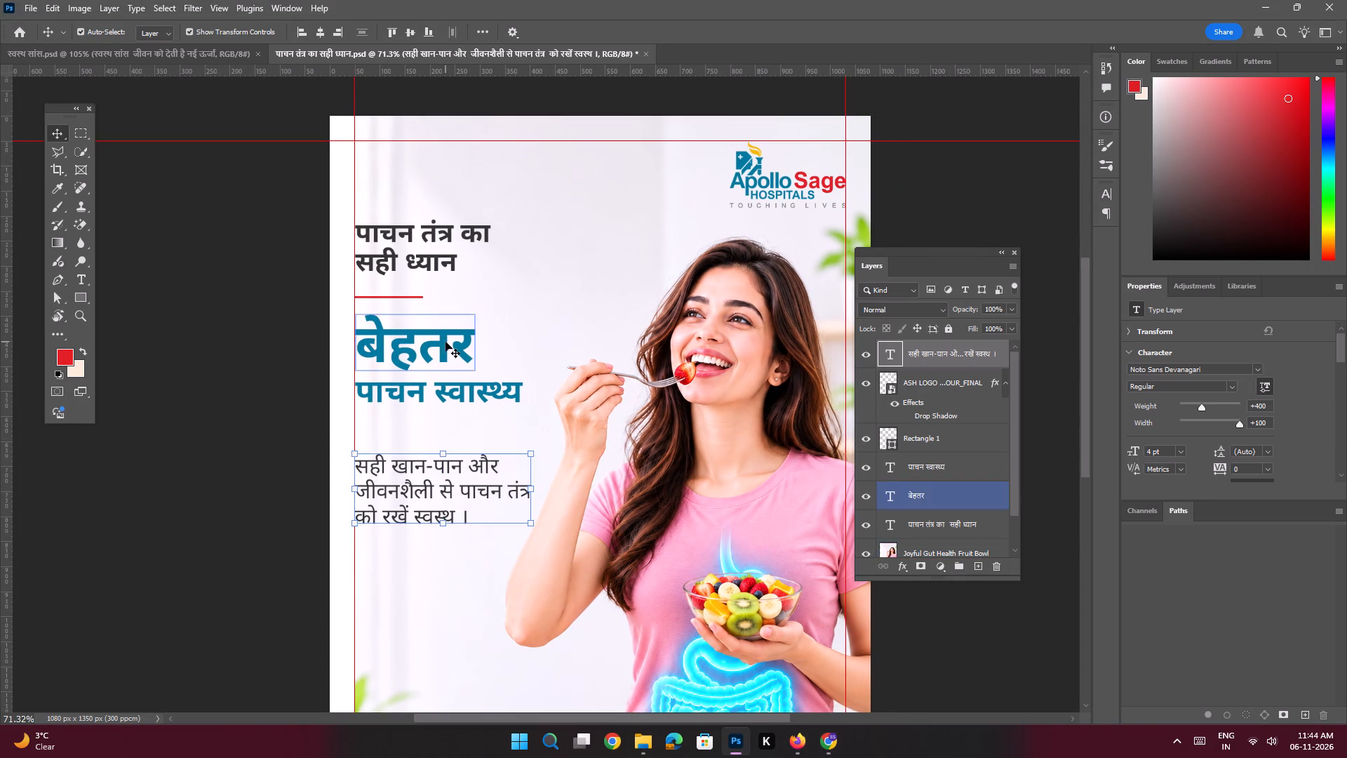
shift+click(505, 391)
drag(525, 406, 547, 424)
key(Return)
key(space)
key(space)
key(space)
key(space)
key(space)
key(space)
key(space)
key(space)
key(space)
key(space)
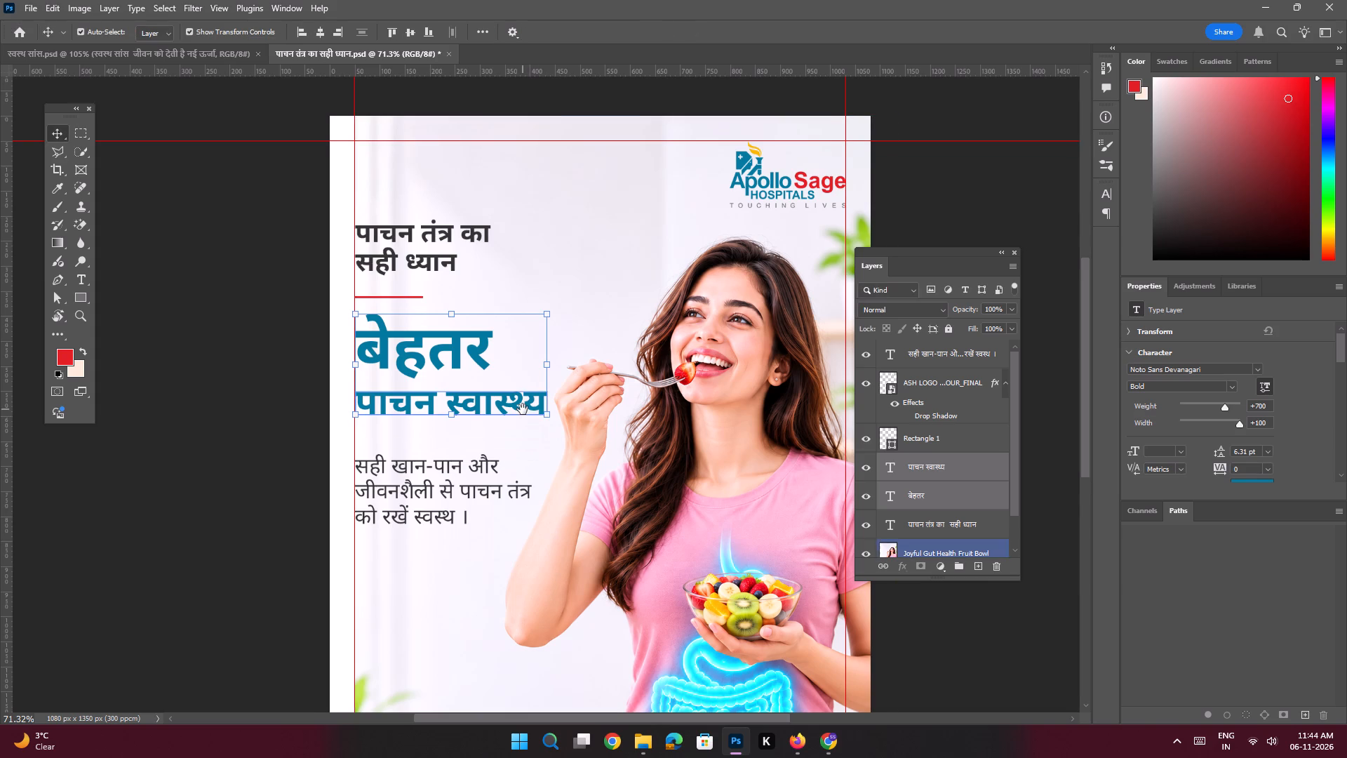
drag(523, 409, 514, 385)
click(246, 392)
key(space)
key(space)
key(space)
key(space)
drag(545, 294, 545, 307)
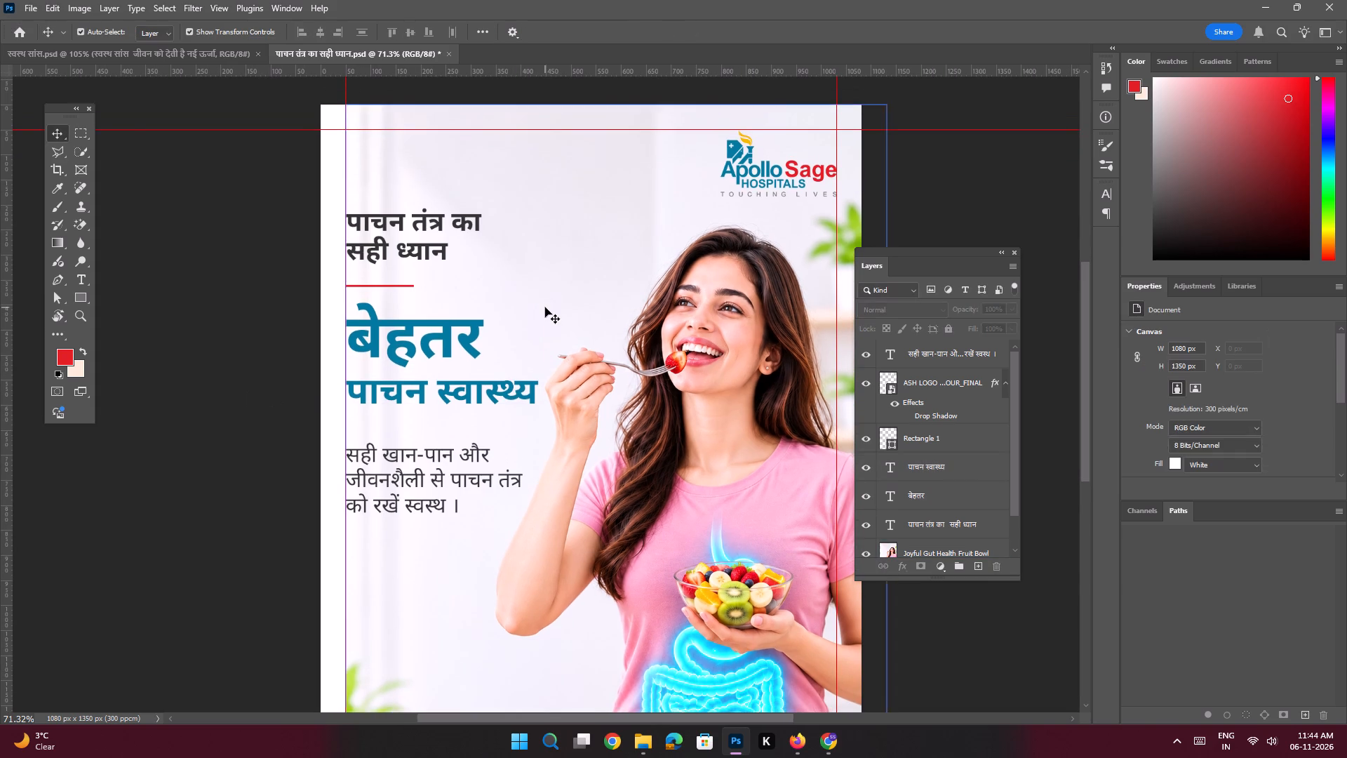
Check the spacing against the reference poster, move the paragraph slightly up towards "पाचन स्वास्थ्य", and save the document.
key(alt+Tab)
key(alt+Tab)
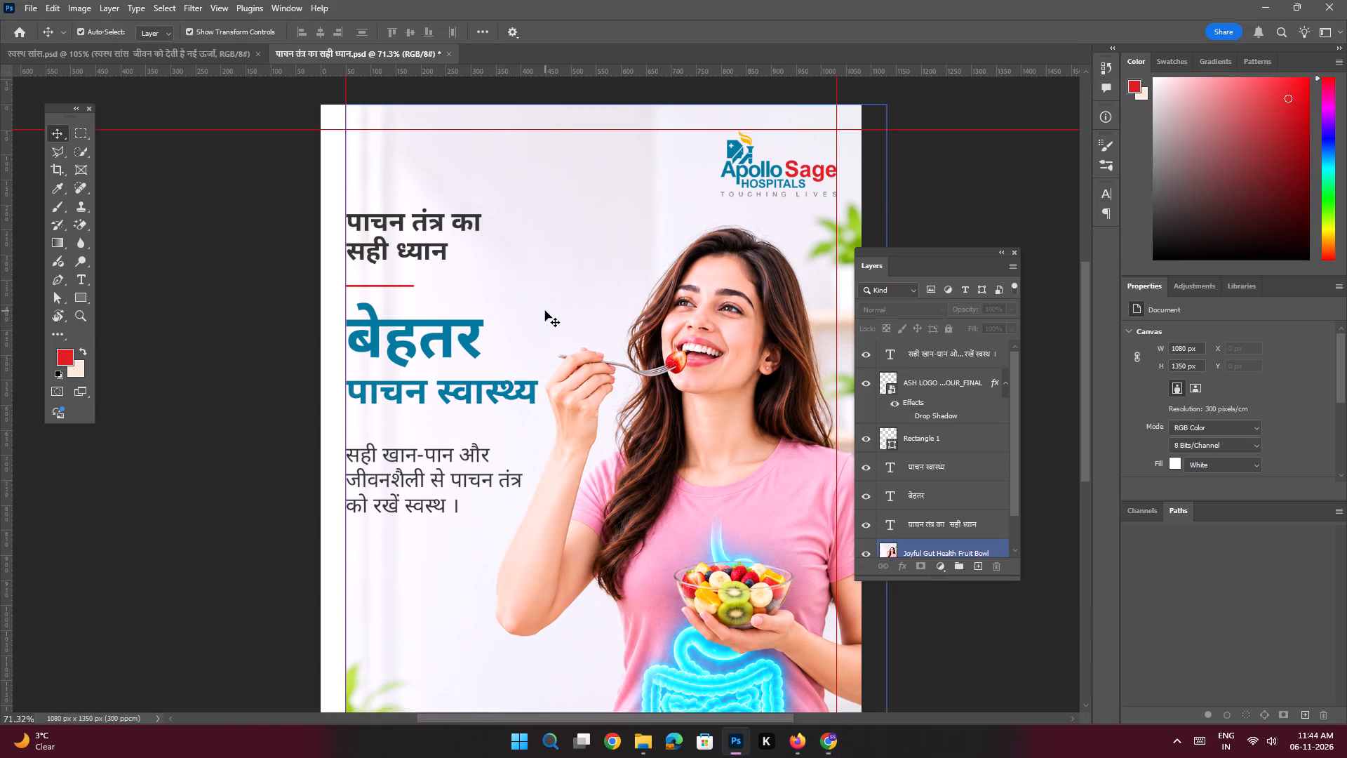
key(alt+Tab)
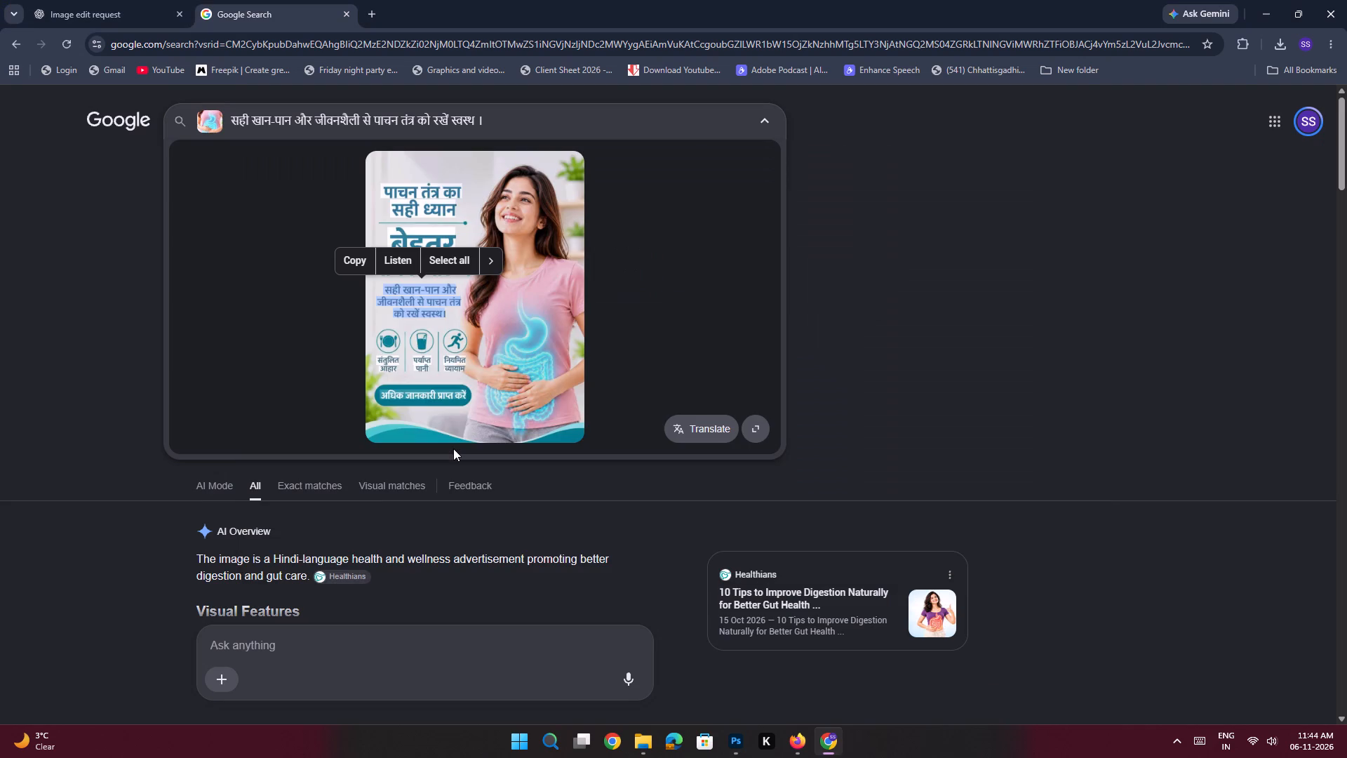
key(alt+Tab)
click(436, 471)
shift+drag(436, 474, 436, 465)
key(ctrl+s)
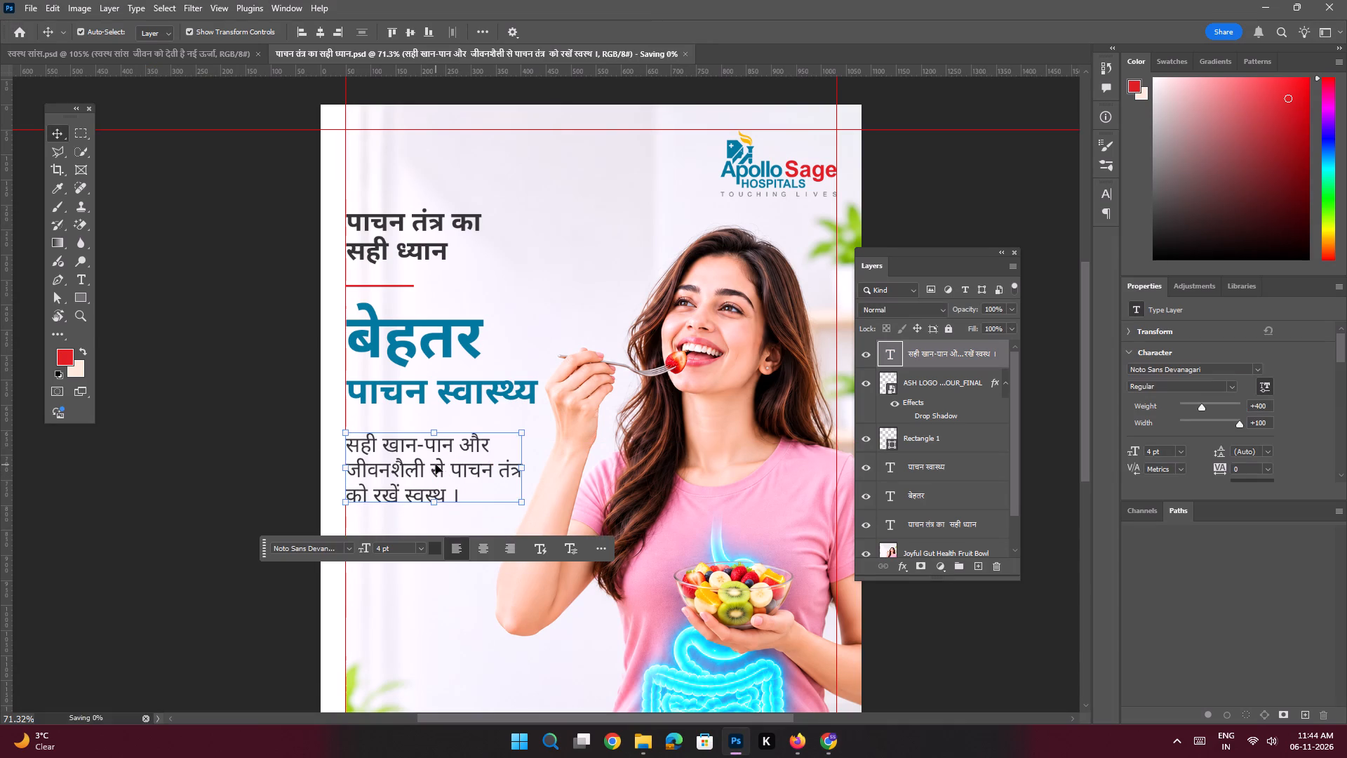
Open the 1.21.03 PM WhatsApp poster image from Downloads as its own Photoshop document and unlock its background layer.
key(alt+Tab)
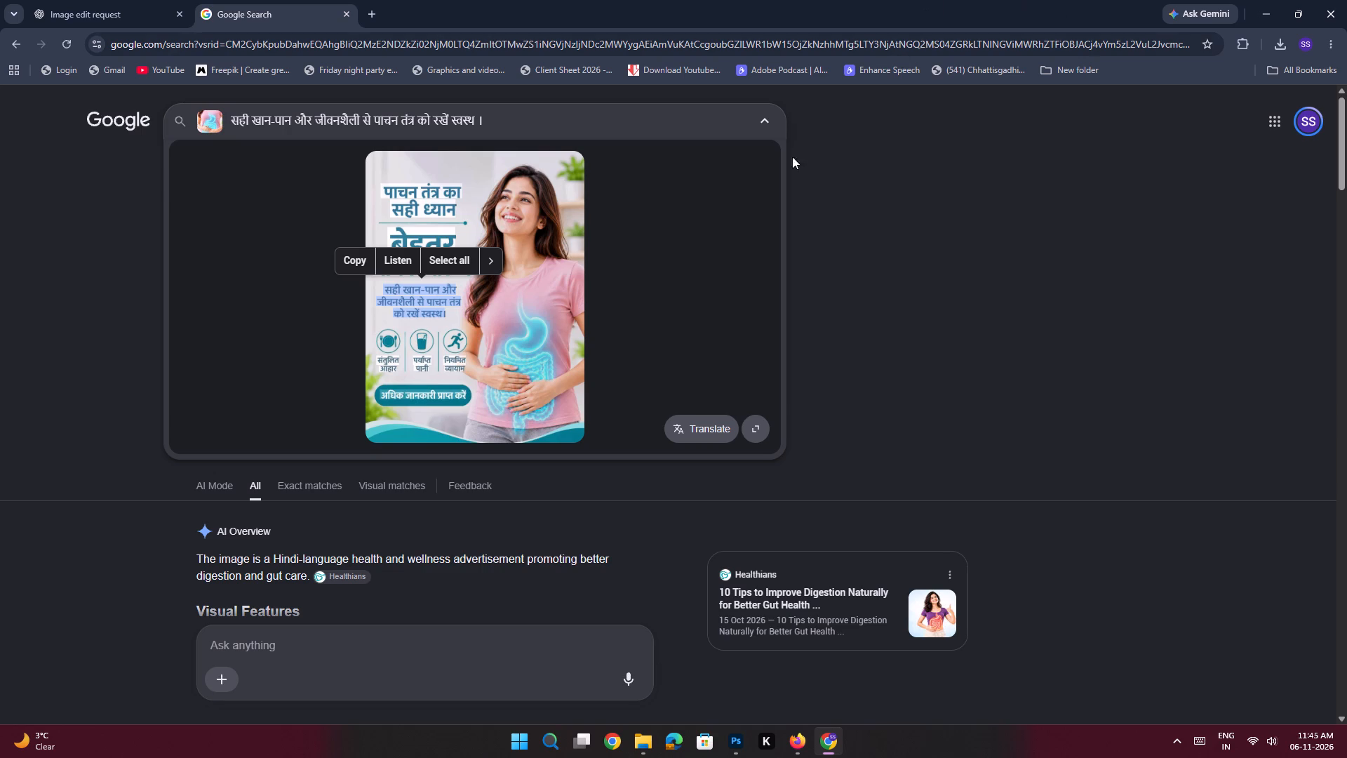
click(640, 710)
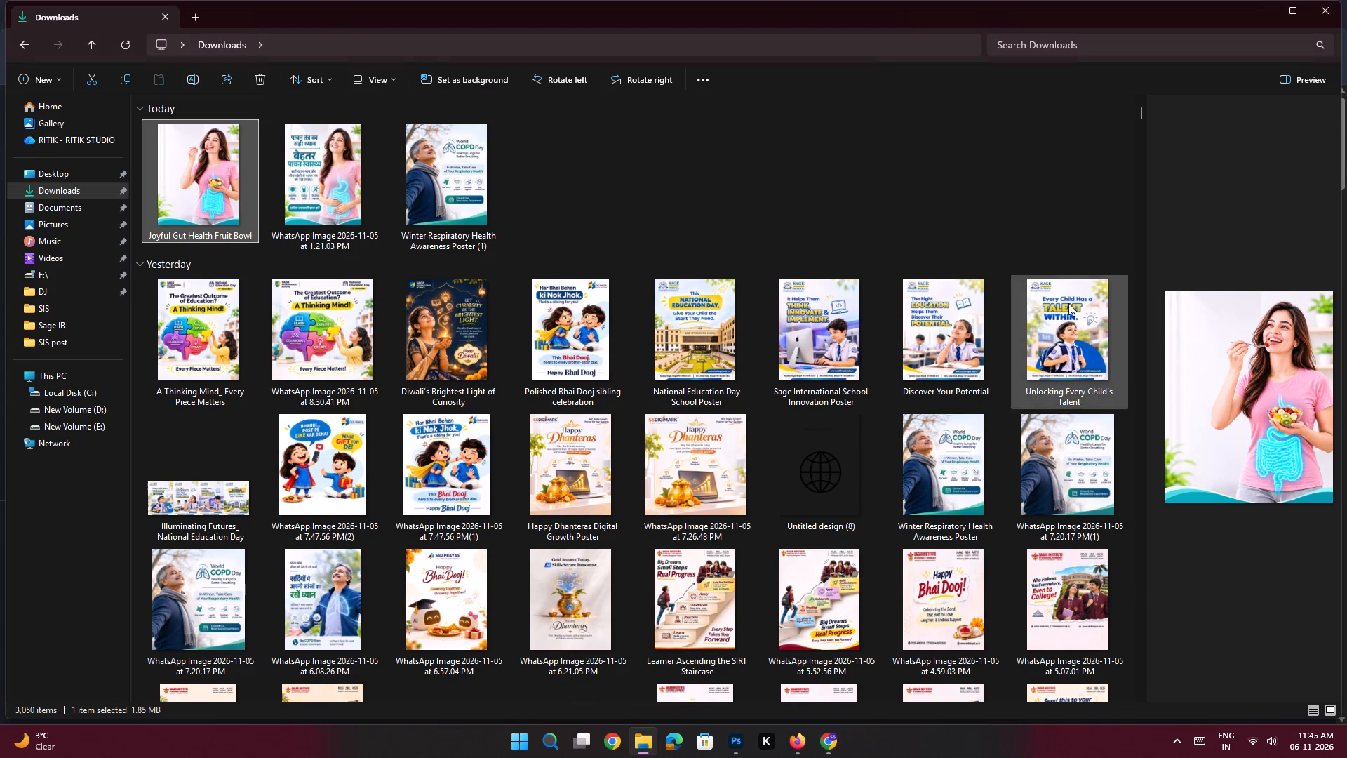
click(295, 180)
drag(321, 215, 758, 540)
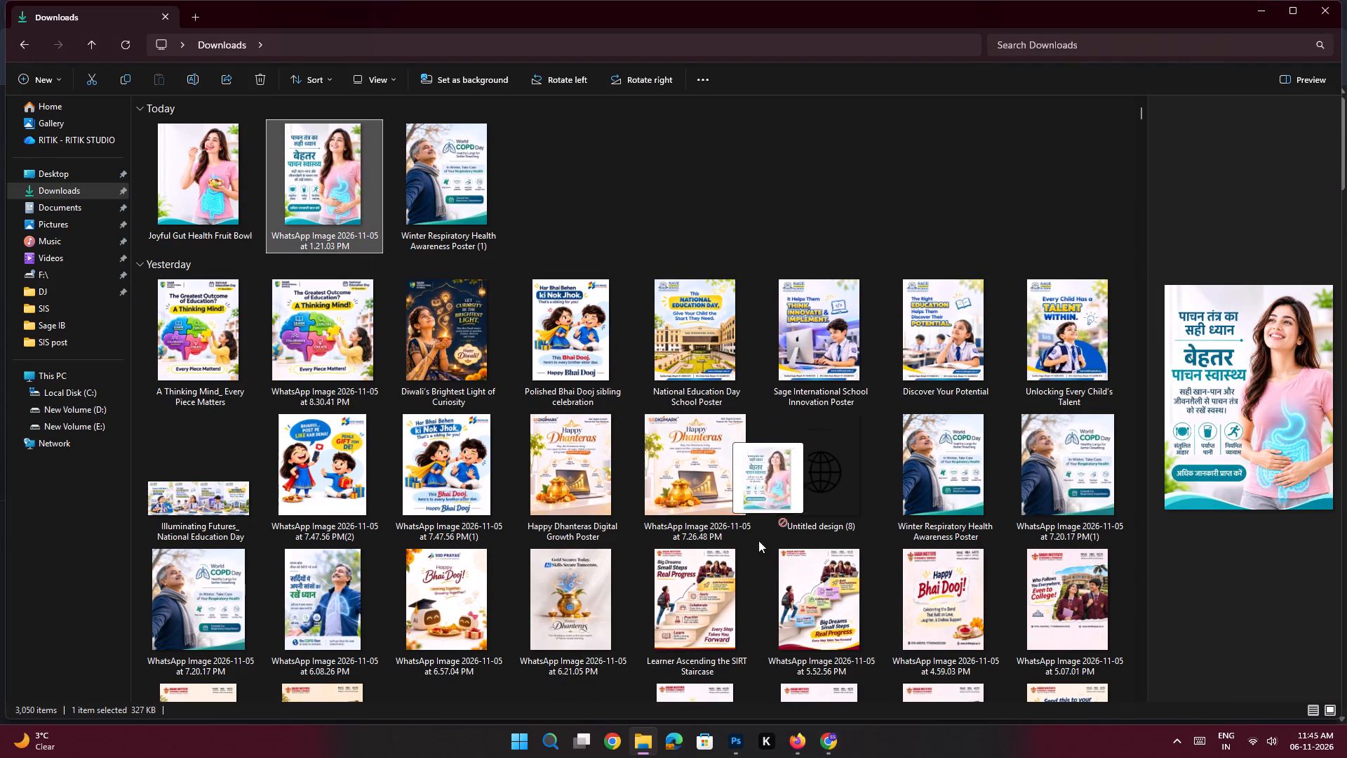
drag(758, 540, 748, 0)
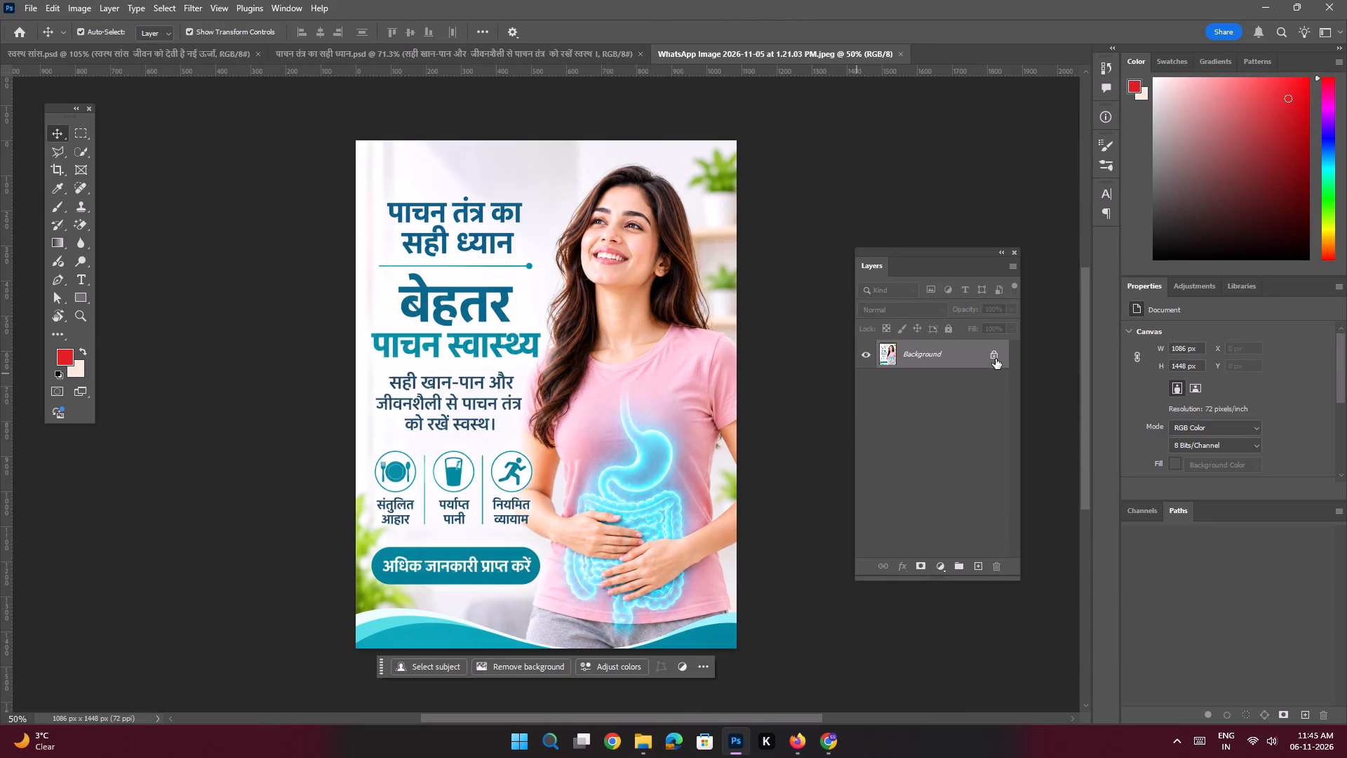
click(996, 359)
Make a circular selection about 126 px wide around the plate-and-cutlery icon above "संतुलित आहार", shifting it to enclose the ring evenly.
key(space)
ctrl+drag(485, 486, 542, 536)
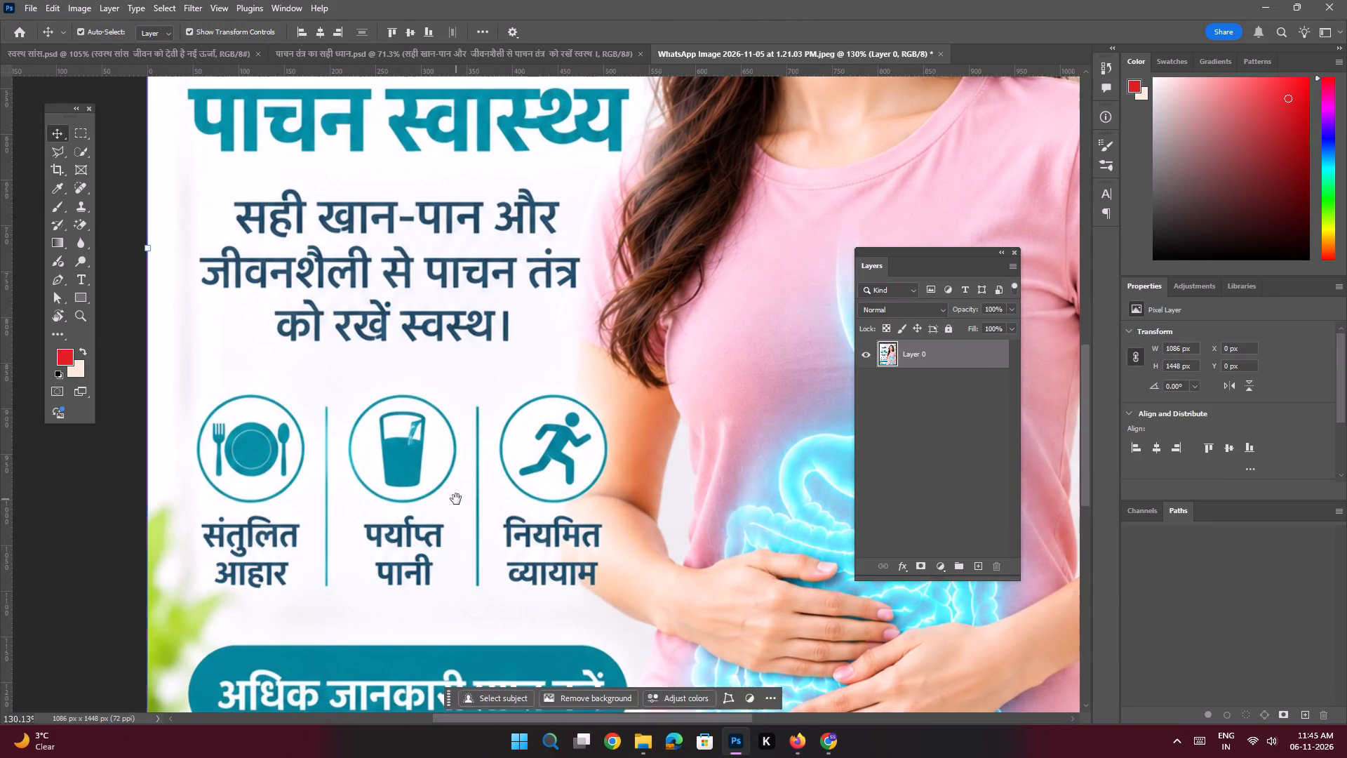
drag(456, 499, 620, 495)
ctrl+drag(511, 456, 532, 492)
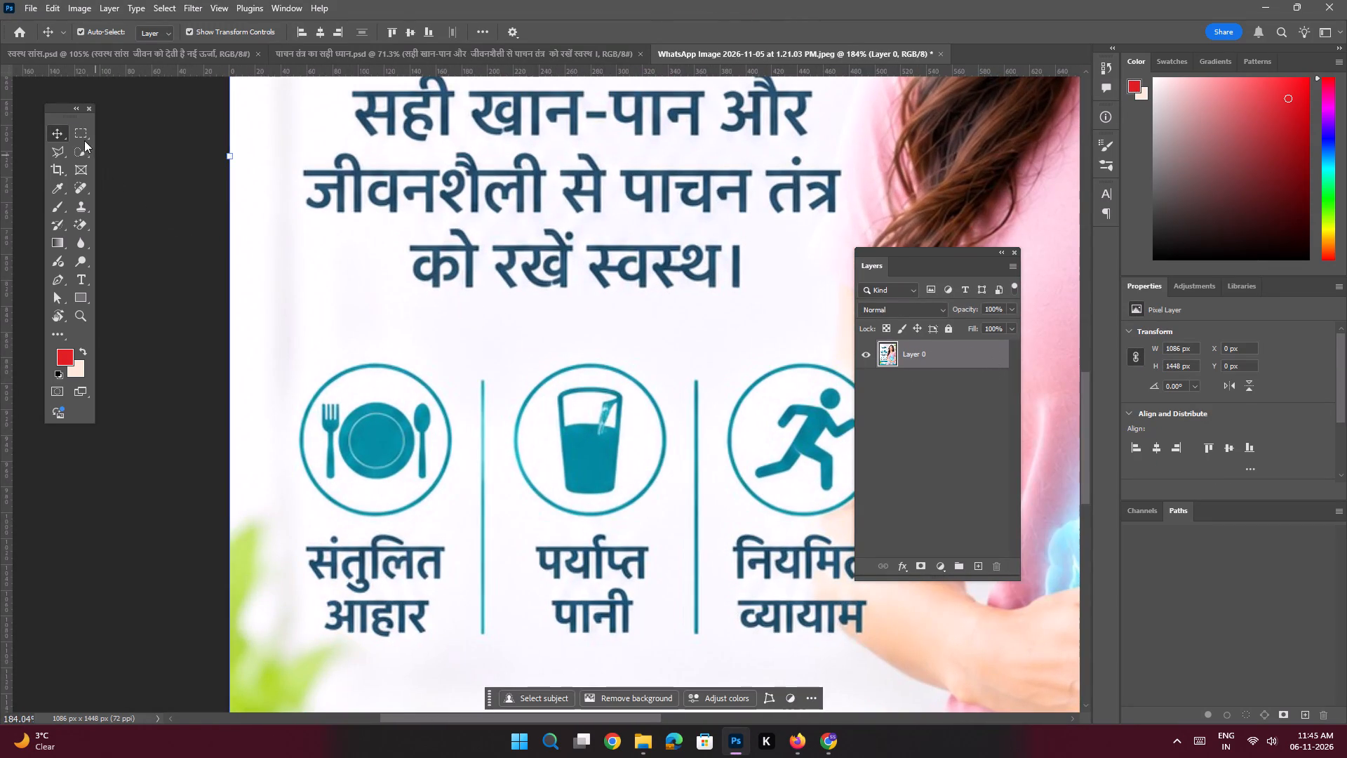
right_click(72, 129)
click(120, 144)
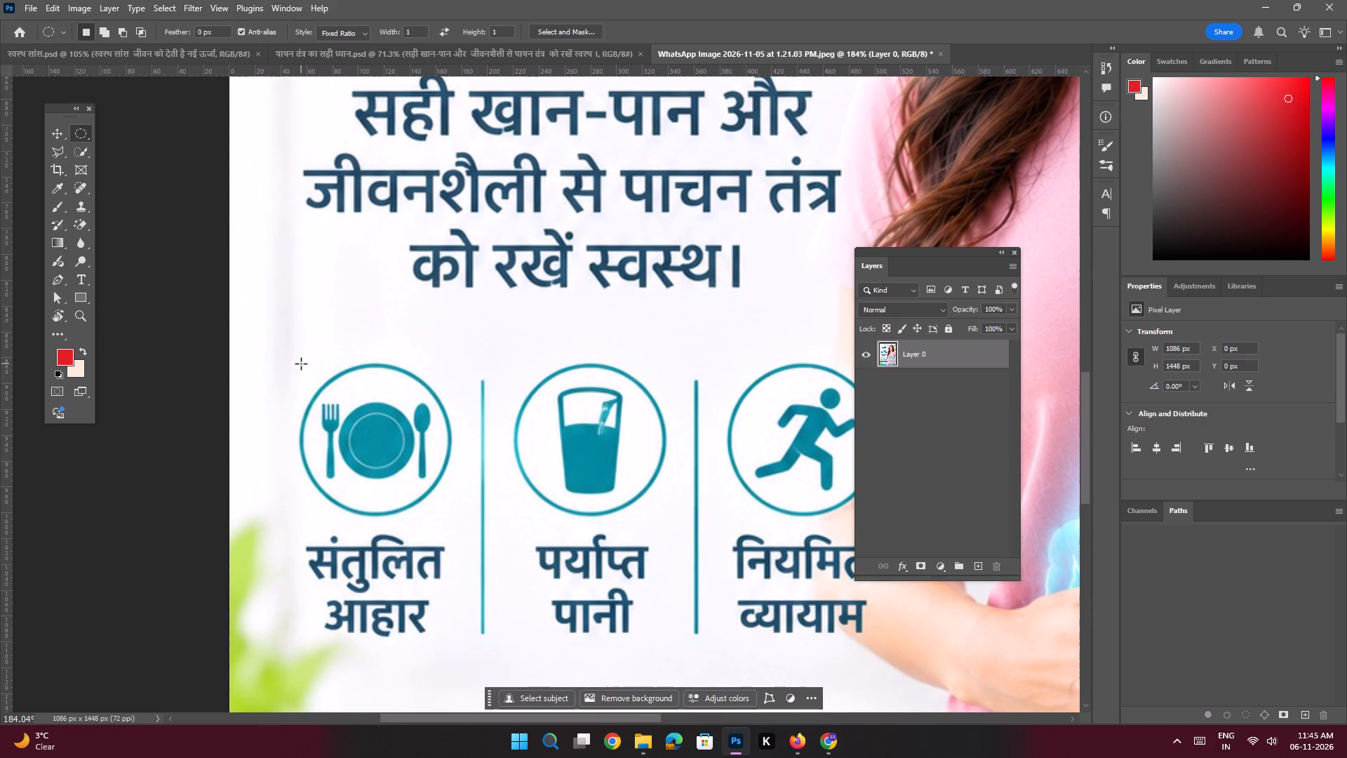
shift+drag(301, 364, 462, 538)
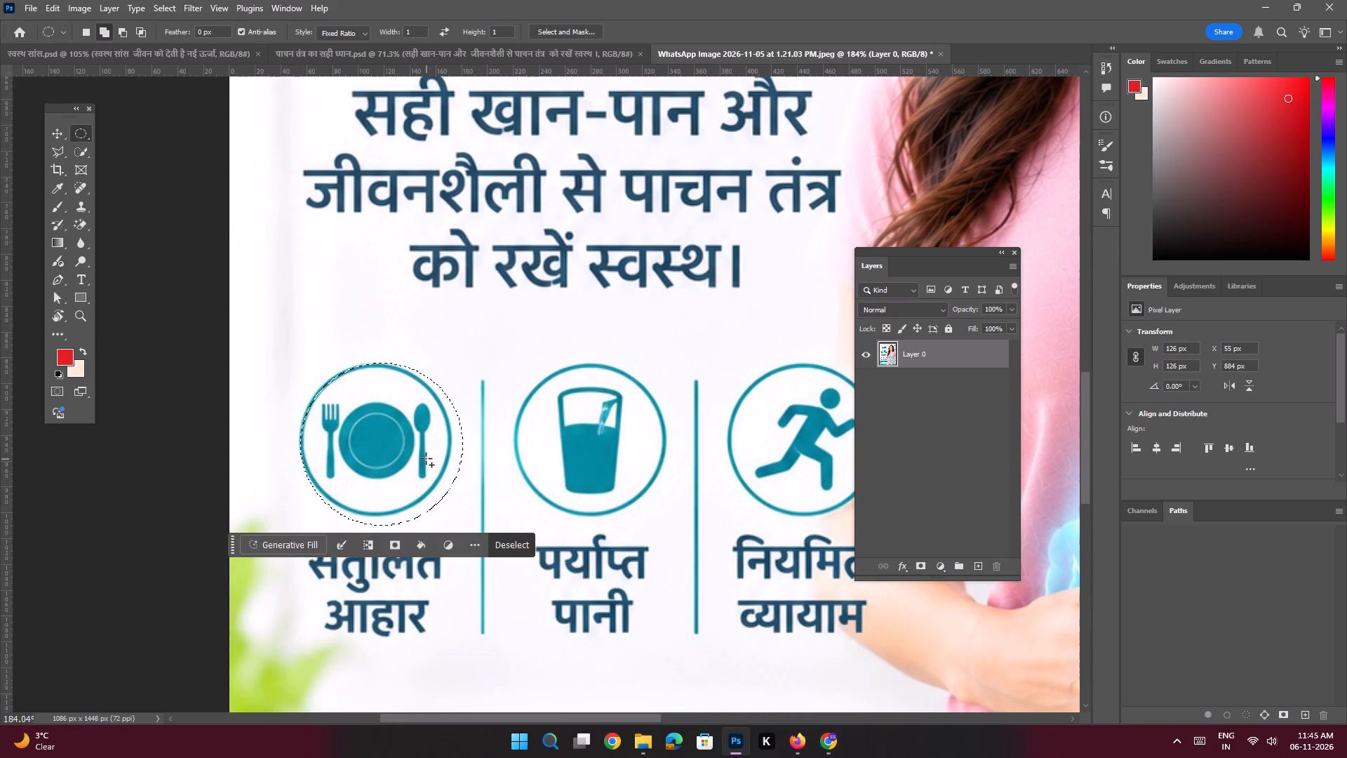
shift+click(426, 458)
drag(423, 451, 420, 449)
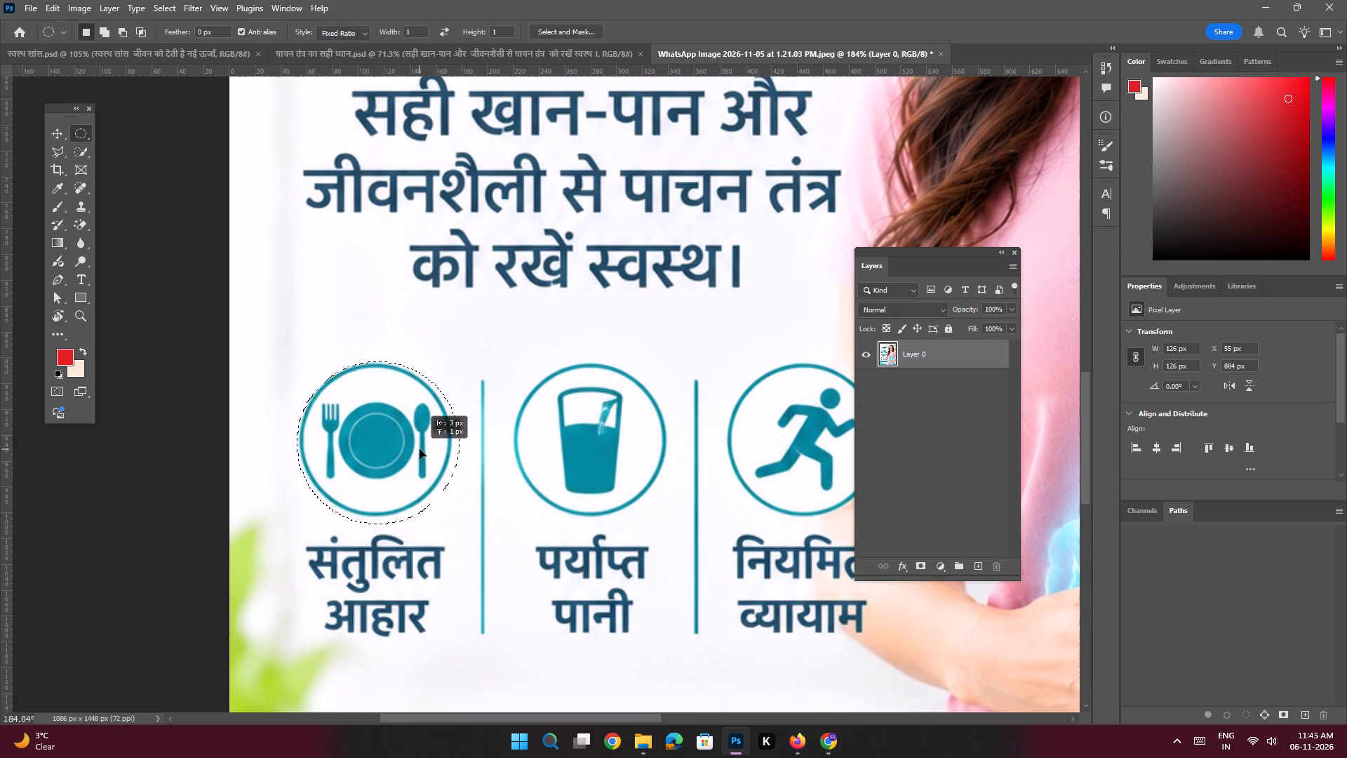
drag(420, 449, 417, 447)
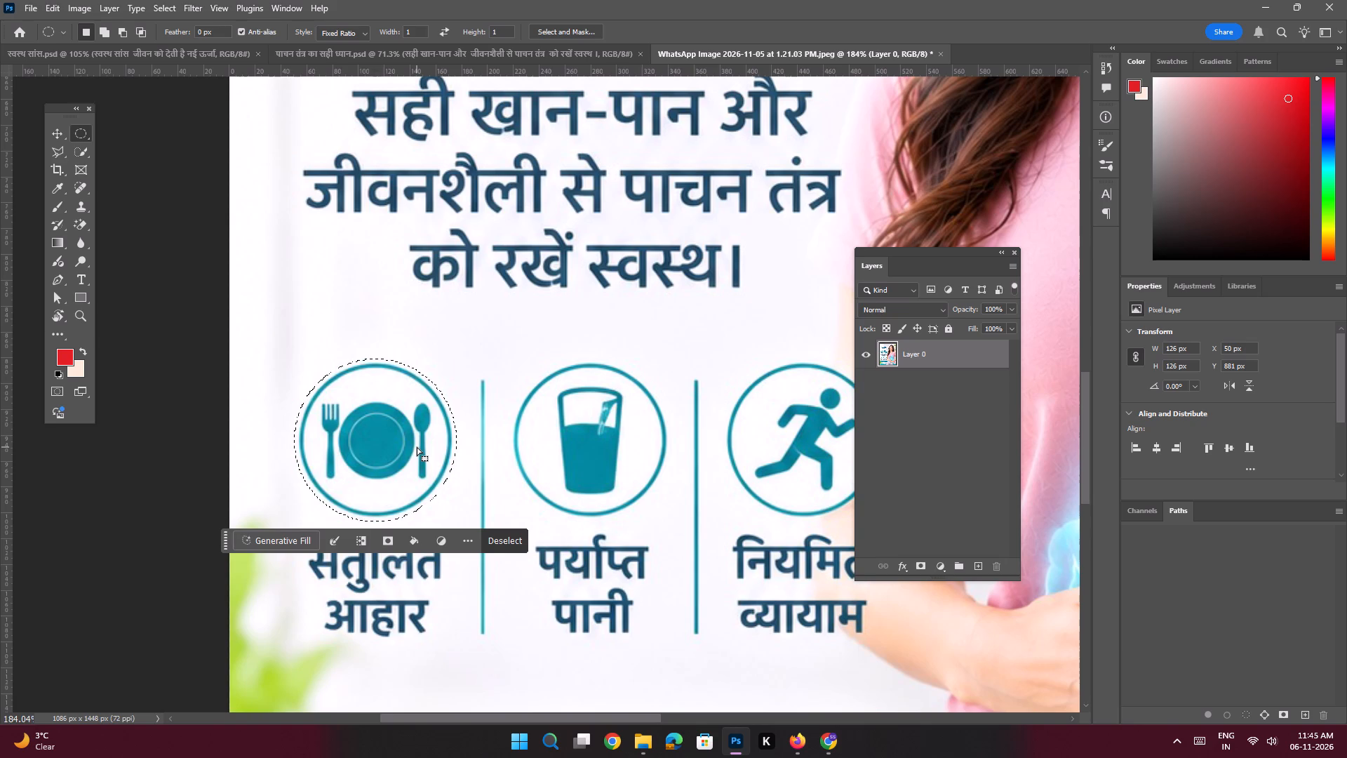
Cut the selected plate-and-cutlery icon out of the poster and paste it in place on a new layer.
key(ctrl+c)
key(ctrl+c)
key(ctrl+c)
key(ctrl+c)
key(ctrl+c)
key(ctrl+c)
key(ctrl+x)
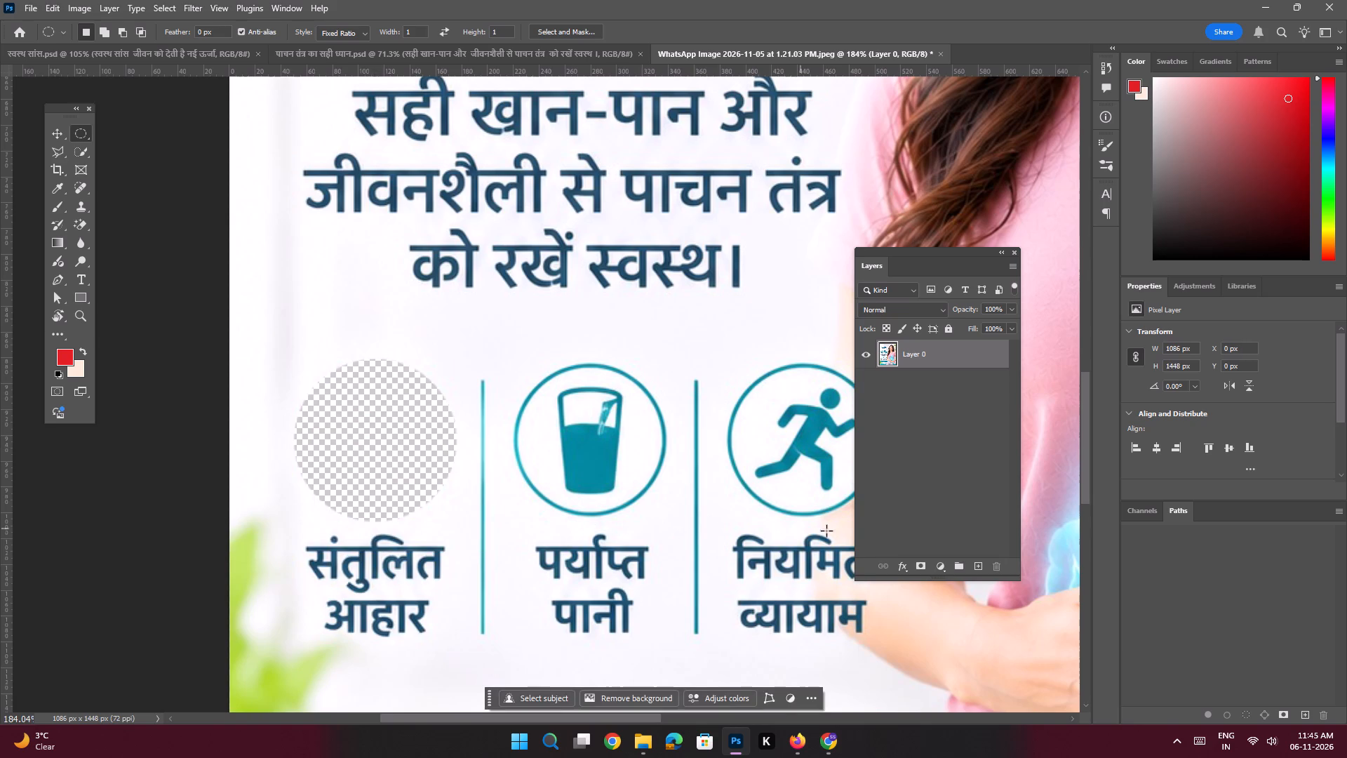
click(975, 567)
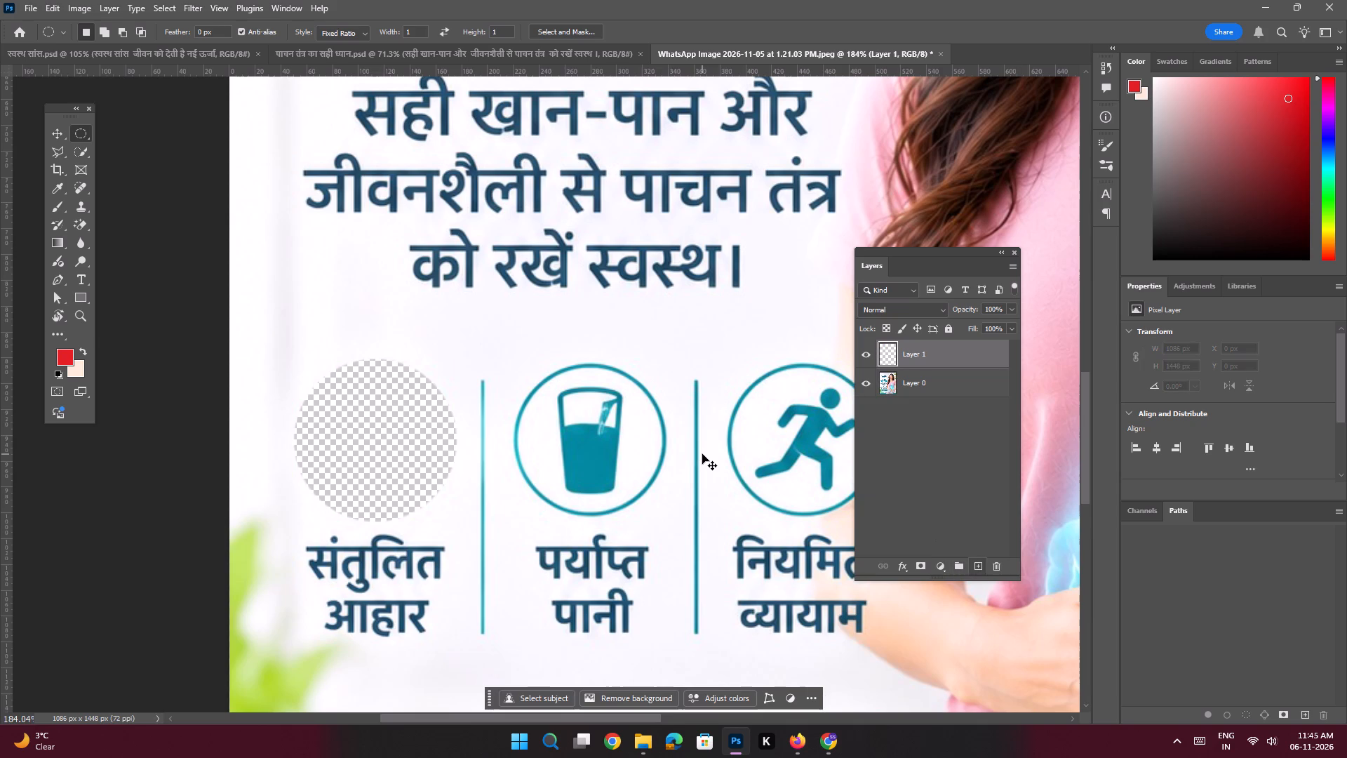
key(ctrl+shift+v)
Select the water-glass icon on Layer 0 with a circle about 124 px wide and cut it in place onto a new layer.
click(920, 389)
key(space)
key(space)
key(space)
key(space)
key(space)
key(space)
key(space)
key(space)
drag(601, 435, 527, 394)
shift+drag(456, 315, 605, 501)
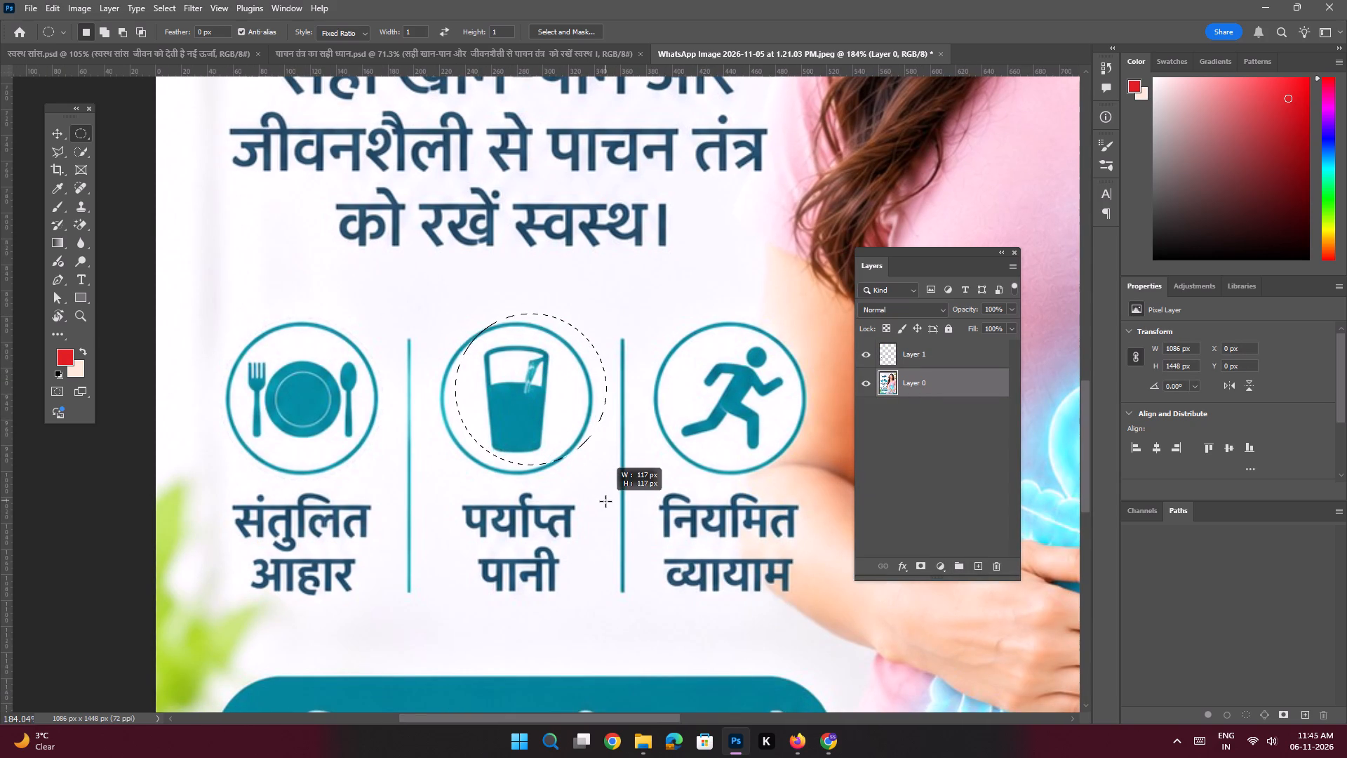
shift+drag(605, 501, 614, 510)
drag(577, 411, 558, 411)
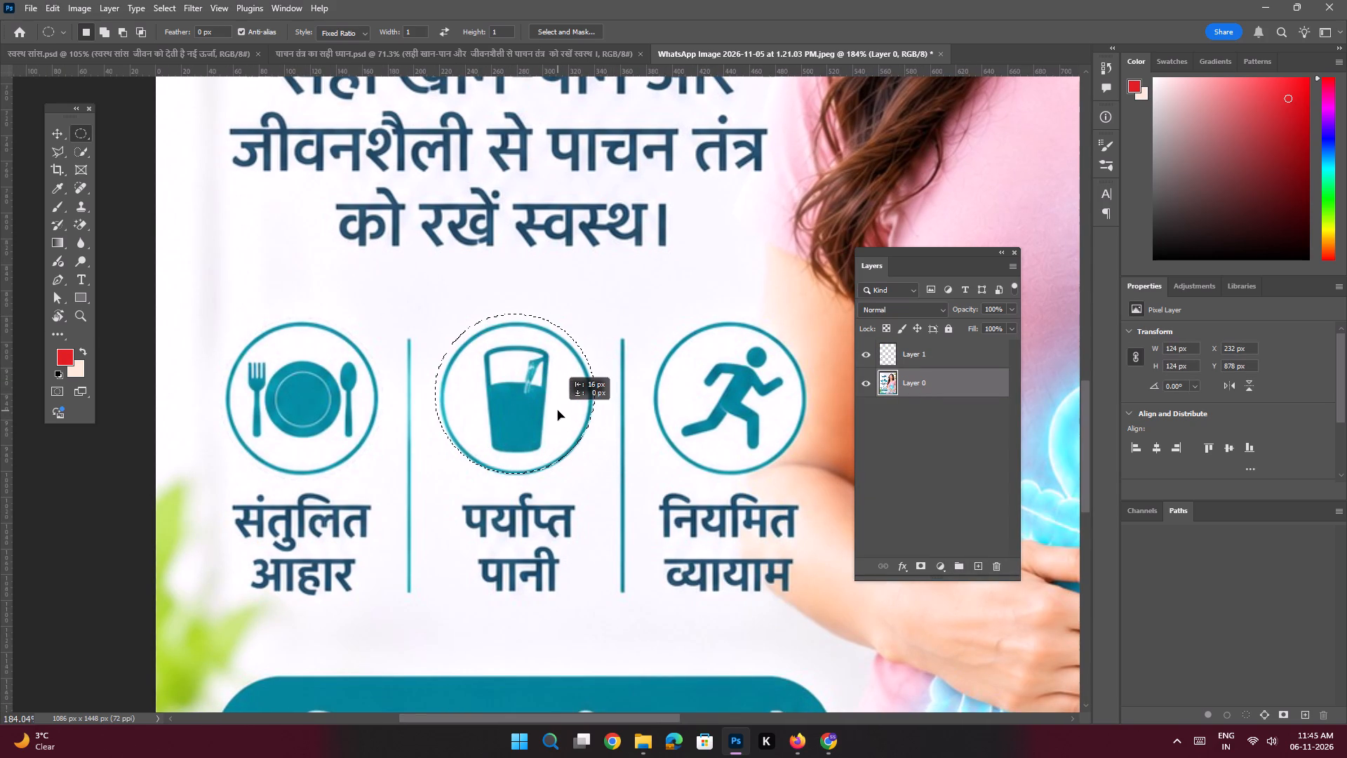
drag(558, 411, 559, 414)
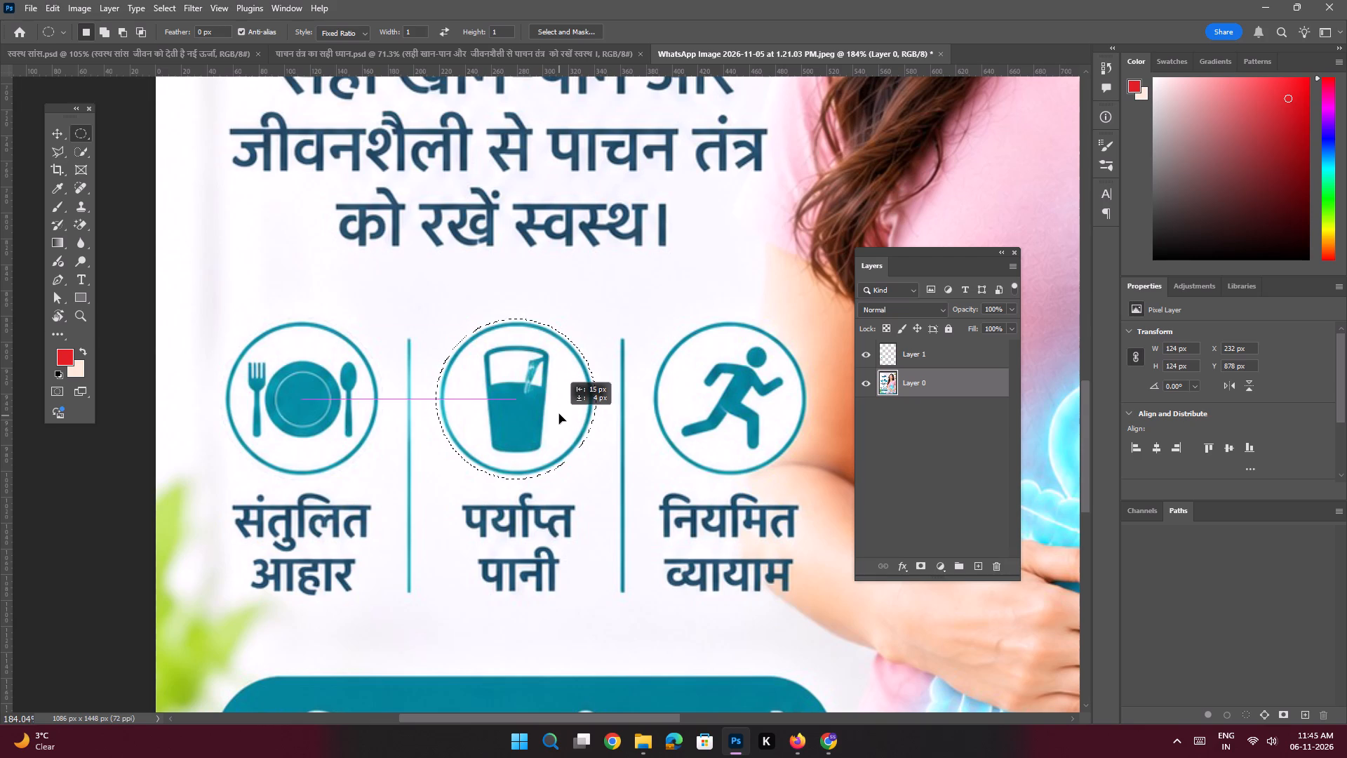
drag(559, 414, 558, 414)
key(ctrl+x)
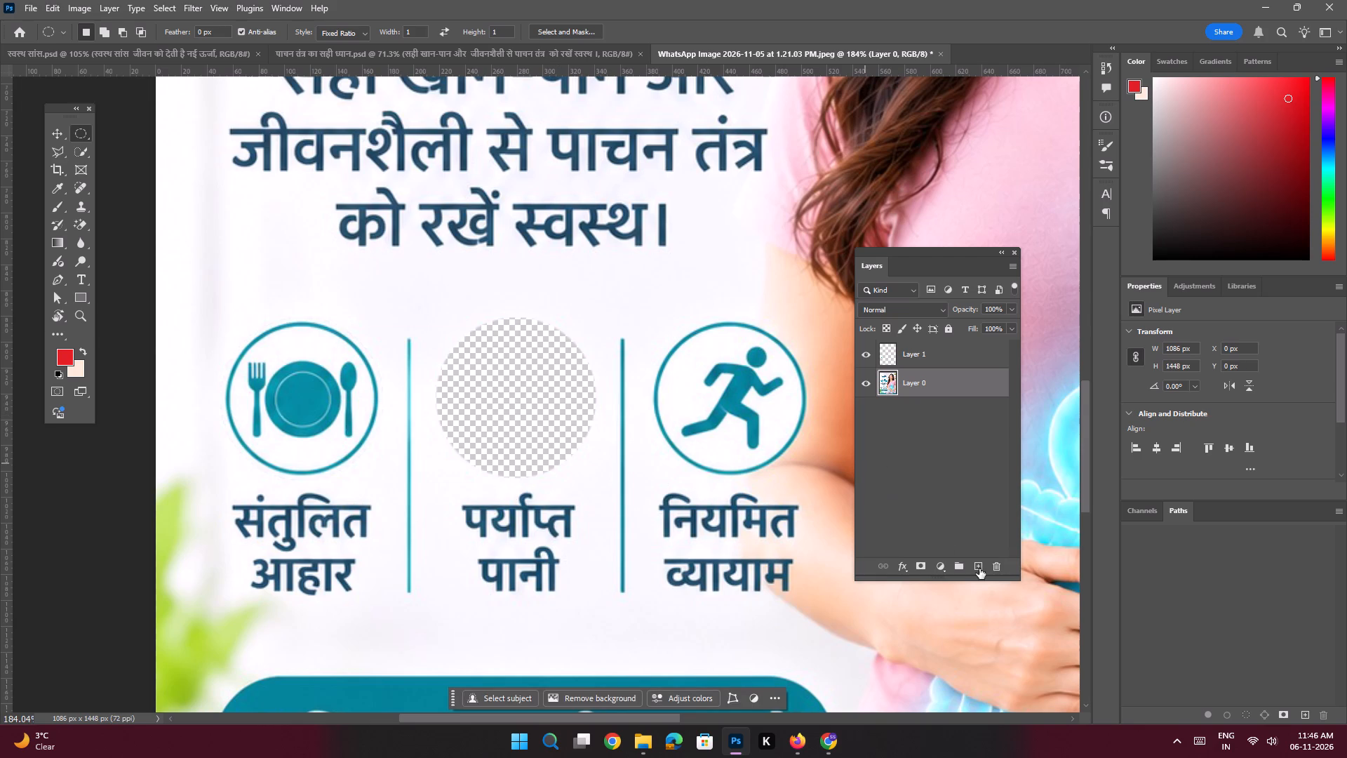
click(974, 568)
key(ctrl+shift+v)
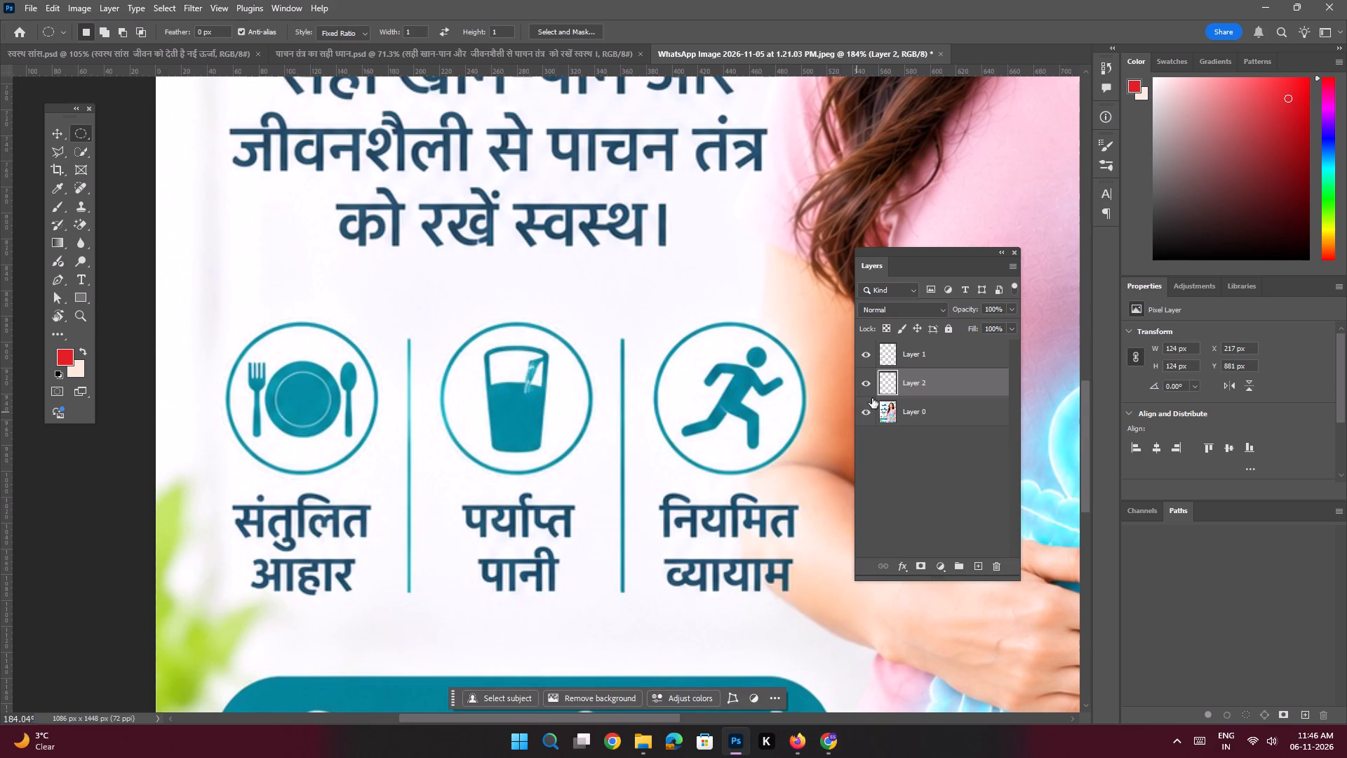
Select the running-figure icon on Layer 0 with a circle about 125 px wide and cut it in place onto a new layer.
click(909, 412)
key(space)
key(space)
key(space)
key(space)
key(space)
key(space)
key(space)
key(space)
key(space)
key(space)
drag(702, 392, 554, 371)
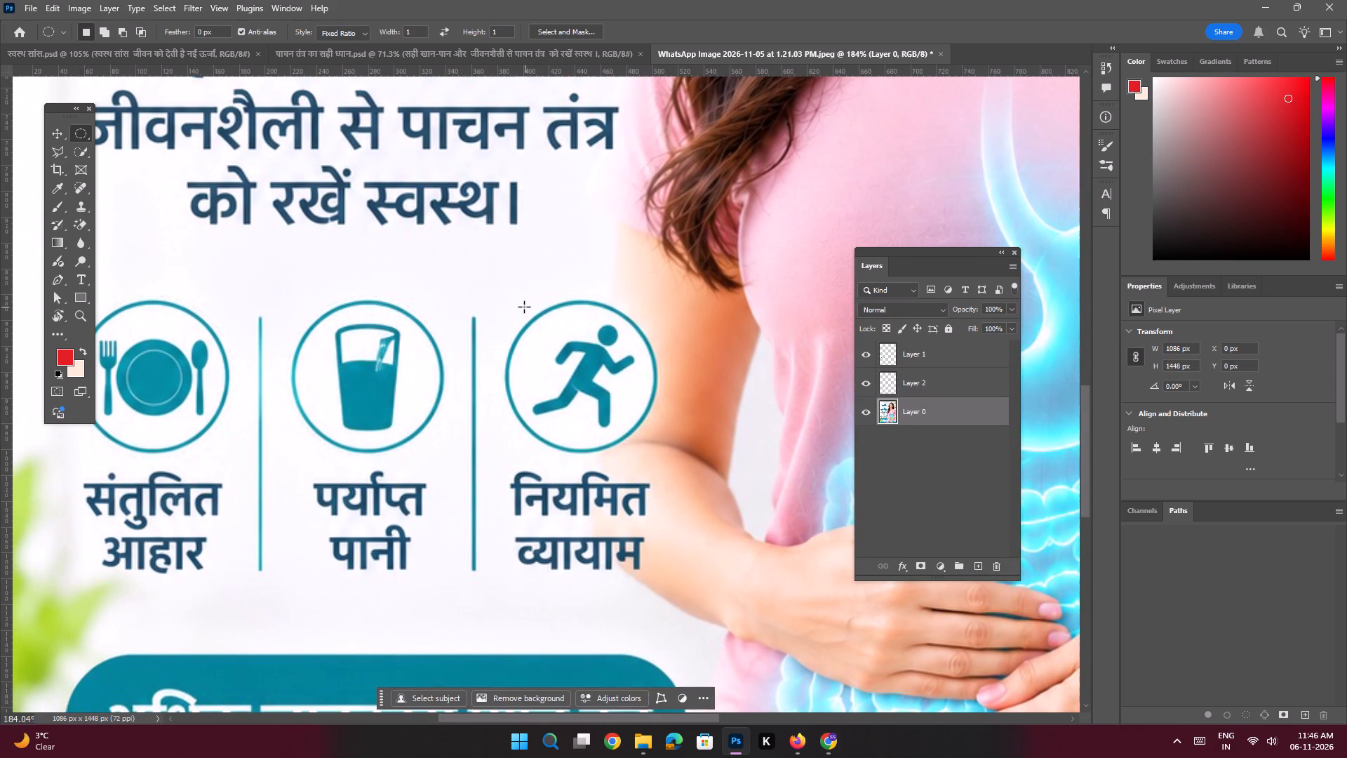
shift+drag(507, 293, 666, 475)
drag(635, 387, 628, 391)
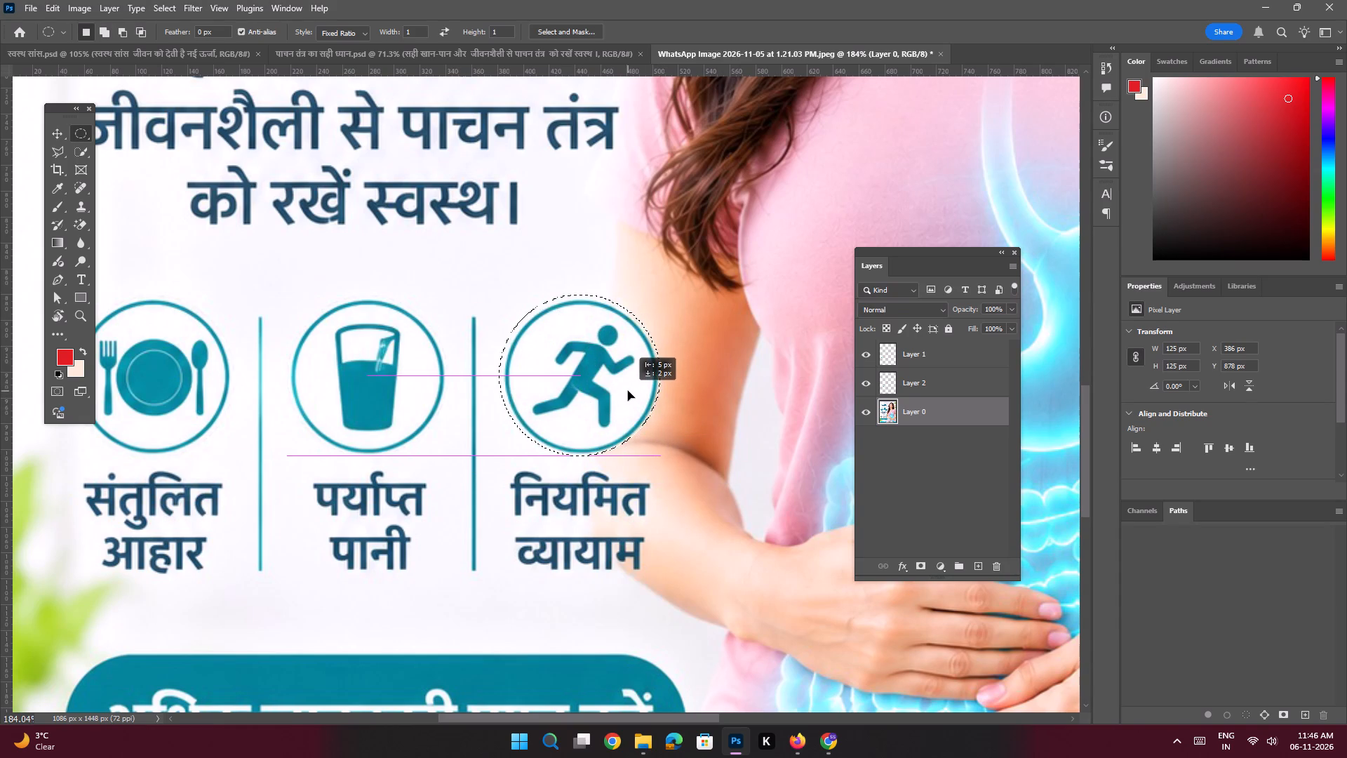
drag(628, 391, 628, 392)
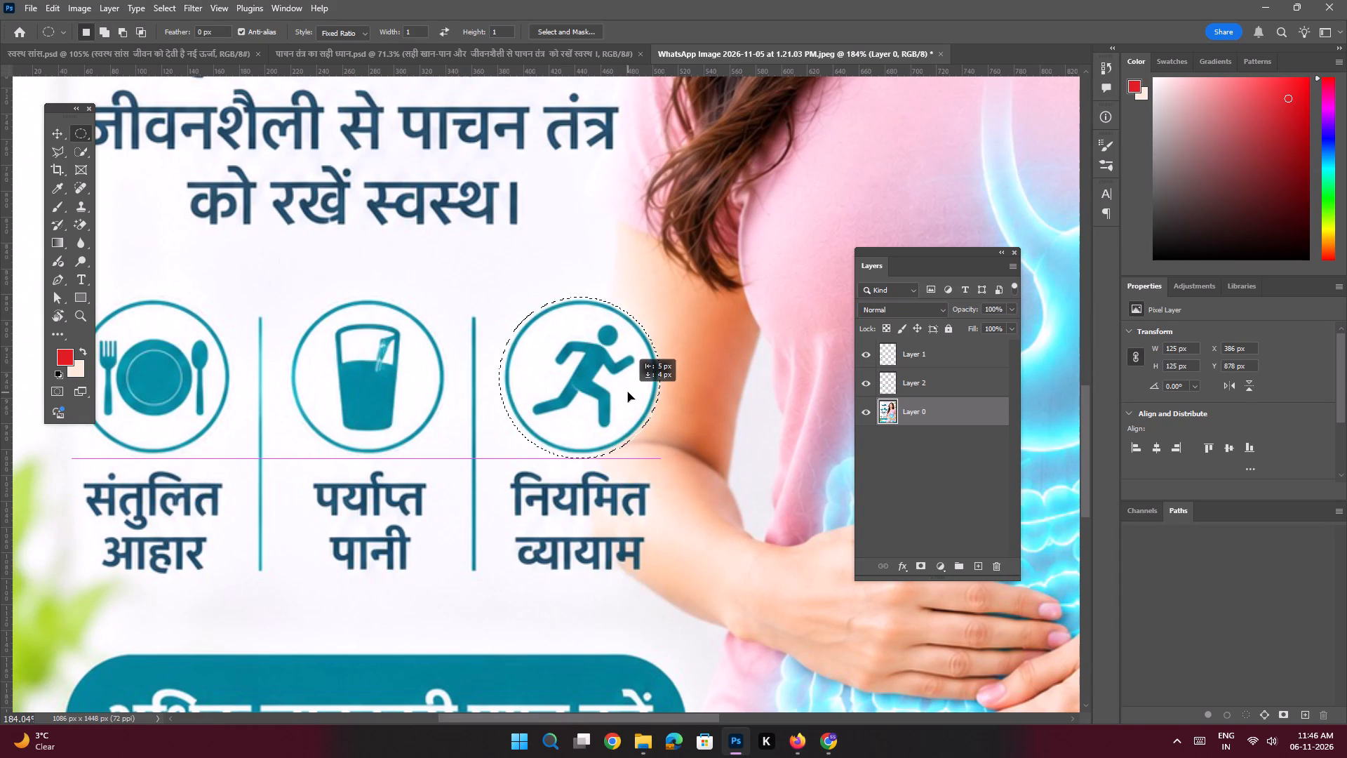
drag(628, 392, 629, 392)
key(ctrl+x)
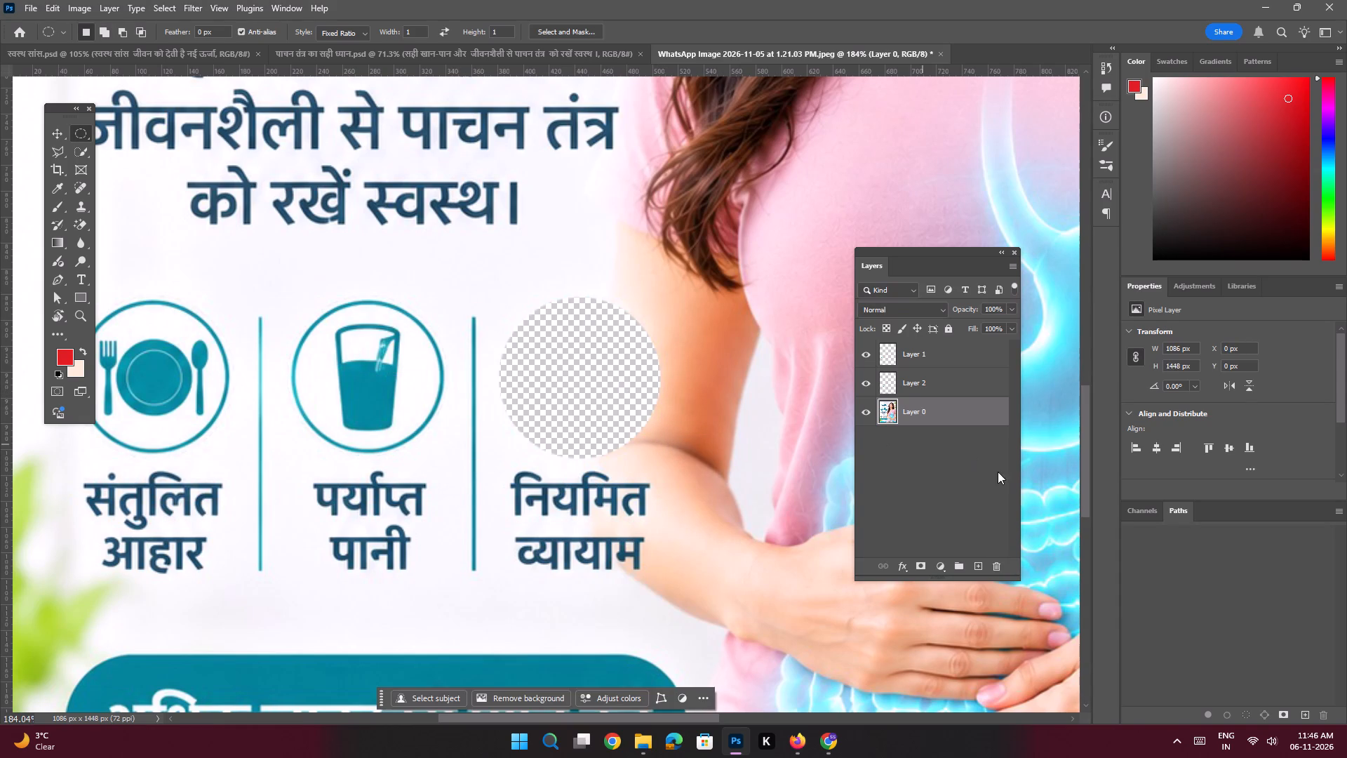
click(983, 568)
key(ctrl+shift+v)
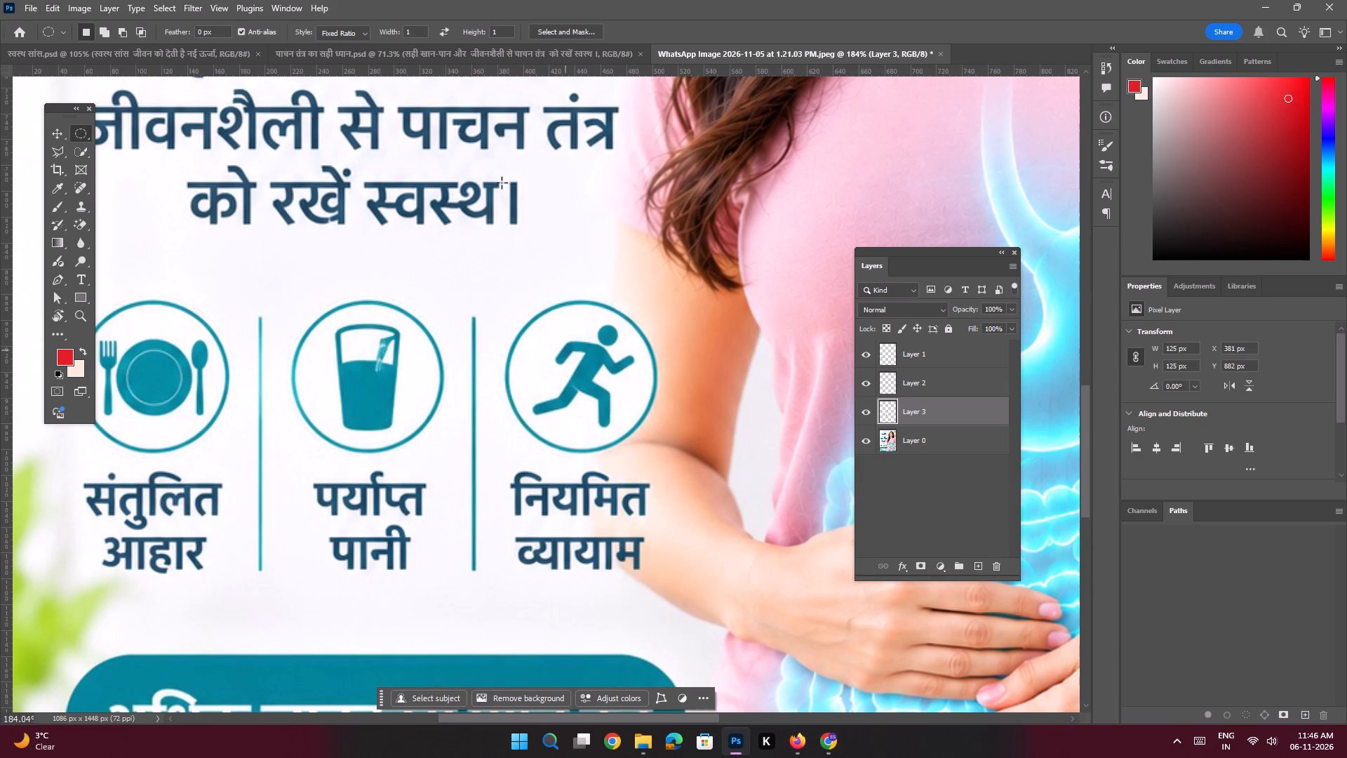
Copy the three icon layers together into the digestive-health poster document, placing them below the three-line paragraph.
click(58, 136)
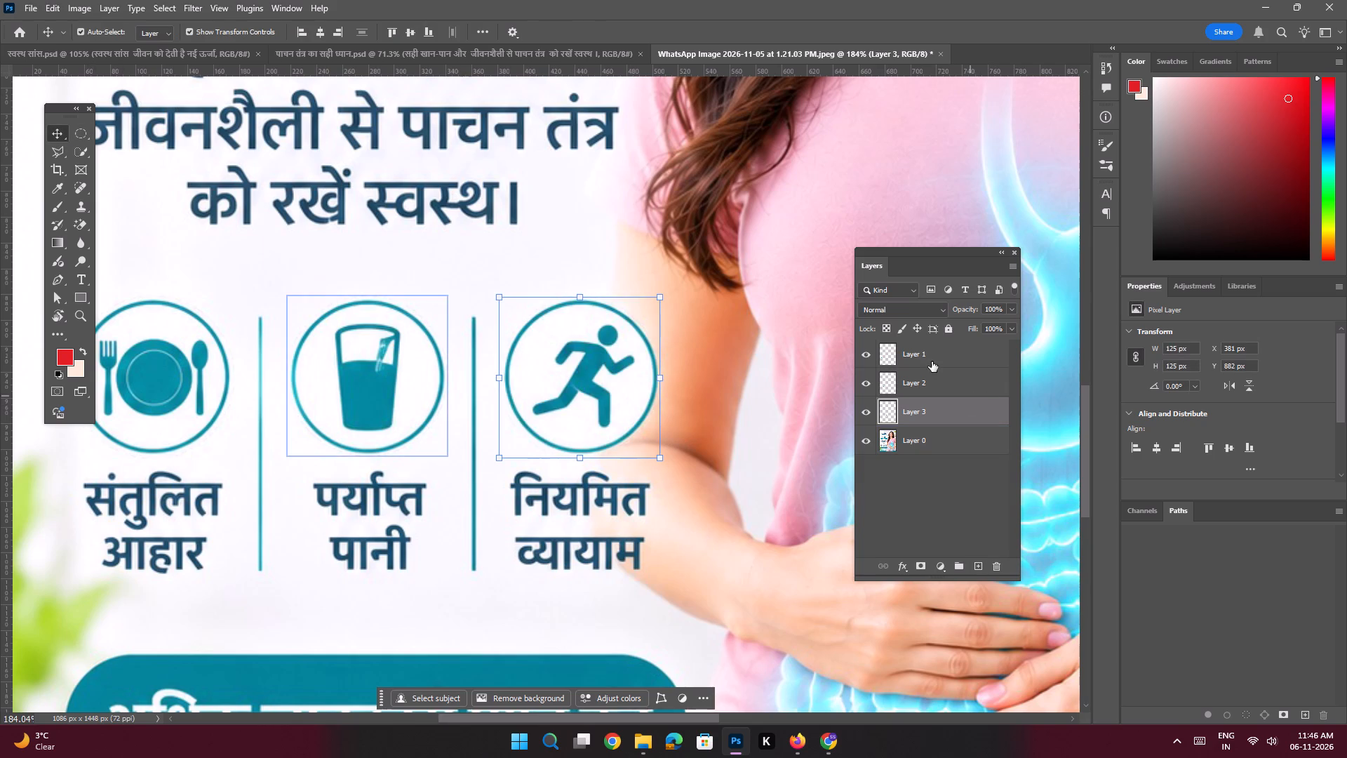
shift+click(932, 361)
drag(932, 357, 468, 55)
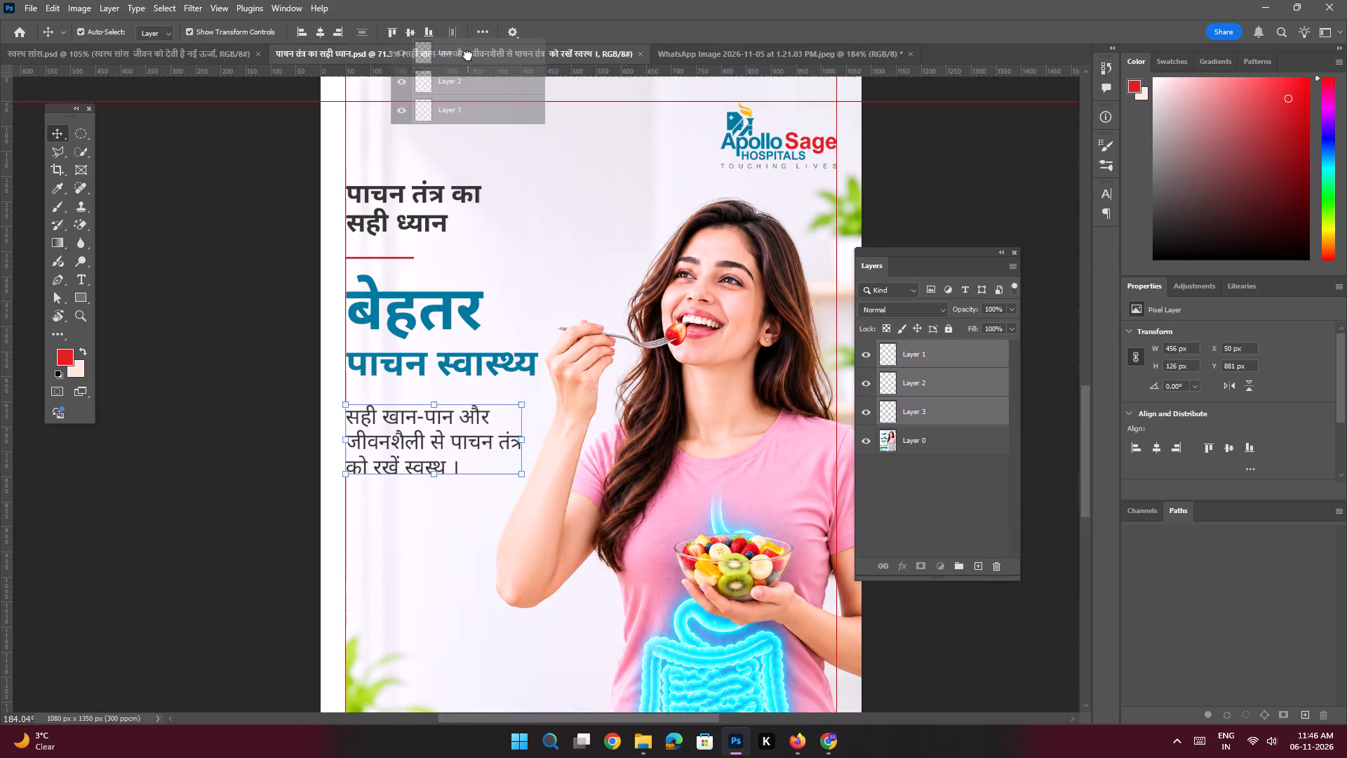
drag(468, 55, 417, 554)
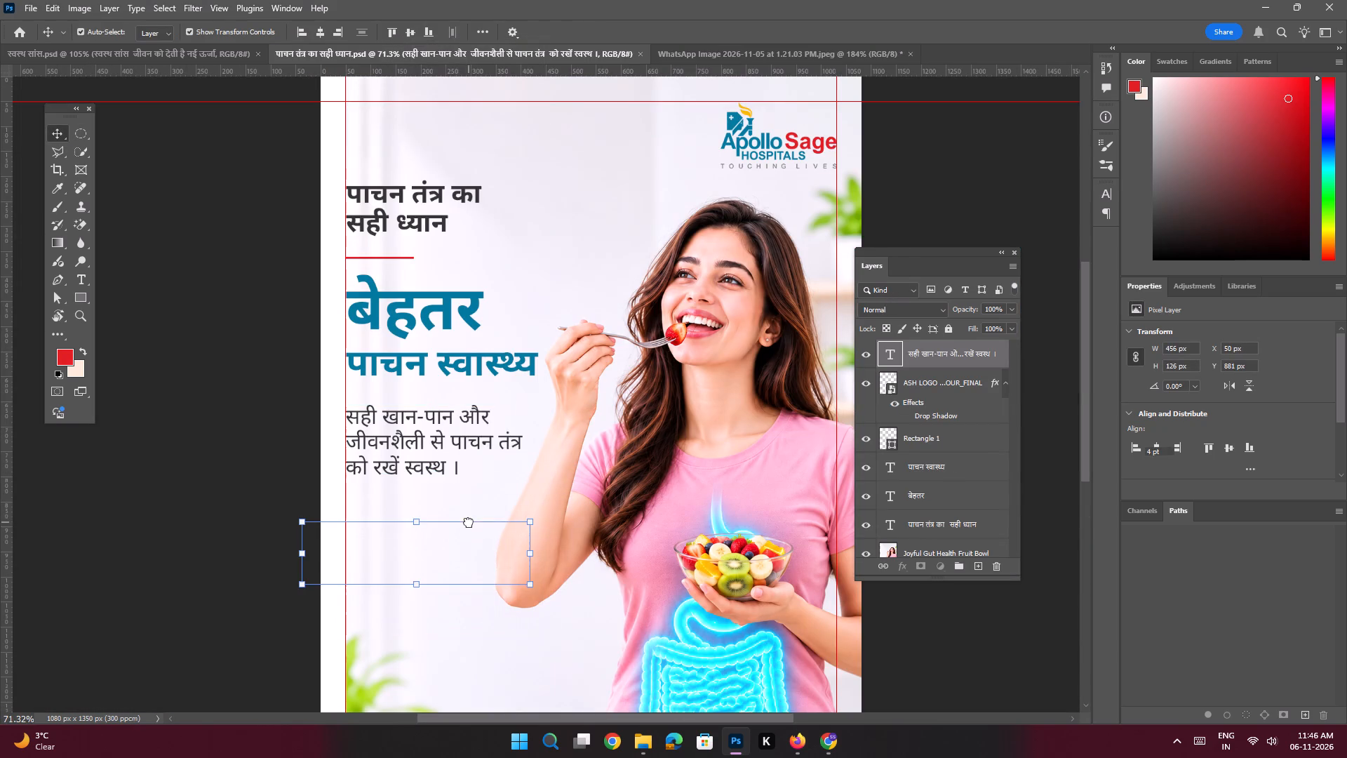
Scale the three circular icons together to about 77.75% and place the row against the left margin guide below the paragraph, at Y 933 px.
alt+drag(532, 589, 508, 576)
drag(494, 559, 515, 580)
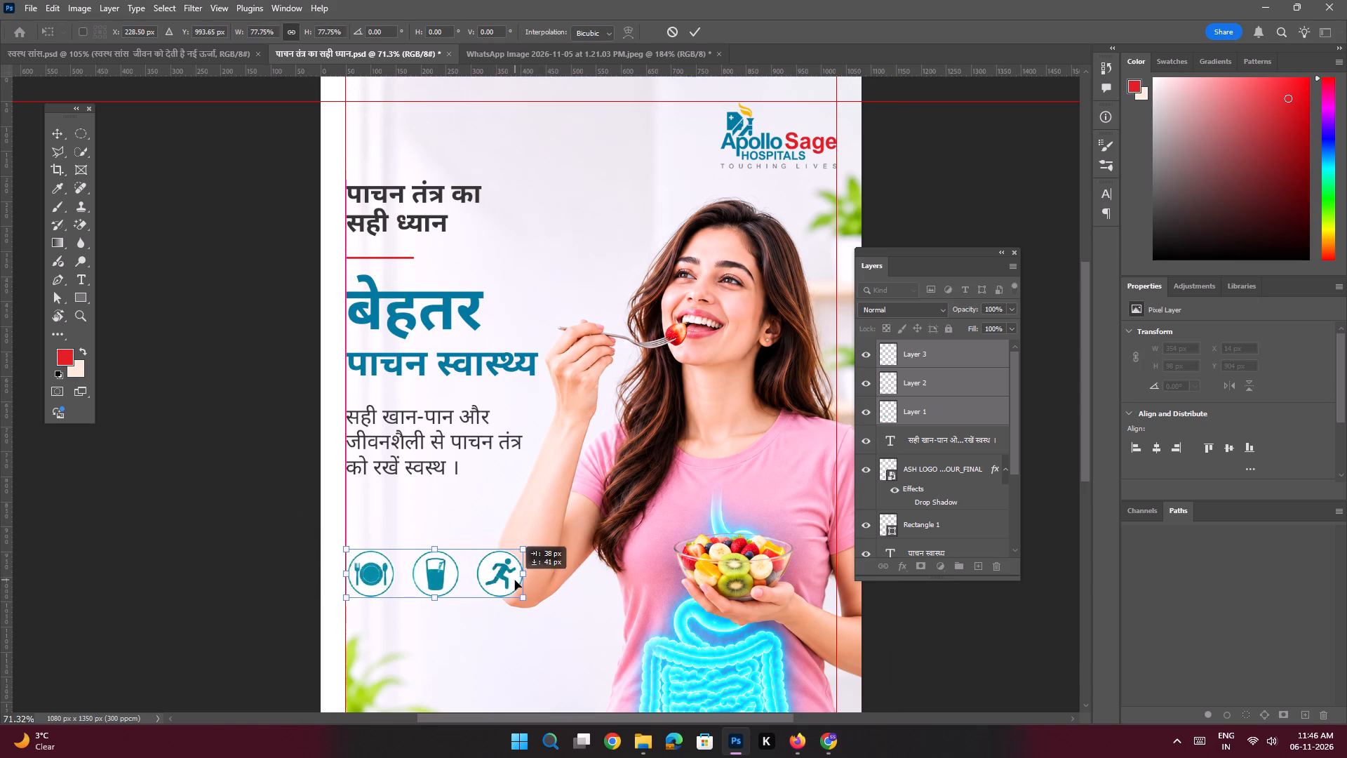
drag(515, 580, 509, 588)
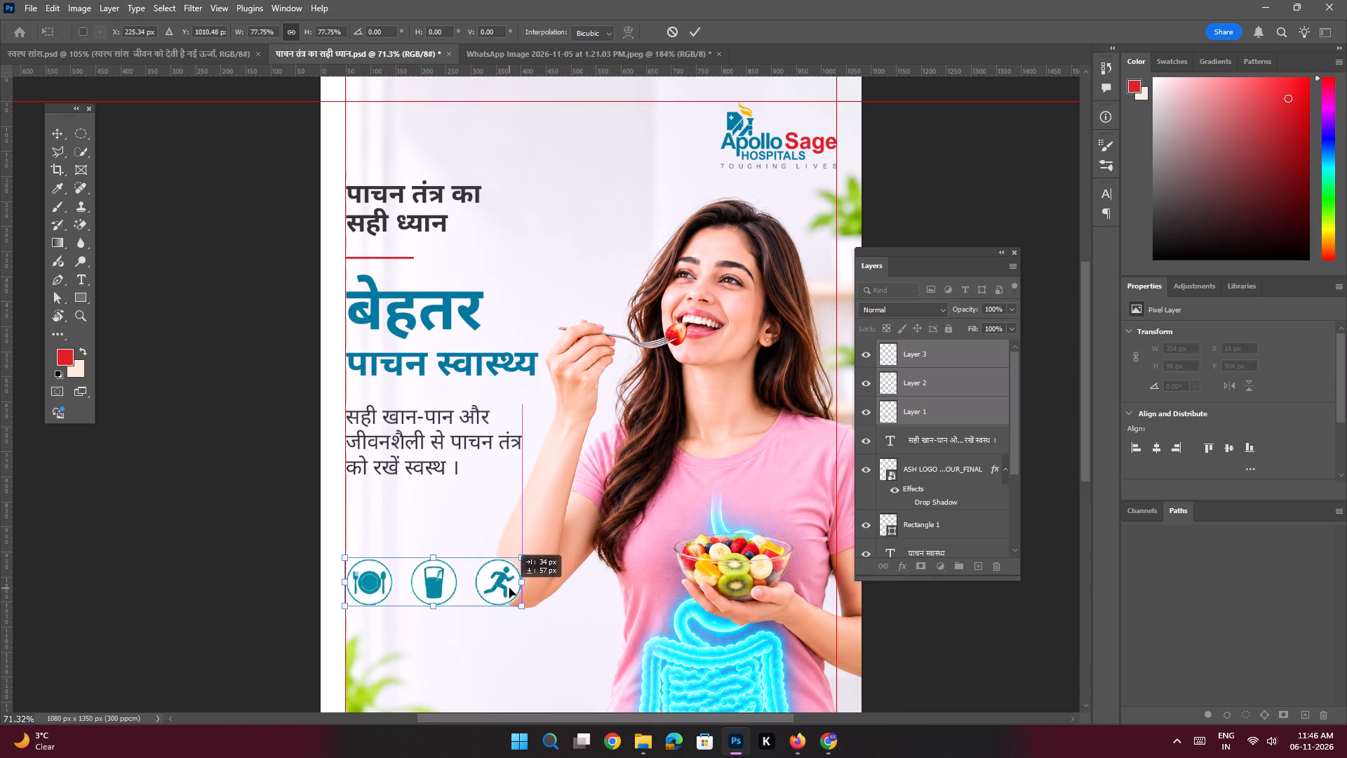
drag(509, 588, 509, 554)
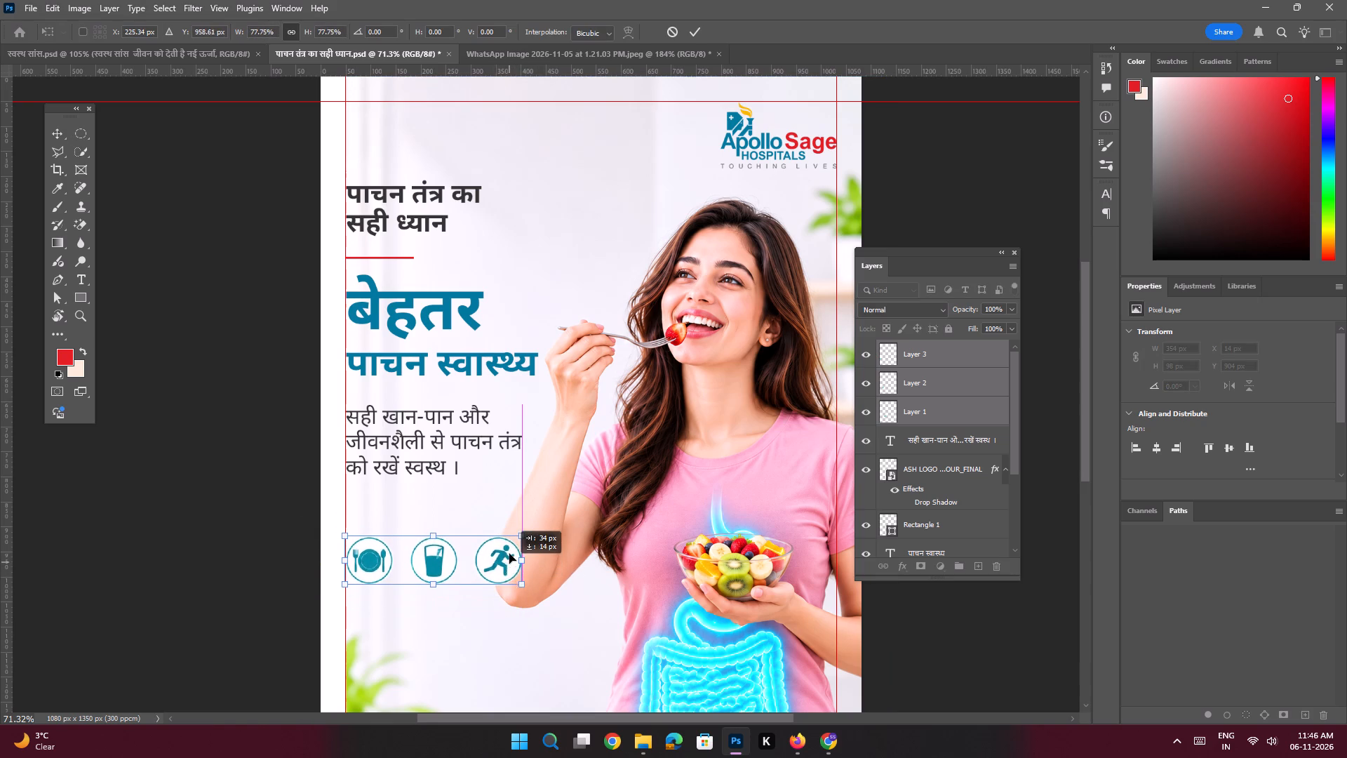
drag(509, 554, 509, 563)
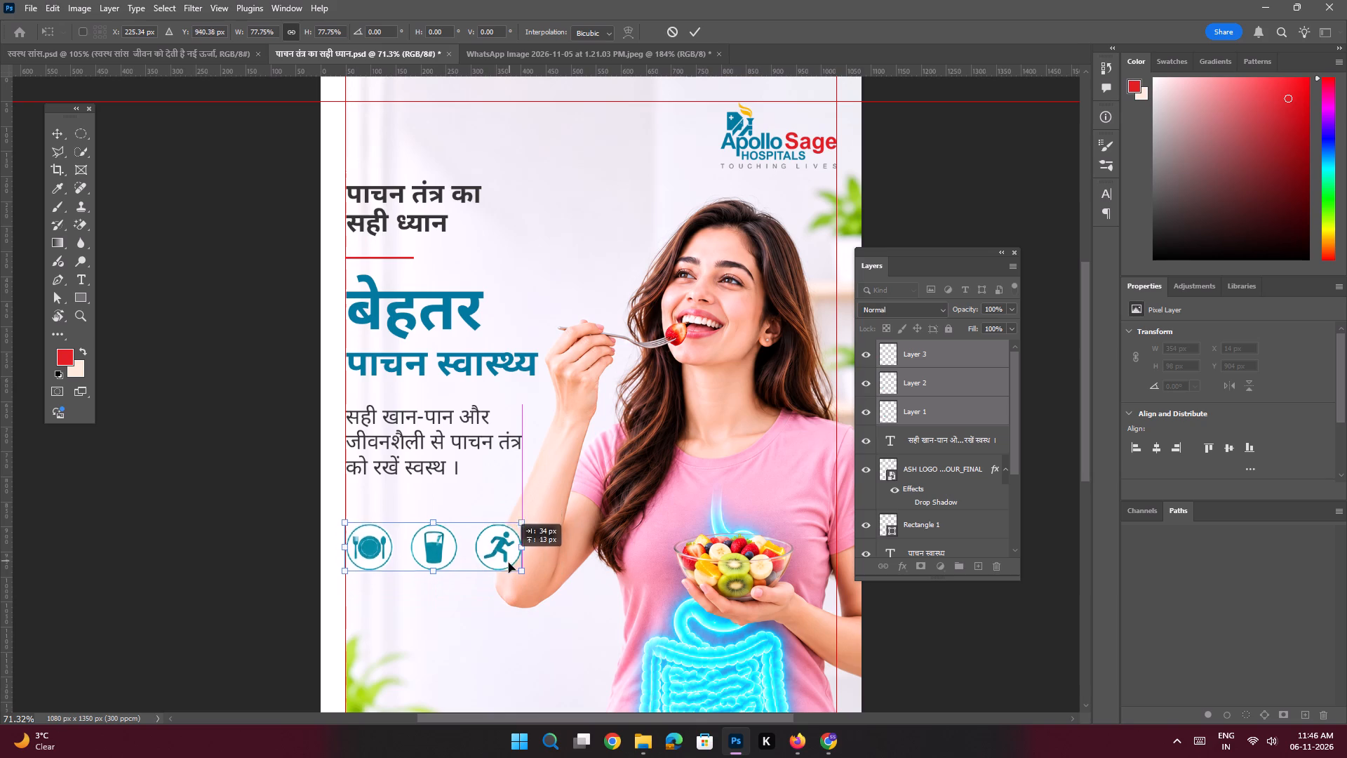
drag(509, 563, 509, 574)
key(Return)
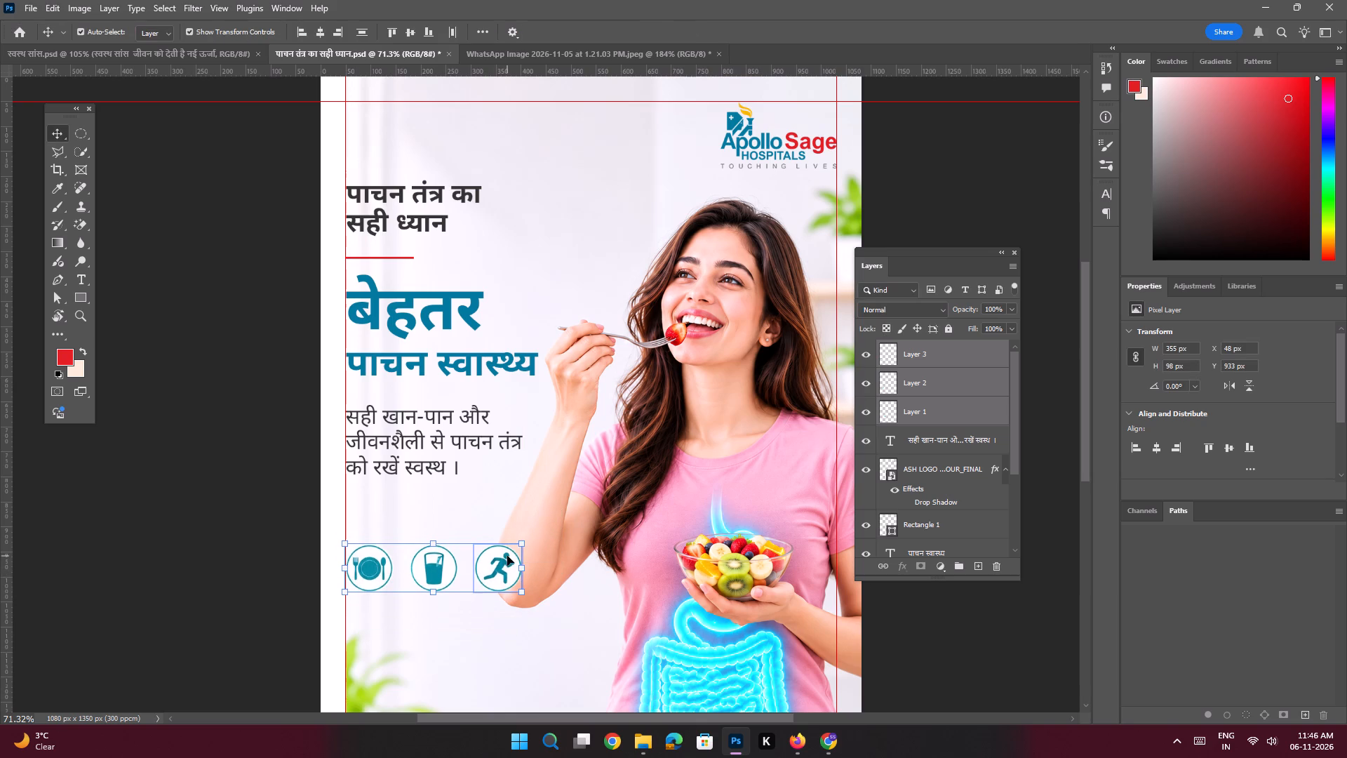
Select the empty 50 x 1350 px strip along the left edge of the Joyful Gut Health Fruit Bowl layer, content-aware fill it, and deselect.
key(space)
key(space)
key(space)
key(space)
key(space)
key(space)
key(space)
key(space)
key(space)
key(space)
key(space)
key(space)
key(space)
key(space)
key(space)
key(space)
key(space)
key(space)
key(space)
key(space)
drag(507, 556, 543, 475)
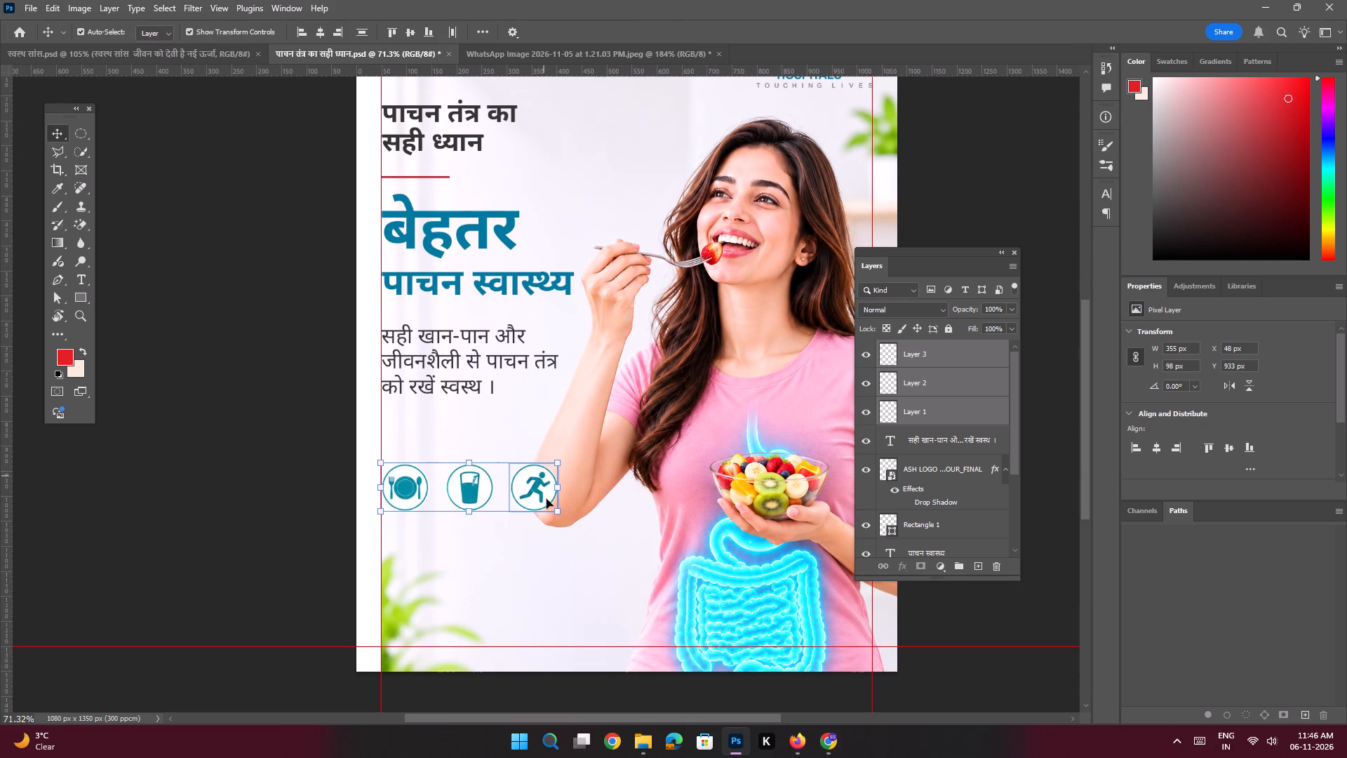
key(space)
click(530, 572)
key(ctrl+space)
key(ctrl+space)
key(ctrl+space)
key(ctrl+space)
key(ctrl+space)
key(ctrl+space)
key(ctrl+space)
key(ctrl+space)
key(ctrl+space)
ctrl+drag(485, 446, 456, 439)
drag(501, 350, 501, 375)
right_click(78, 140)
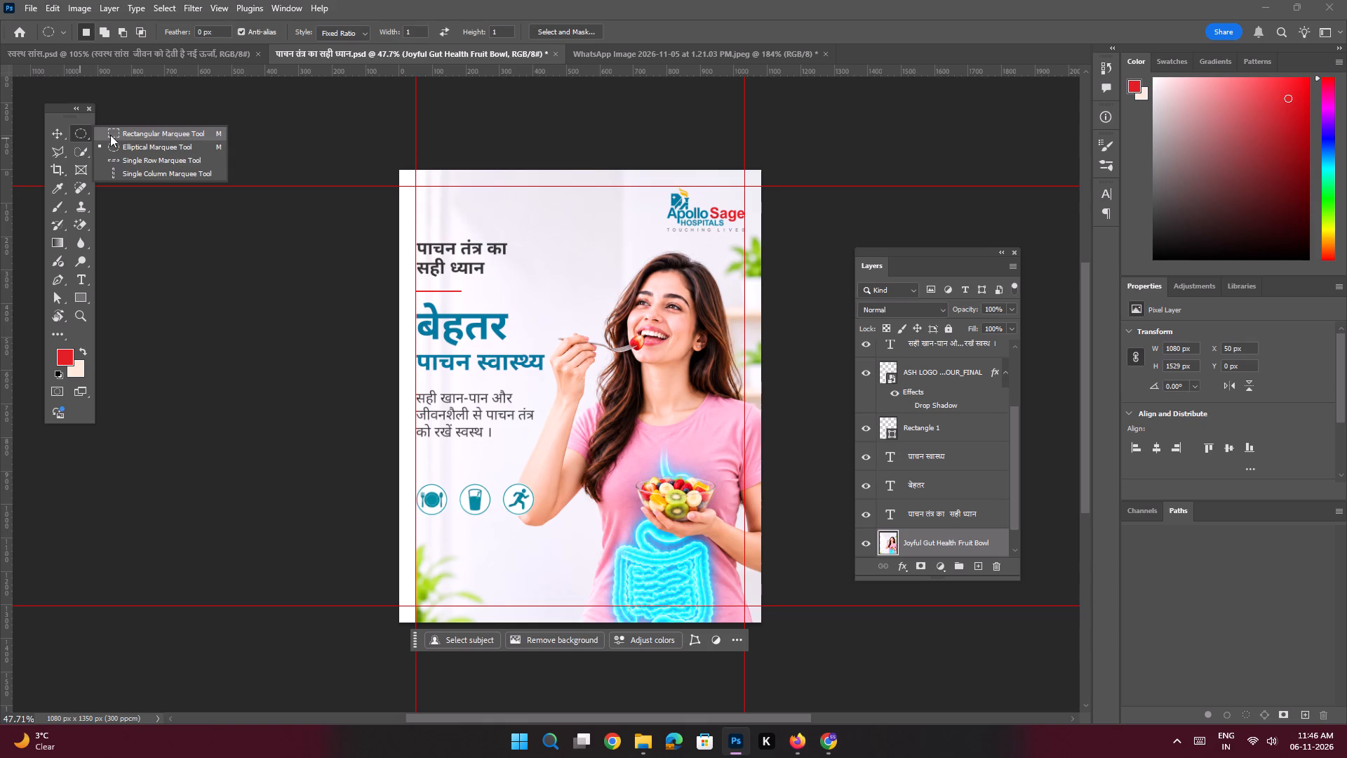
click(121, 135)
drag(327, 139, 421, 653)
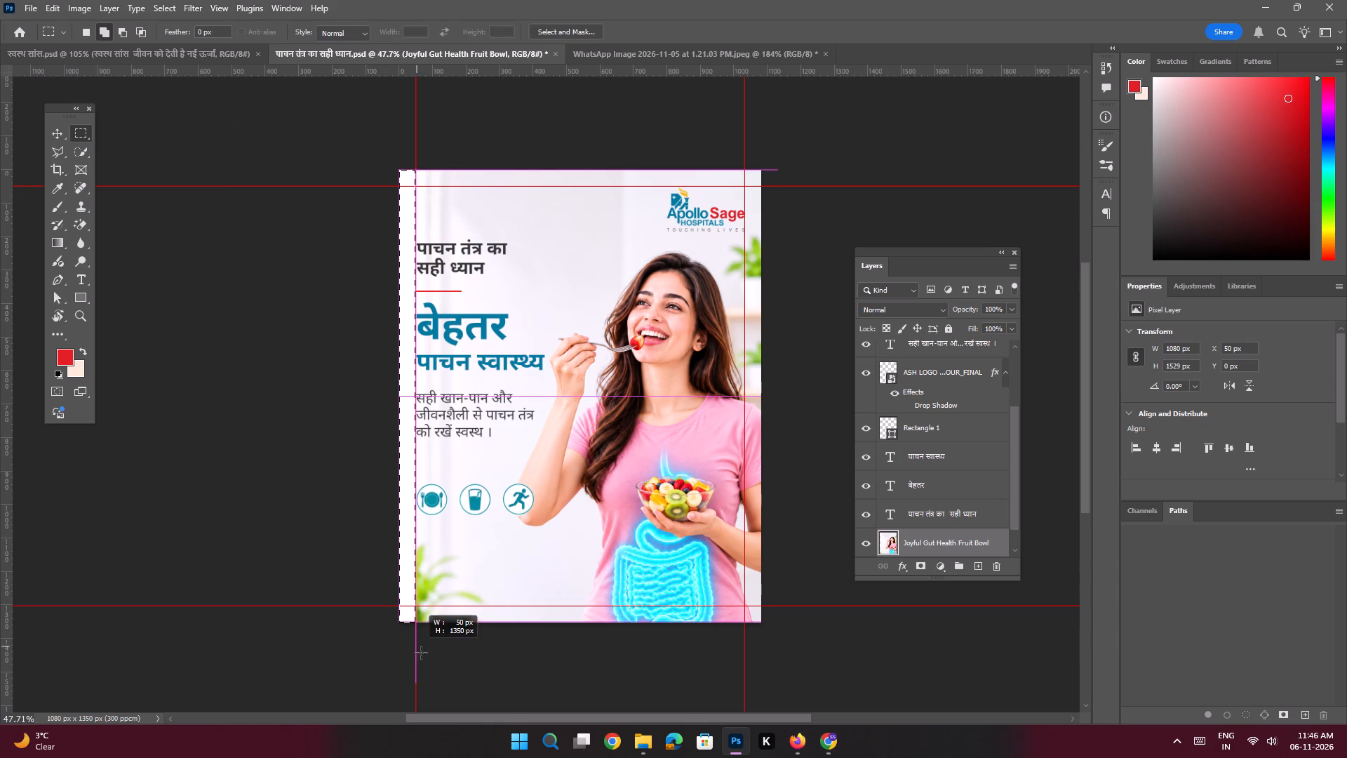
drag(421, 653, 420, 672)
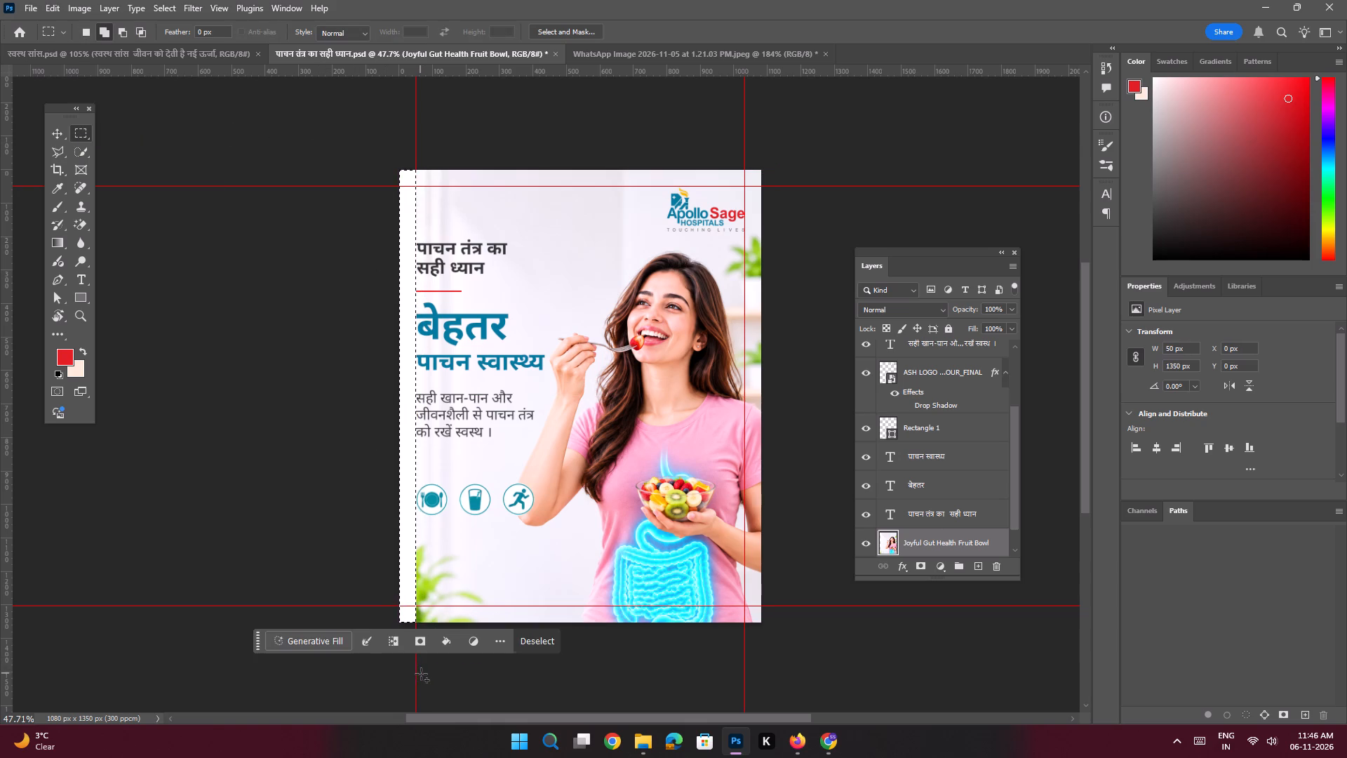
key(shift+BackSpace)
key(Return)
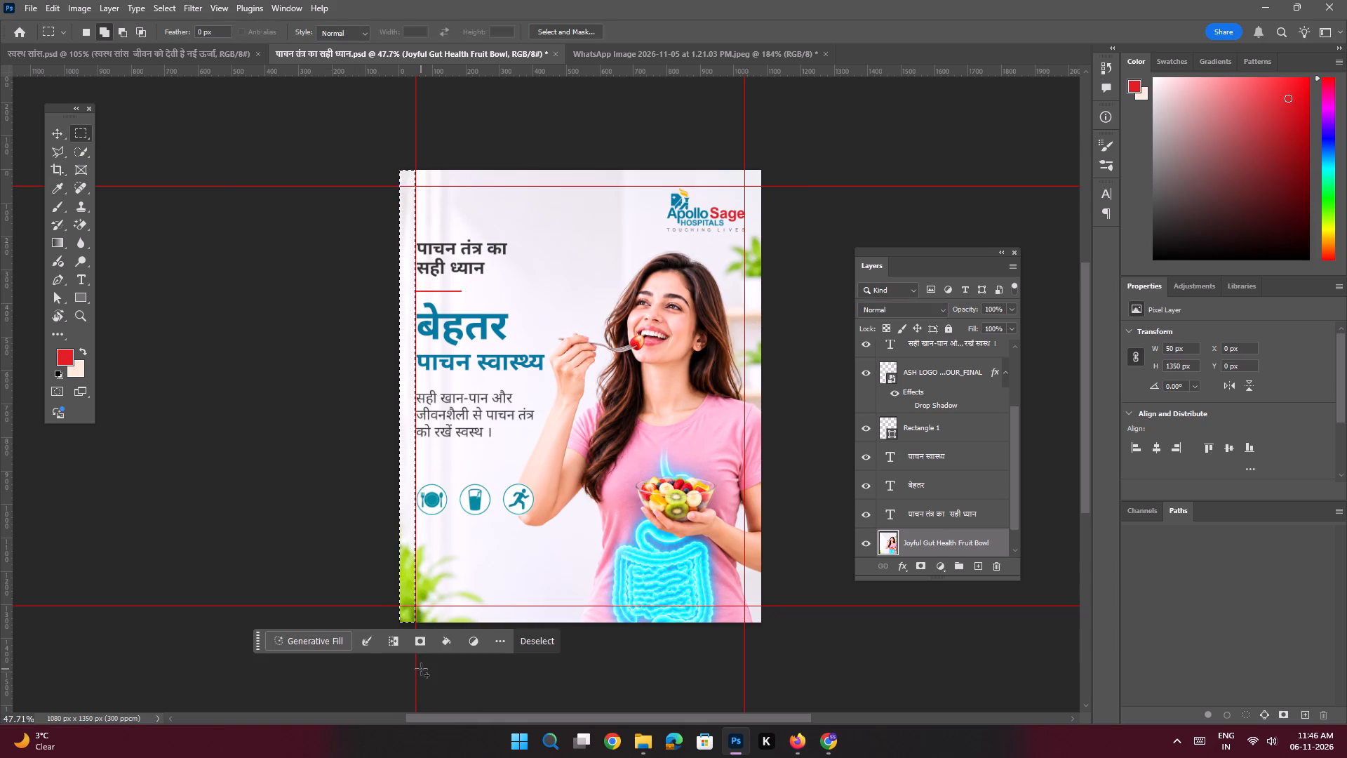
key(ctrl+d)
Save the digestive-health poster document.
key(space)
key(space)
key(space)
key(space)
key(space)
key(space)
key(space)
key(space)
key(space)
drag(502, 416, 502, 399)
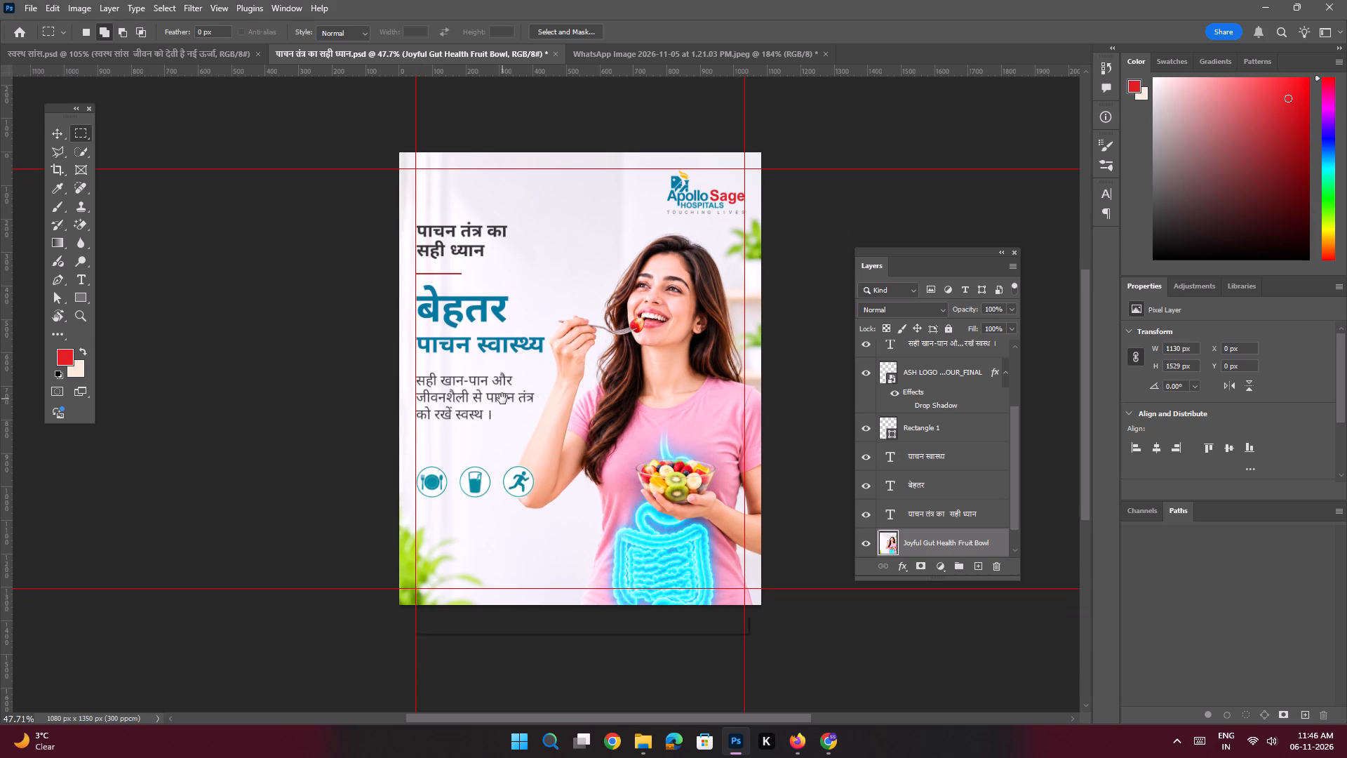
key(ctrl+s)
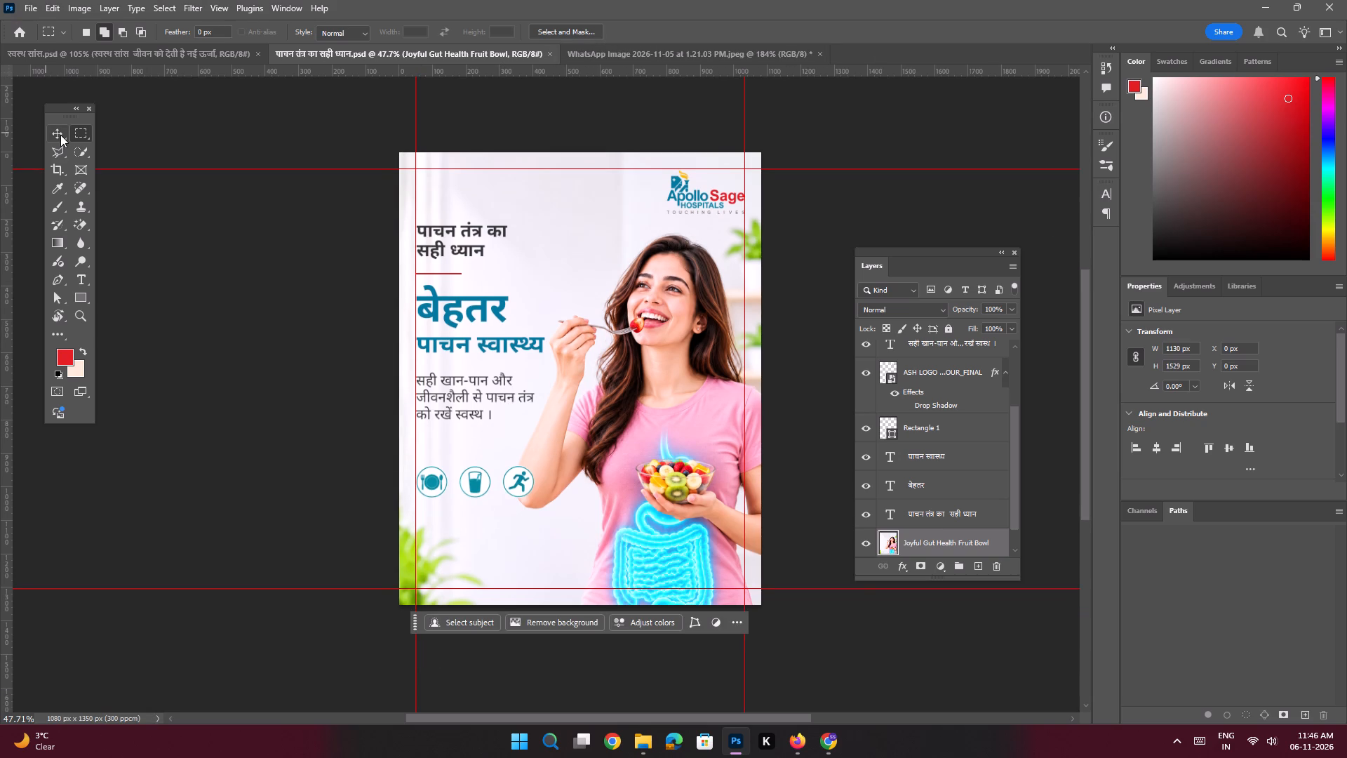
Select the plate, water-glass and running-figure icons together and nudge them up 30 px, closer to the three-line paragraph.
click(60, 135)
click(250, 340)
key(ctrl+space)
key(ctrl+space)
key(ctrl+space)
key(ctrl+space)
key(ctrl+space)
key(ctrl+space)
key(ctrl+space)
key(ctrl+space)
ctrl+drag(431, 457, 475, 514)
click(448, 509)
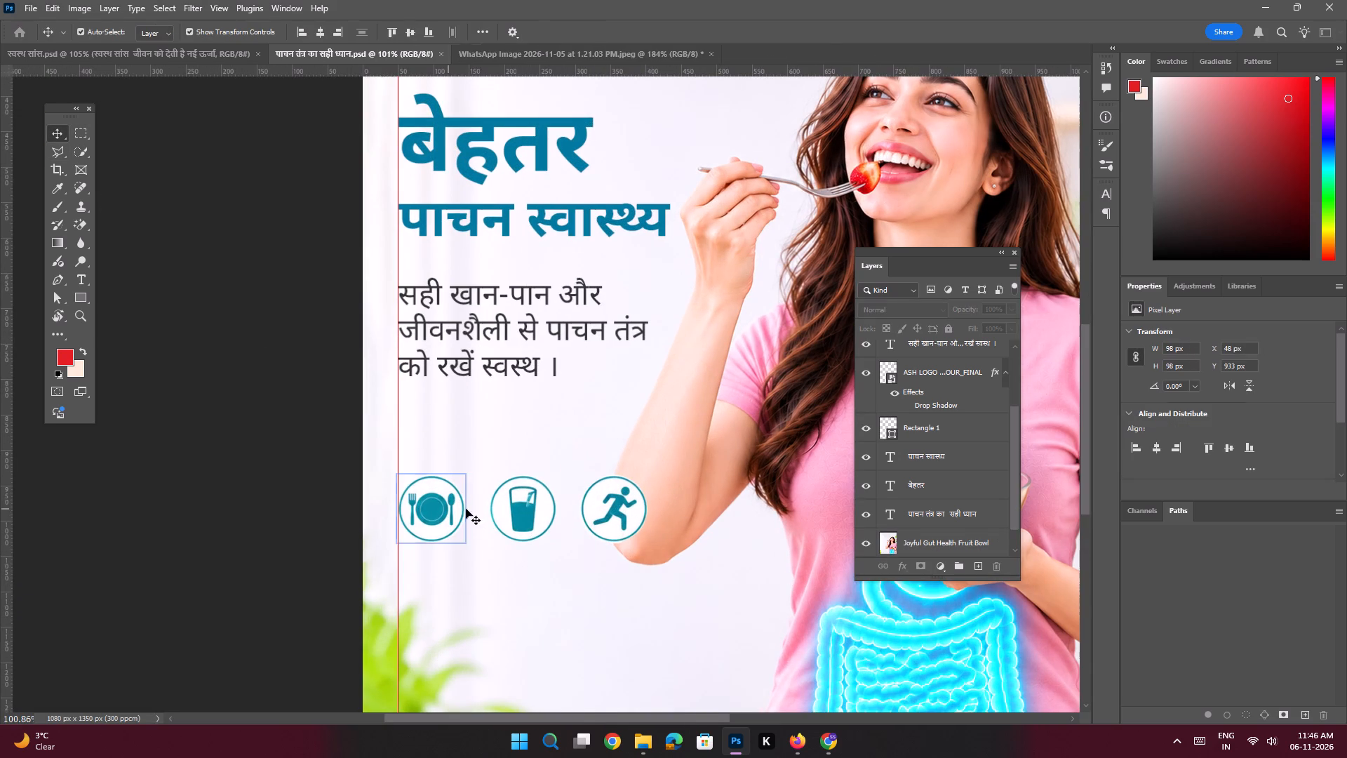
shift+click(543, 507)
shift+click(630, 510)
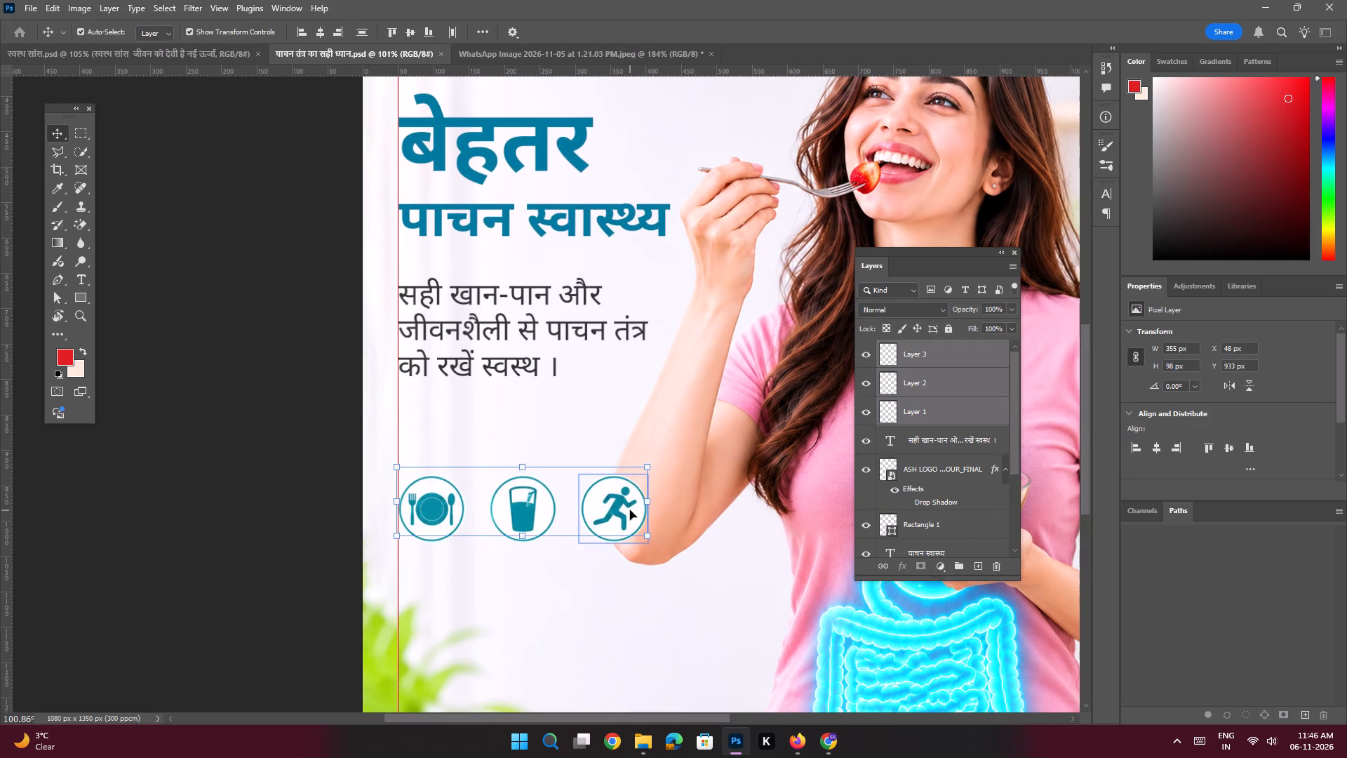
key(shift+Up)
key(shift+Up)
key(shift+Up)
key(shift+Up)
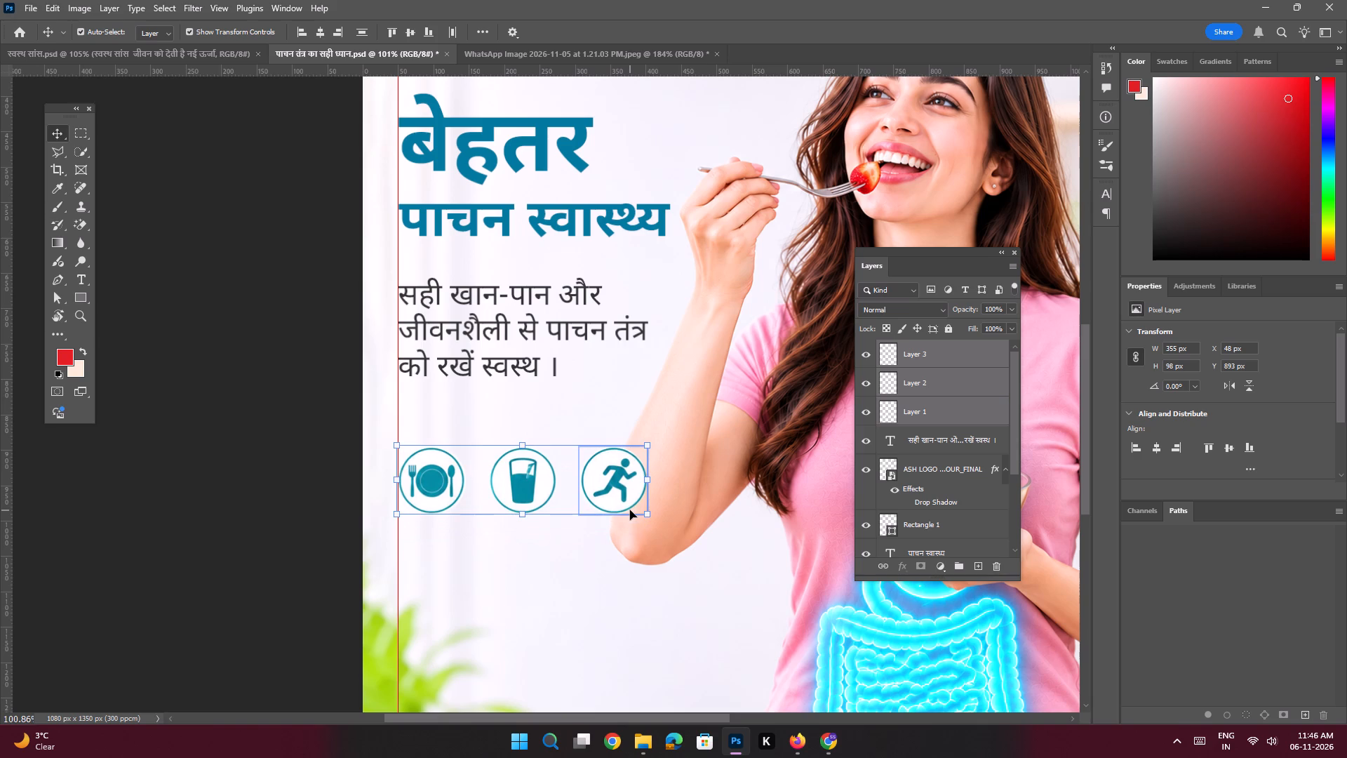
key(shift+Down)
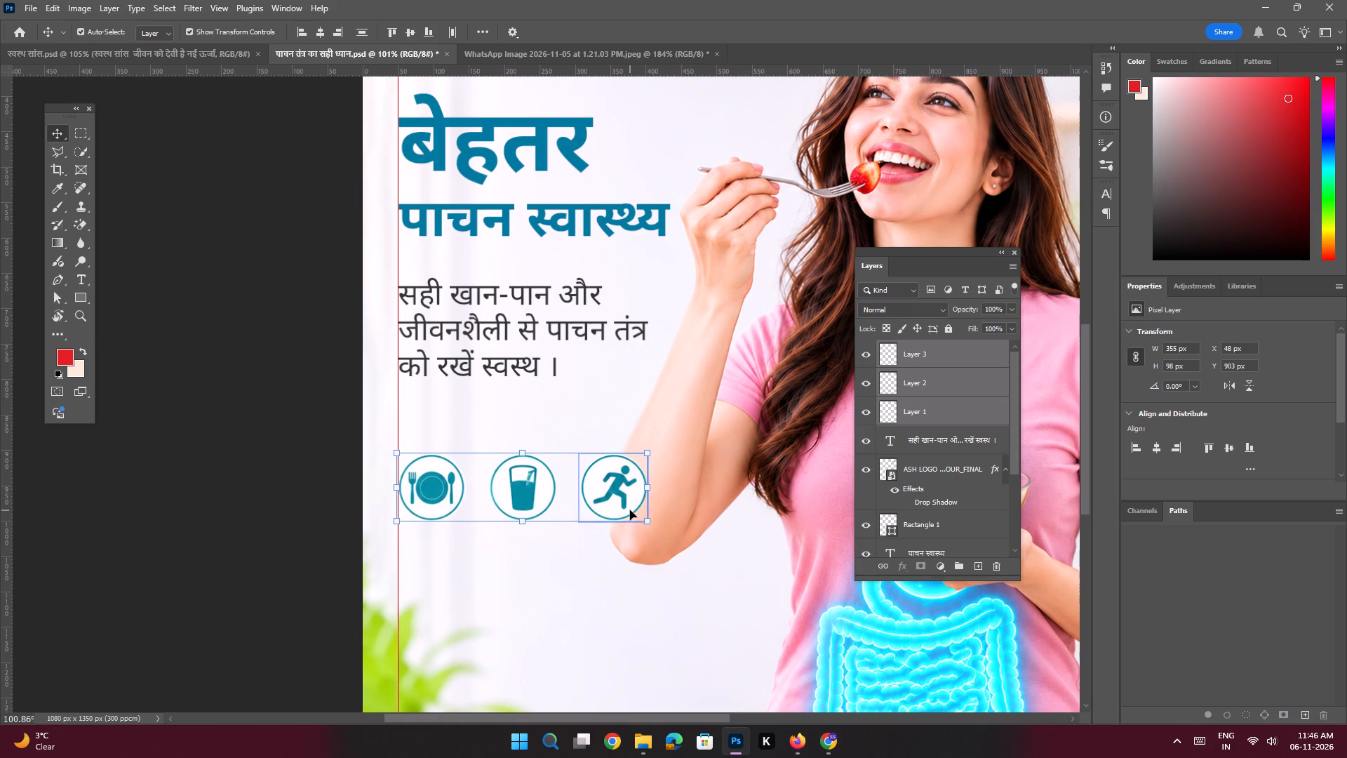
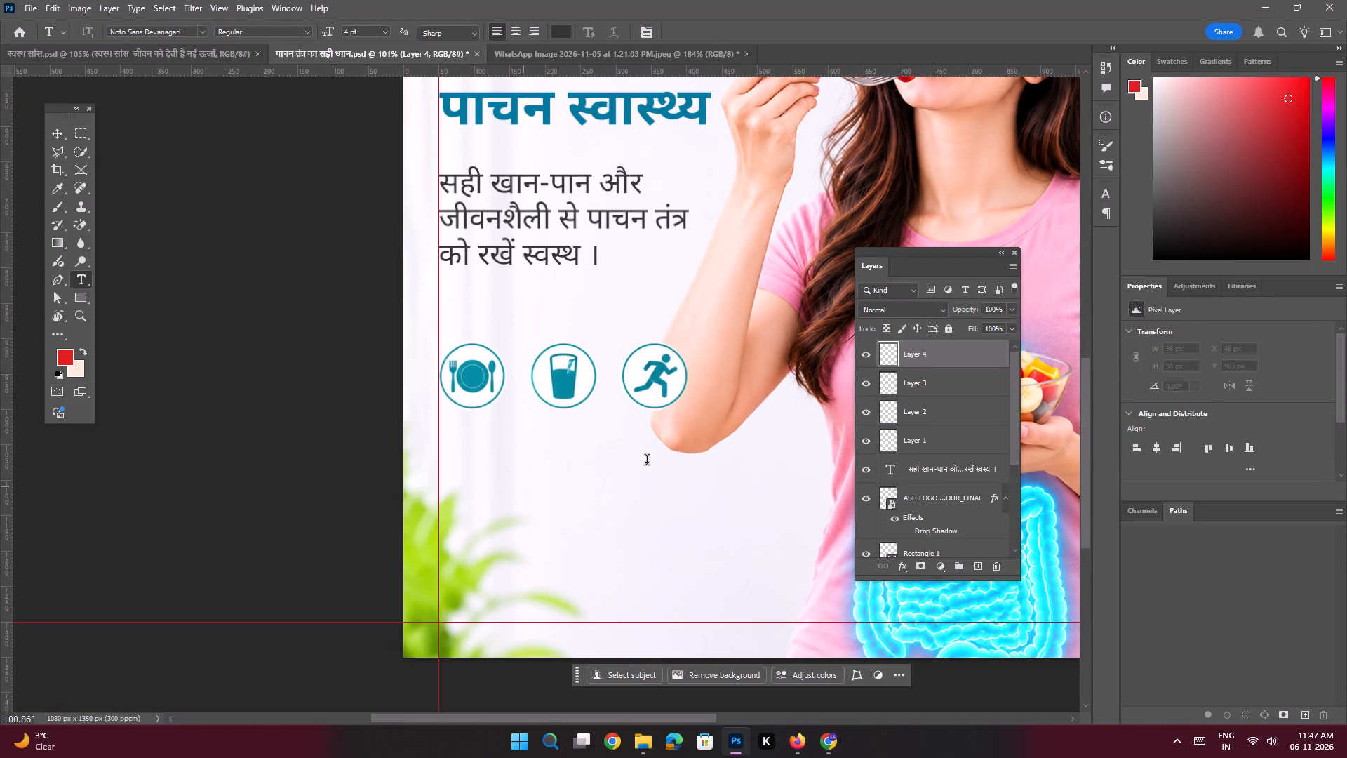
Add the text संतुलित आहार below the icons, break it into two lines and centre-align it.
key(ctrl+v)
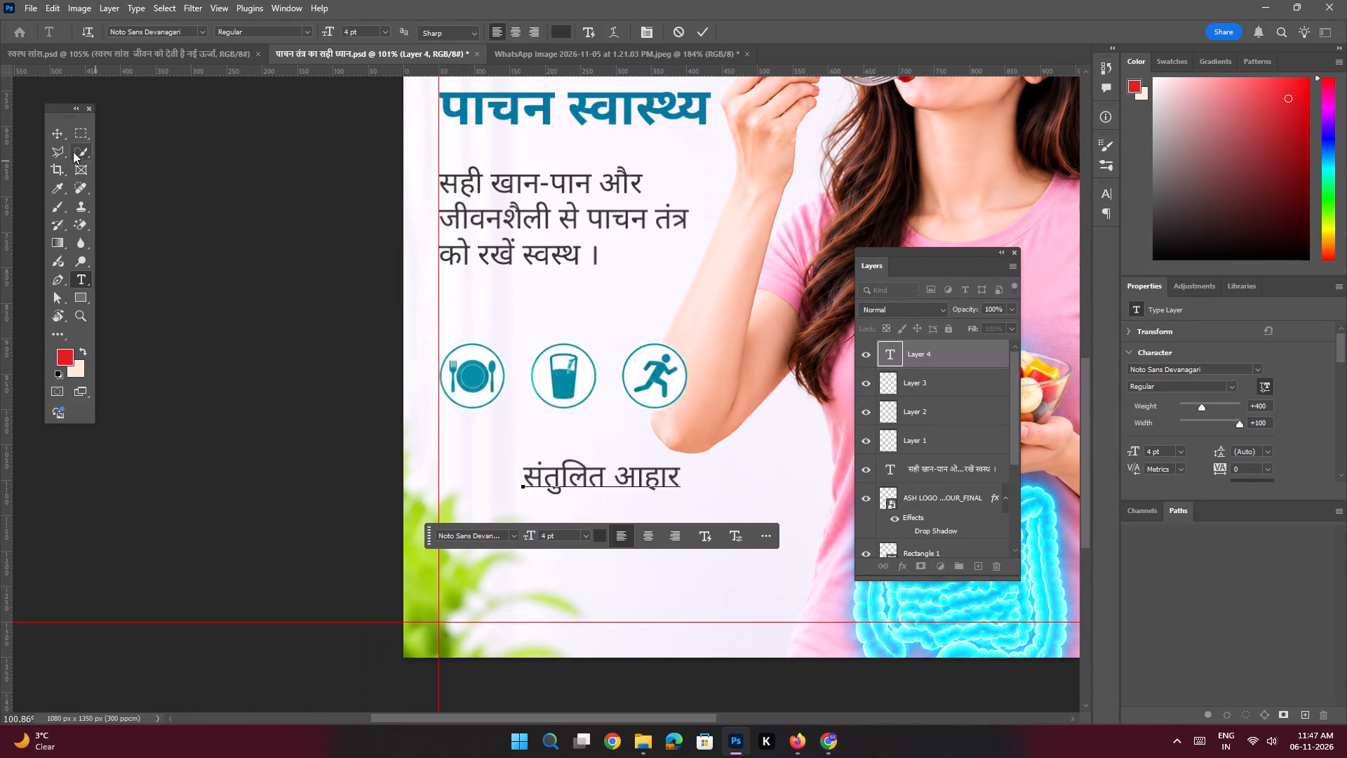
click(65, 134)
double_click(611, 473)
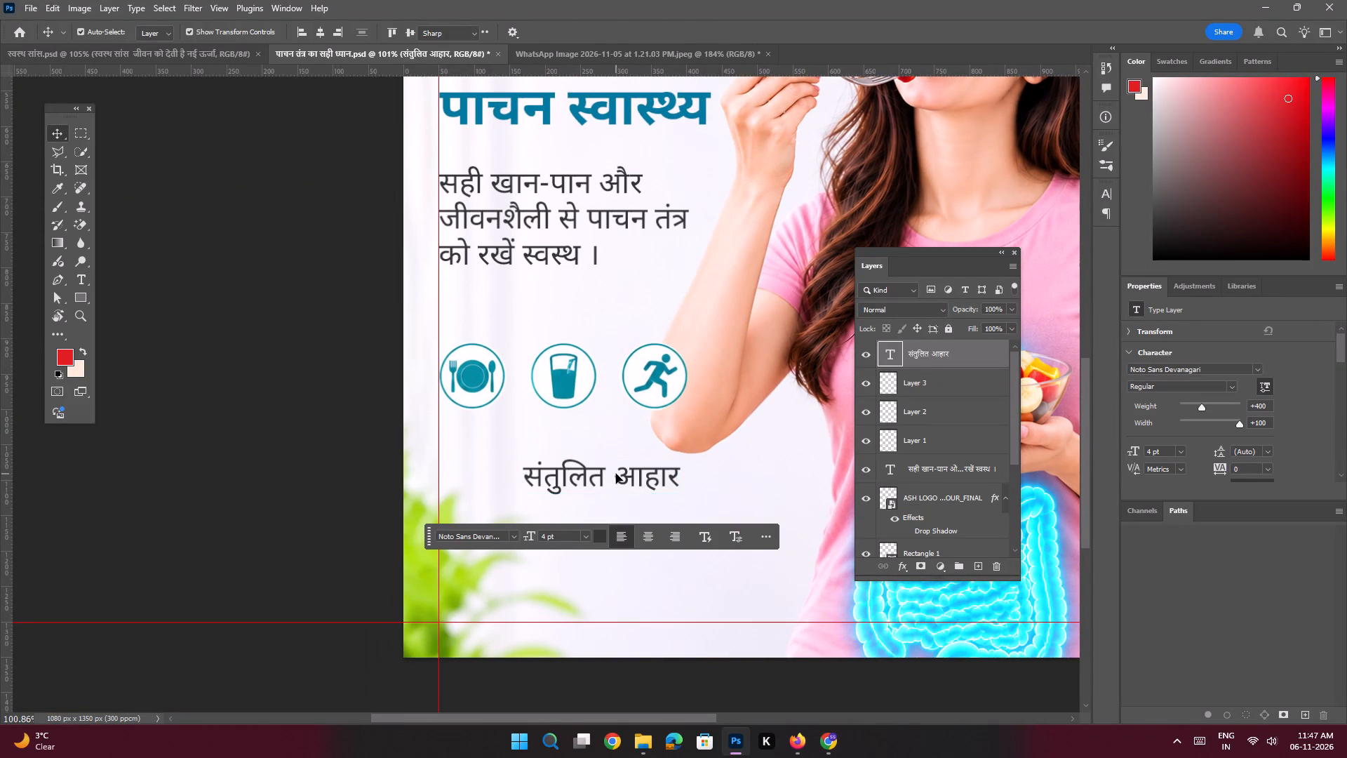
click(622, 470)
key(Return)
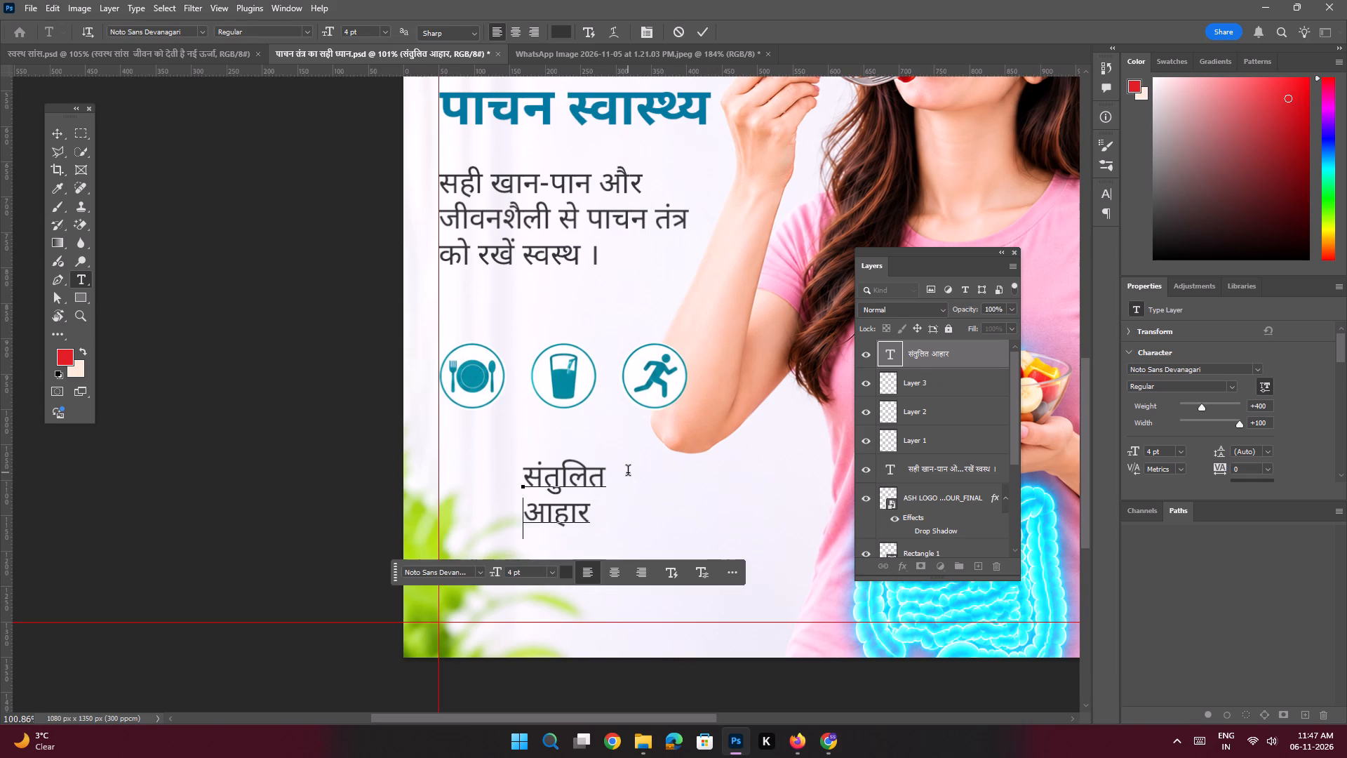
key(Return)
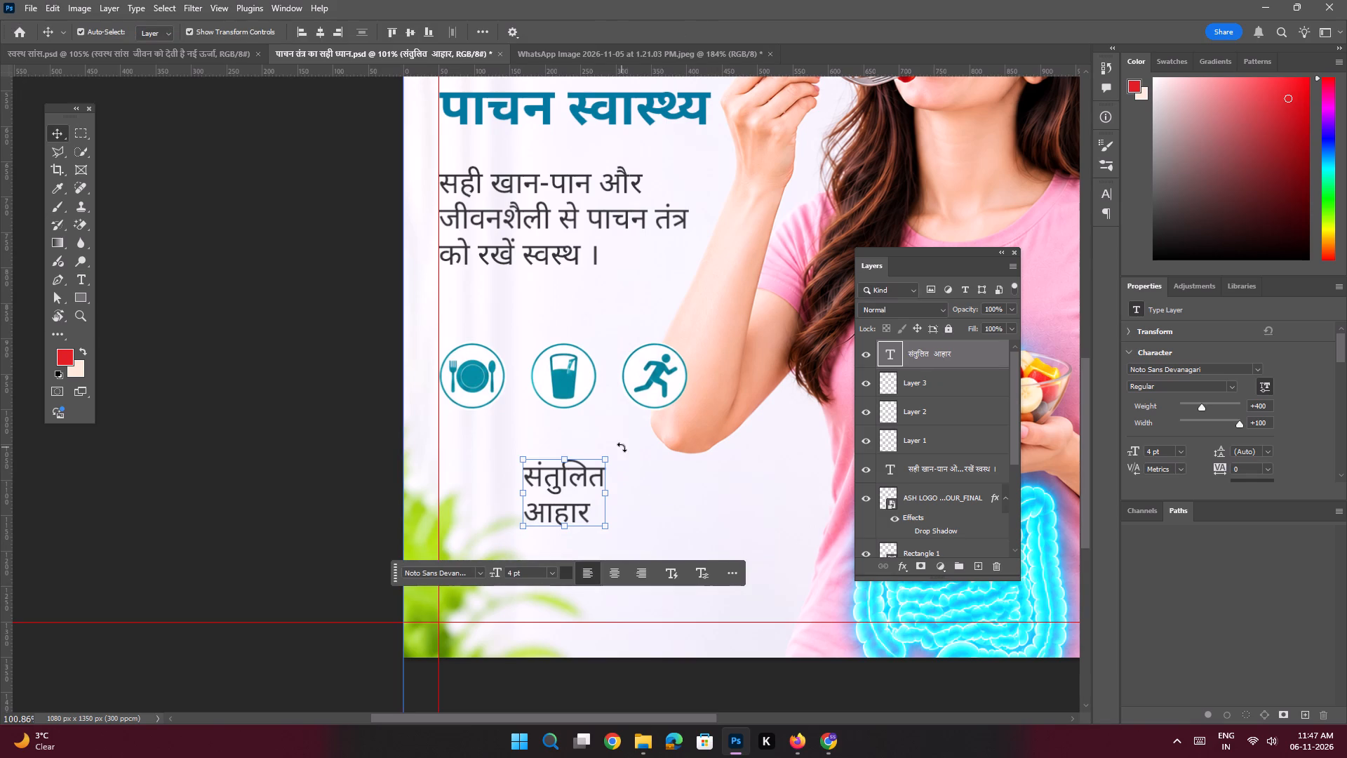
click(617, 575)
Insert two spaces before संतुलित and place the two-line caption beneath the plate icon.
drag(543, 476, 534, 473)
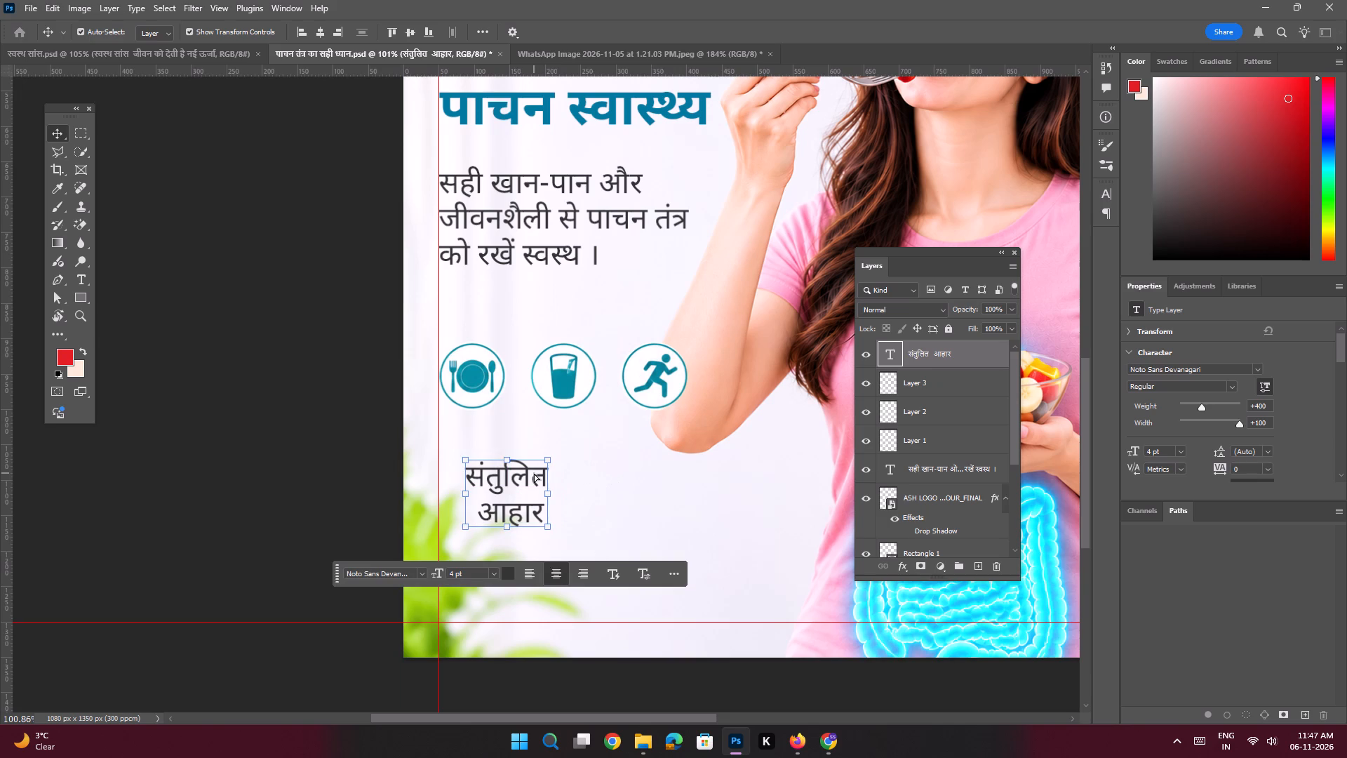
double_click(534, 473)
click(467, 468)
key(space)
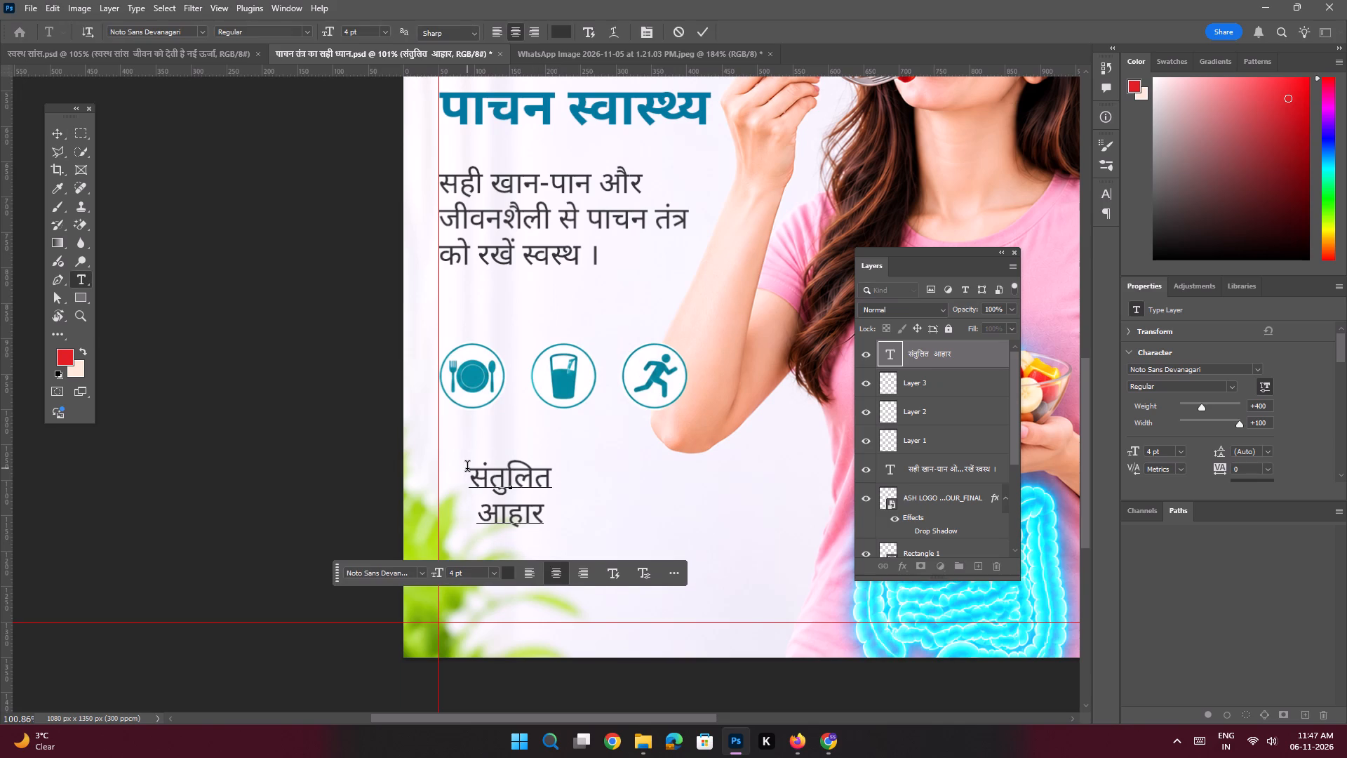
key(space)
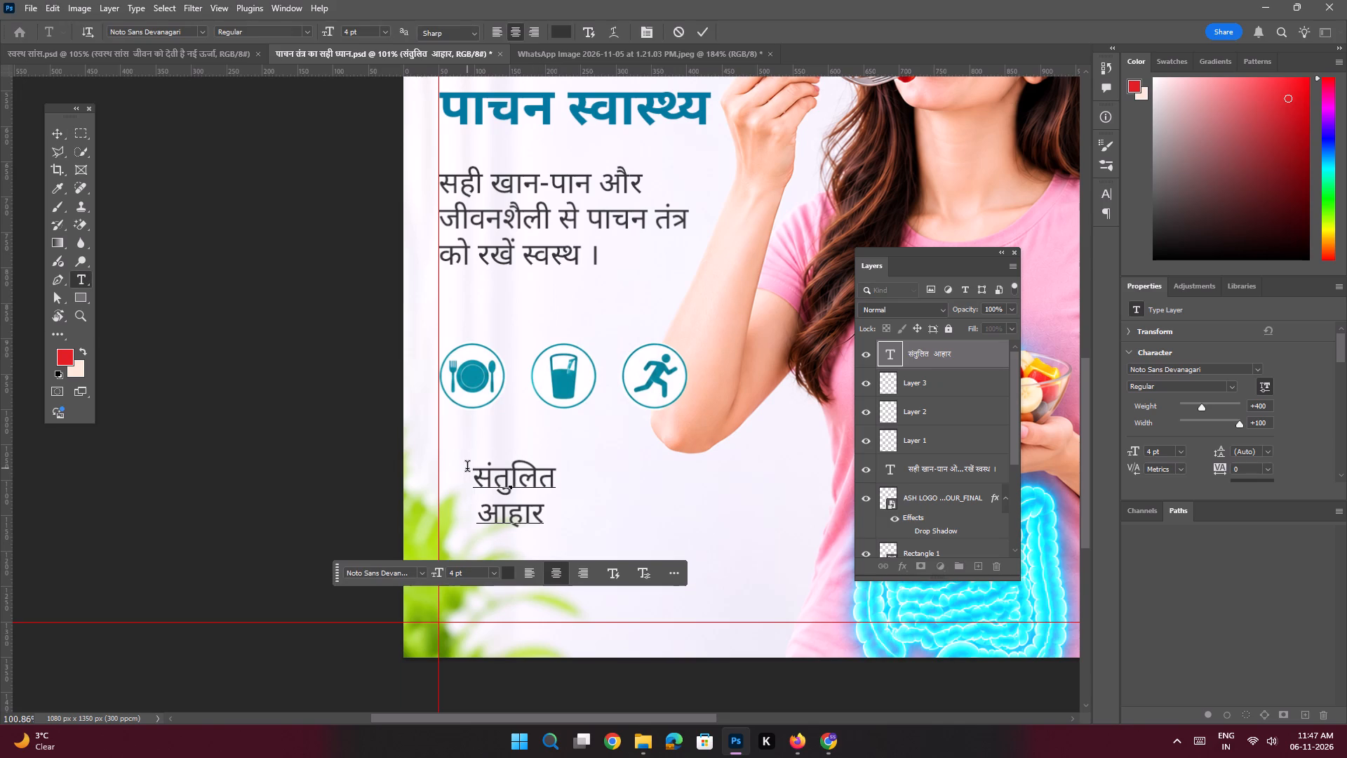
key(Return)
drag(514, 480, 474, 444)
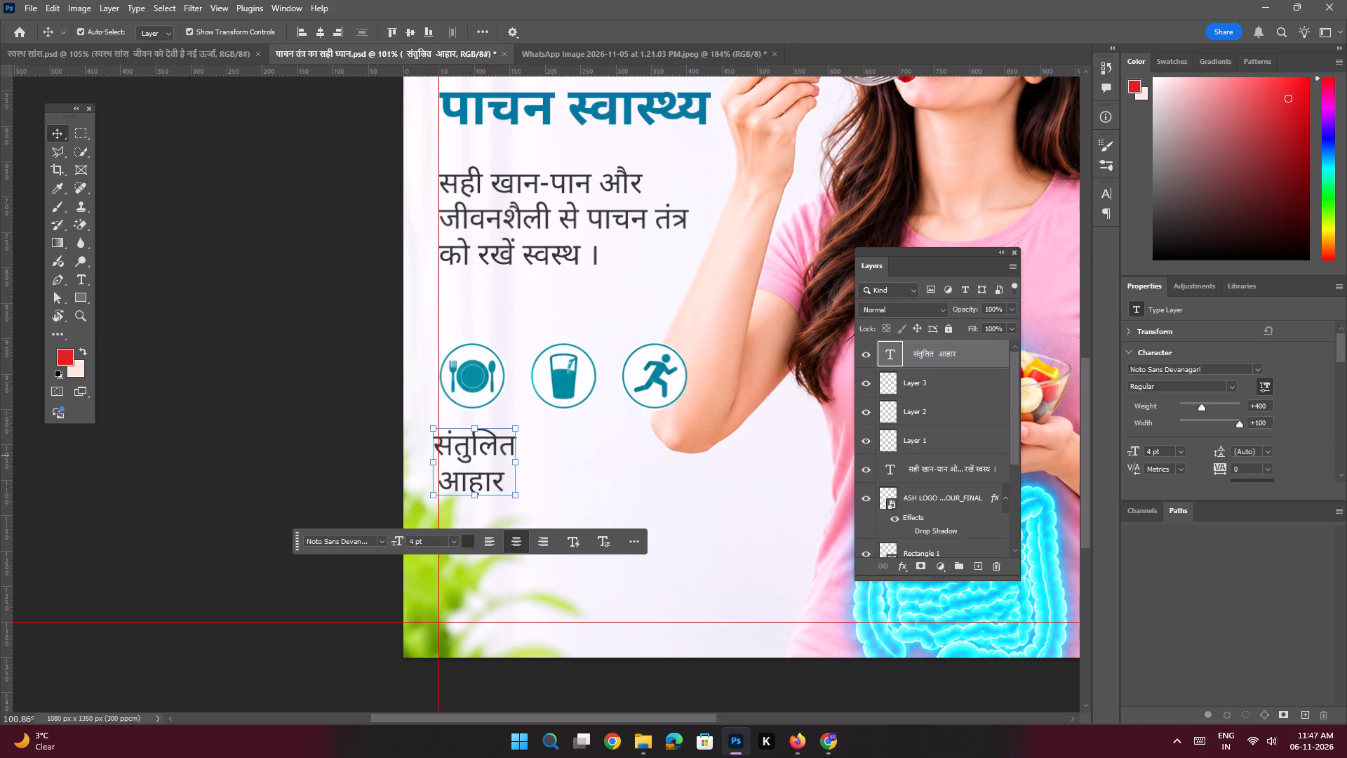
Set the संतुलित आहार caption's font size to 3 pt, keep its layer fully opaque, and shift it up closer to the plate icon.
drag(1152, 448, 1117, 437)
key(3)
key(Return)
key(3)
key(Return)
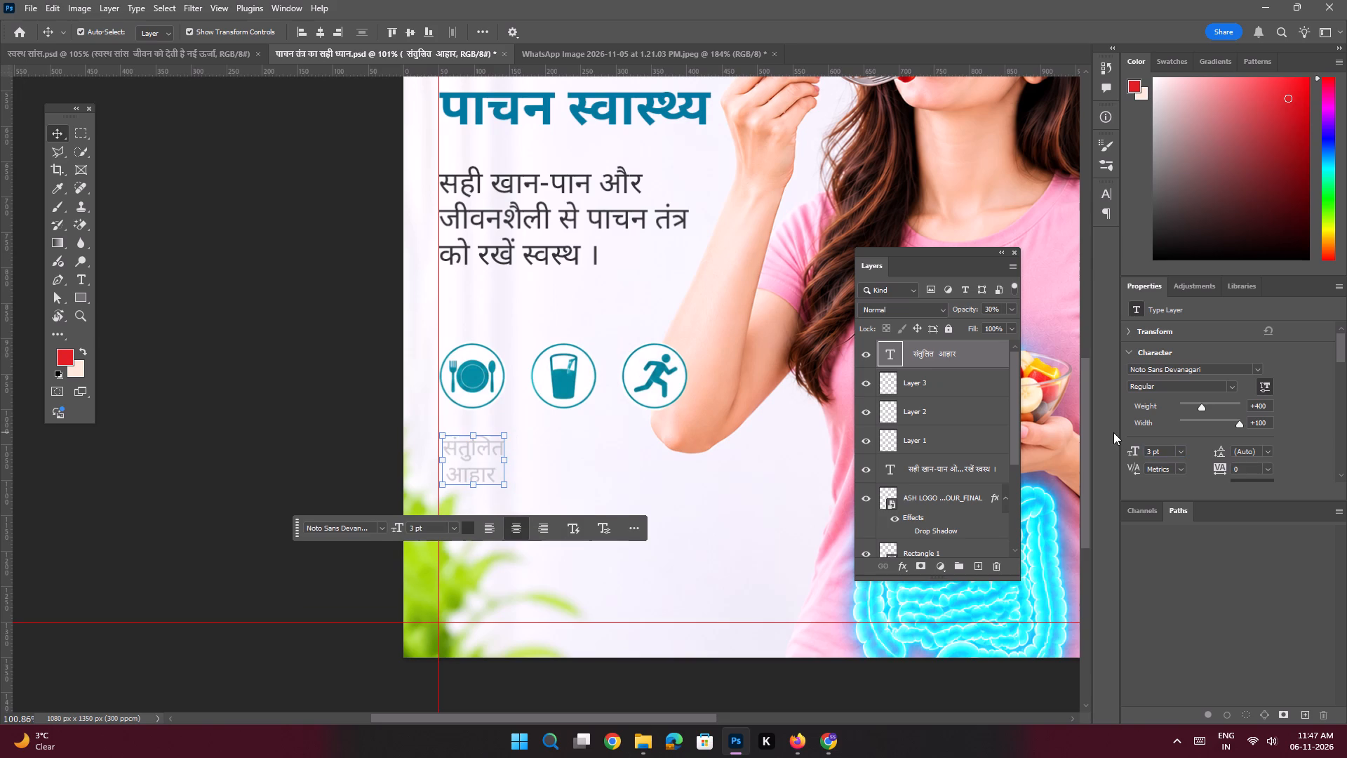
key(ctrl+z)
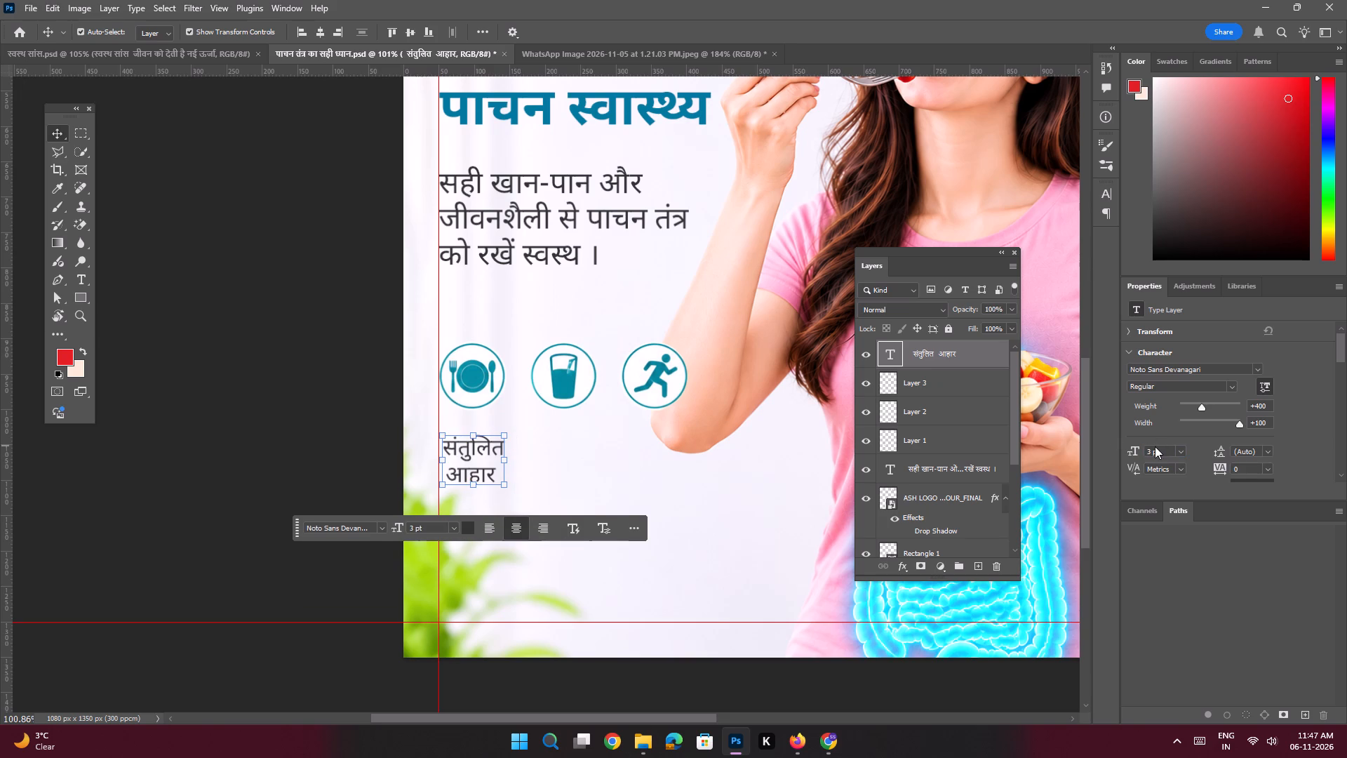
shift+drag(489, 451, 488, 443)
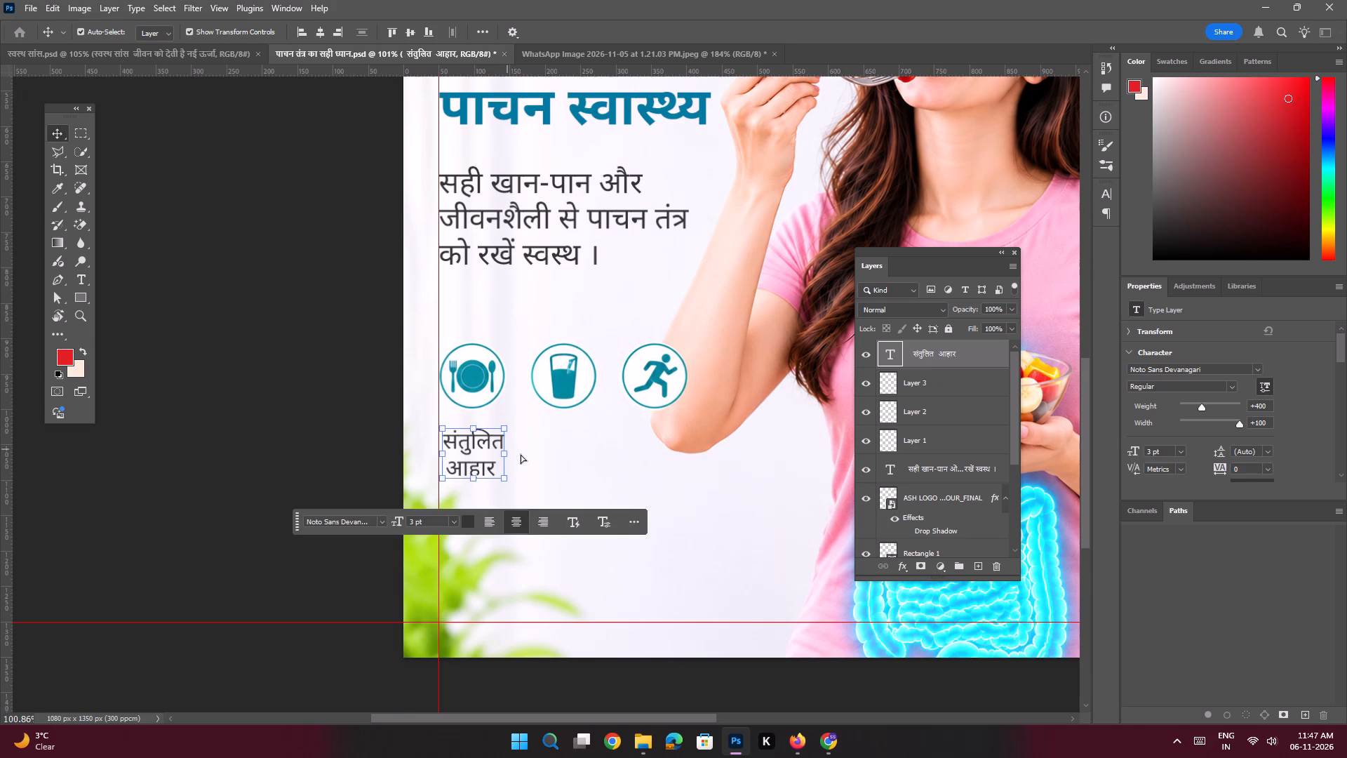
Switch to Chrome and copy the text पर्याप्त पानी from the reference poster in the Google image search.
key(alt+Tab)
alt+click(909, 313)
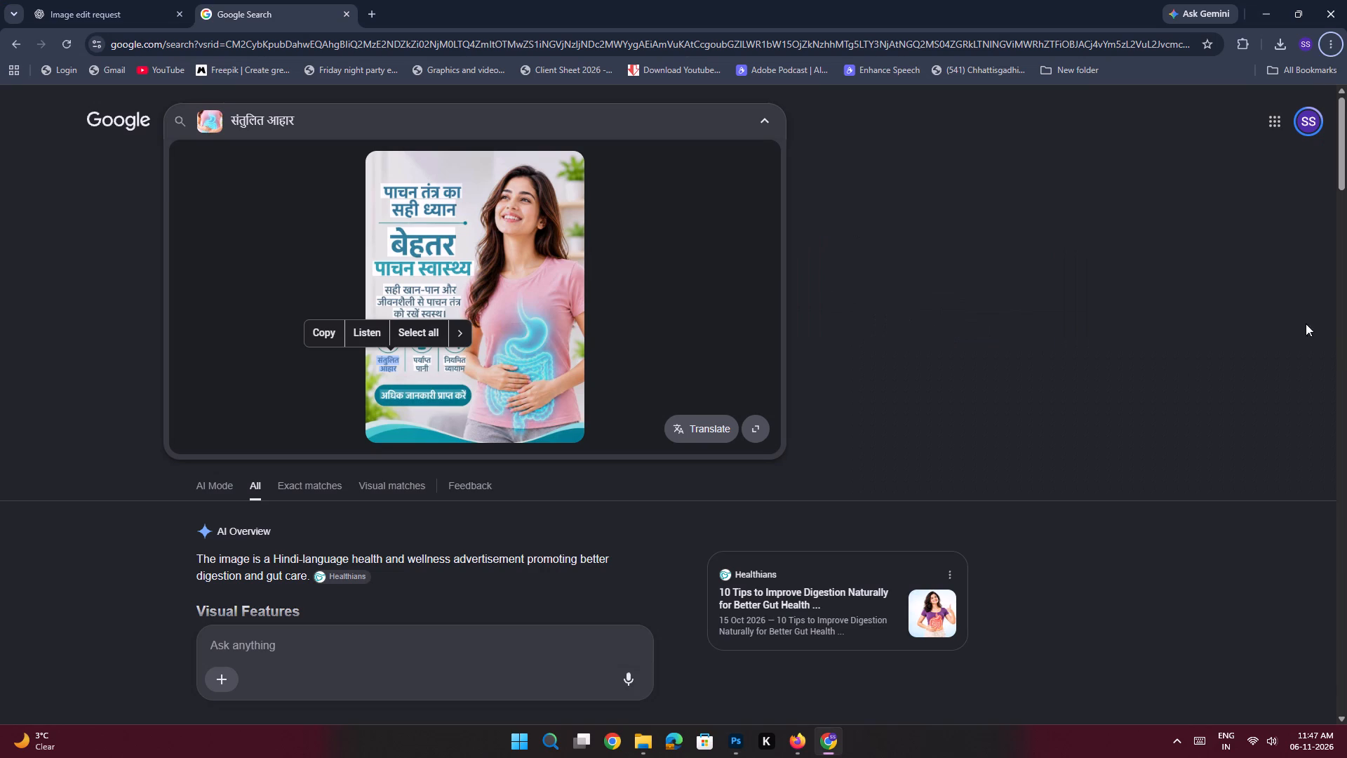
drag(427, 366, 416, 361)
click(364, 331)
Back in Photoshop, duplicate the caption under the water-glass icon, replace its text with पर्याप्त पानी on two lines, and add a leading space.
key(alt+Tab)
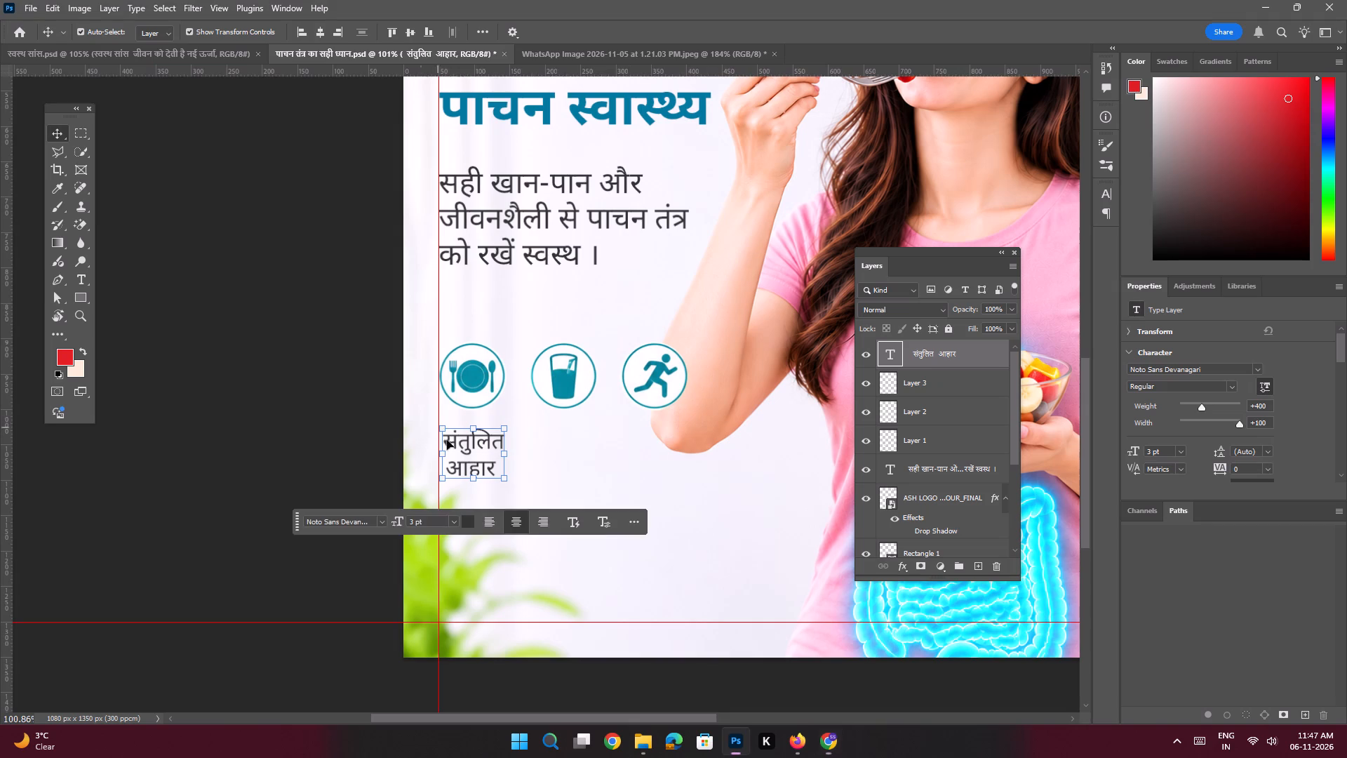
alt+shift+drag(467, 444, 556, 440)
double_click(558, 441)
key(ctrl+v)
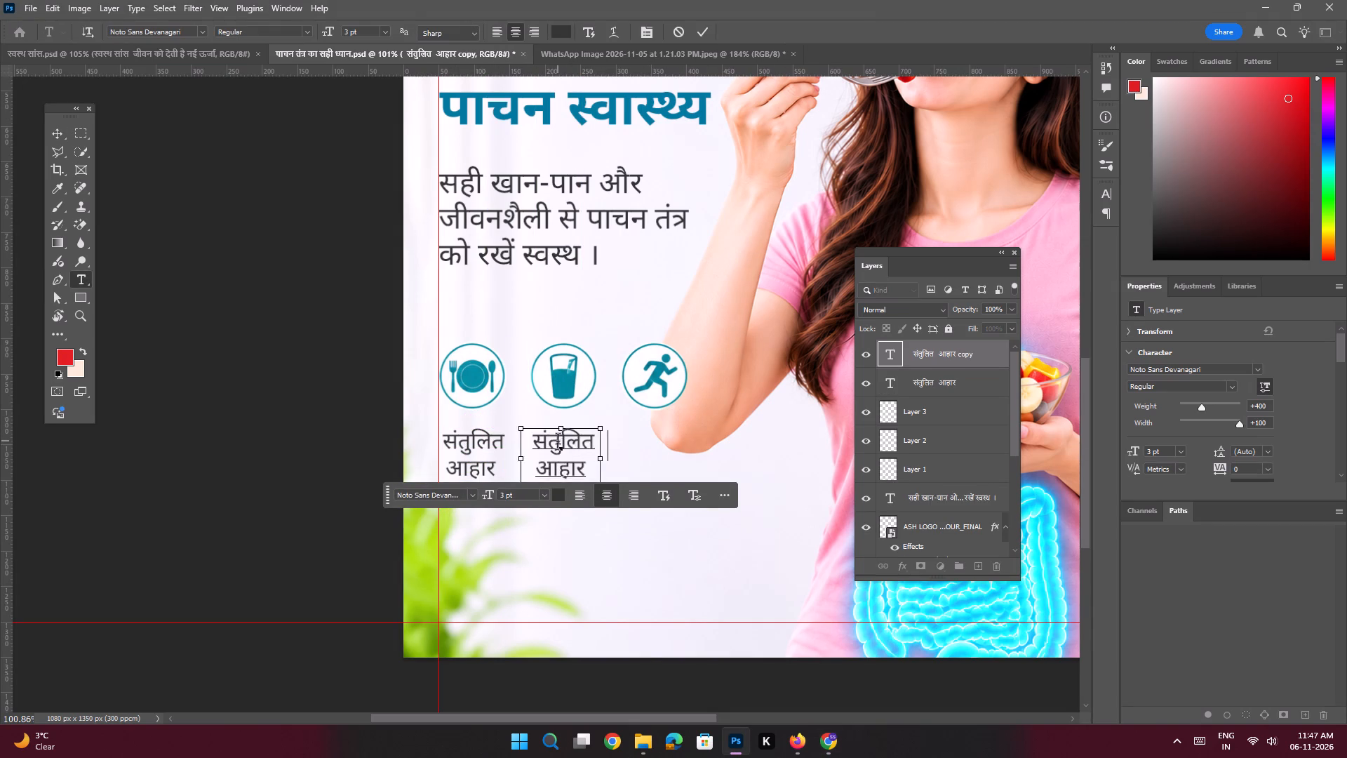
key(Return)
double_click(558, 441)
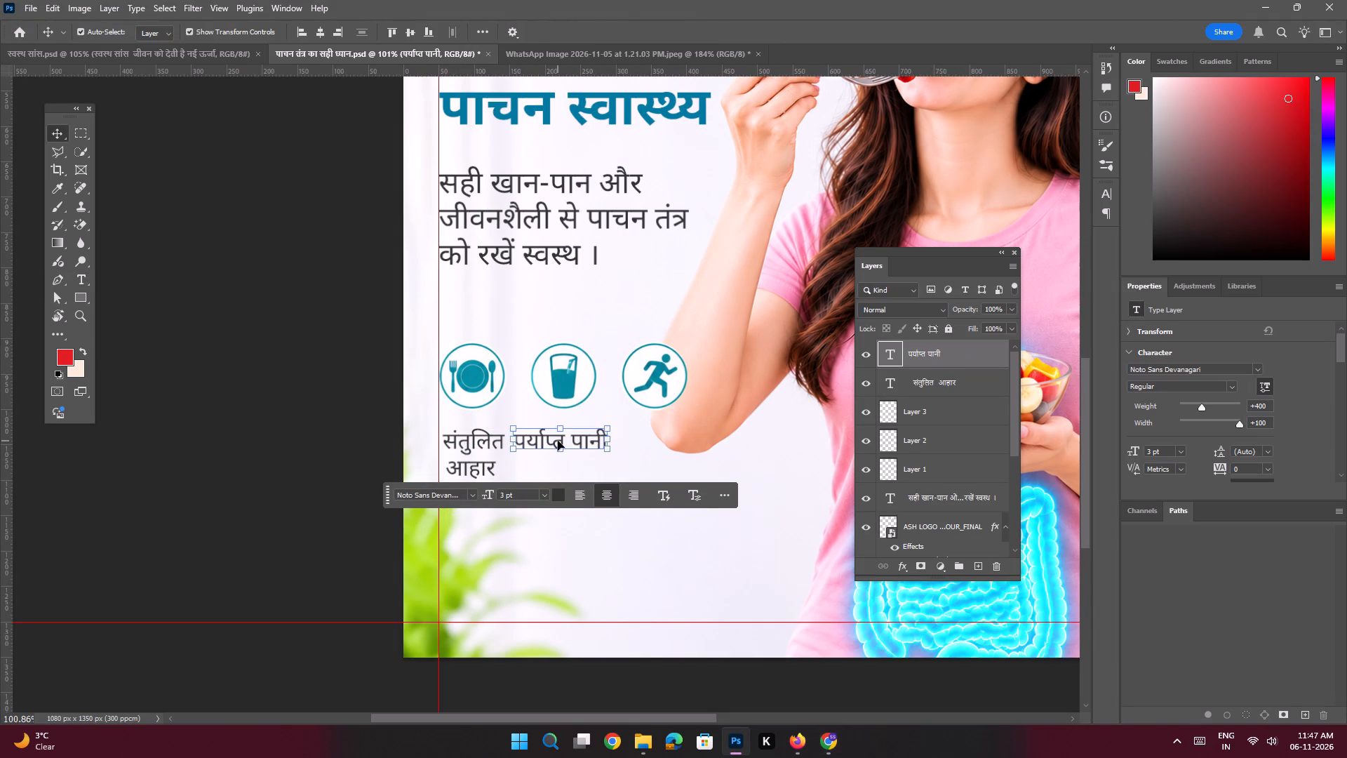
click(575, 436)
key(Return)
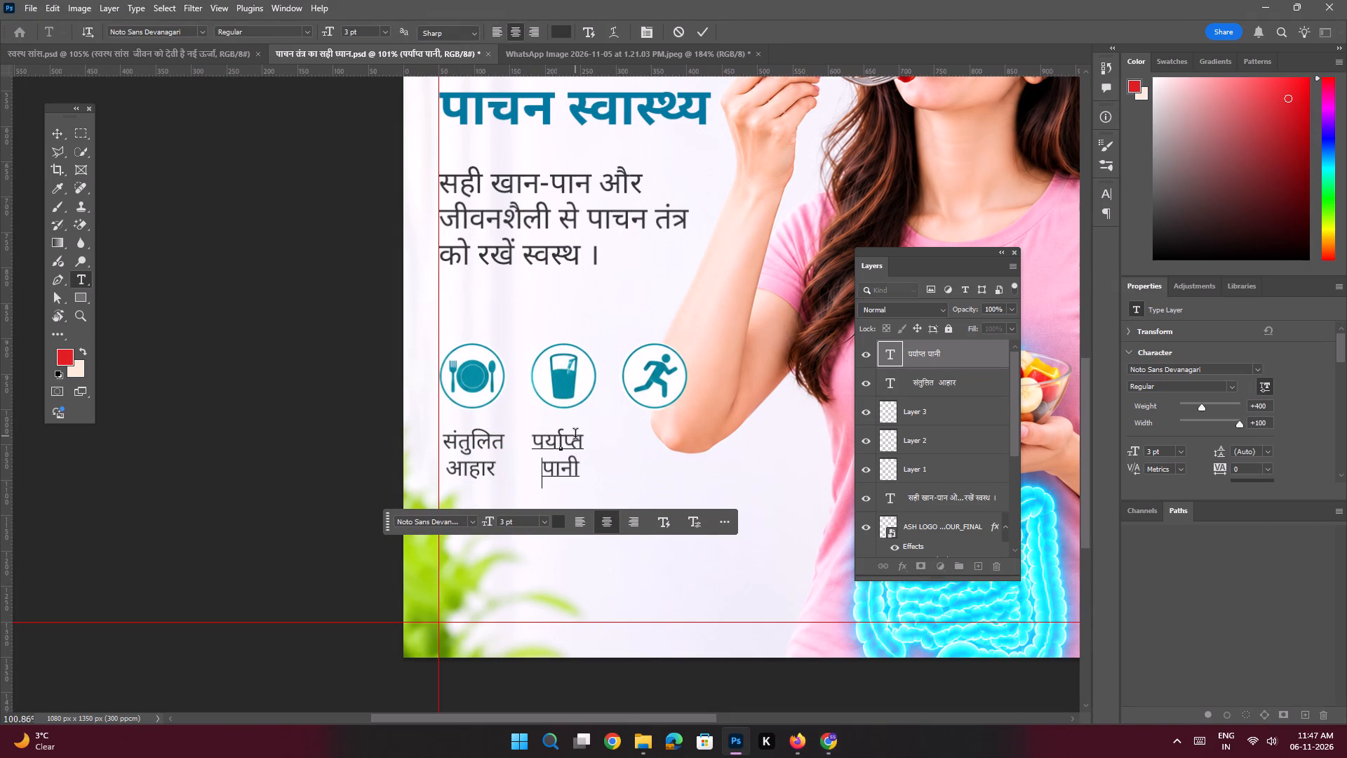
click(535, 444)
key(space)
key(Return)
Switch to Chrome and copy the text नियमित व्यायाम from the reference poster in the Google image search.
key(alt+Tab)
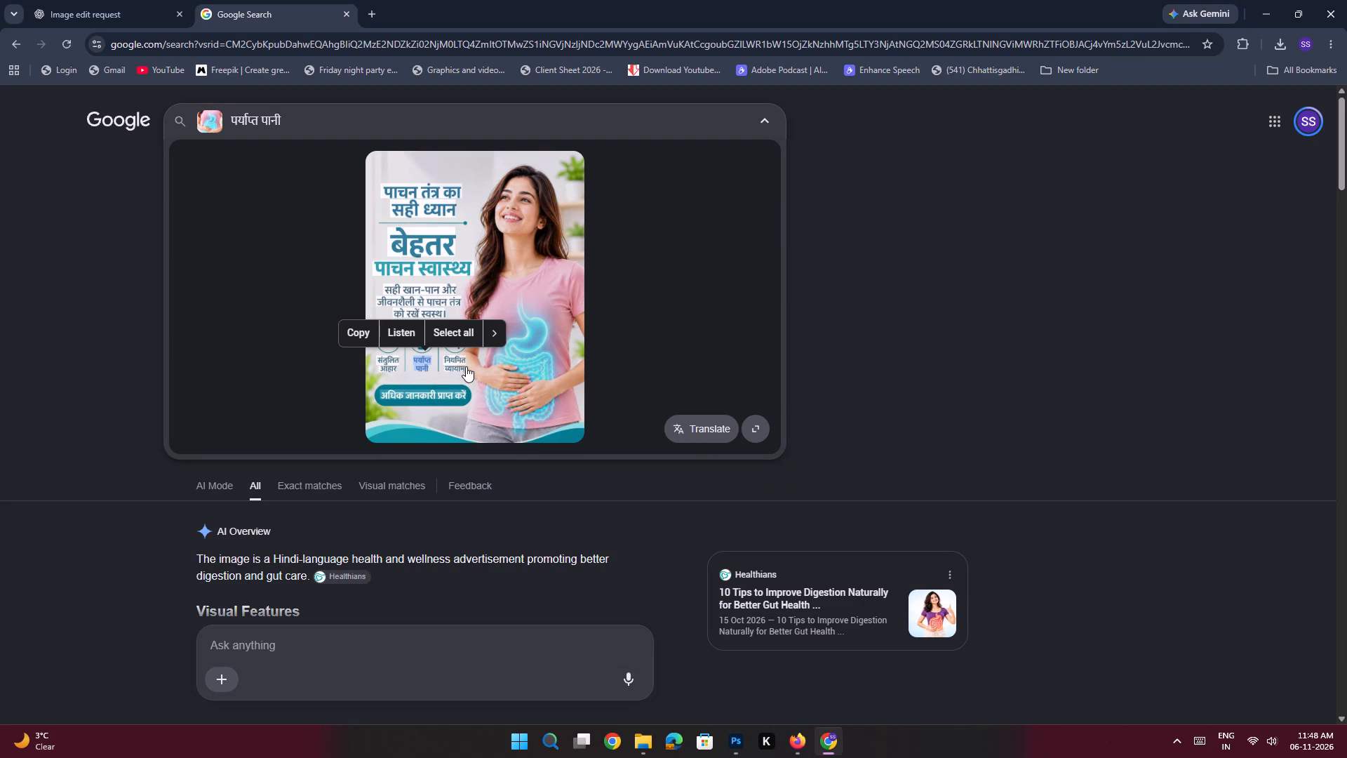
drag(445, 357, 468, 370)
click(392, 329)
Back in Photoshop, duplicate the caption under the running-figure icon, replace its text with नियमित व्यायाम on two lines, and add a leading space.
key(alt+Tab)
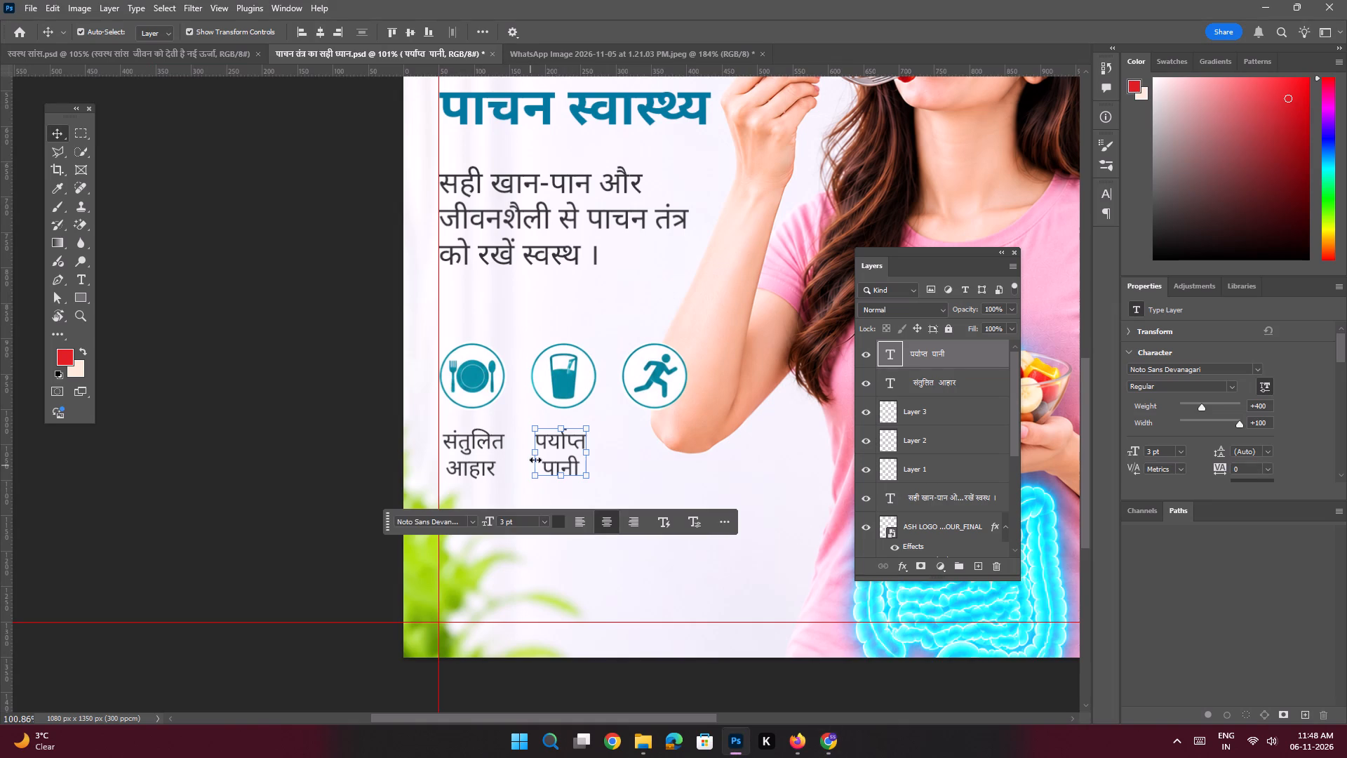
alt+shift+drag(557, 443, 651, 439)
double_click(651, 439)
key(ctrl+v)
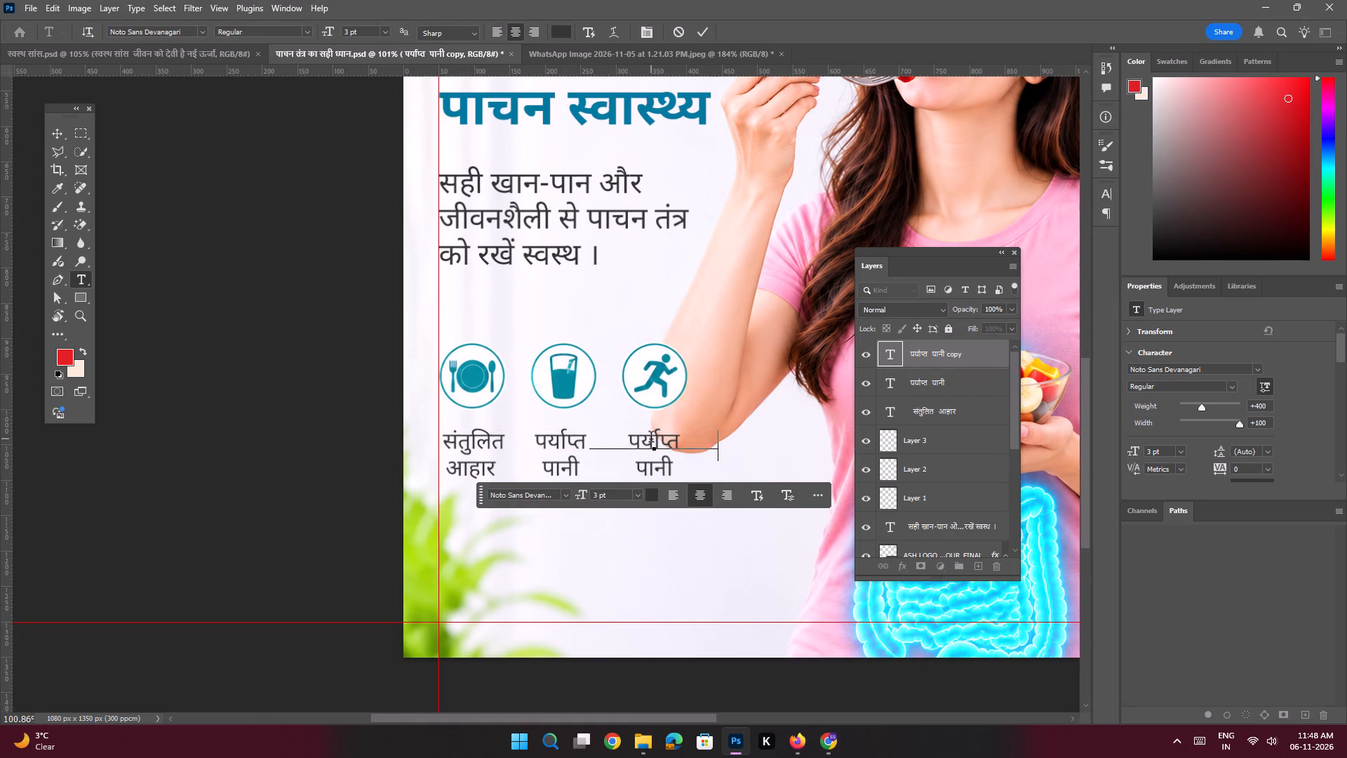
key(Return)
click(651, 439)
click(661, 439)
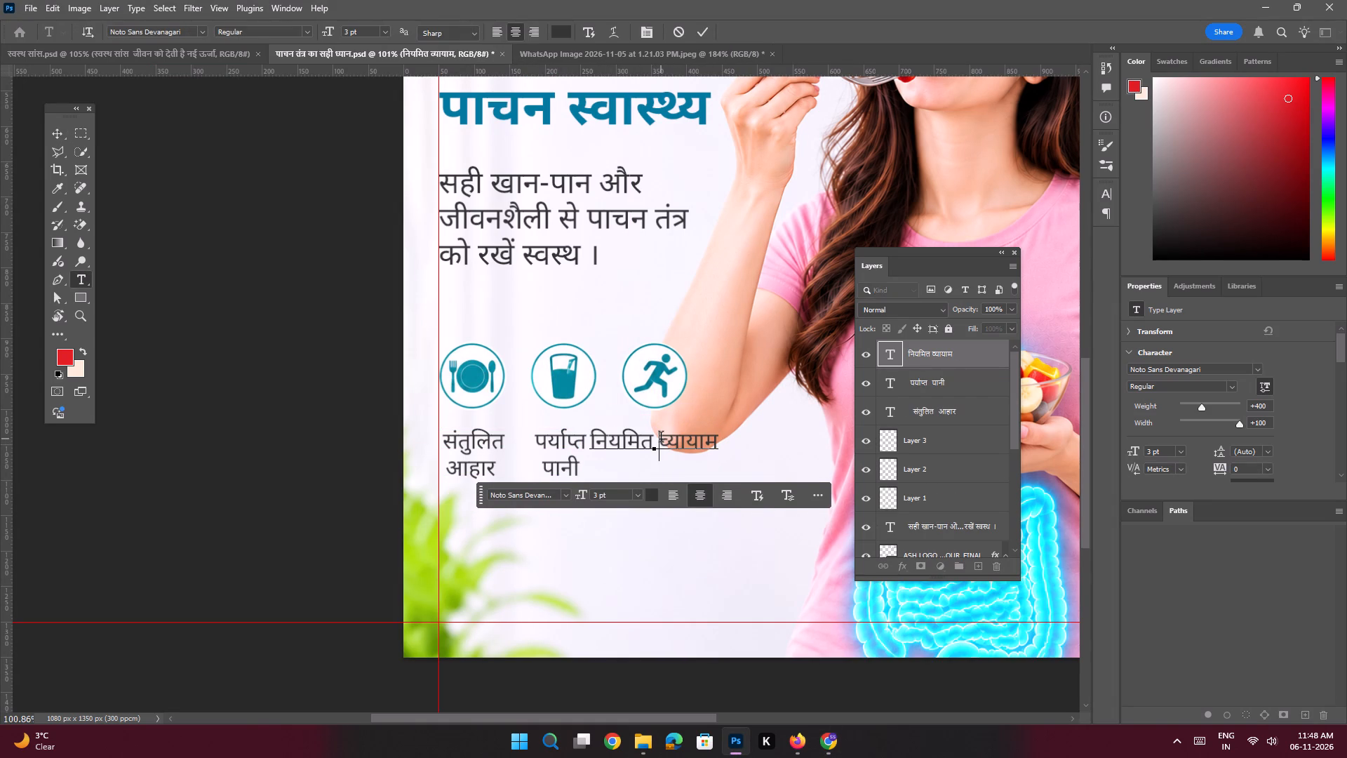
key(Return)
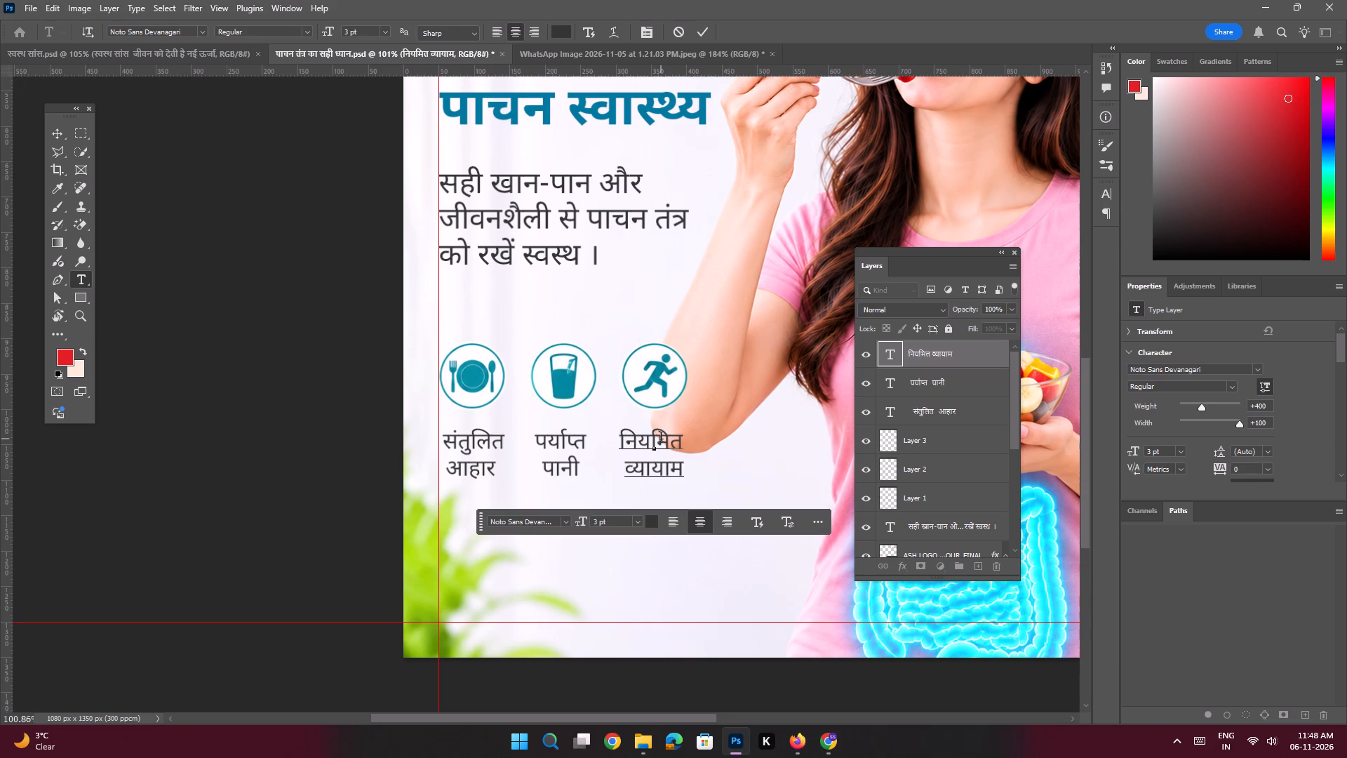
click(621, 437)
key(space)
key(Return)
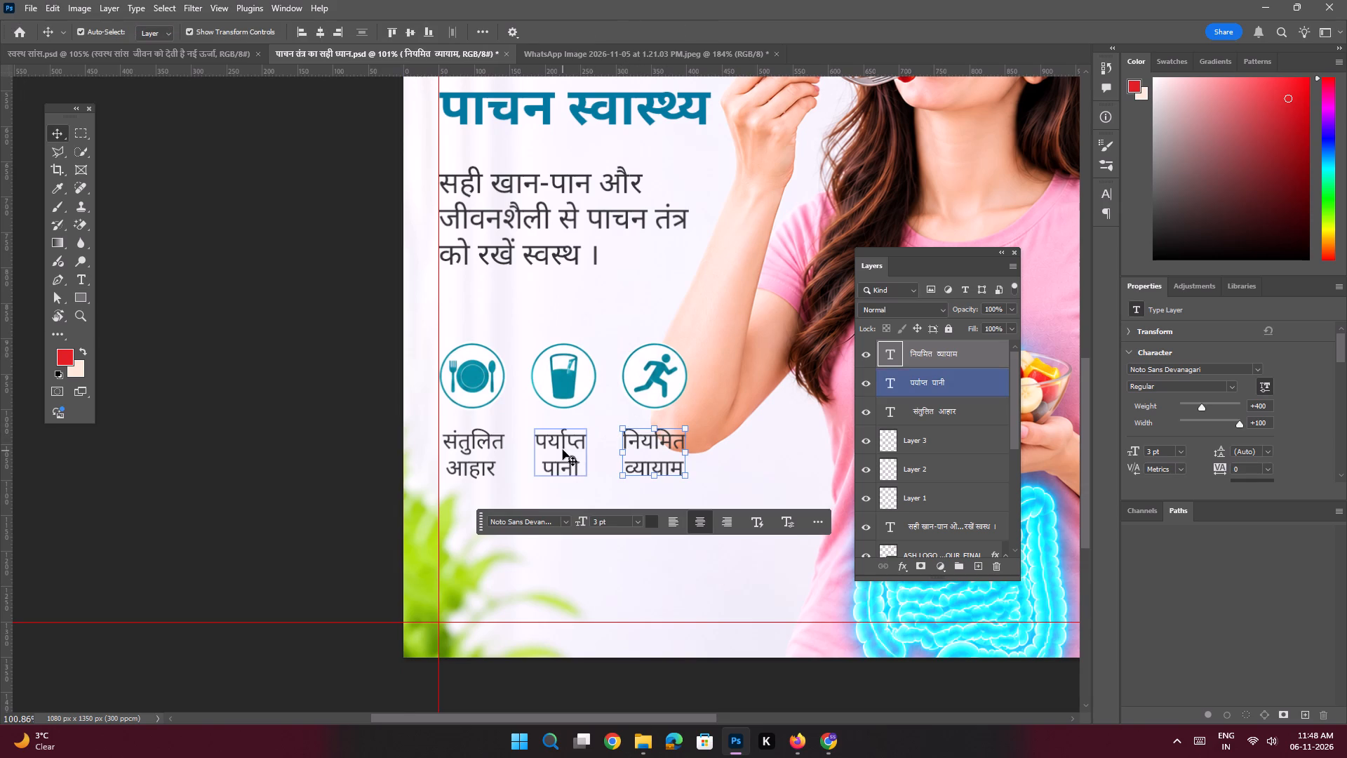
Select the three captions and the three circular icons and put them in one layer group.
shift+click(563, 450)
shift+click(491, 444)
shift+click(483, 385)
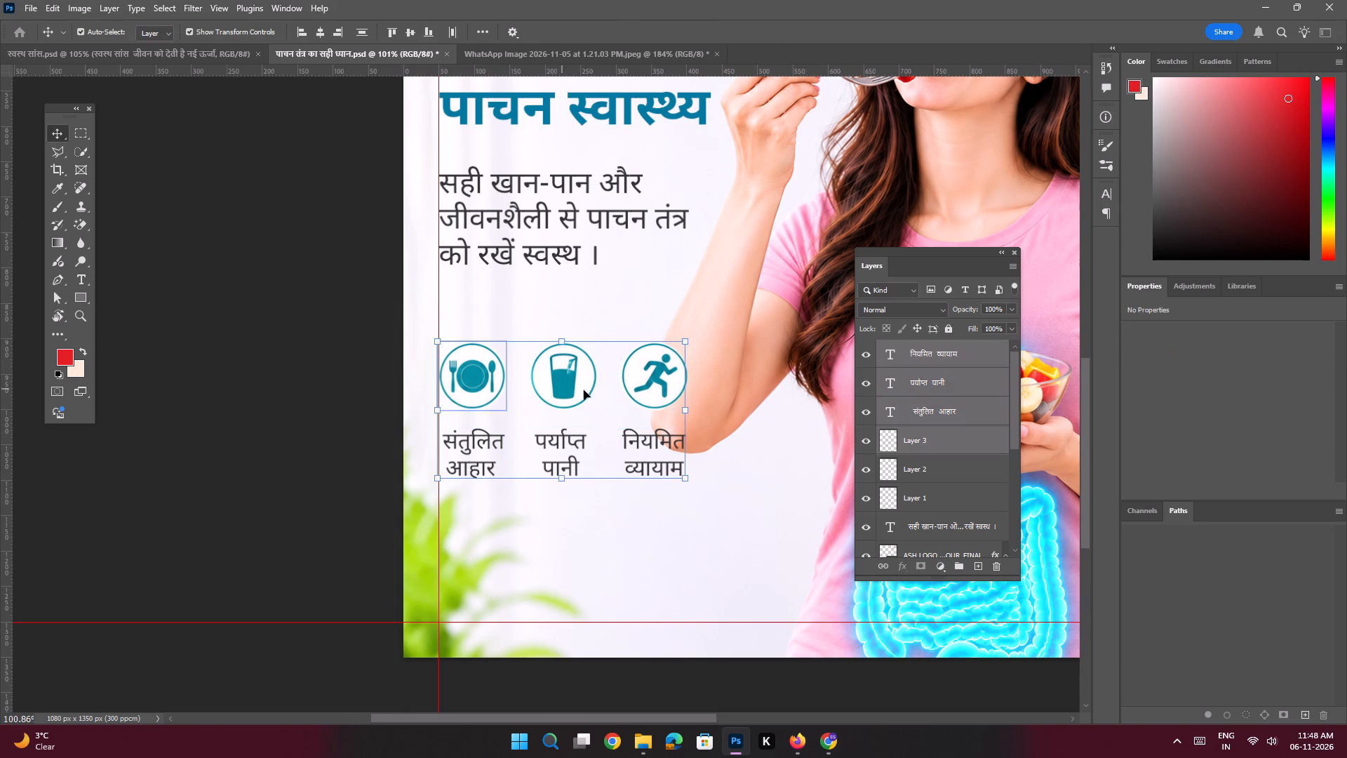
shift+click(586, 382)
shift+click(655, 375)
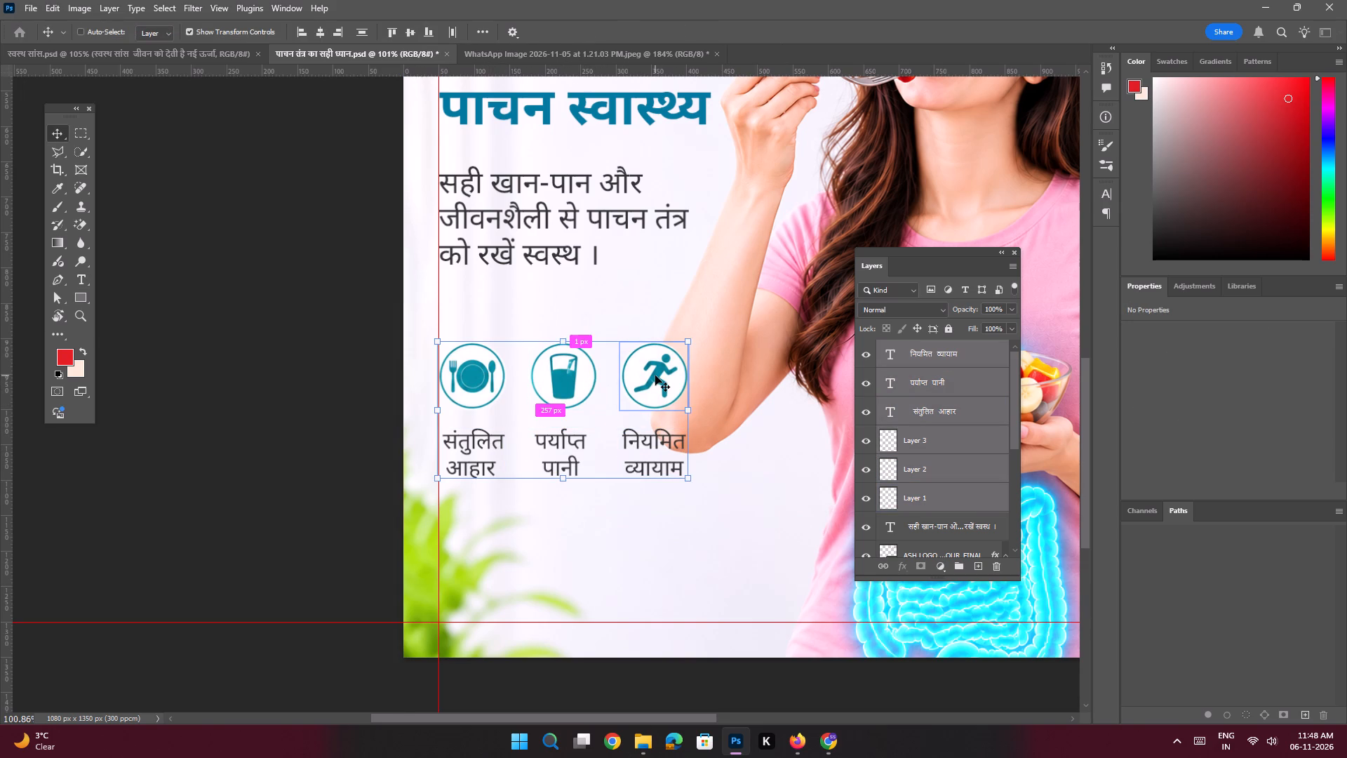
key(ctrl+g)
Apply a drop shadow to the icons-and-captions group with its shadow colour set to white (ffffff).
click(902, 568)
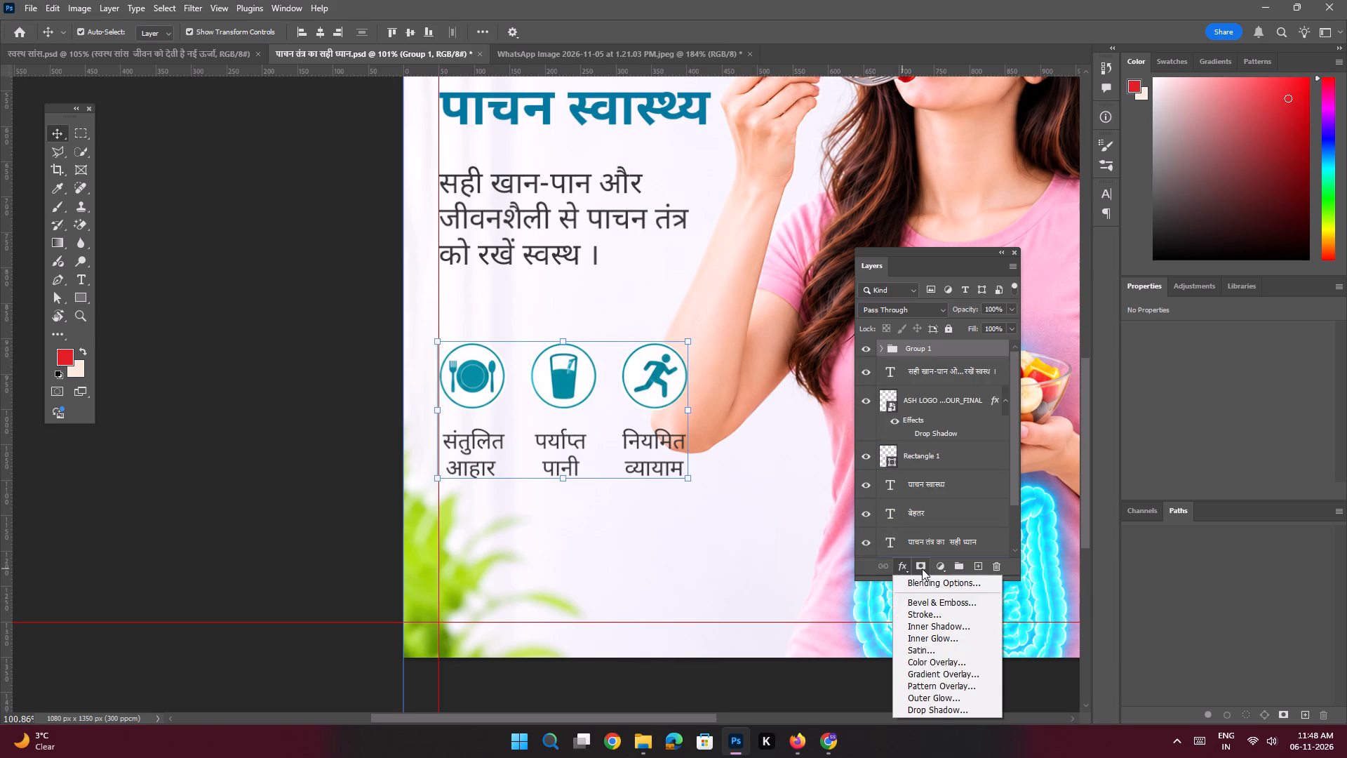
click(936, 712)
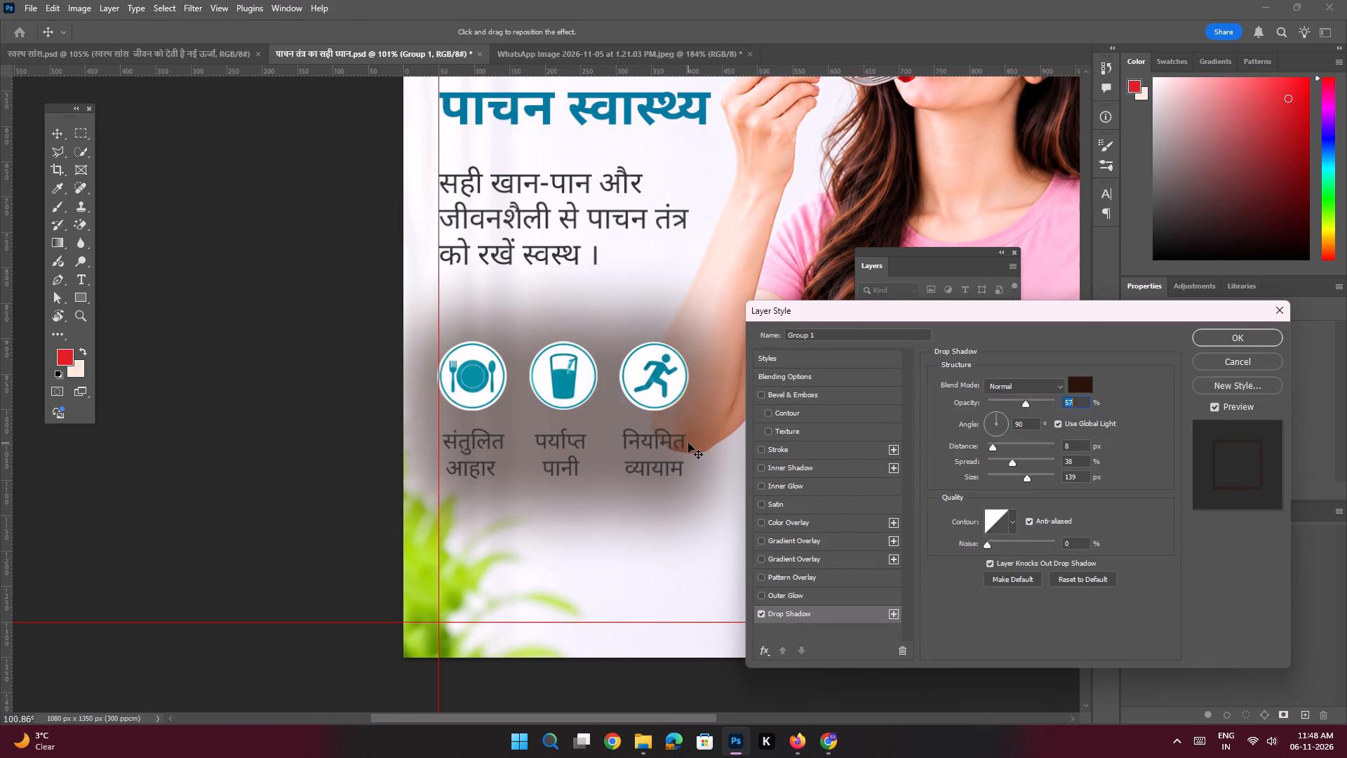
click(1084, 381)
drag(941, 524, 731, 199)
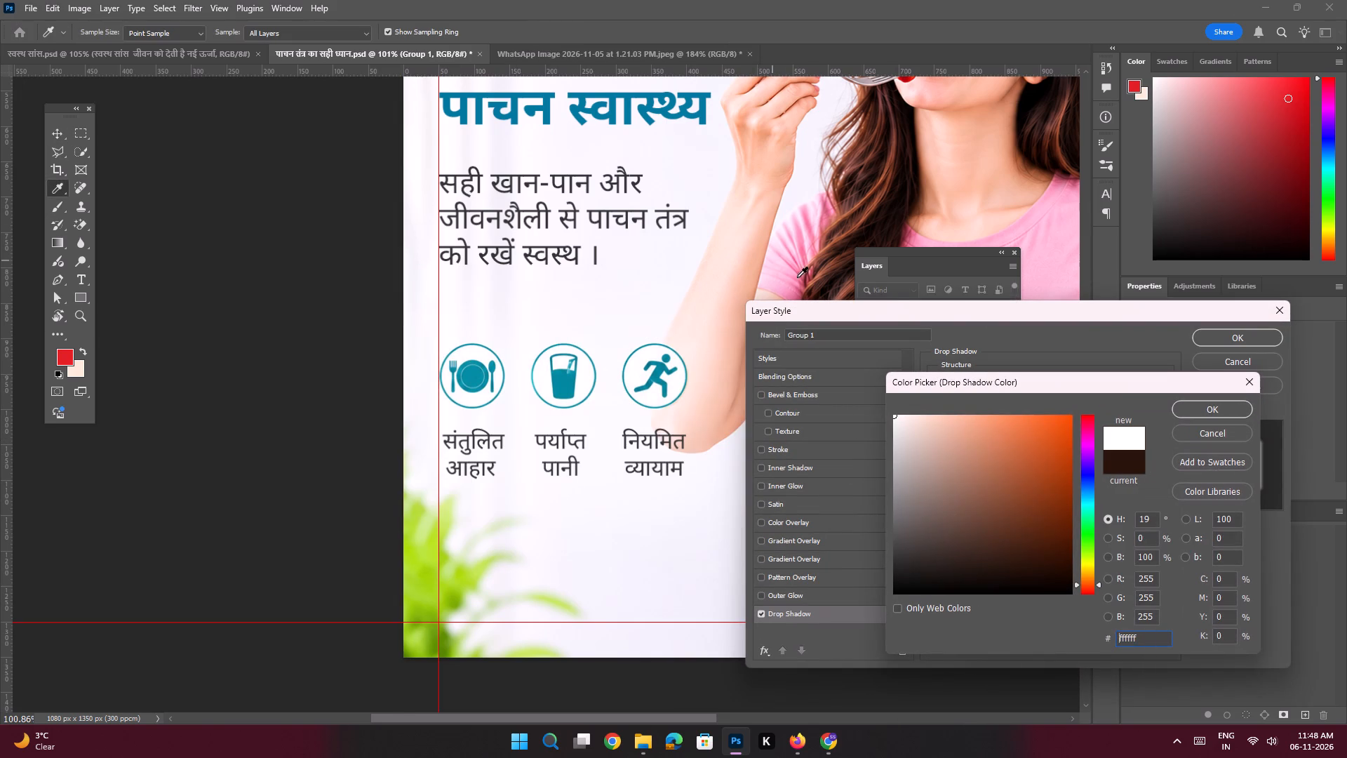
click(1186, 408)
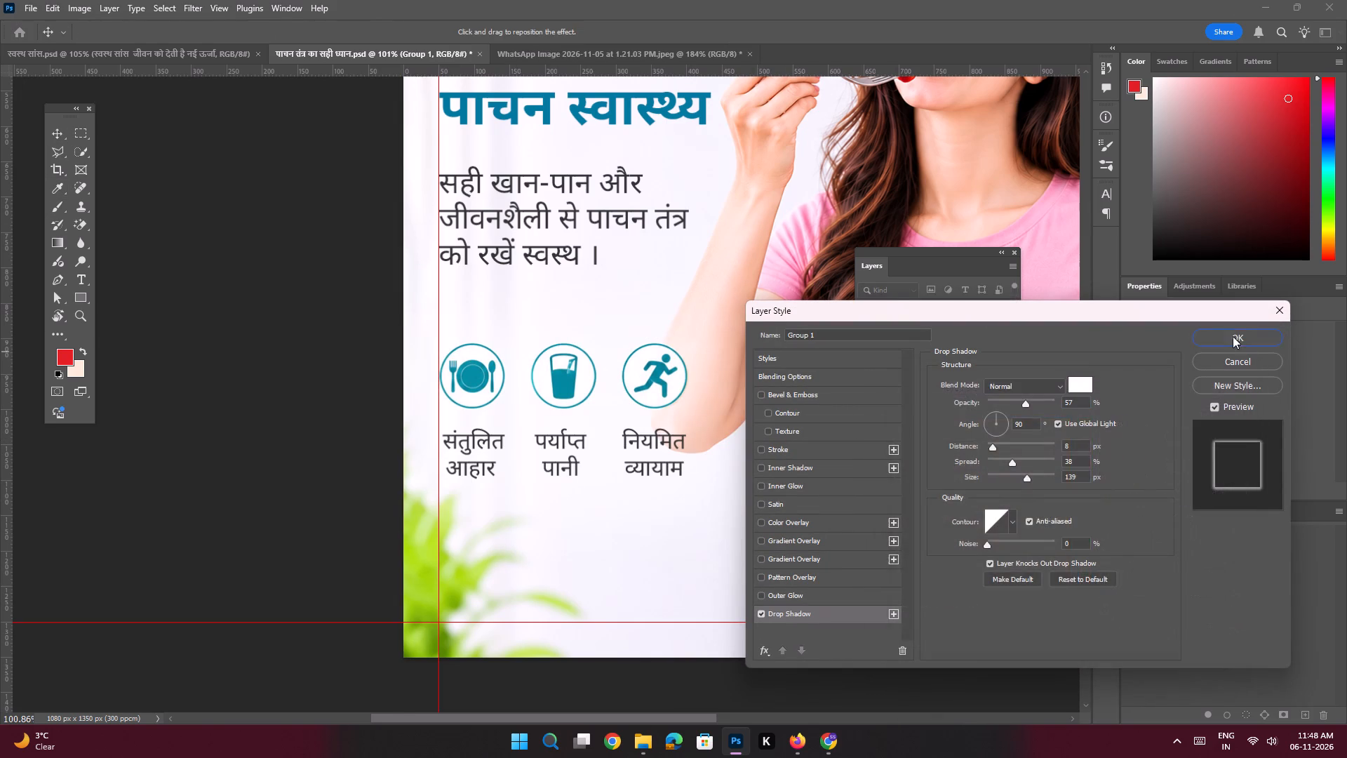
click(1233, 336)
Nudge the बेहतर headline slightly down, closer to पाचन स्वास्थ्य, and deselect it.
key(ctrl+space)
key(ctrl+space)
key(ctrl+space)
key(ctrl+space)
ctrl+drag(638, 340, 595, 328)
click(428, 291)
key(space)
key(space)
key(space)
key(space)
key(space)
key(space)
key(space)
key(space)
key(space)
key(space)
key(space)
key(space)
key(space)
key(space)
key(space)
key(space)
drag(579, 264, 498, 326)
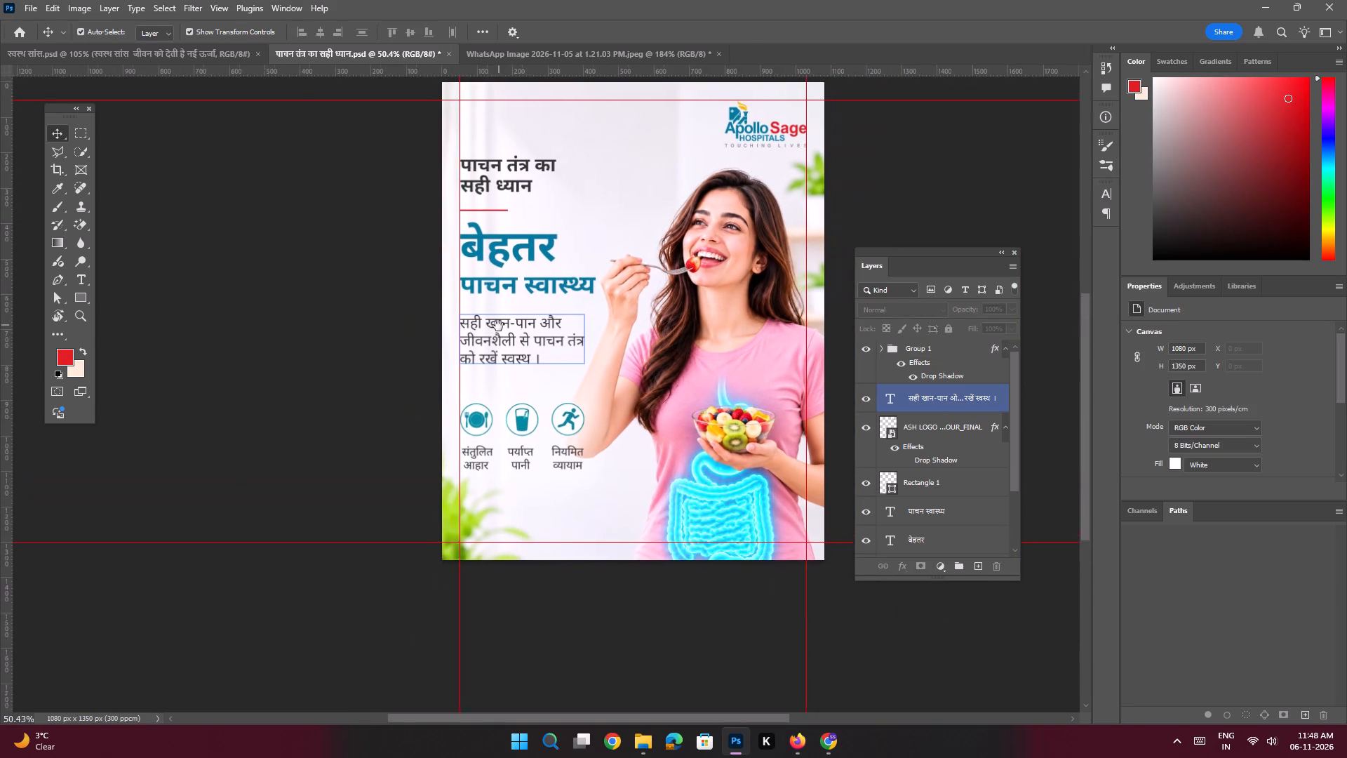
drag(498, 326, 492, 331)
ctrl+drag(503, 265, 516, 310)
drag(585, 279, 528, 326)
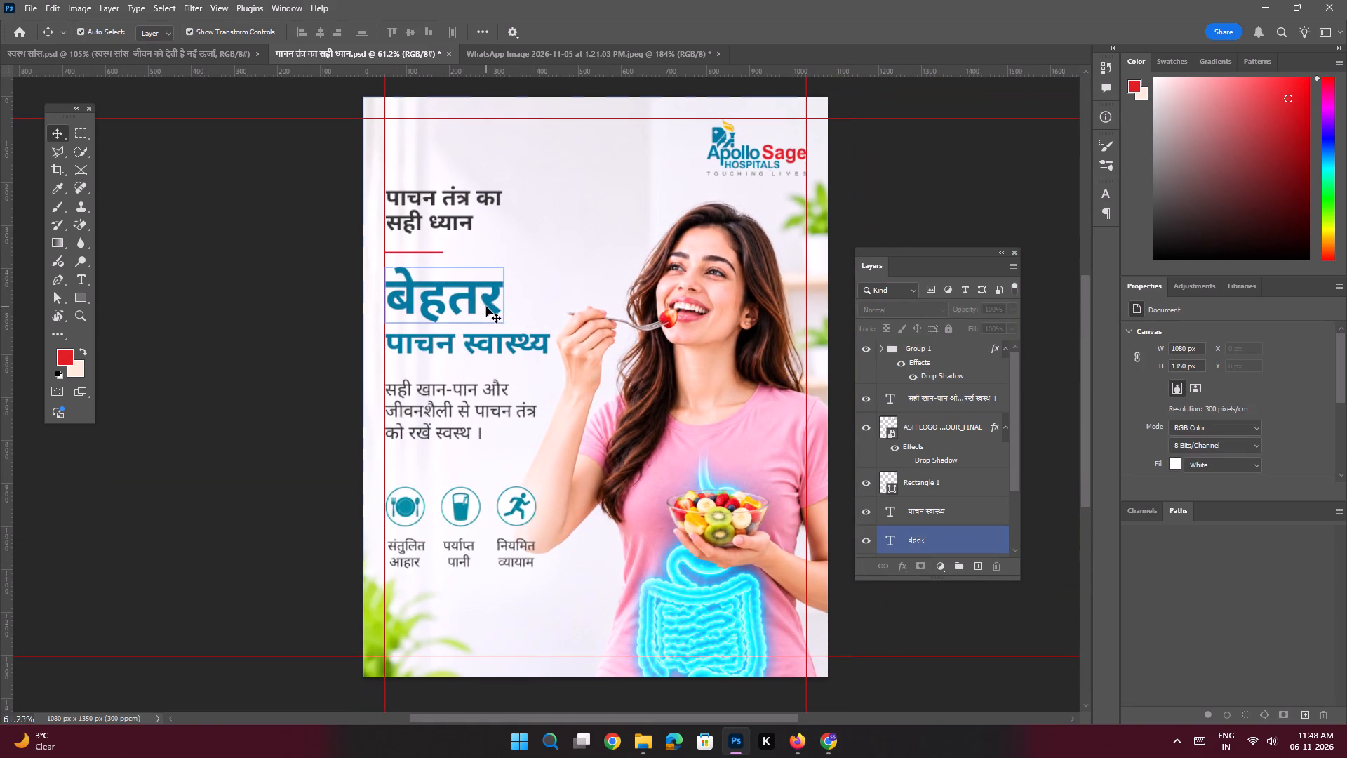
click(481, 303)
key(shift+Down)
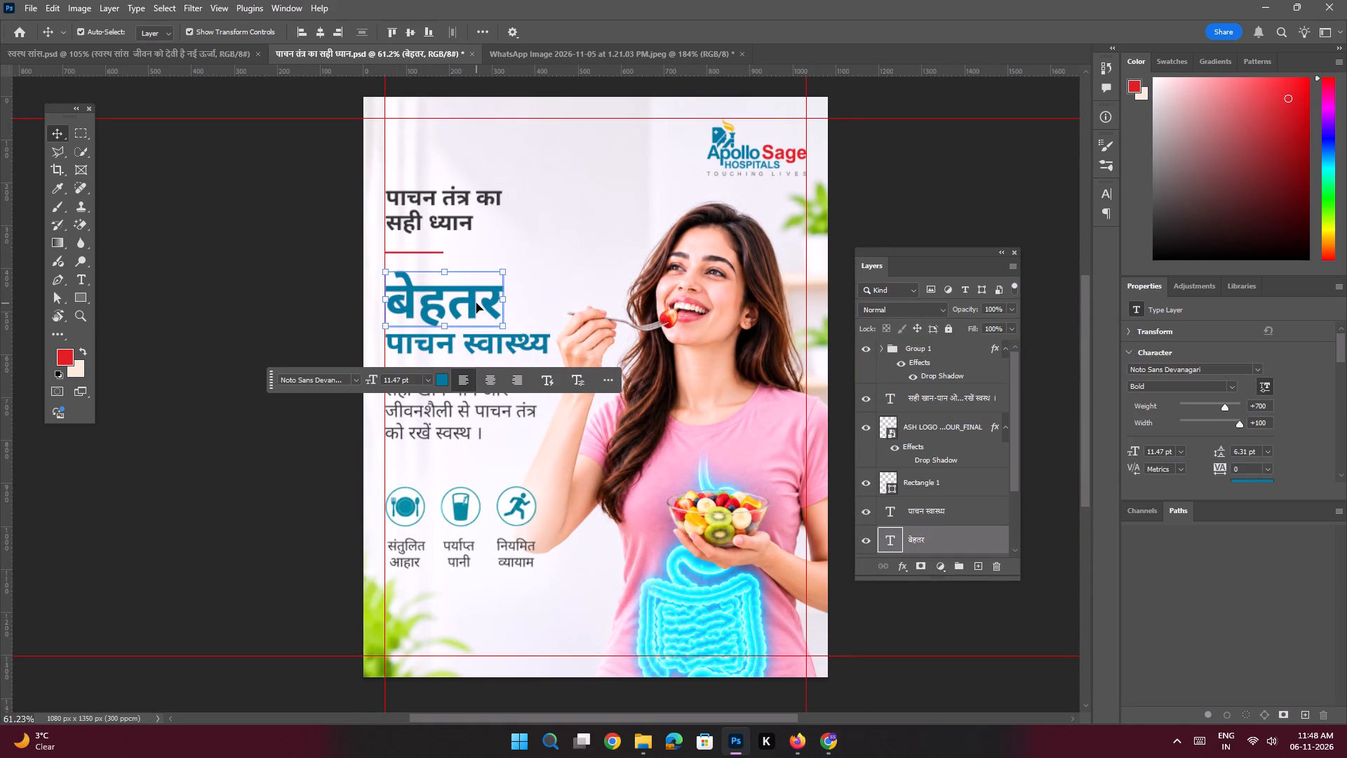
key(Up)
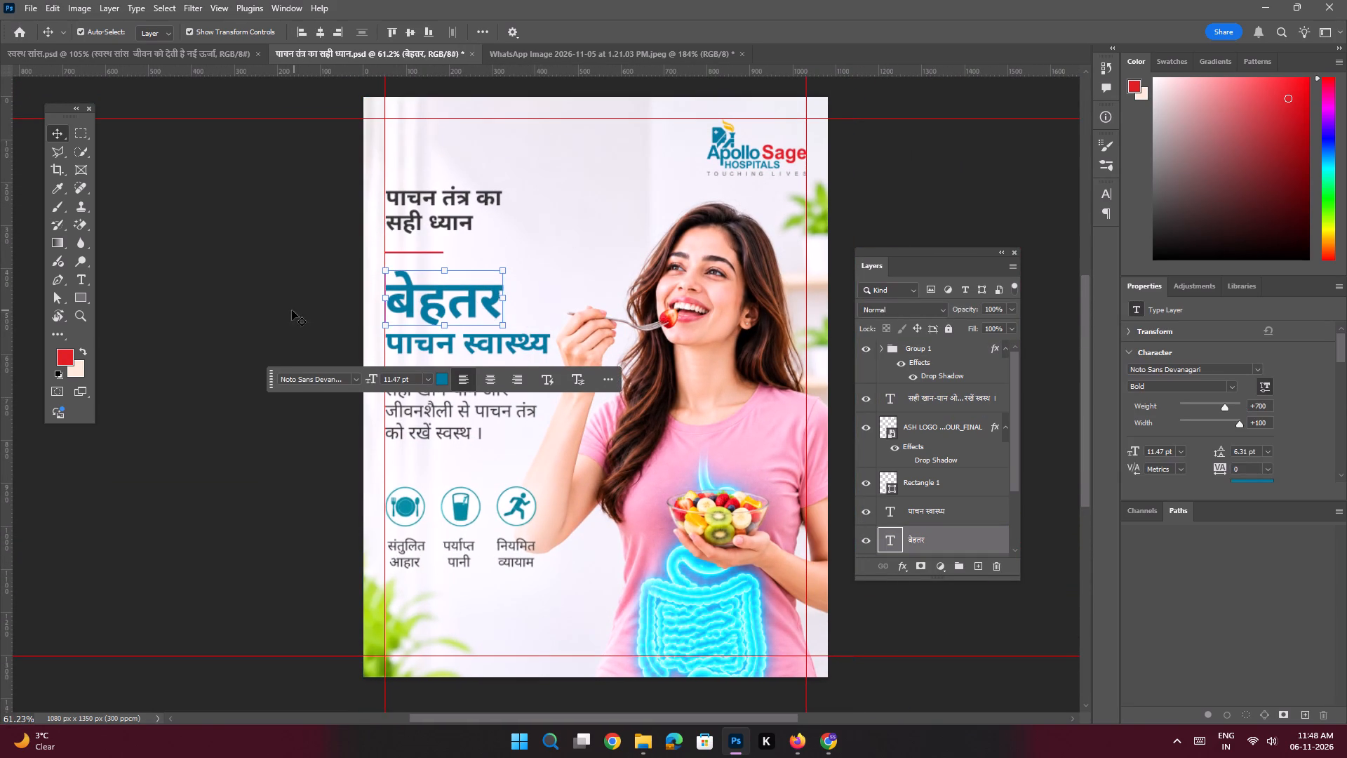
click(292, 310)
Enlarge the बेहतर and पाचन स्वास्थ्य headlines together to about 102% and save the document.
key(space)
key(space)
key(space)
key(space)
key(space)
key(space)
key(space)
key(space)
key(space)
key(space)
key(space)
key(space)
key(space)
key(space)
drag(422, 321, 398, 321)
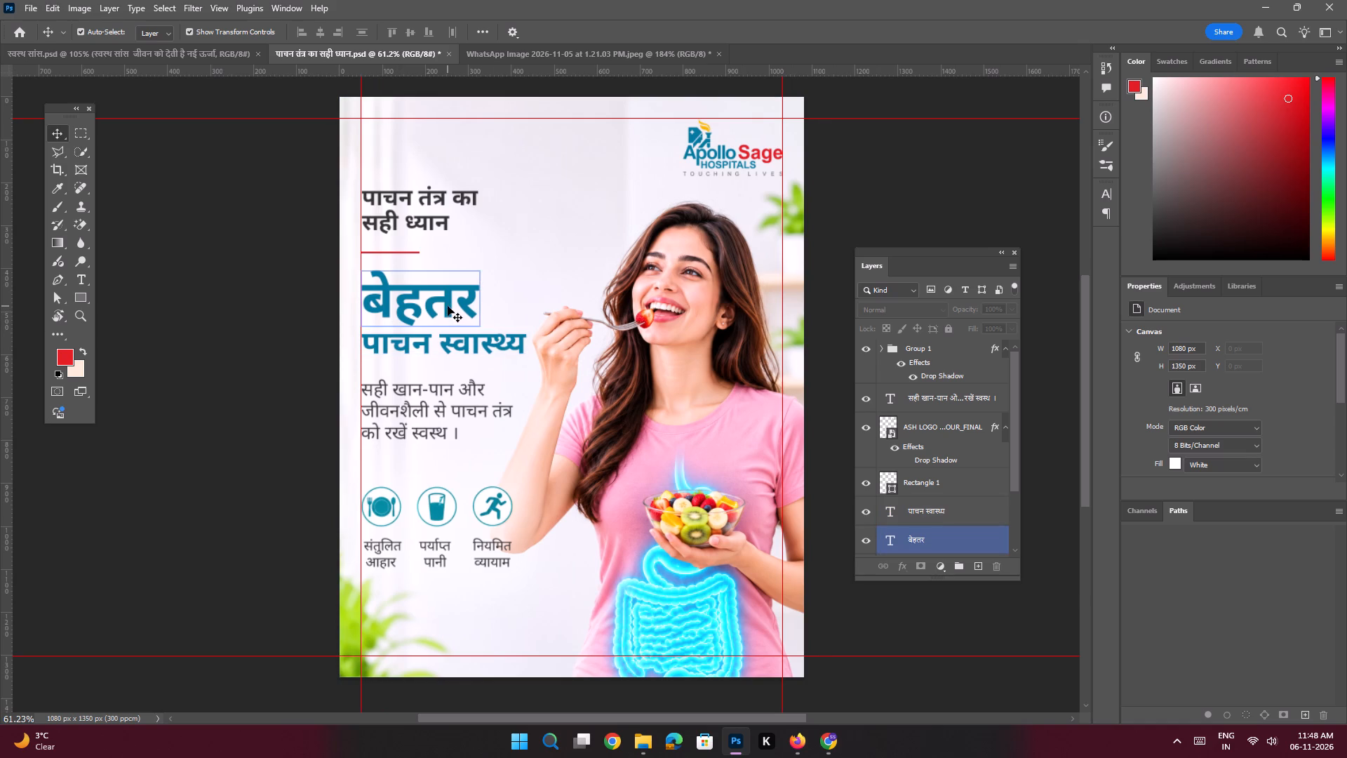
click(447, 305)
shift+click(518, 340)
key(space)
ctrl+drag(519, 345, 535, 359)
click(530, 359)
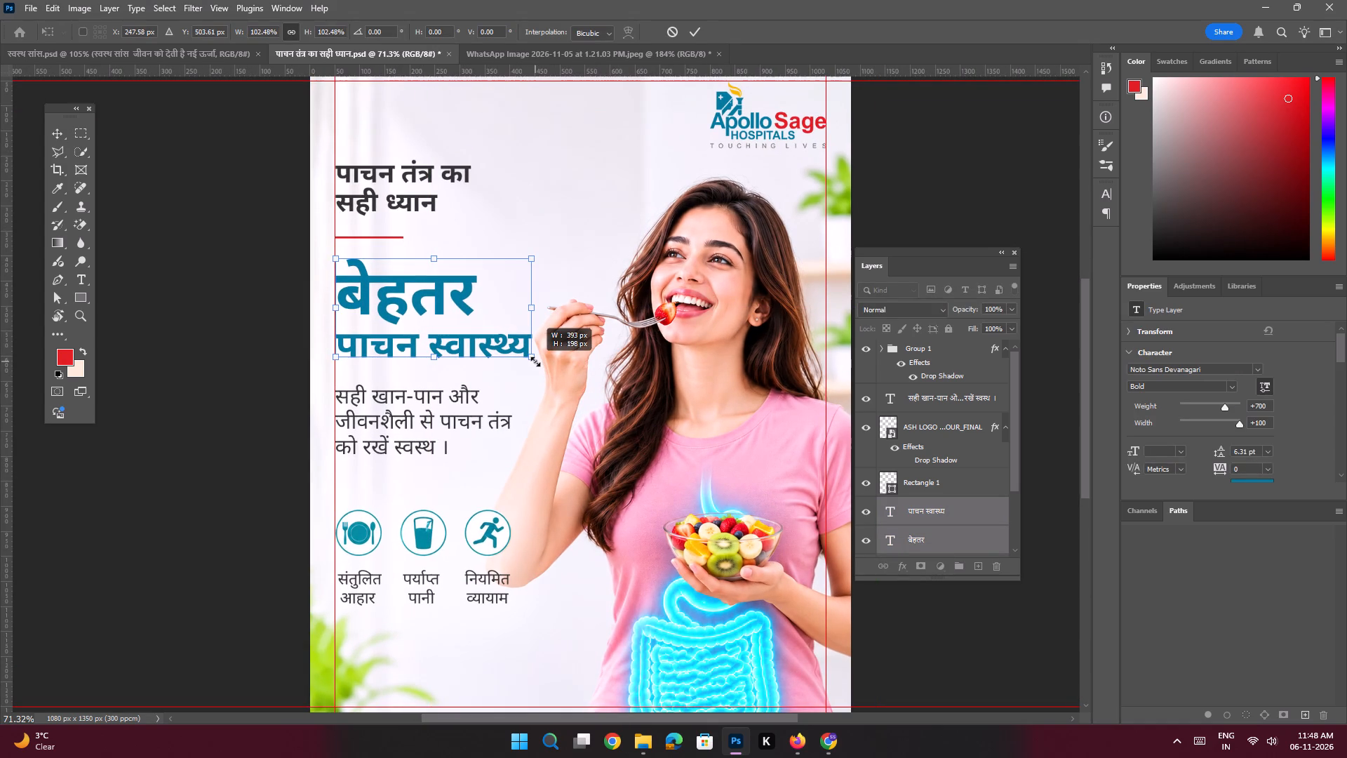
key(Return)
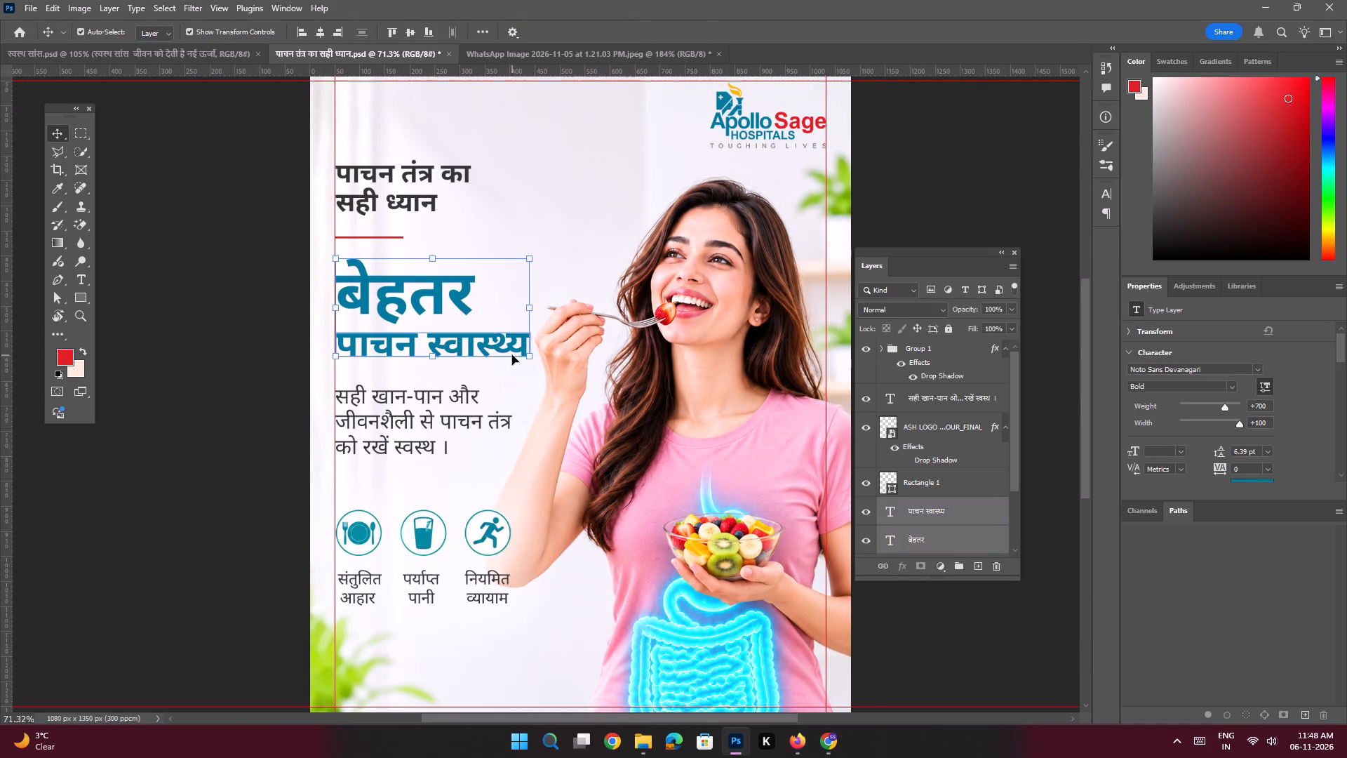
key(space)
ctrl+drag(493, 338, 472, 333)
click(268, 348)
key(space)
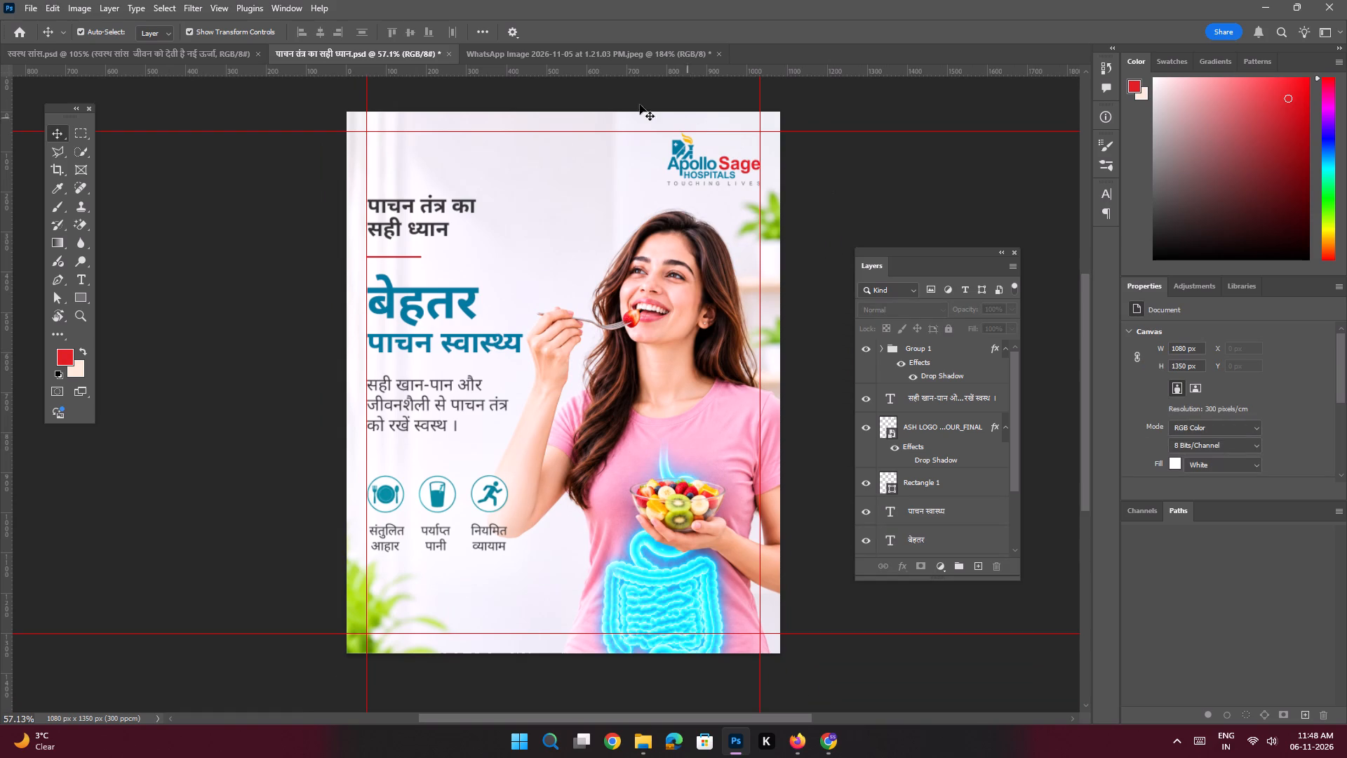
key(ctrl+s)
Copy the blue-and-yellow contact footer strip from स्वस्थ सांस.psd into the पाचन तंत्र का सही ध्यान.psd poster.
click(207, 56)
key(space)
key(space)
key(space)
key(space)
key(space)
key(space)
key(space)
key(space)
key(space)
key(space)
key(space)
key(space)
key(space)
key(space)
key(space)
key(space)
key(space)
key(space)
key(space)
key(space)
drag(431, 436, 455, 283)
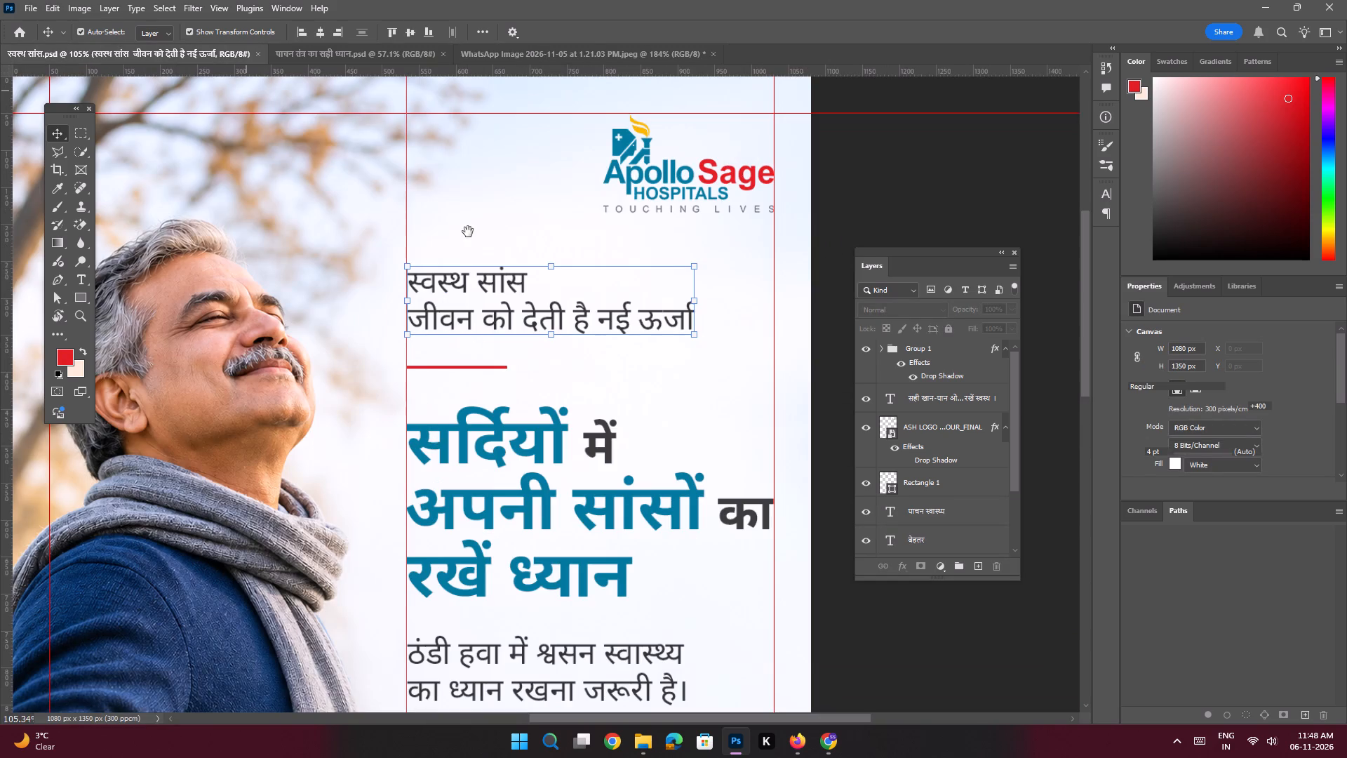
click(464, 355)
click(465, 364)
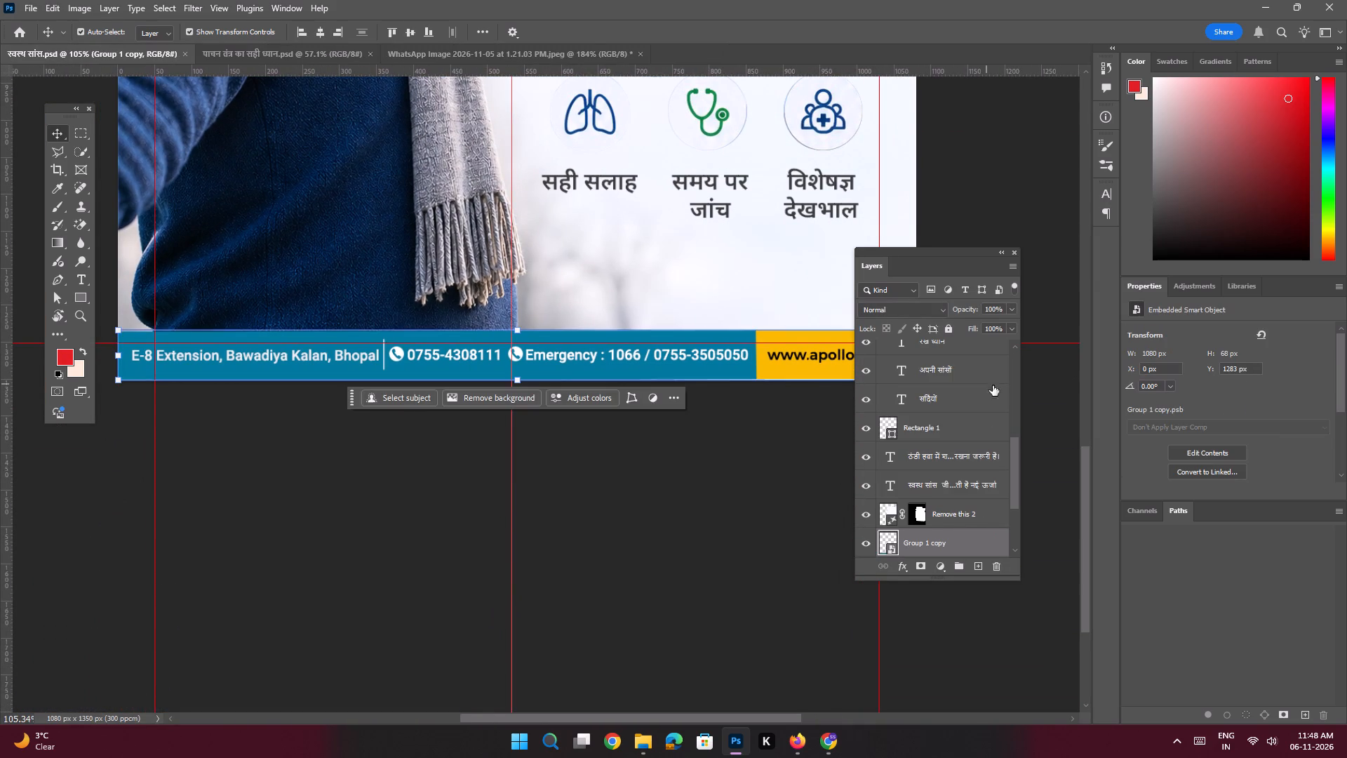
drag(963, 538, 286, 60)
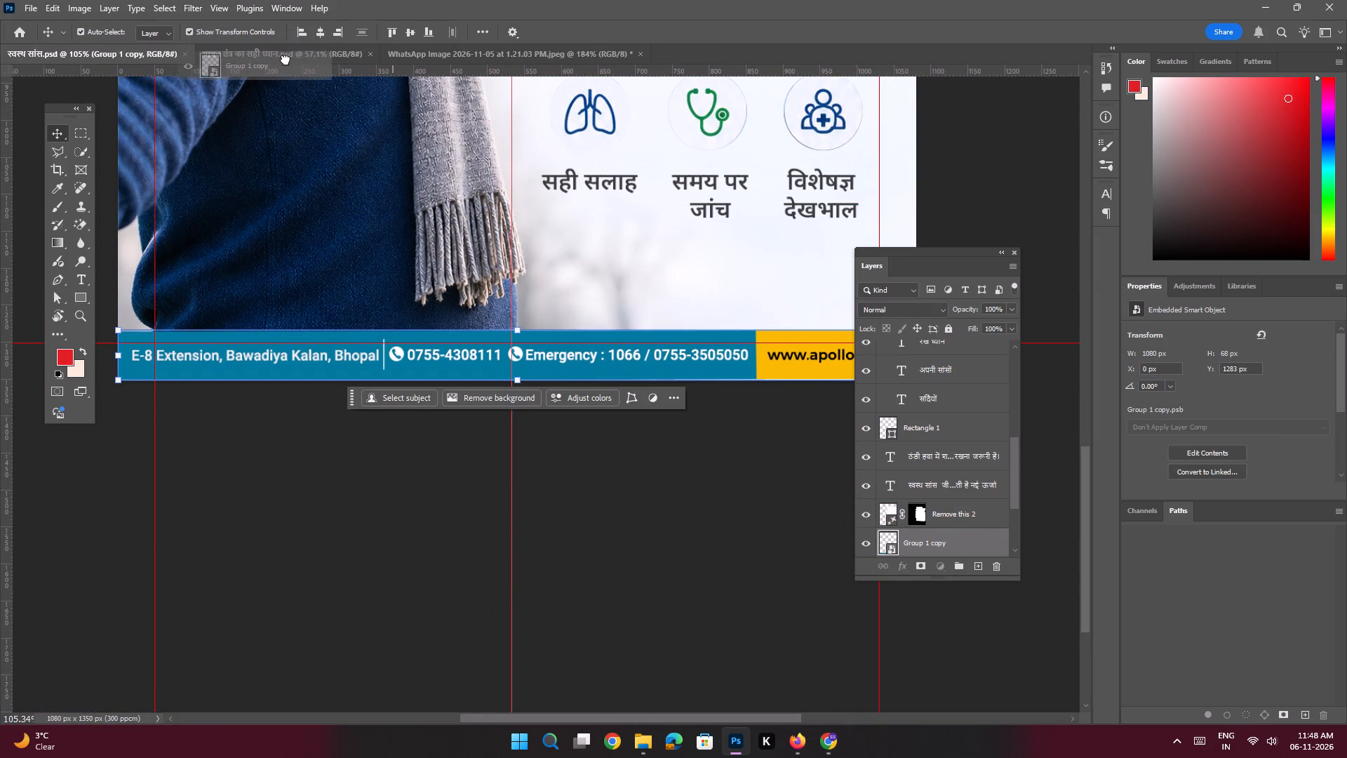
drag(286, 60, 579, 587)
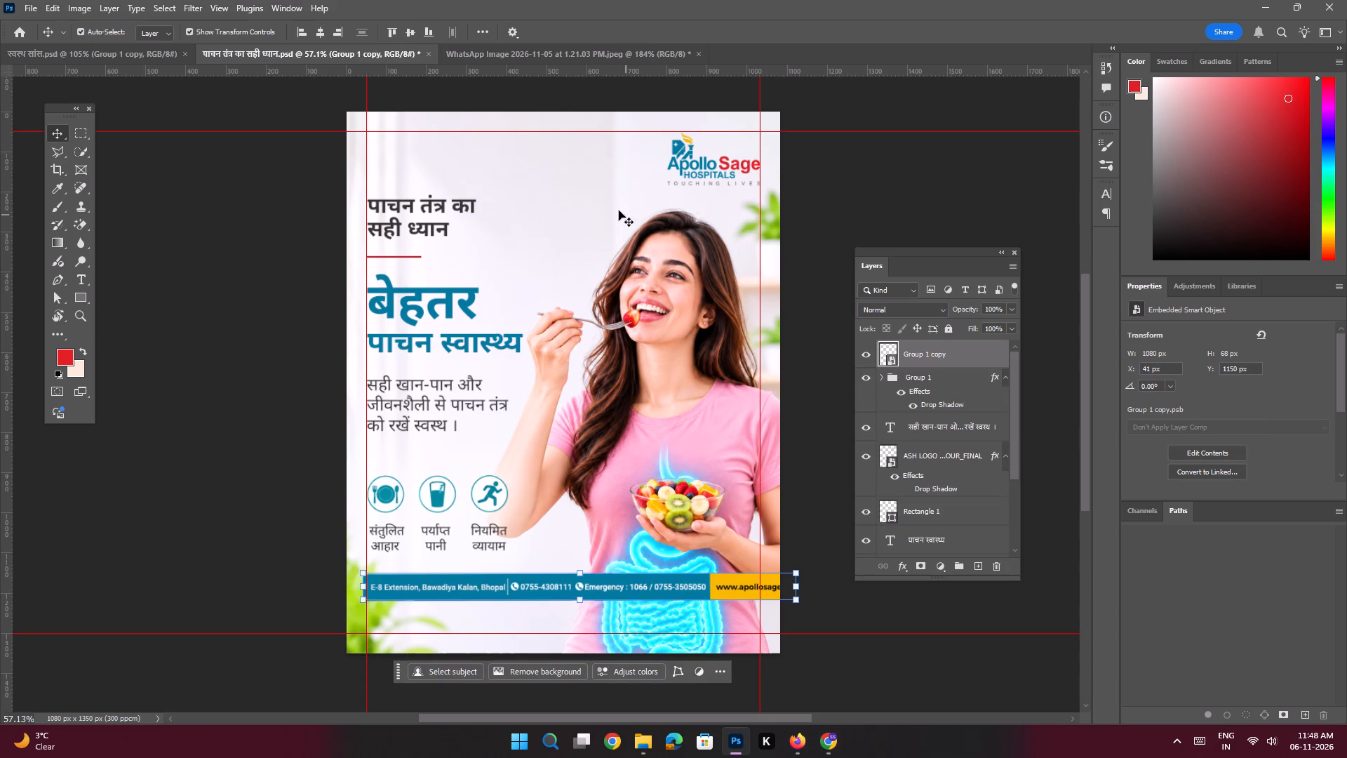
Align the footer strip to the canvas's horizontal centre and bottom edge, and deselect it.
double_click(323, 33)
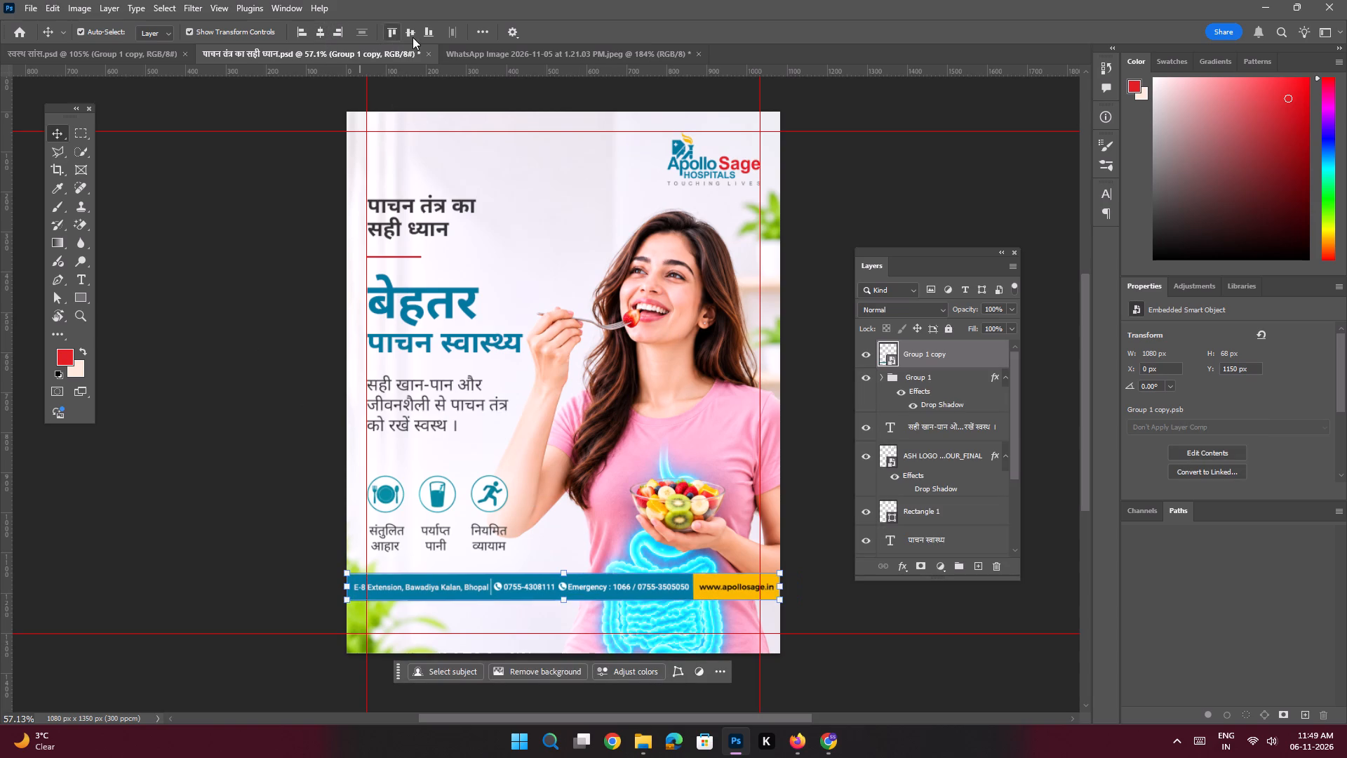
click(428, 36)
click(261, 448)
Nudge the footer strip down slightly to Y 1283 px, fit the poster in view and deselect the strip.
key(space)
key(space)
key(space)
key(space)
key(space)
key(space)
key(space)
key(space)
drag(407, 505, 368, 295)
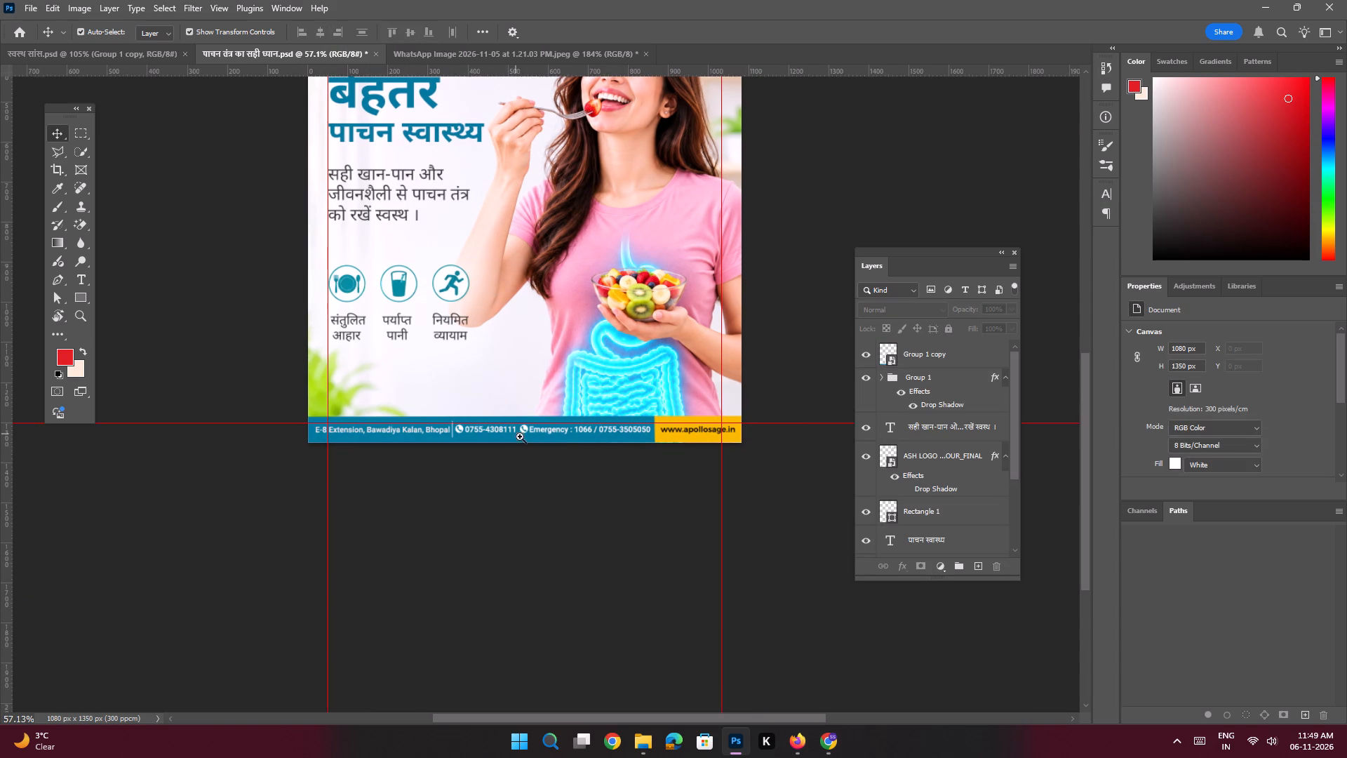
ctrl+drag(498, 429, 551, 496)
click(507, 434)
key(Down)
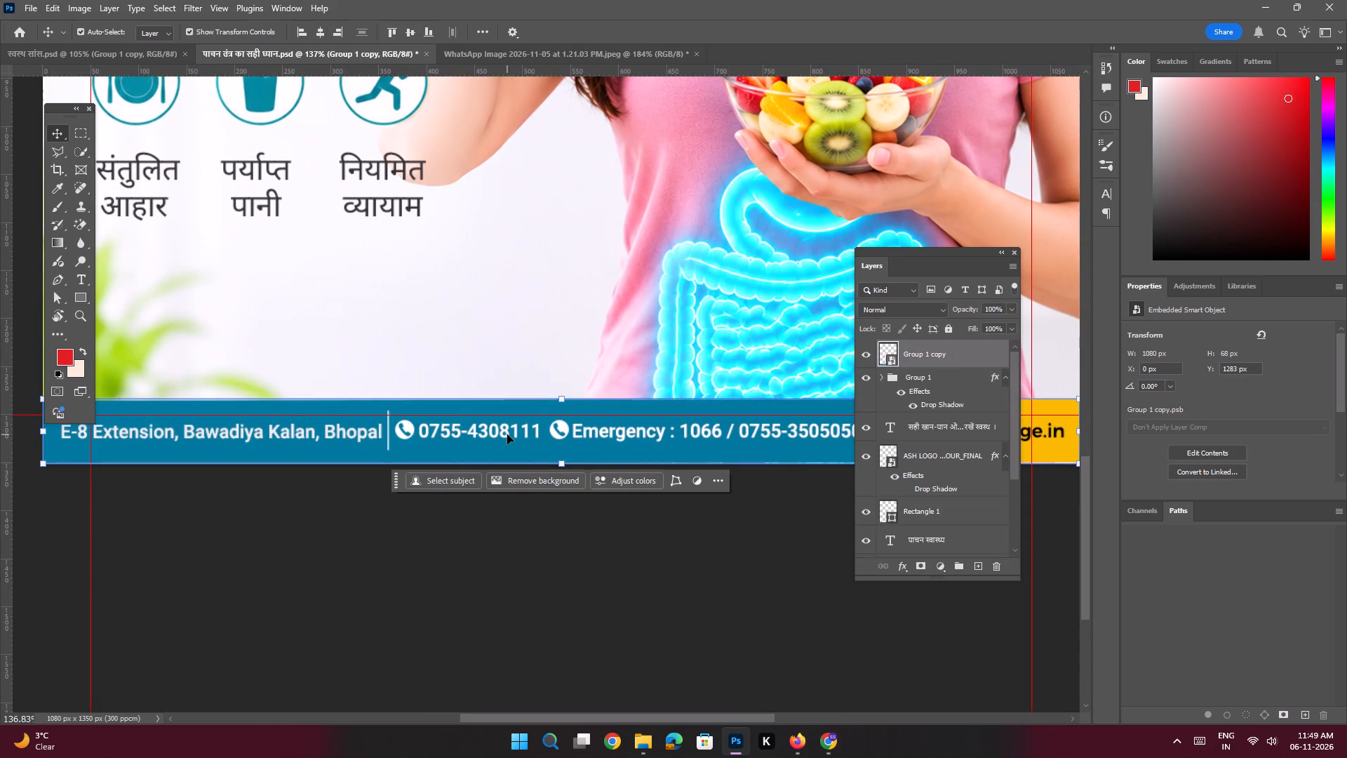
key(ctrl+0)
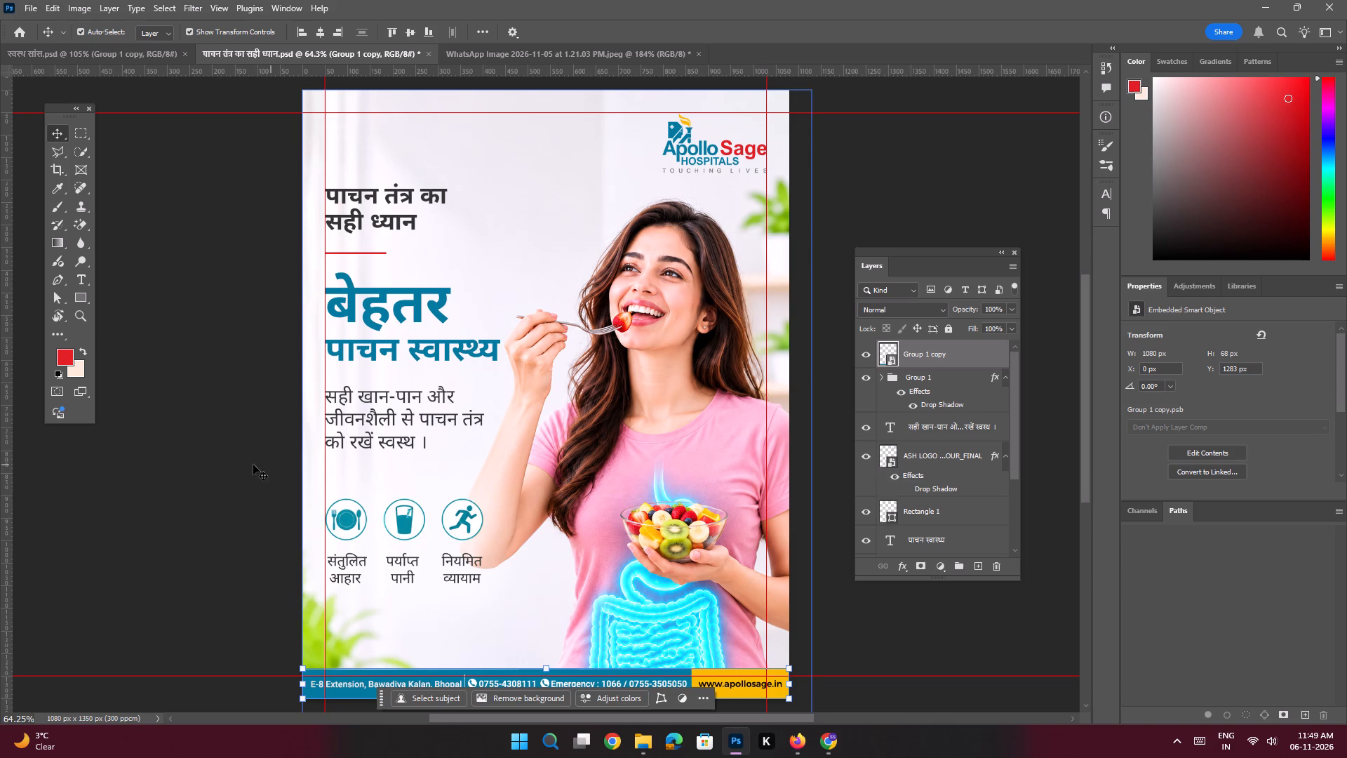
click(227, 461)
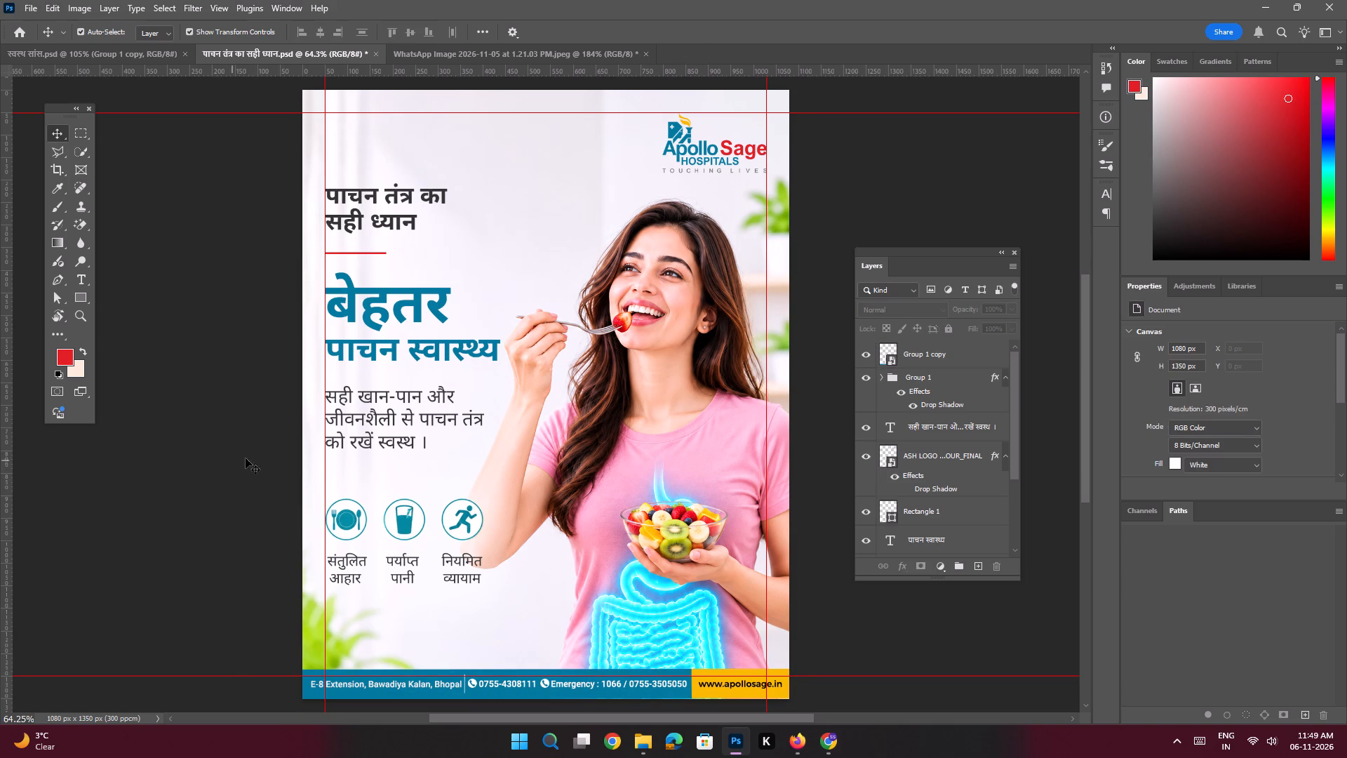
Set the पाचन तंत्र का सही ध्यान text above the red line to 6 pt size with 6 pt leading.
key(space)
key(space)
key(space)
key(space)
key(space)
key(space)
key(space)
key(space)
key(space)
key(space)
key(space)
key(space)
key(space)
key(space)
key(space)
drag(497, 336, 482, 386)
ctrl+drag(375, 251, 401, 295)
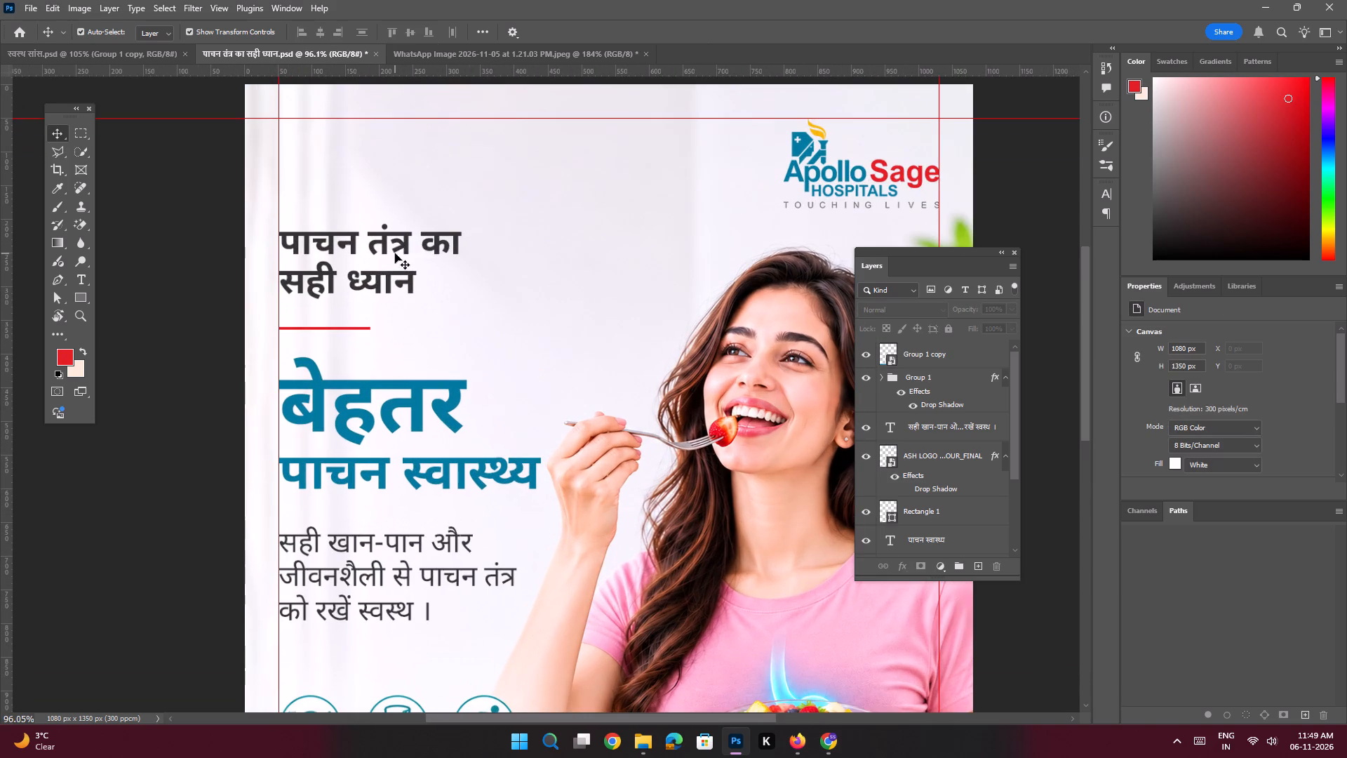
click(395, 253)
drag(1155, 451, 1134, 438)
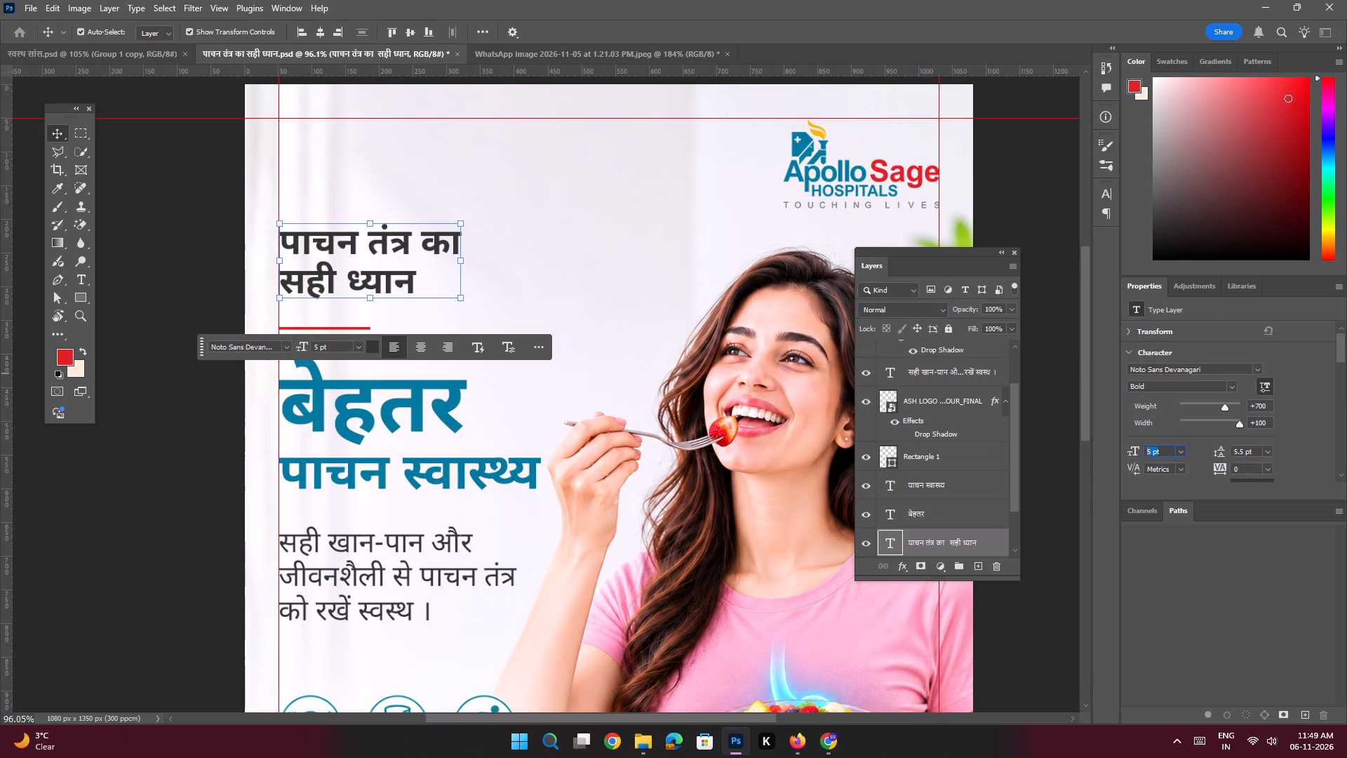
drag(1134, 438, 1126, 433)
key(6)
key(Return)
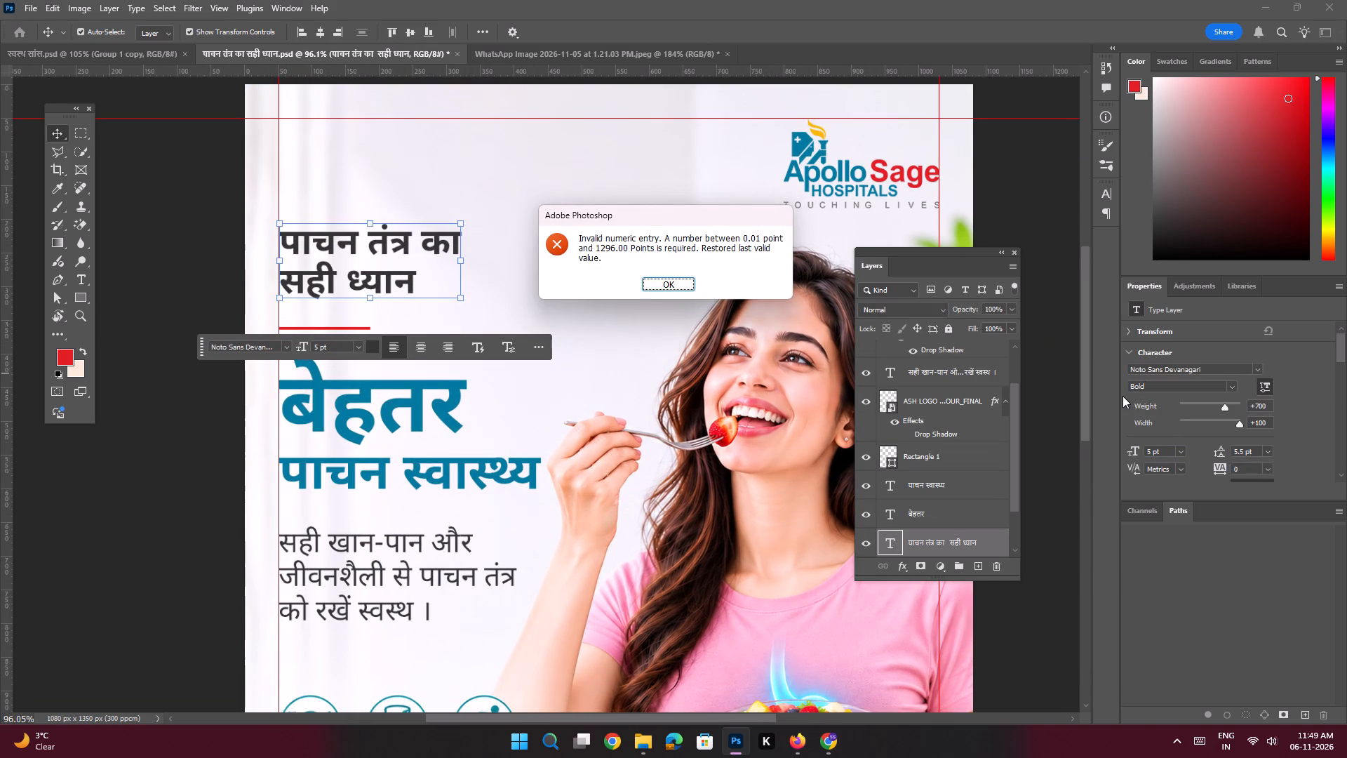
click(650, 284)
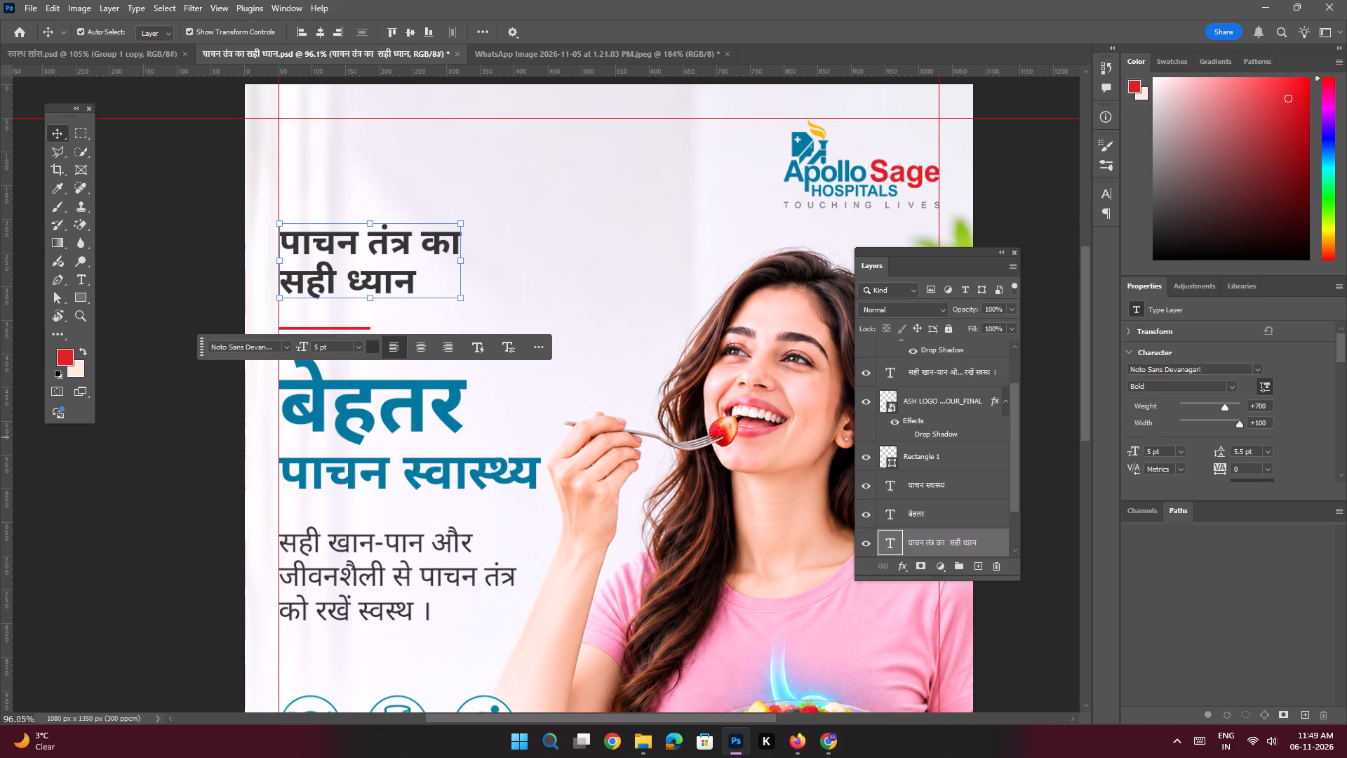
drag(1151, 451, 1118, 433)
key(6)
key(Return)
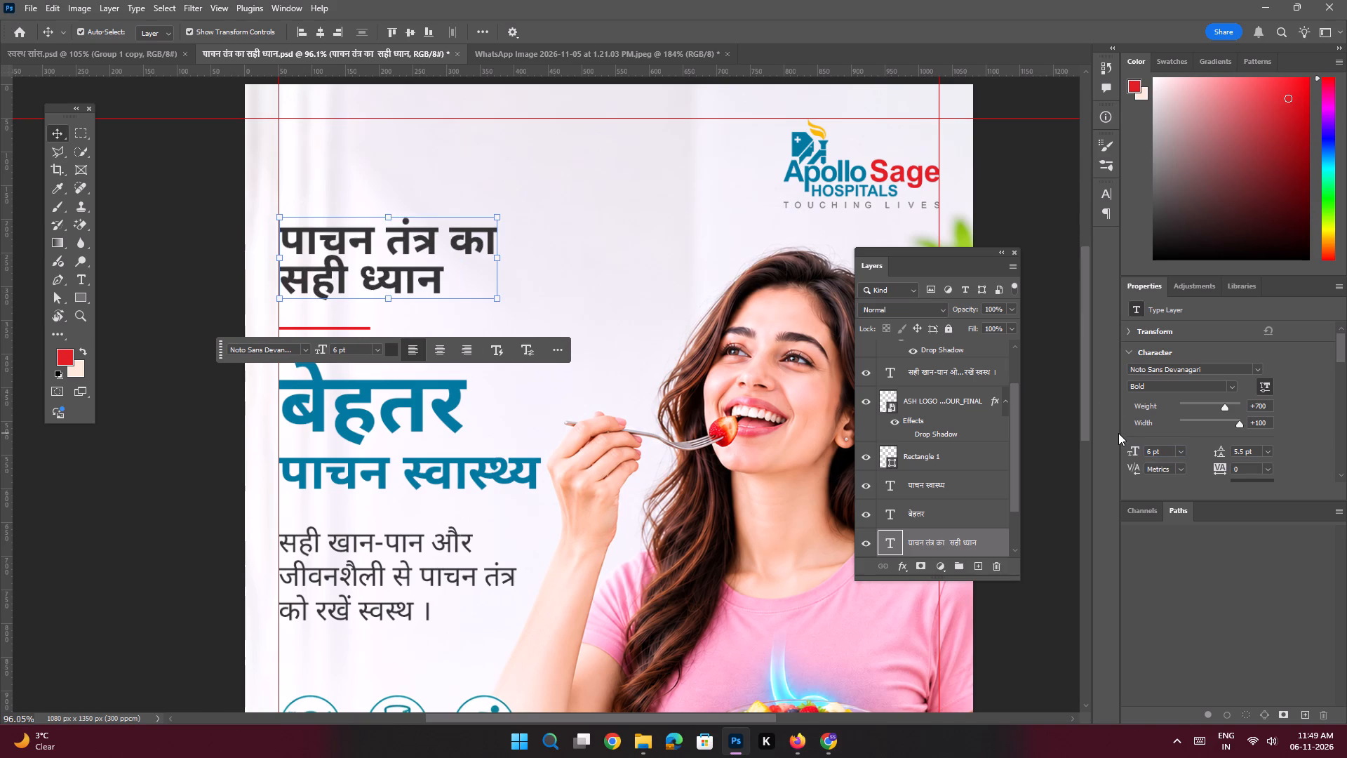
drag(1245, 448, 1197, 434)
key(6)
key(Return)
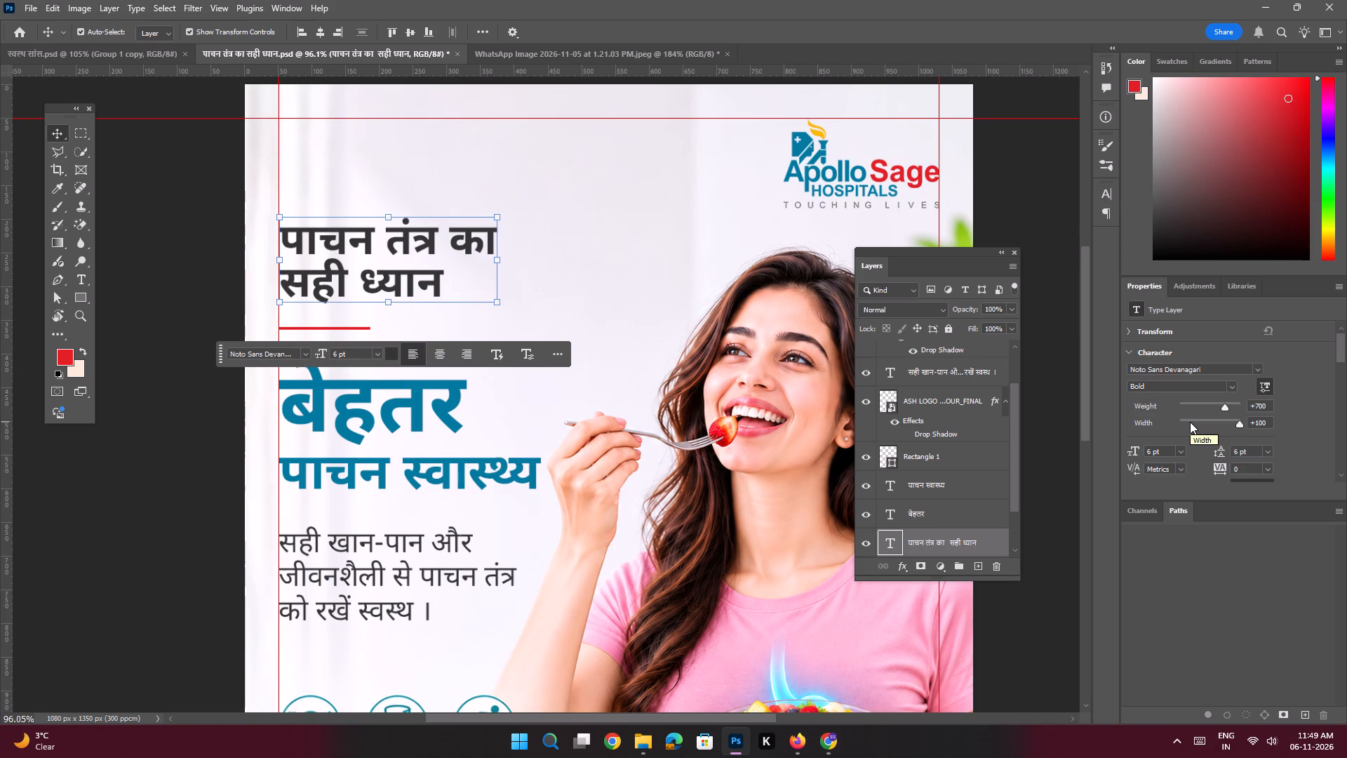
click(216, 272)
Save the poster document with the whole canvas in view.
key(space)
ctrl+drag(342, 302, 292, 289)
click(221, 347)
key(ctrl+s)
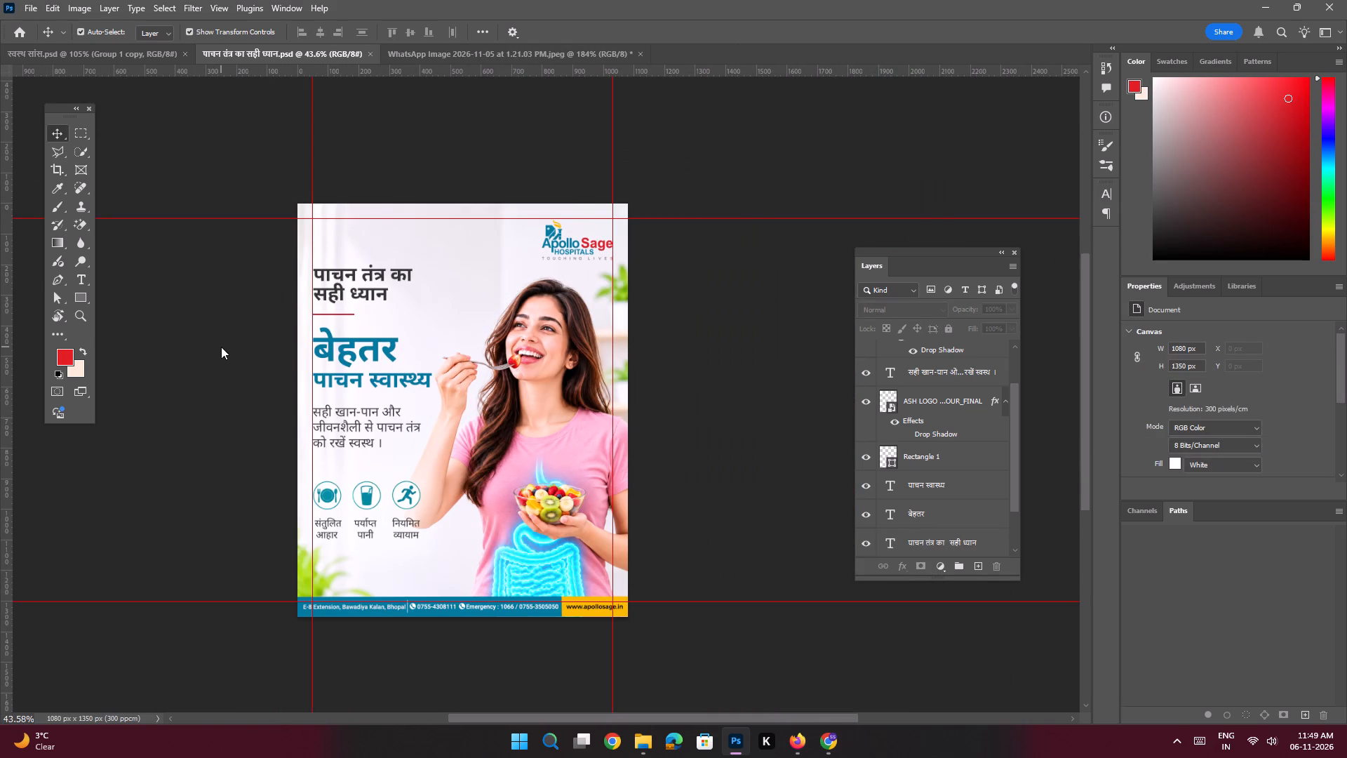
Export the poster as a 1080 x 1350 PNG named पाचन तंत्र का सही ध्यान into the SIS post folder.
key(ctrl+alt+shift+w)
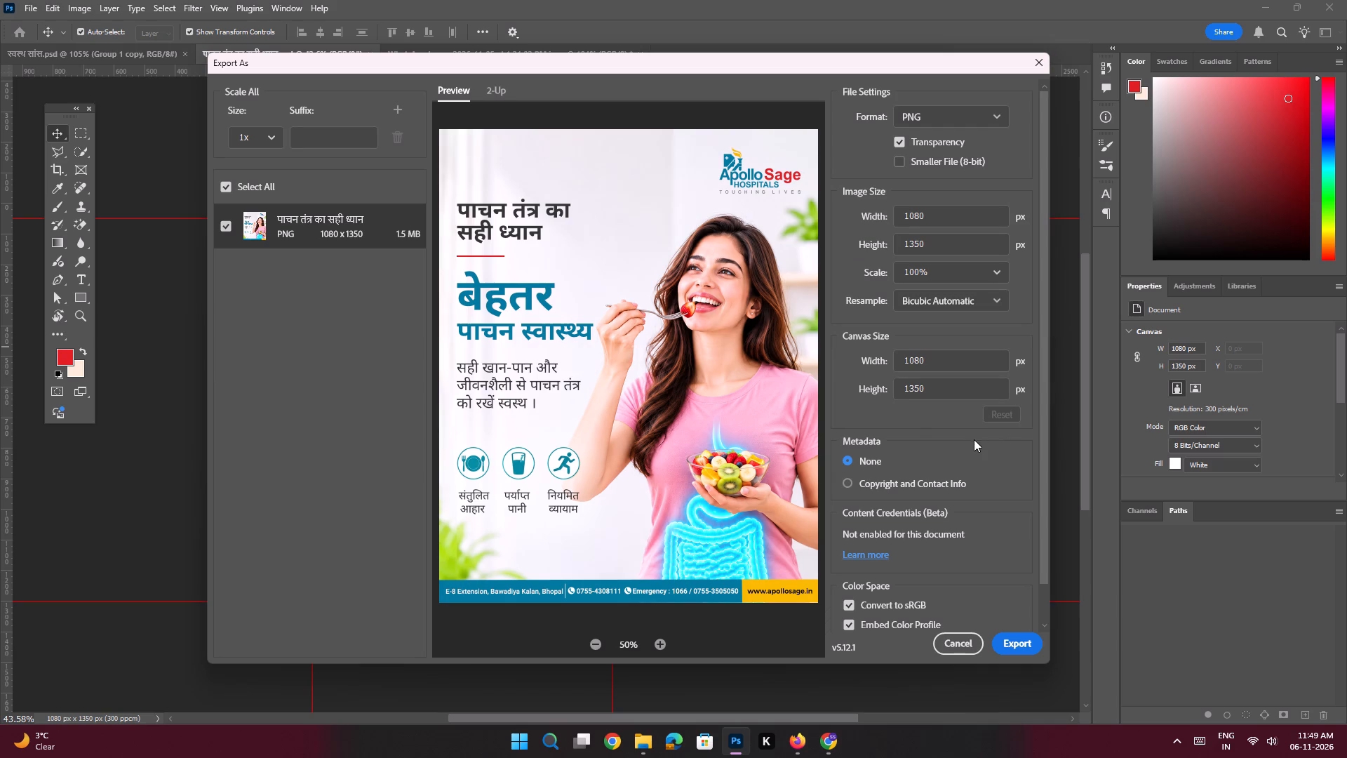
click(1007, 646)
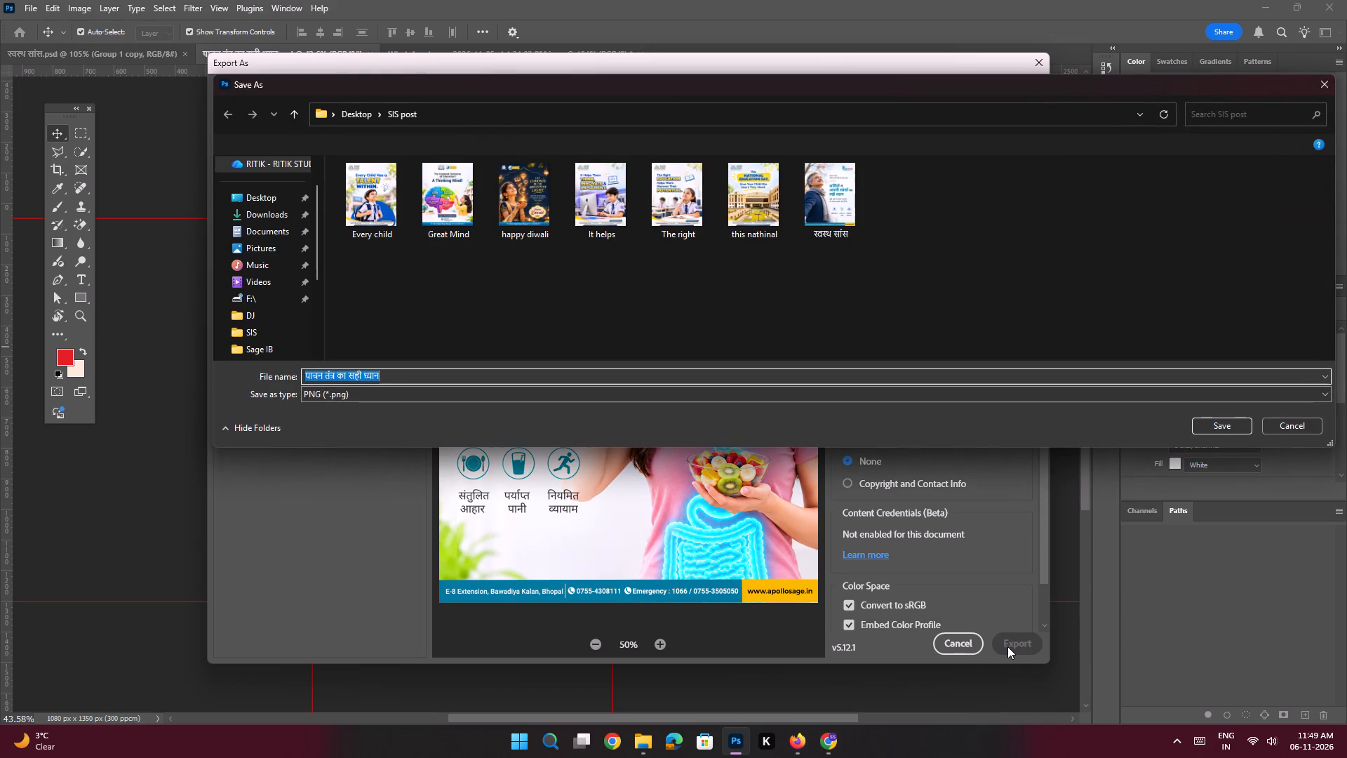
click(1200, 428)
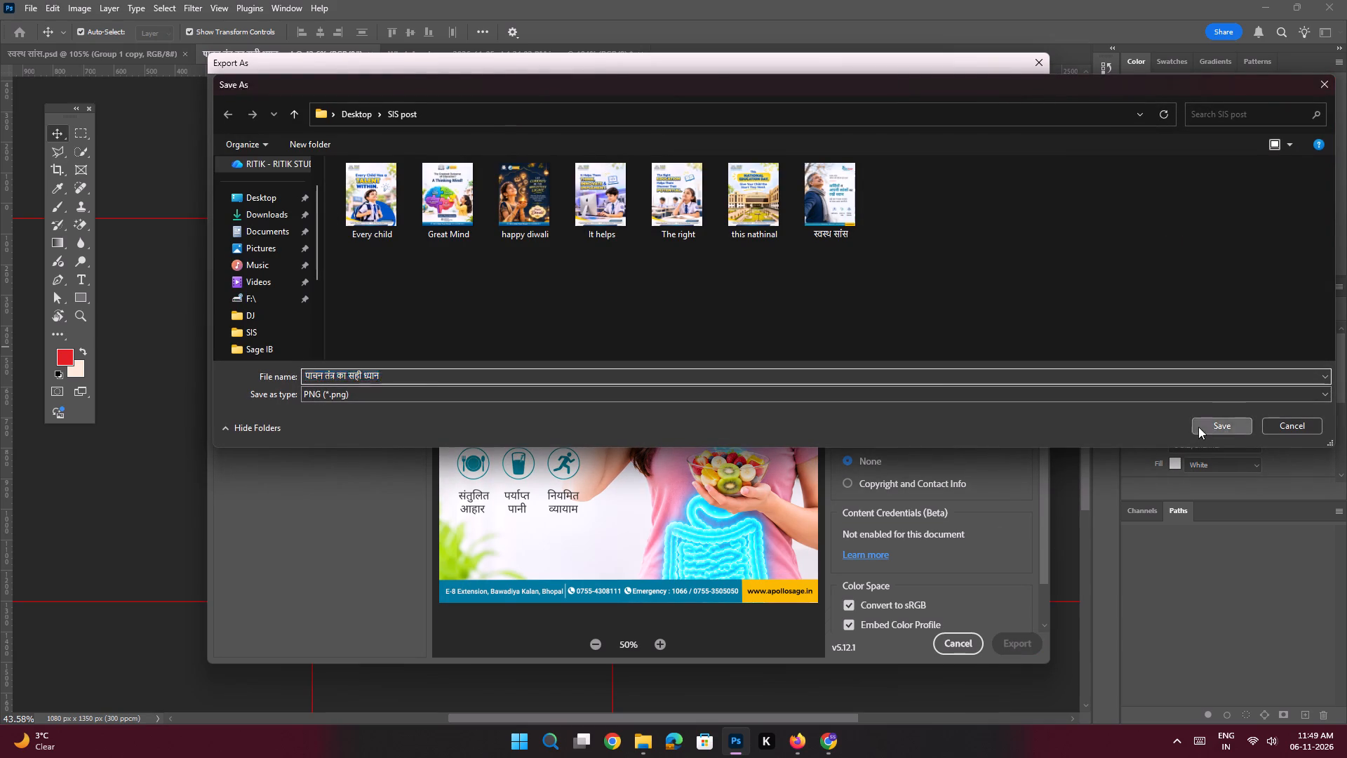